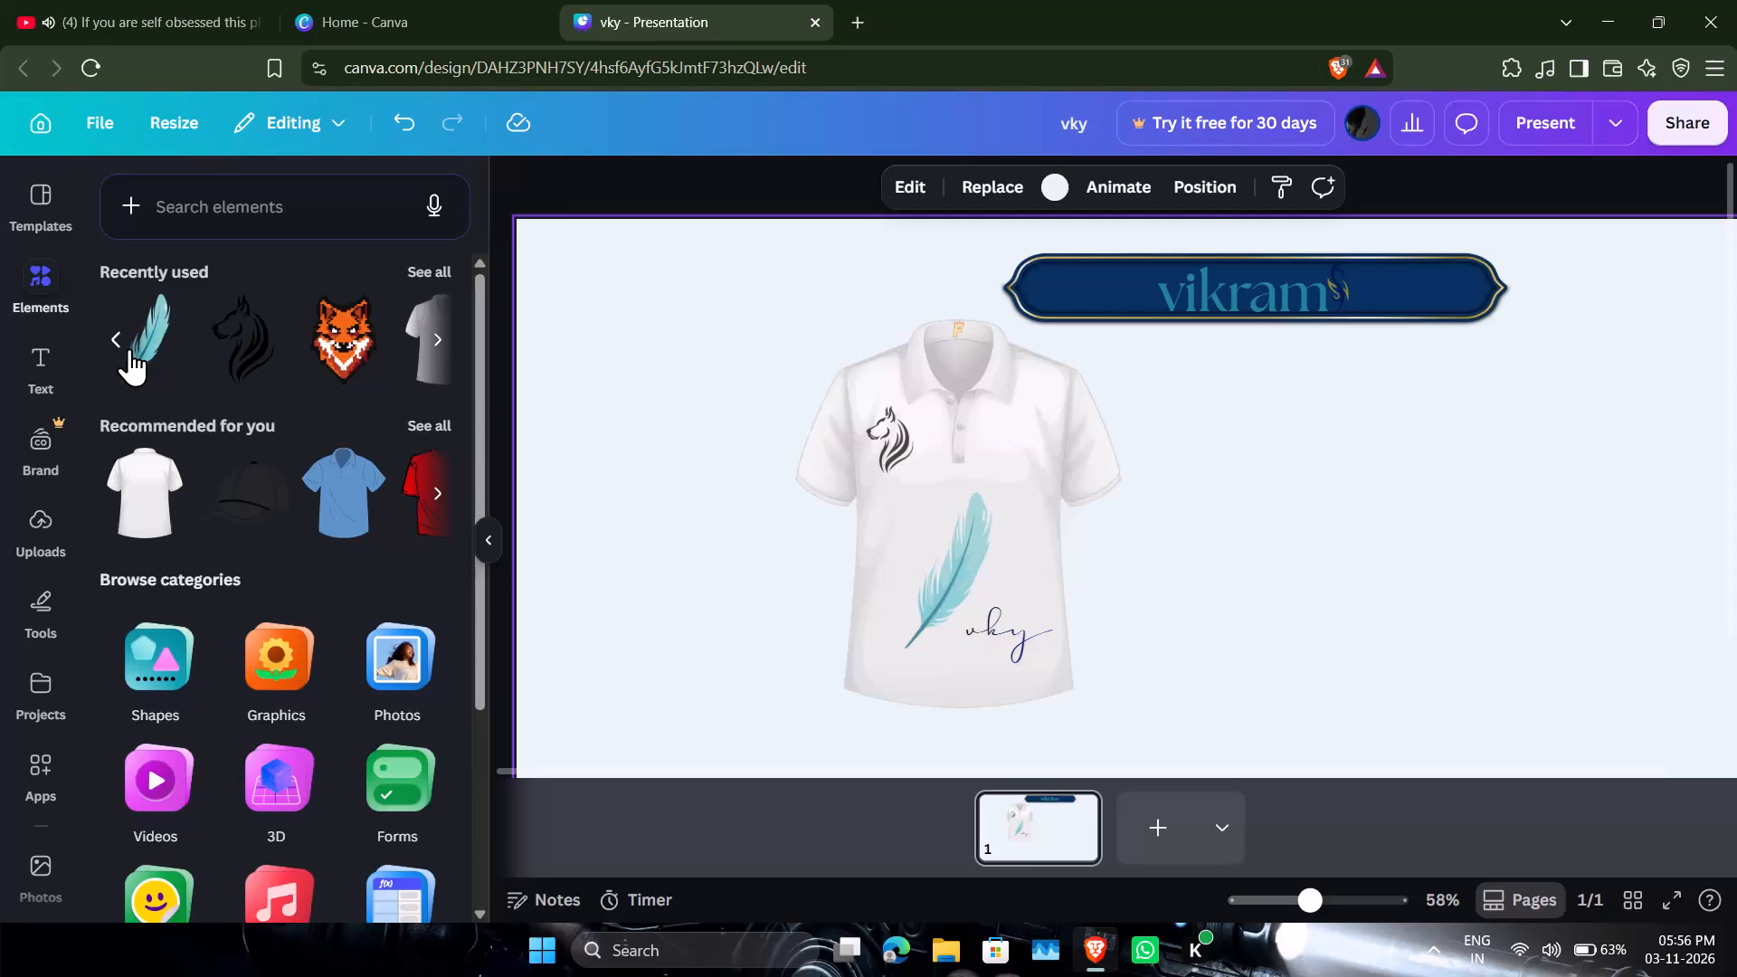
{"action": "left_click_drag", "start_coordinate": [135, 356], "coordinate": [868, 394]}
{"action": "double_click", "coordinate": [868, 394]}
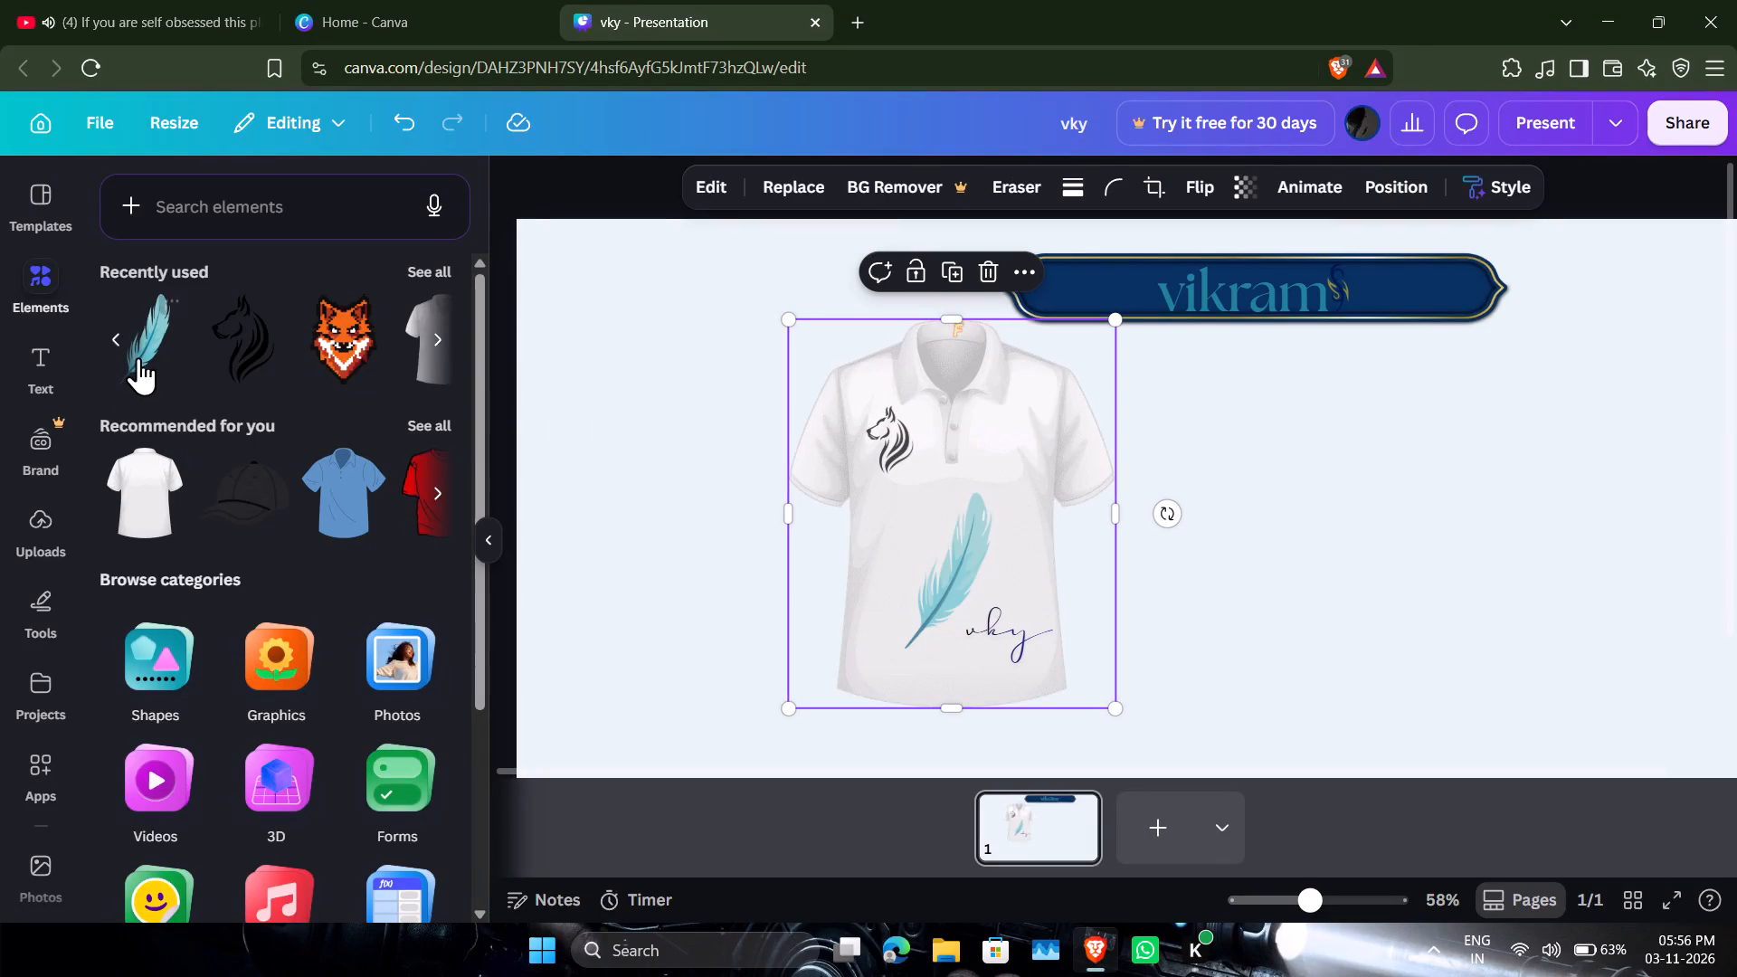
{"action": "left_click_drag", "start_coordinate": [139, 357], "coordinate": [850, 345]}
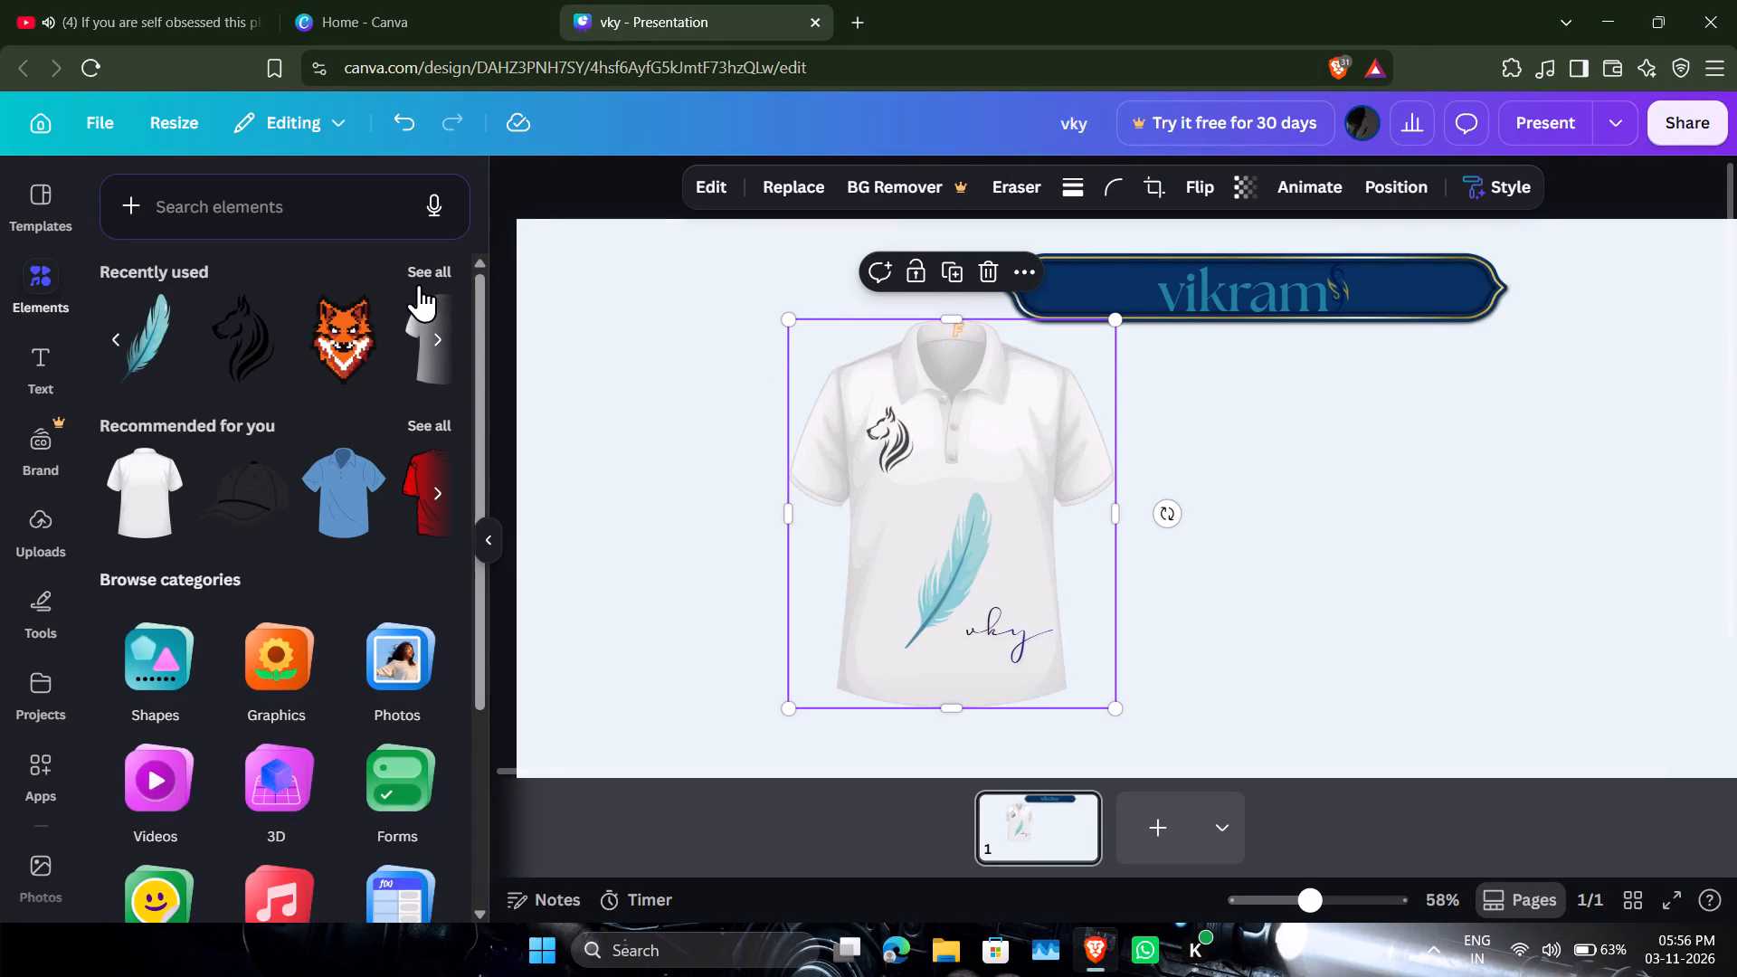
Add a second copy of the recently used navy banner with gold outline above the shirt.
{"action": "left_click", "coordinate": [419, 284]}
{"action": "scroll", "coordinate": [329, 371], "scroll_direction": "down", "scroll_amount": 1}
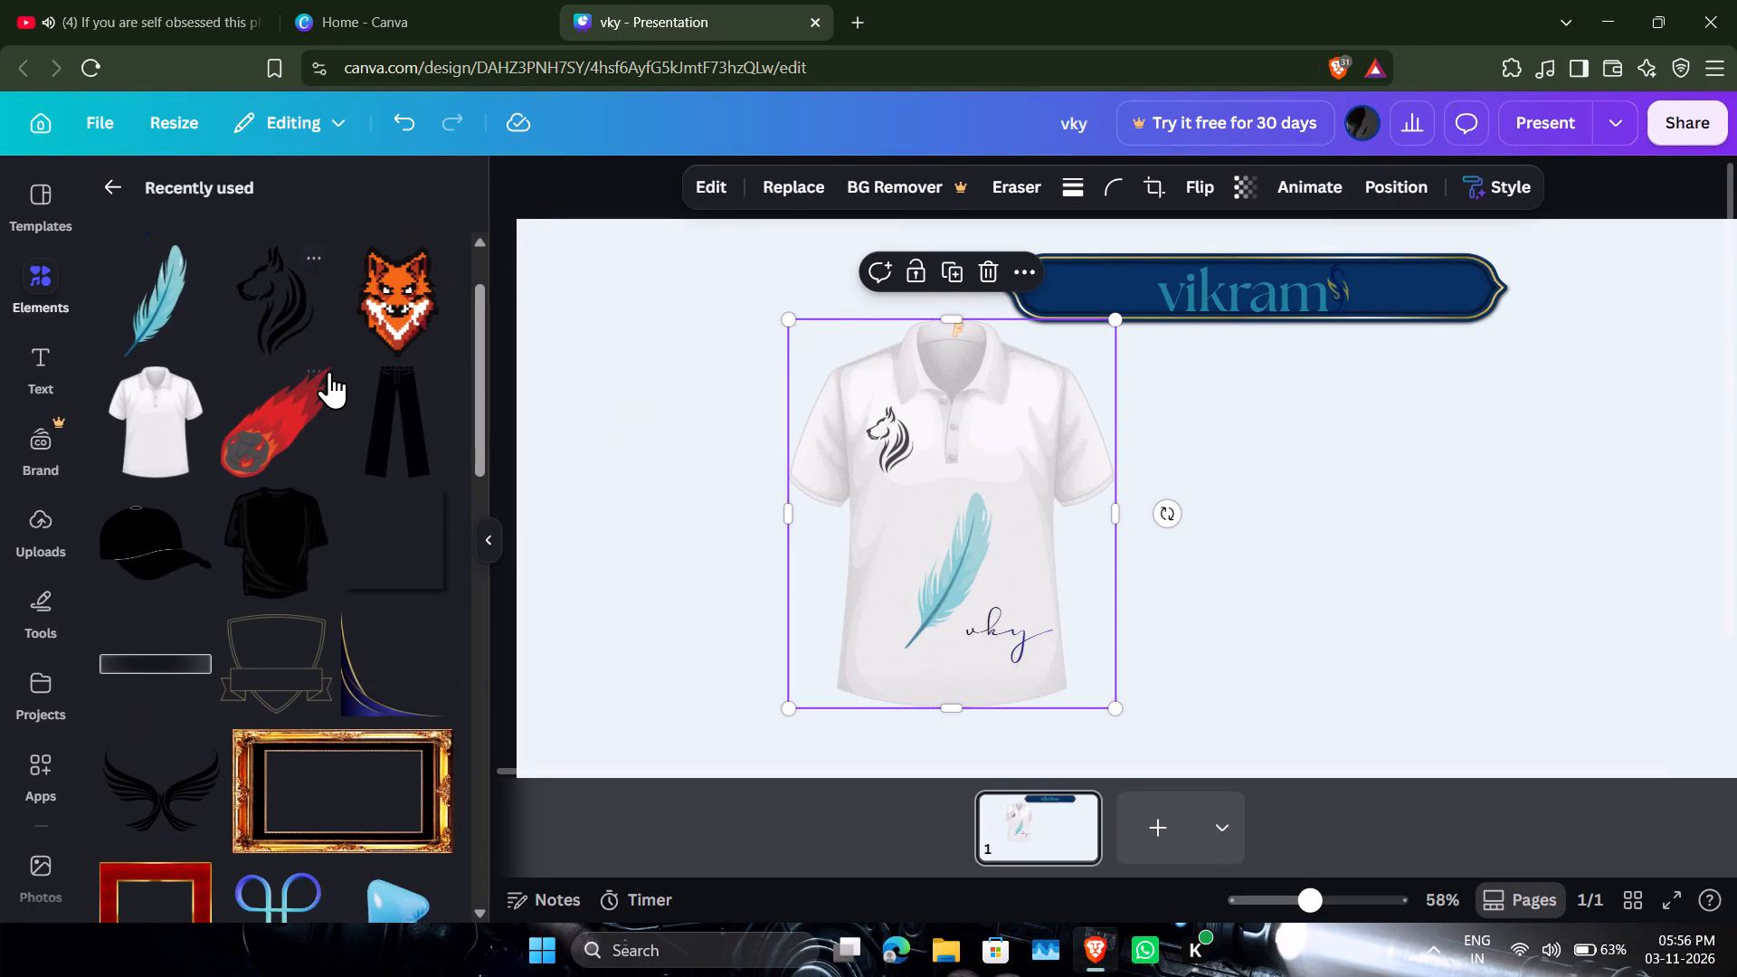
{"action": "scroll", "coordinate": [329, 371], "scroll_direction": "up", "scroll_amount": 3}
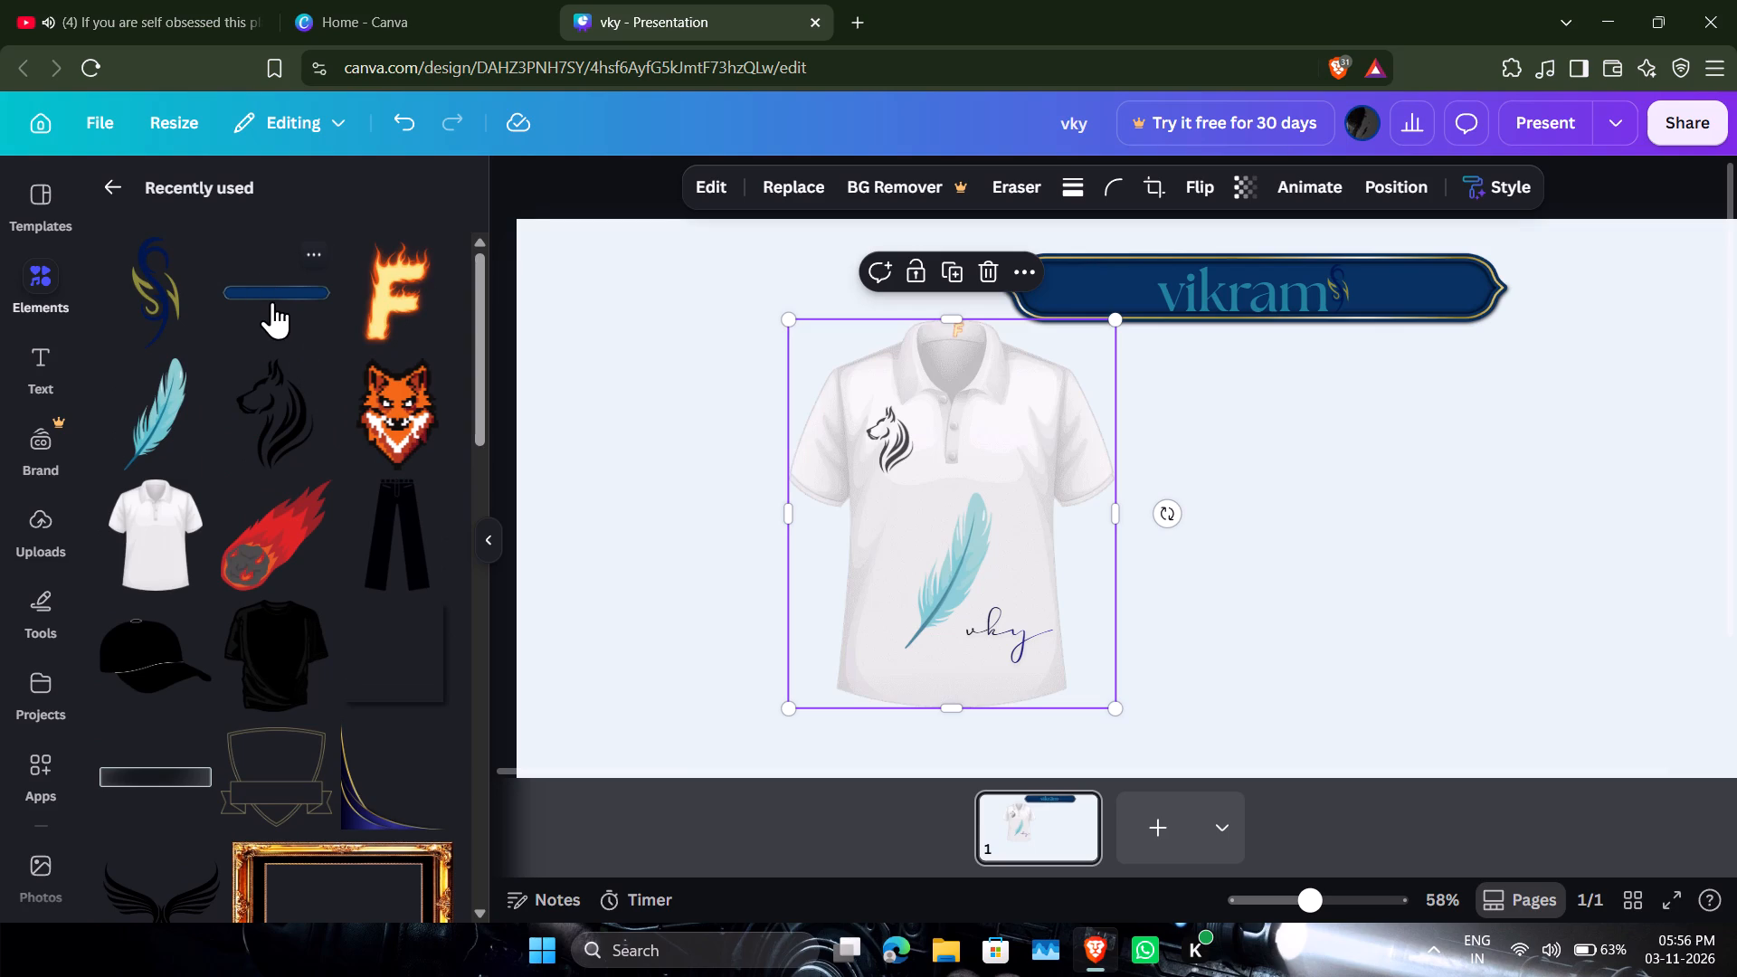
{"action": "left_click_drag", "start_coordinate": [273, 298], "coordinate": [663, 289]}
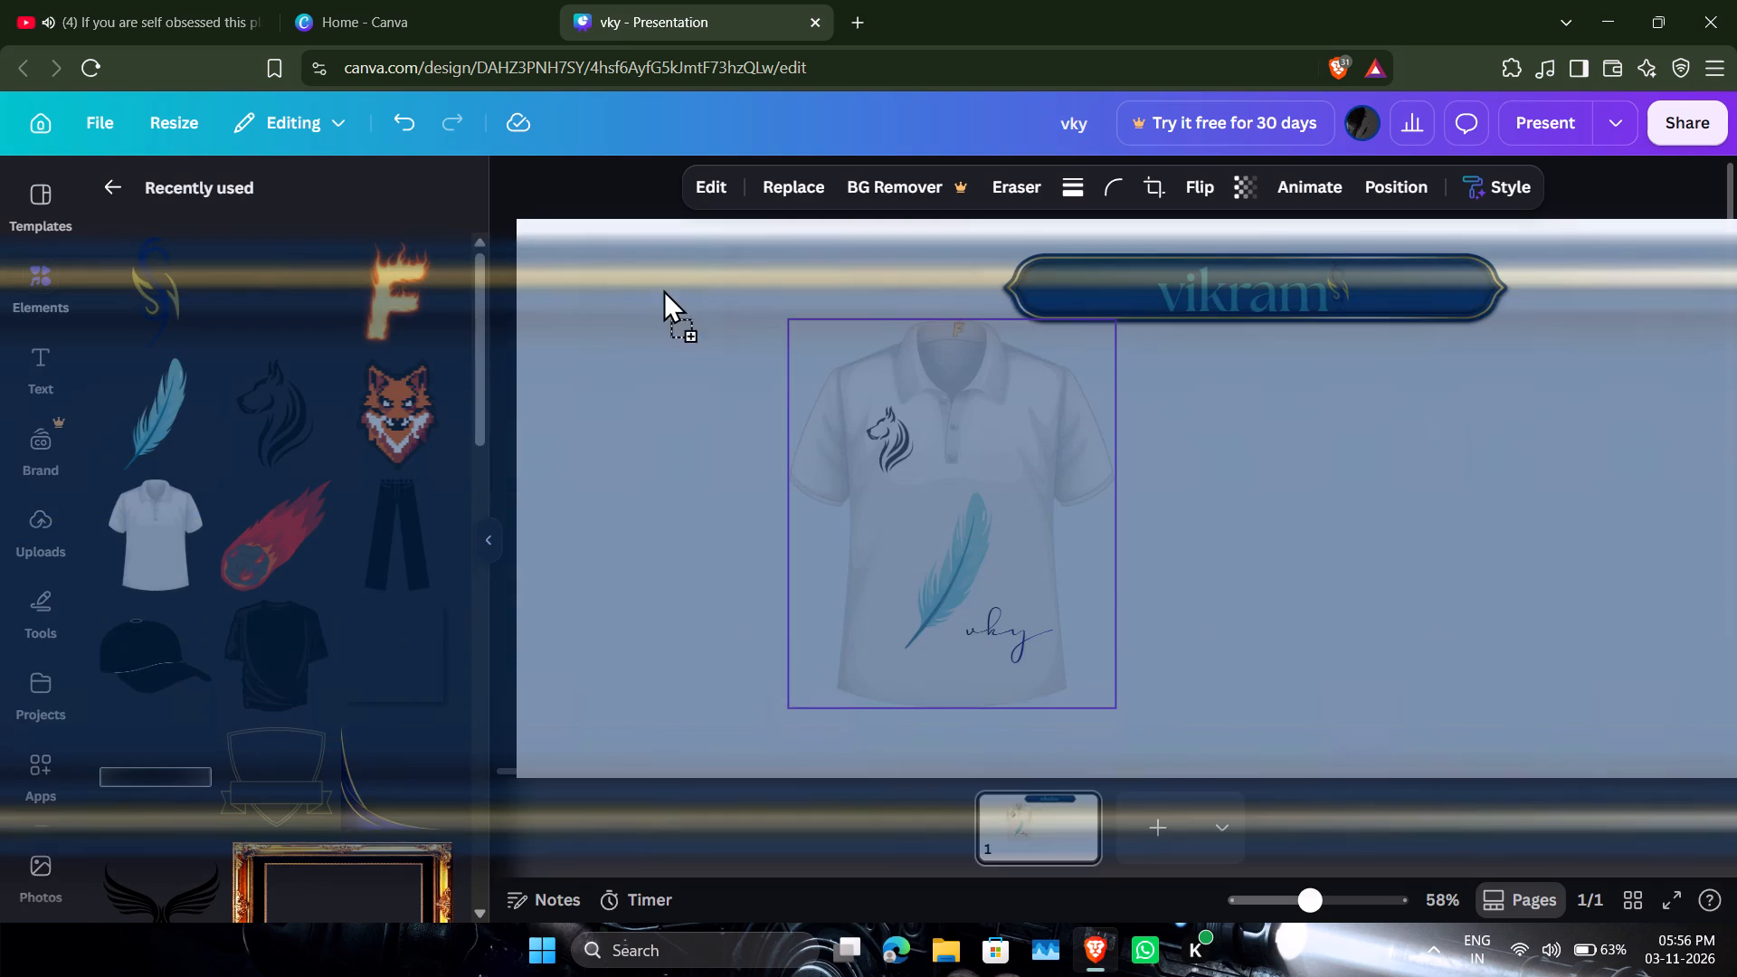
{"action": "left_click_drag", "start_coordinate": [663, 289], "coordinate": [628, 308]}
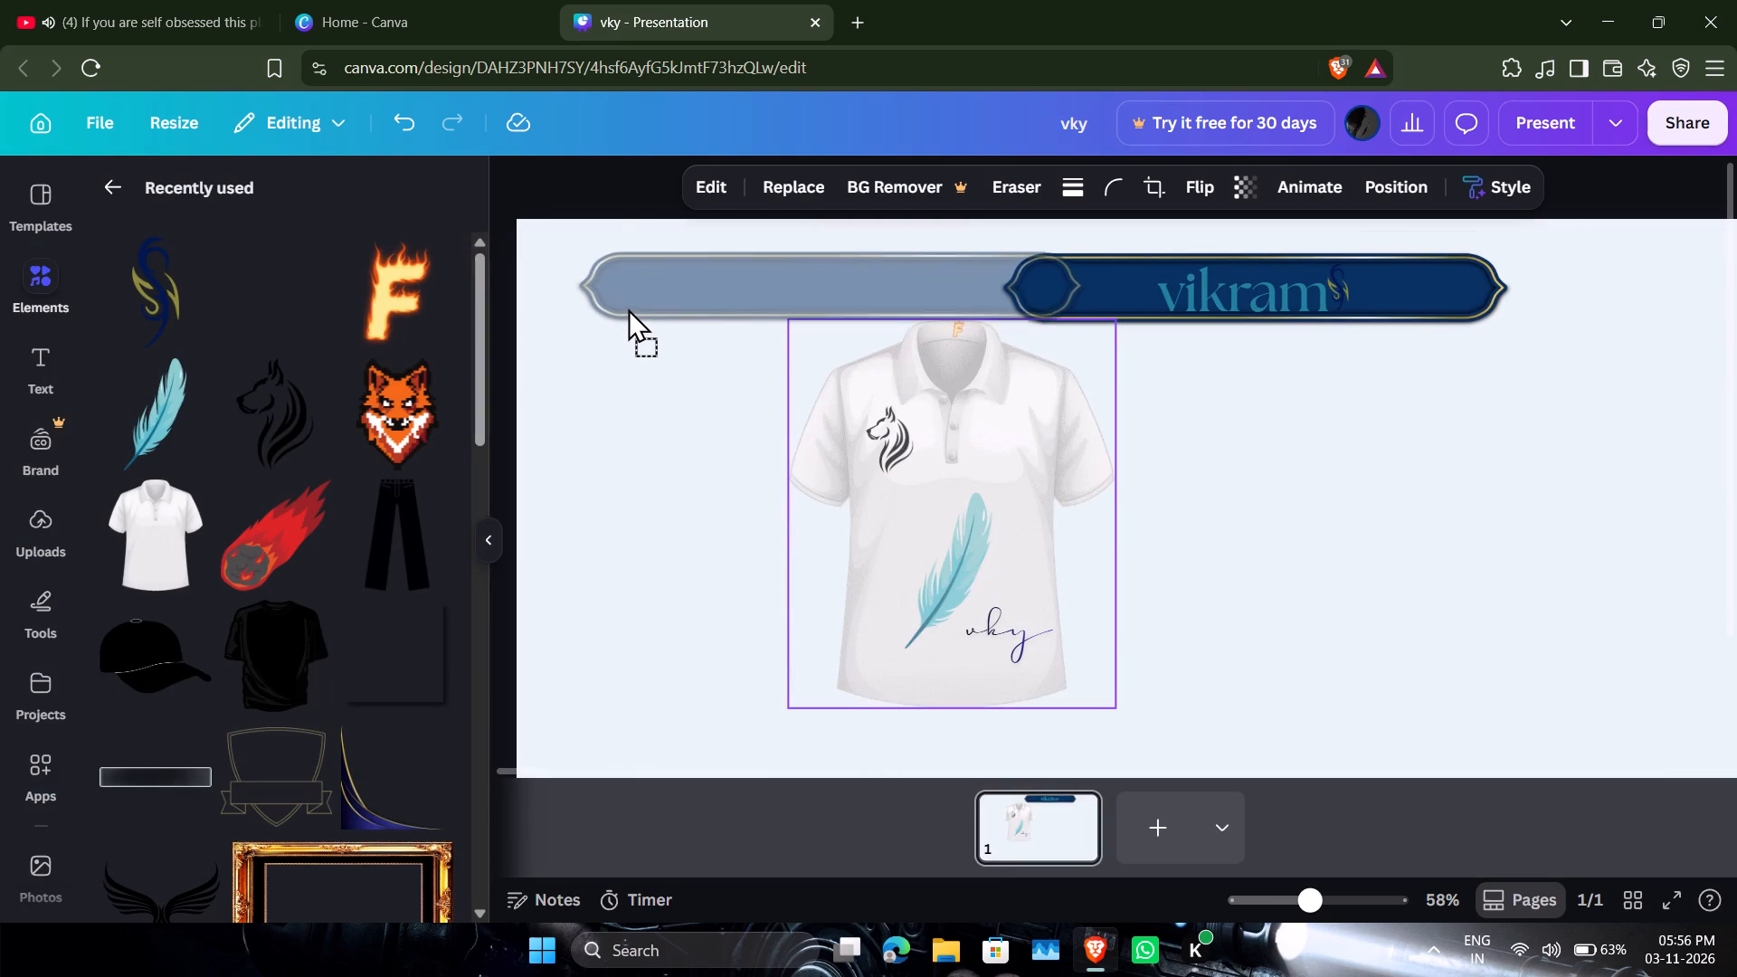
{"action": "left_click_drag", "start_coordinate": [628, 308], "coordinate": [628, 309]}
{"action": "left_click", "coordinate": [628, 309]}
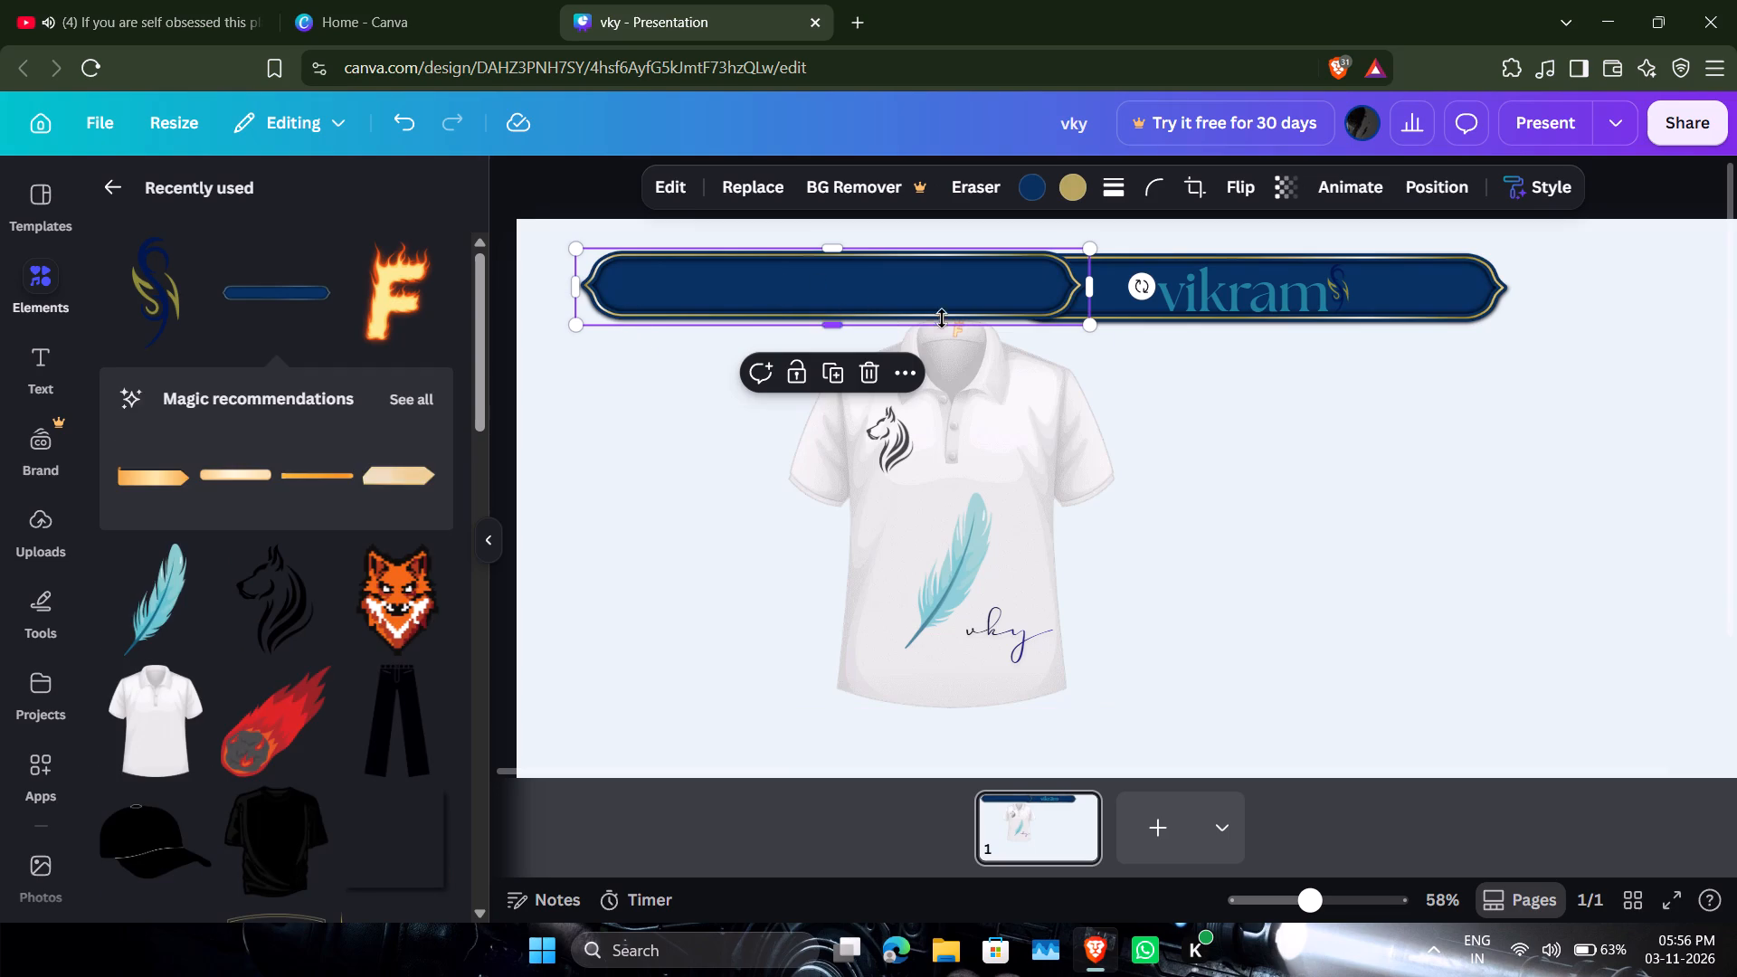
Shrink the new banner to about 681 by 102 and line it up end to end with the existing banner.
{"action": "left_click_drag", "start_coordinate": [1089, 325], "coordinate": [1088, 325]}
{"action": "left_click_drag", "start_coordinate": [1088, 325], "coordinate": [1008, 318]}
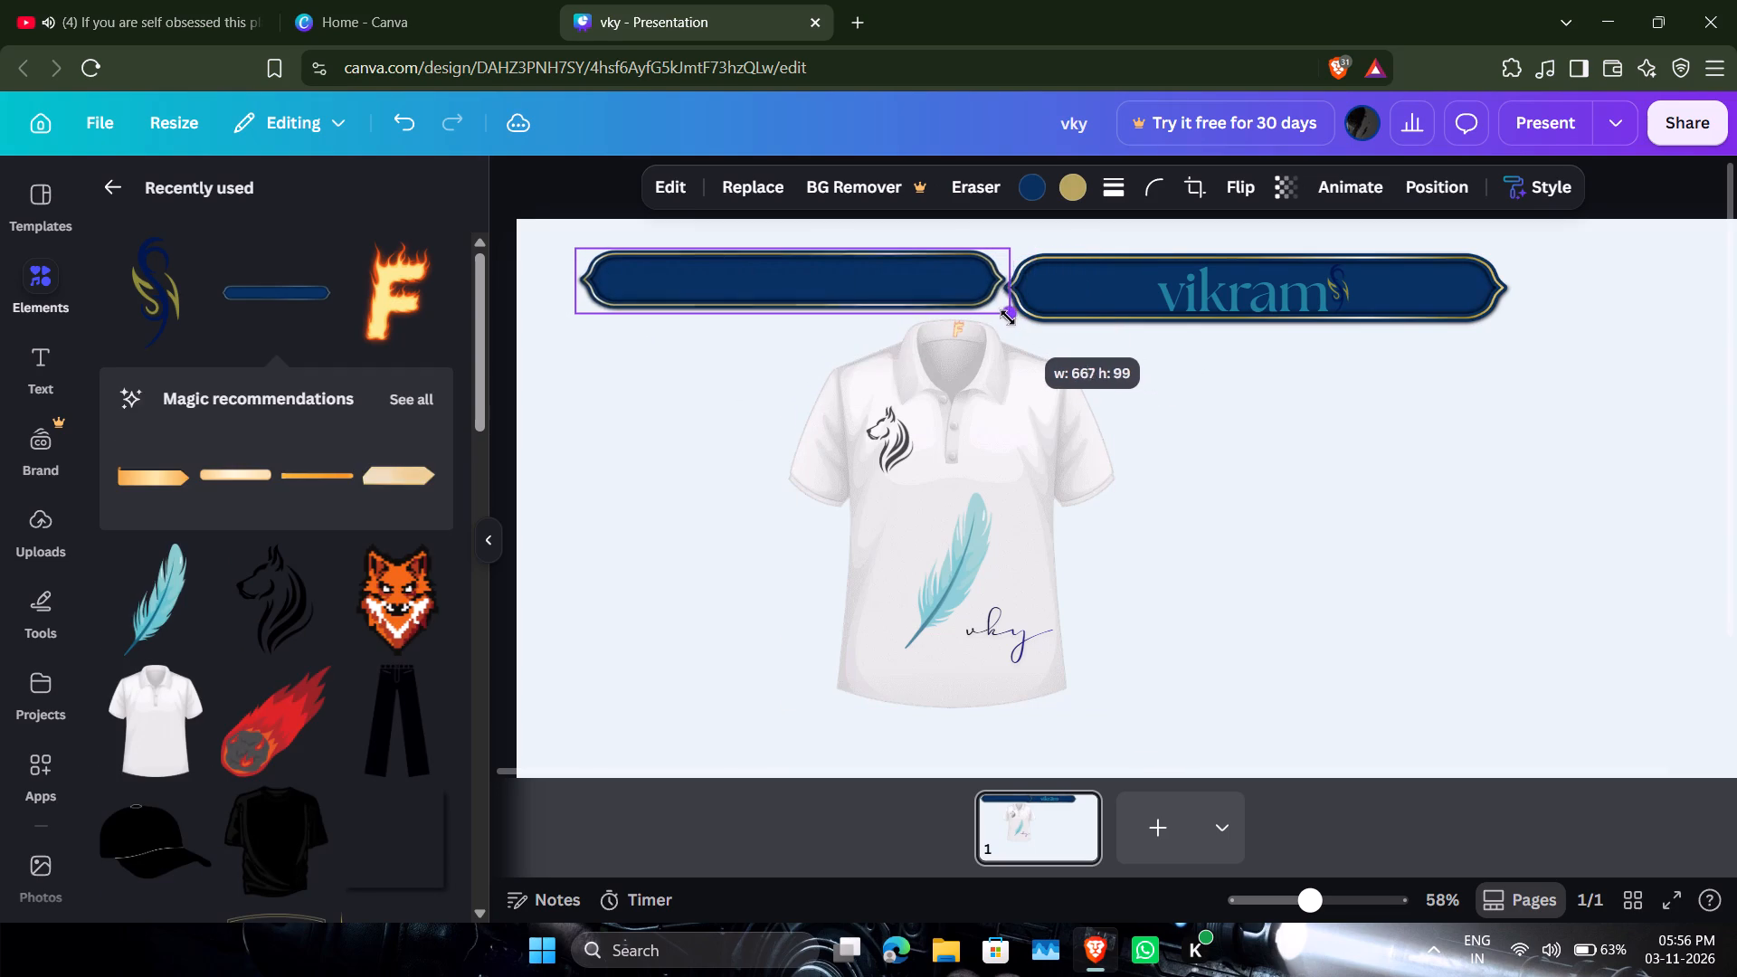
{"action": "left_click_drag", "start_coordinate": [1008, 318], "coordinate": [1004, 317]}
{"action": "left_click_drag", "start_coordinate": [1004, 317], "coordinate": [1015, 313]}
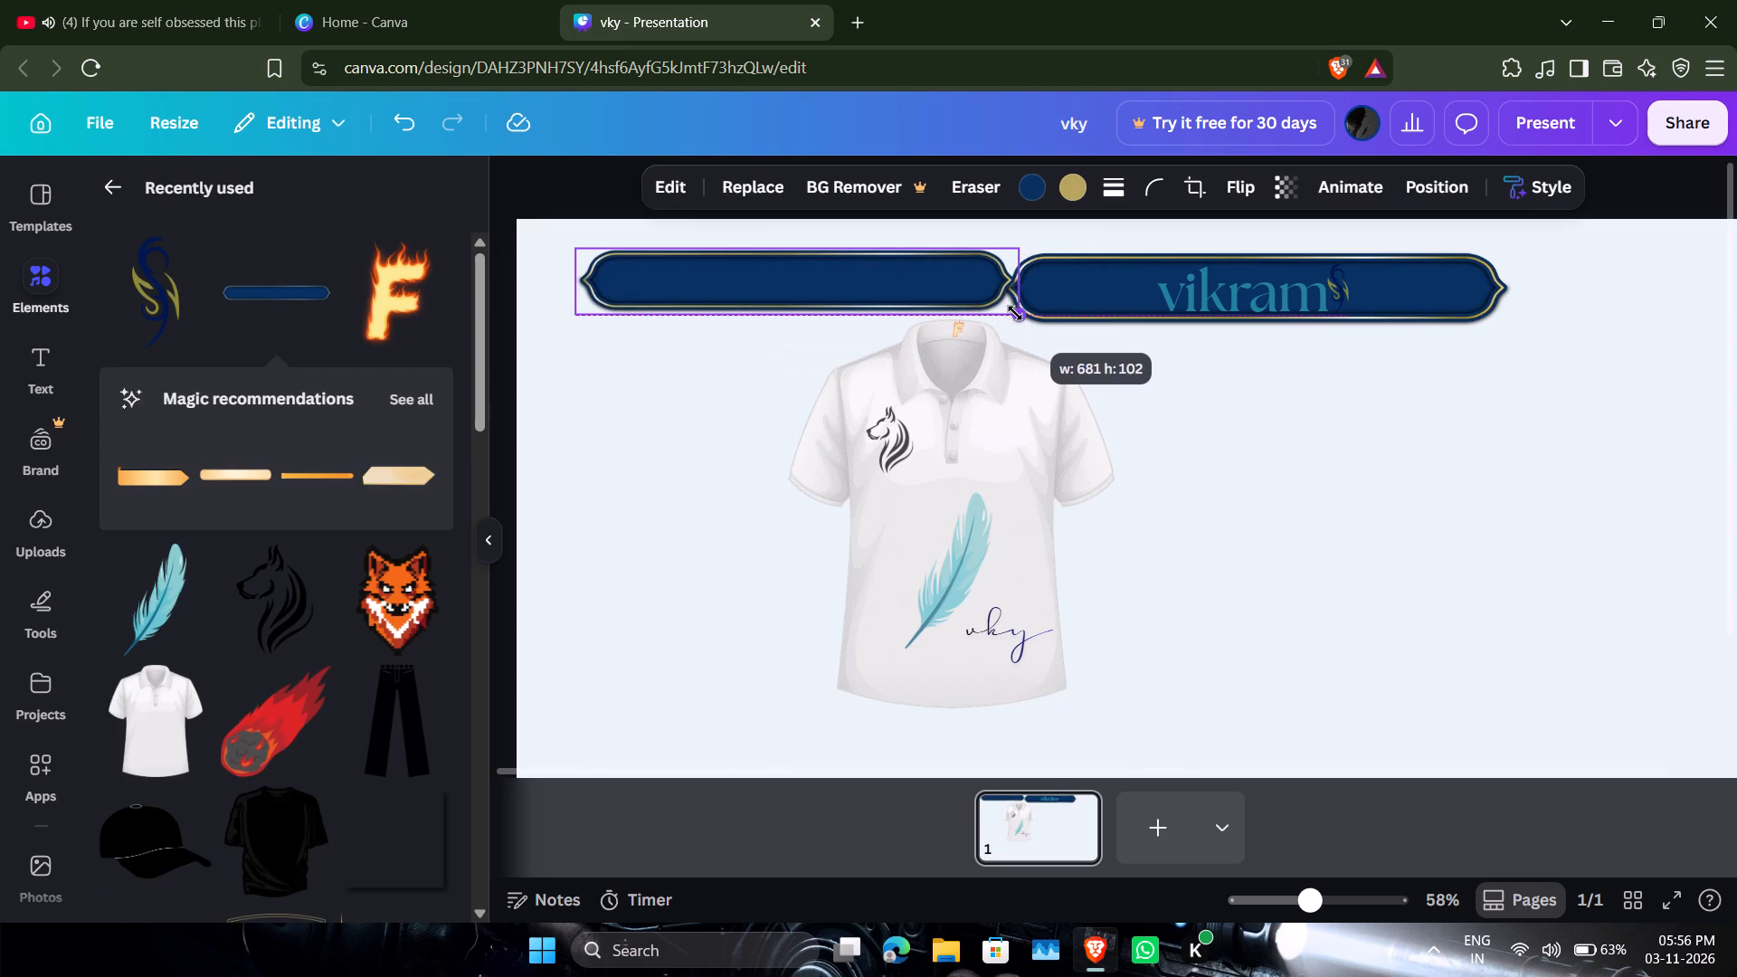
{"action": "left_click_drag", "start_coordinate": [1015, 313], "coordinate": [1016, 315]}
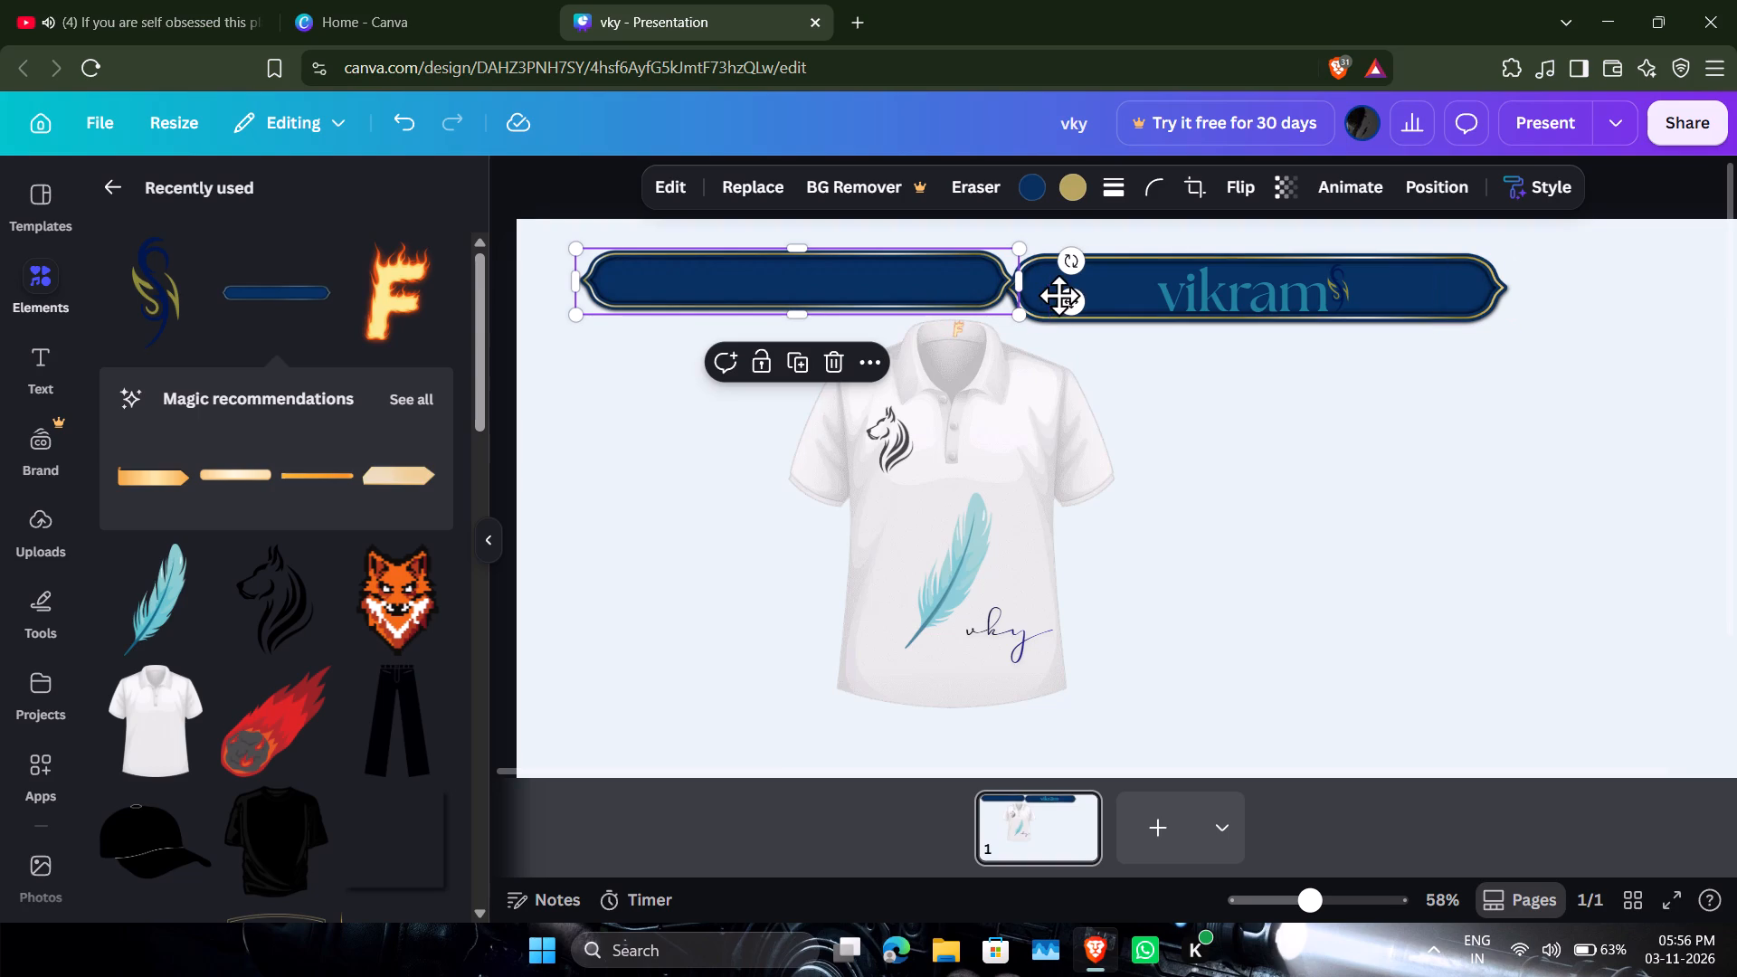
{"action": "left_click", "coordinate": [1068, 300]}
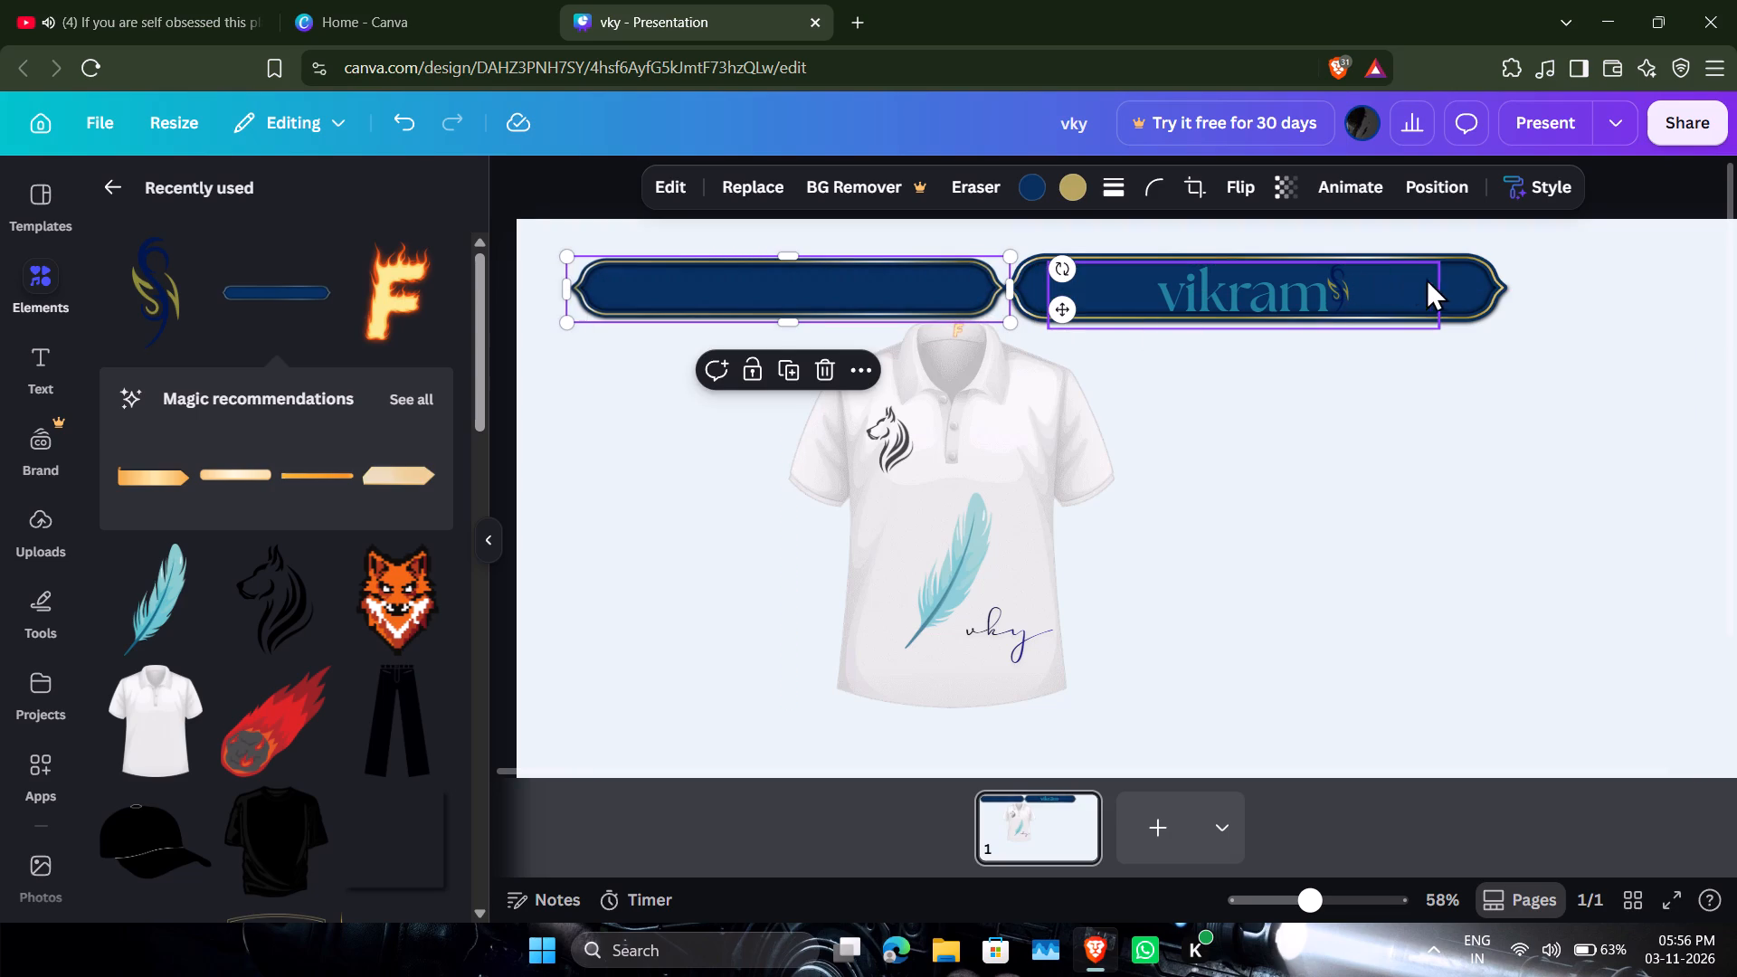
Move both navy banners up near the page's top edge, keeping them side by side.
{"action": "left_click", "coordinate": [1456, 281]}
{"action": "left_click_drag", "start_coordinate": [1456, 281], "coordinate": [1455, 255]}
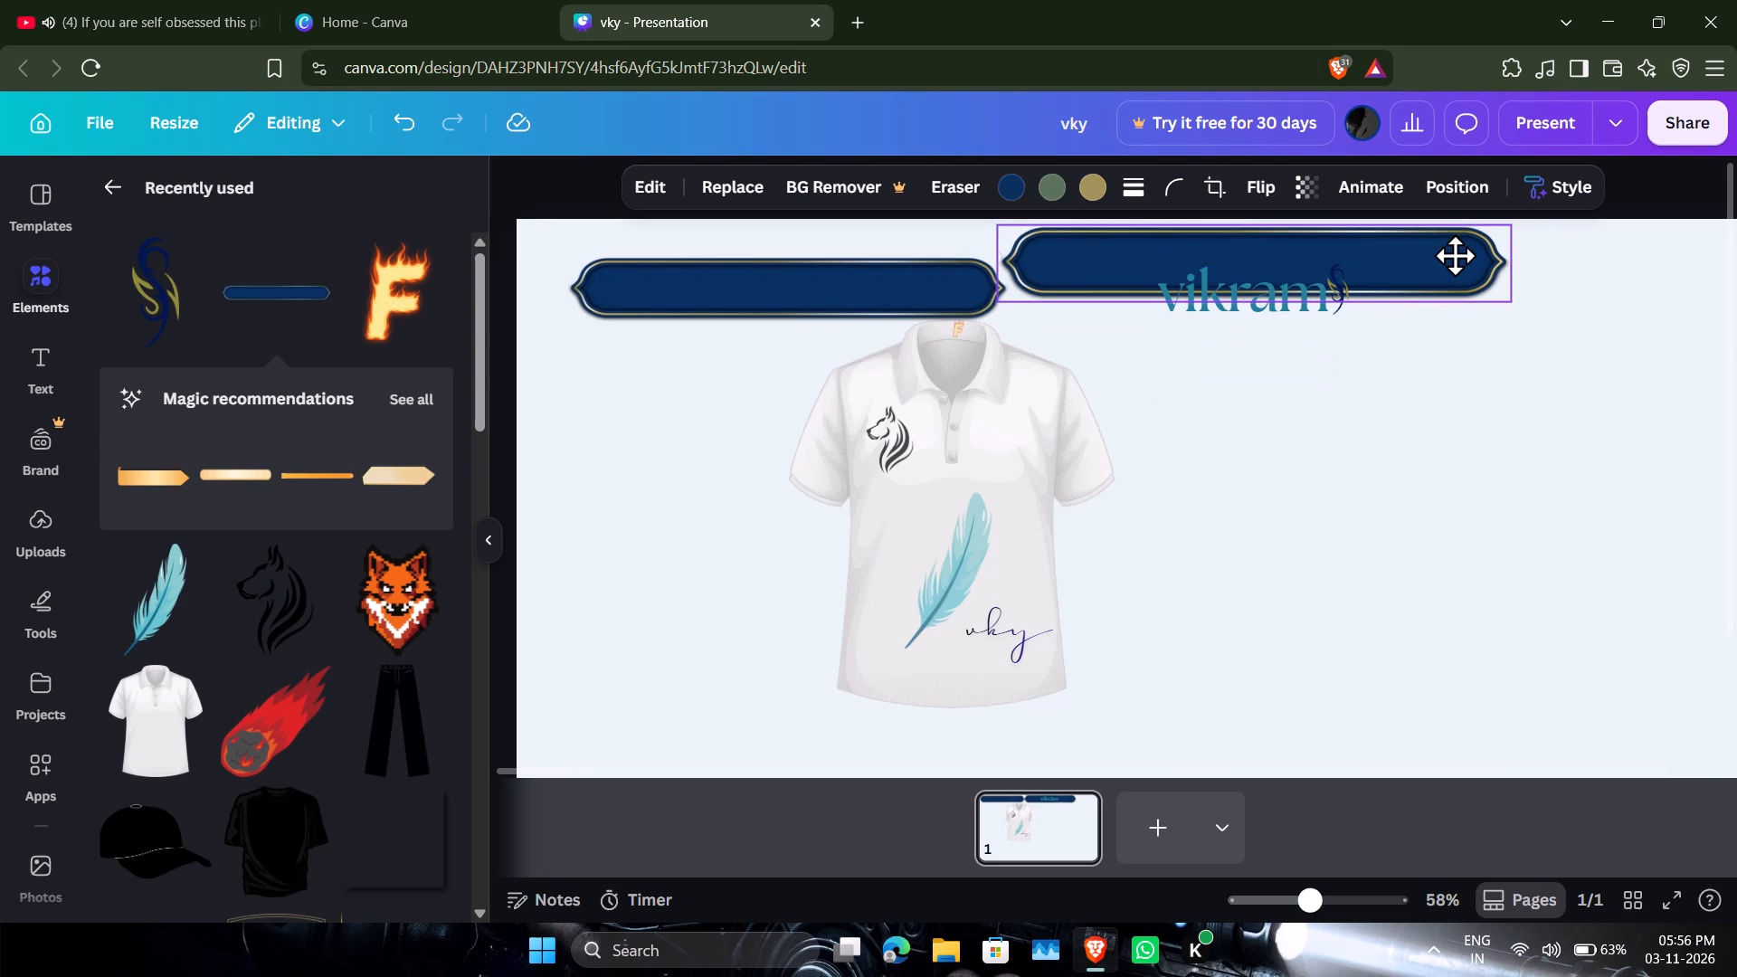
{"action": "left_click_drag", "start_coordinate": [925, 308], "coordinate": [919, 284]}
Delete the teal name text from the banners.
{"action": "left_click_drag", "start_coordinate": [1248, 286], "coordinate": [1077, 250]}
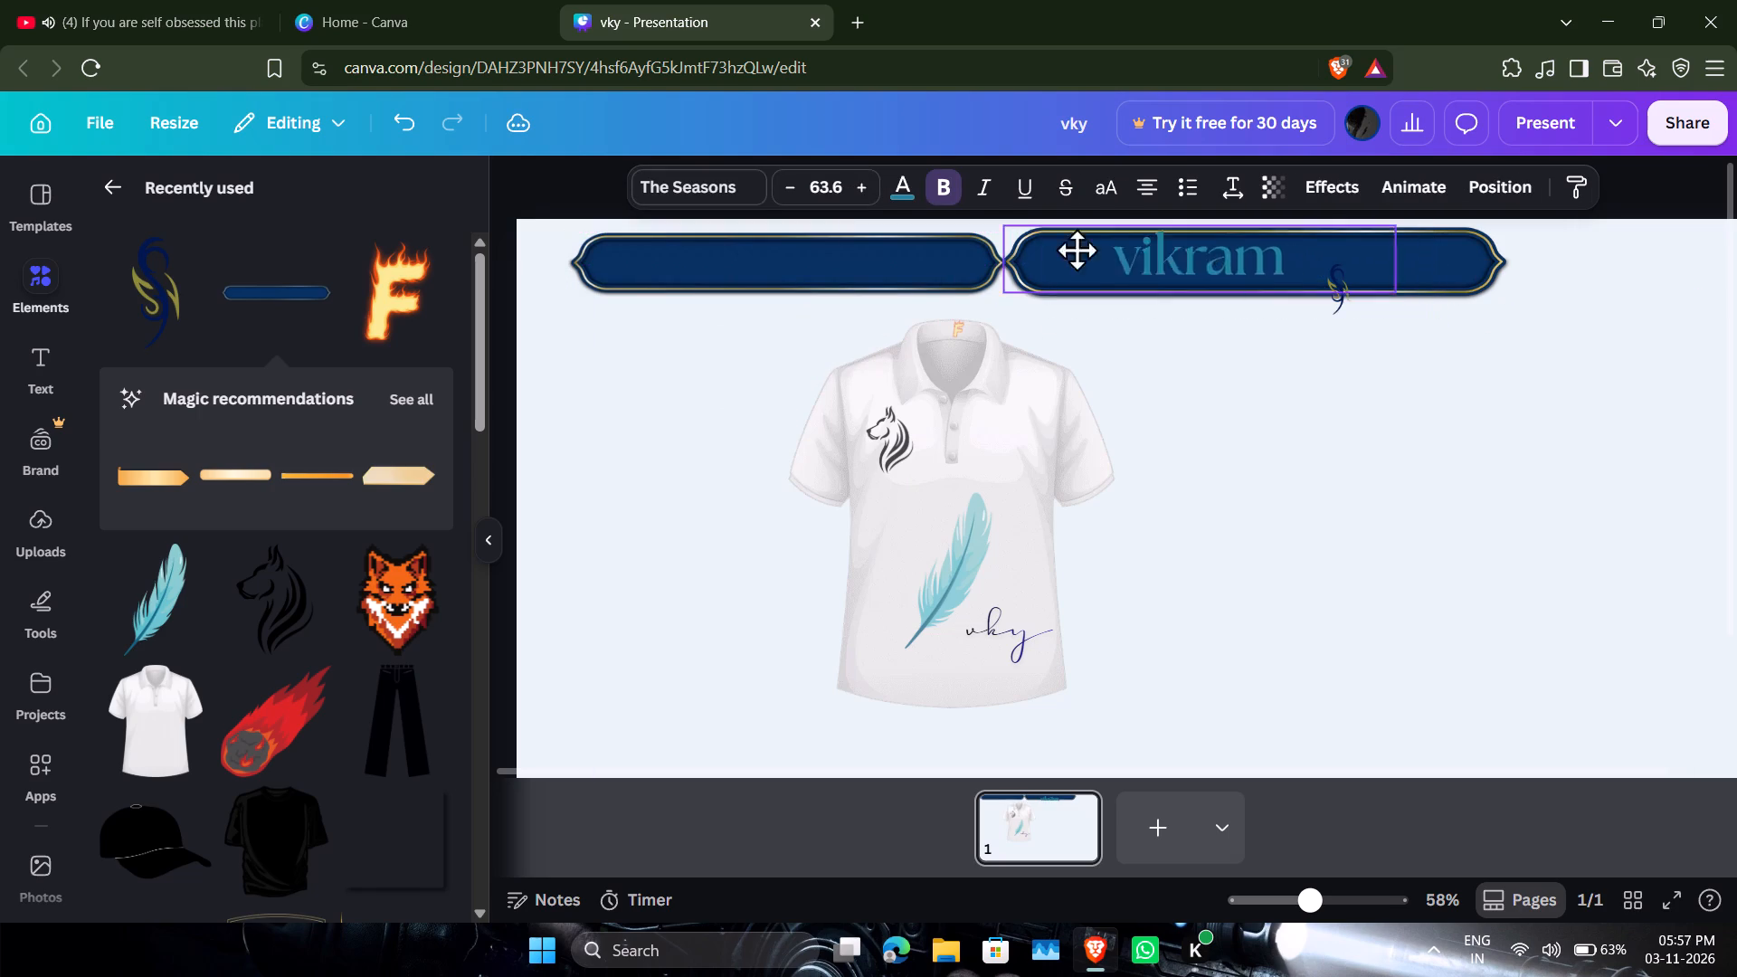
{"action": "left_click_drag", "start_coordinate": [1077, 250], "coordinate": [793, 252]}
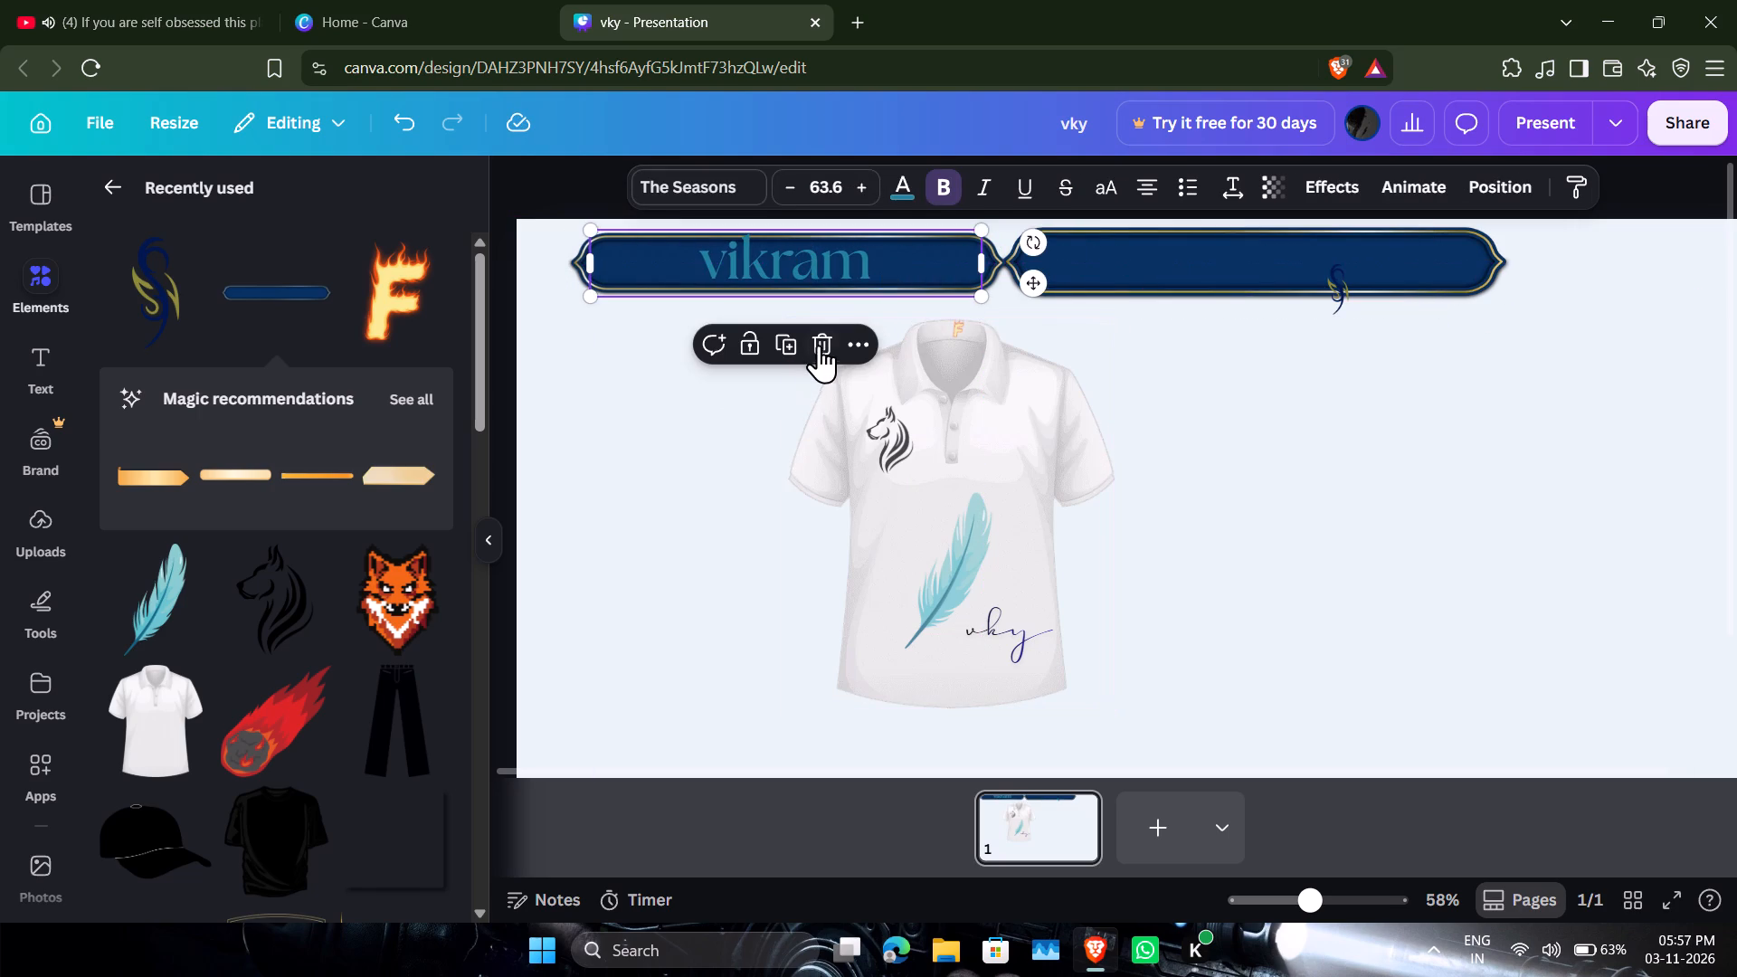
{"action": "left_click", "coordinate": [821, 344]}
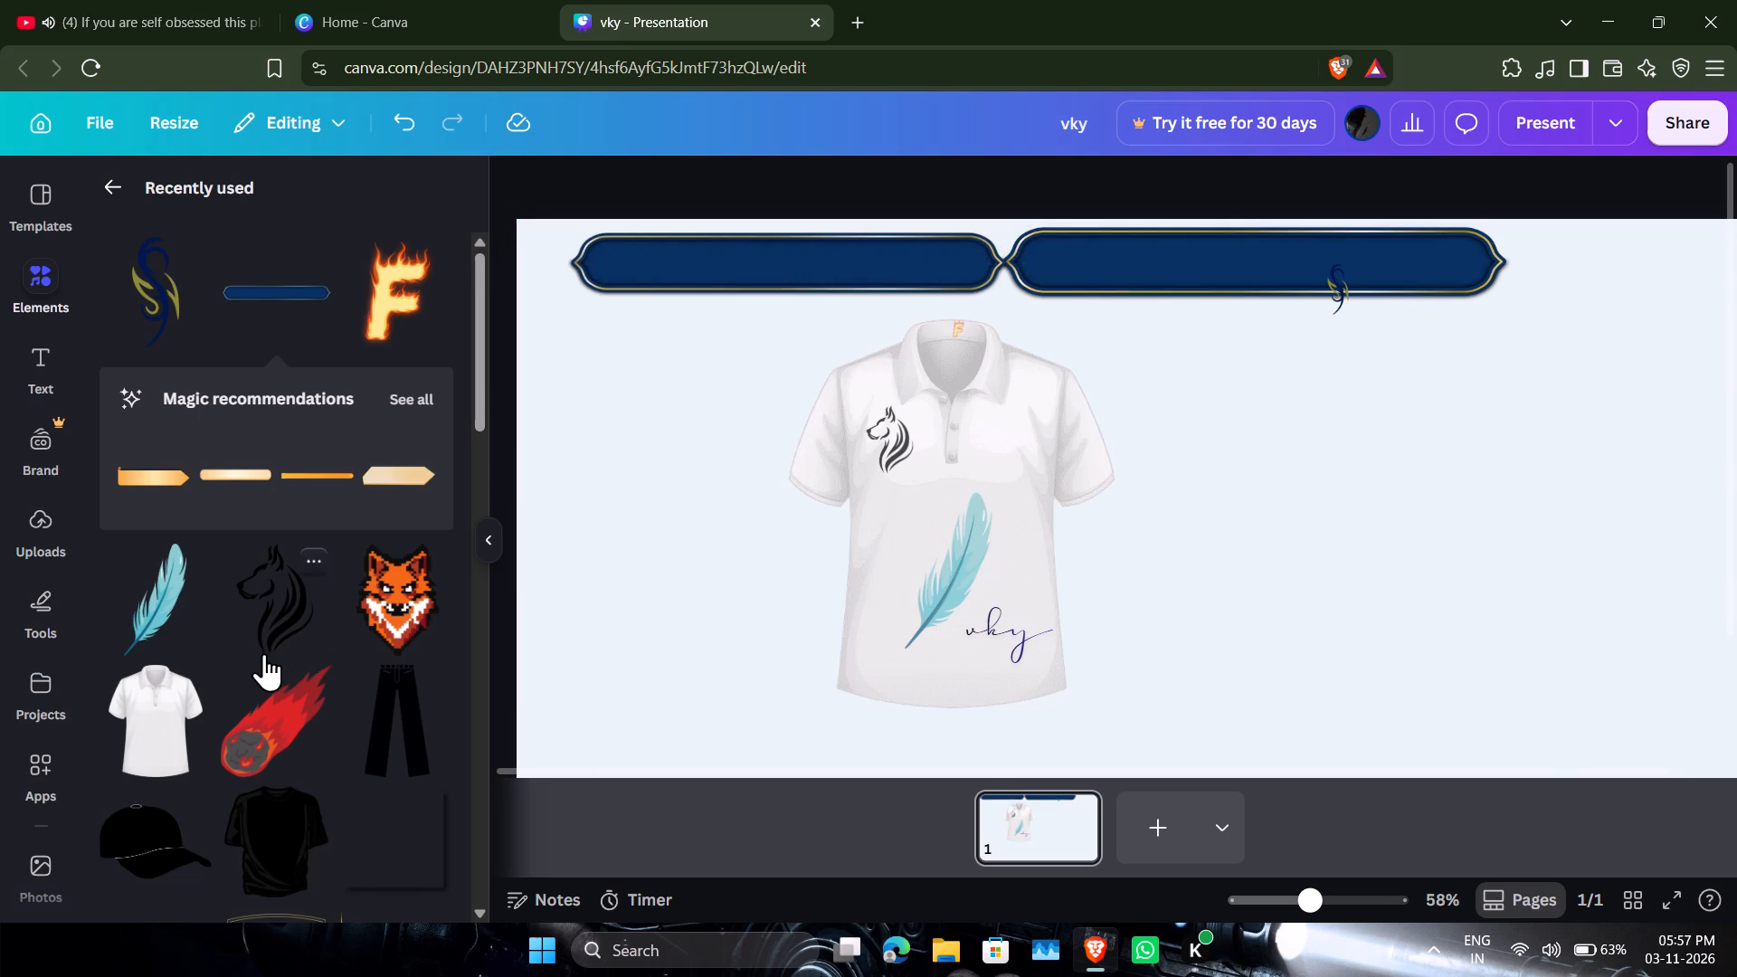
Add the recently used black wings graphic, shrink it to banner height and place it at the left end of the new banner.
{"action": "scroll", "coordinate": [264, 653], "scroll_direction": "down", "scroll_amount": 8}
{"action": "scroll", "coordinate": [212, 565], "scroll_direction": "up", "scroll_amount": 3}
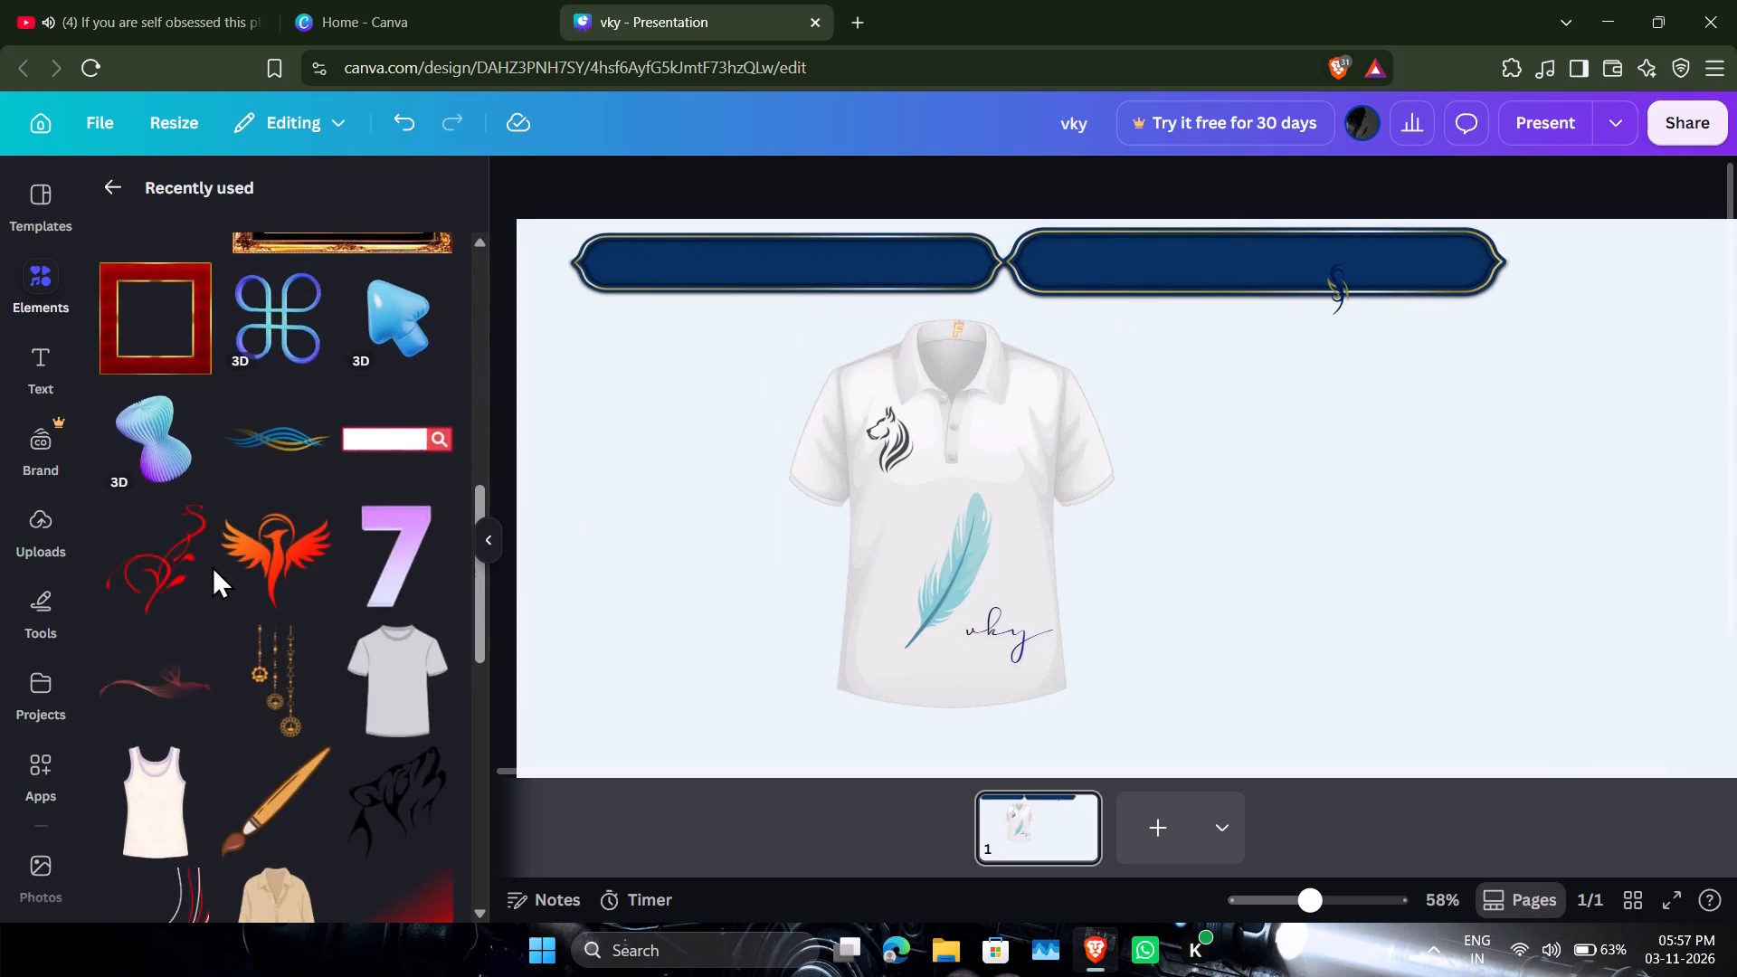
{"action": "left_click_drag", "start_coordinate": [187, 557], "coordinate": [577, 368]}
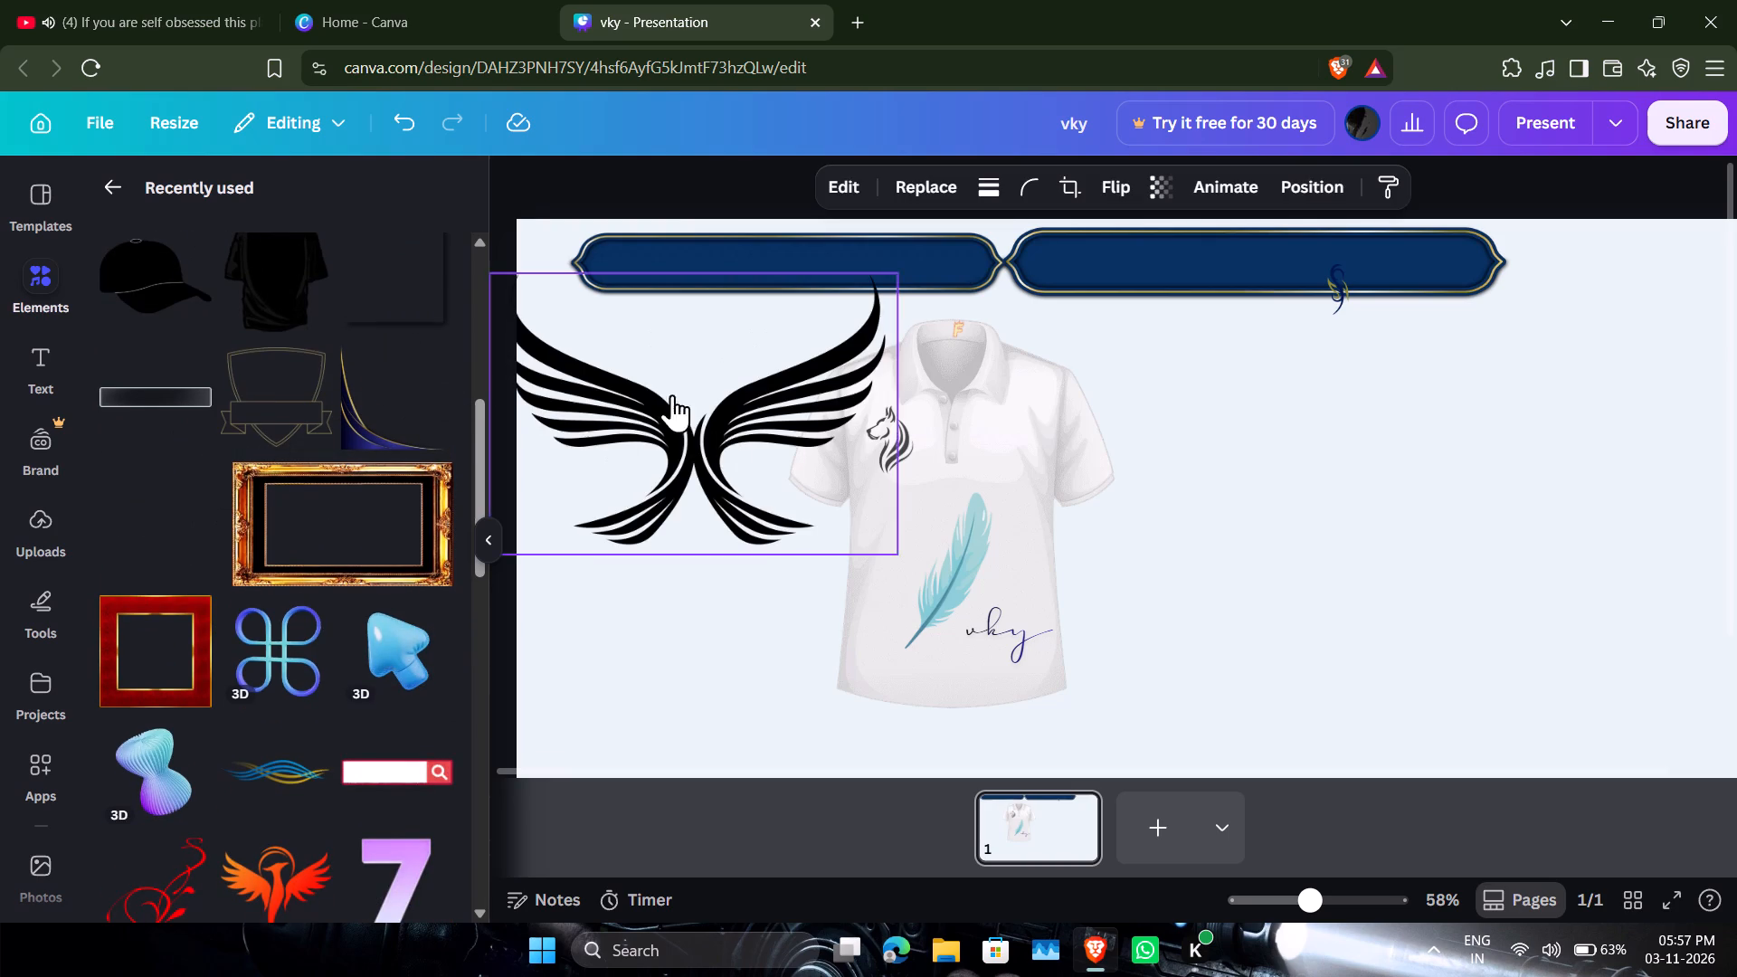
{"action": "left_click_drag", "start_coordinate": [897, 546], "coordinate": [664, 383]}
{"action": "left_click_drag", "start_coordinate": [621, 359], "coordinate": [751, 311]}
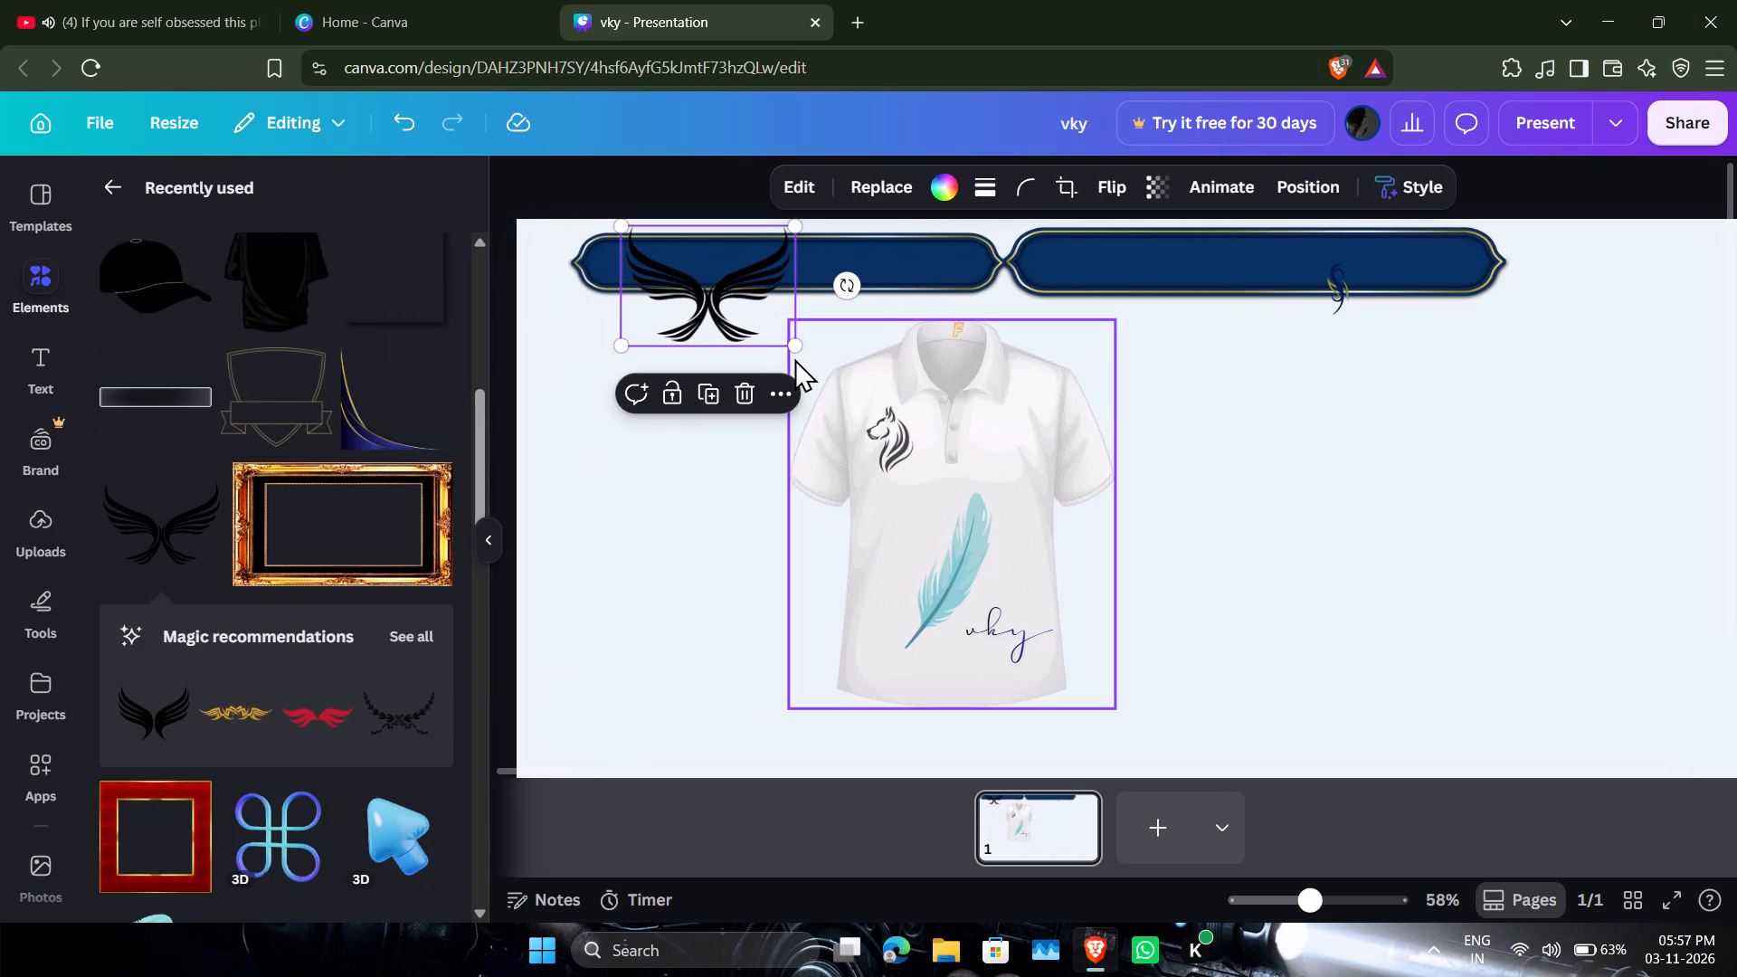
{"action": "left_click_drag", "start_coordinate": [795, 350], "coordinate": [656, 284]}
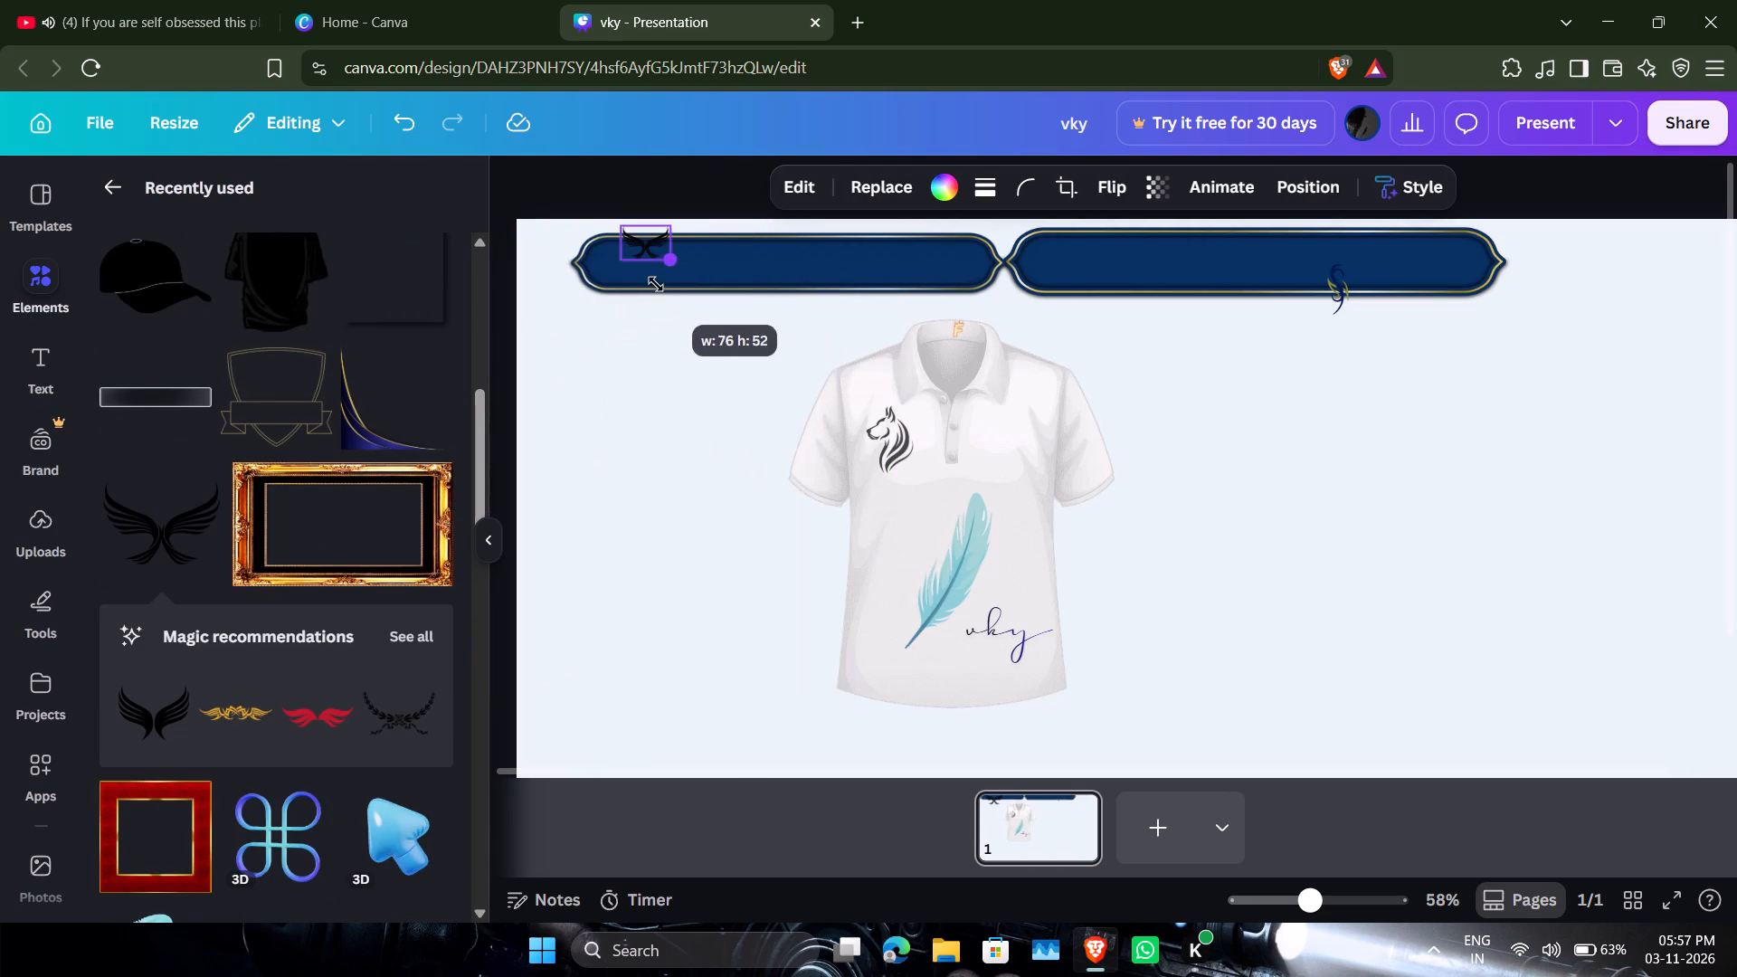
{"action": "left_click_drag", "start_coordinate": [656, 284], "coordinate": [666, 310]}
{"action": "left_click_drag", "start_coordinate": [741, 263], "coordinate": [738, 278]}
{"action": "left_click", "coordinate": [683, 394]}
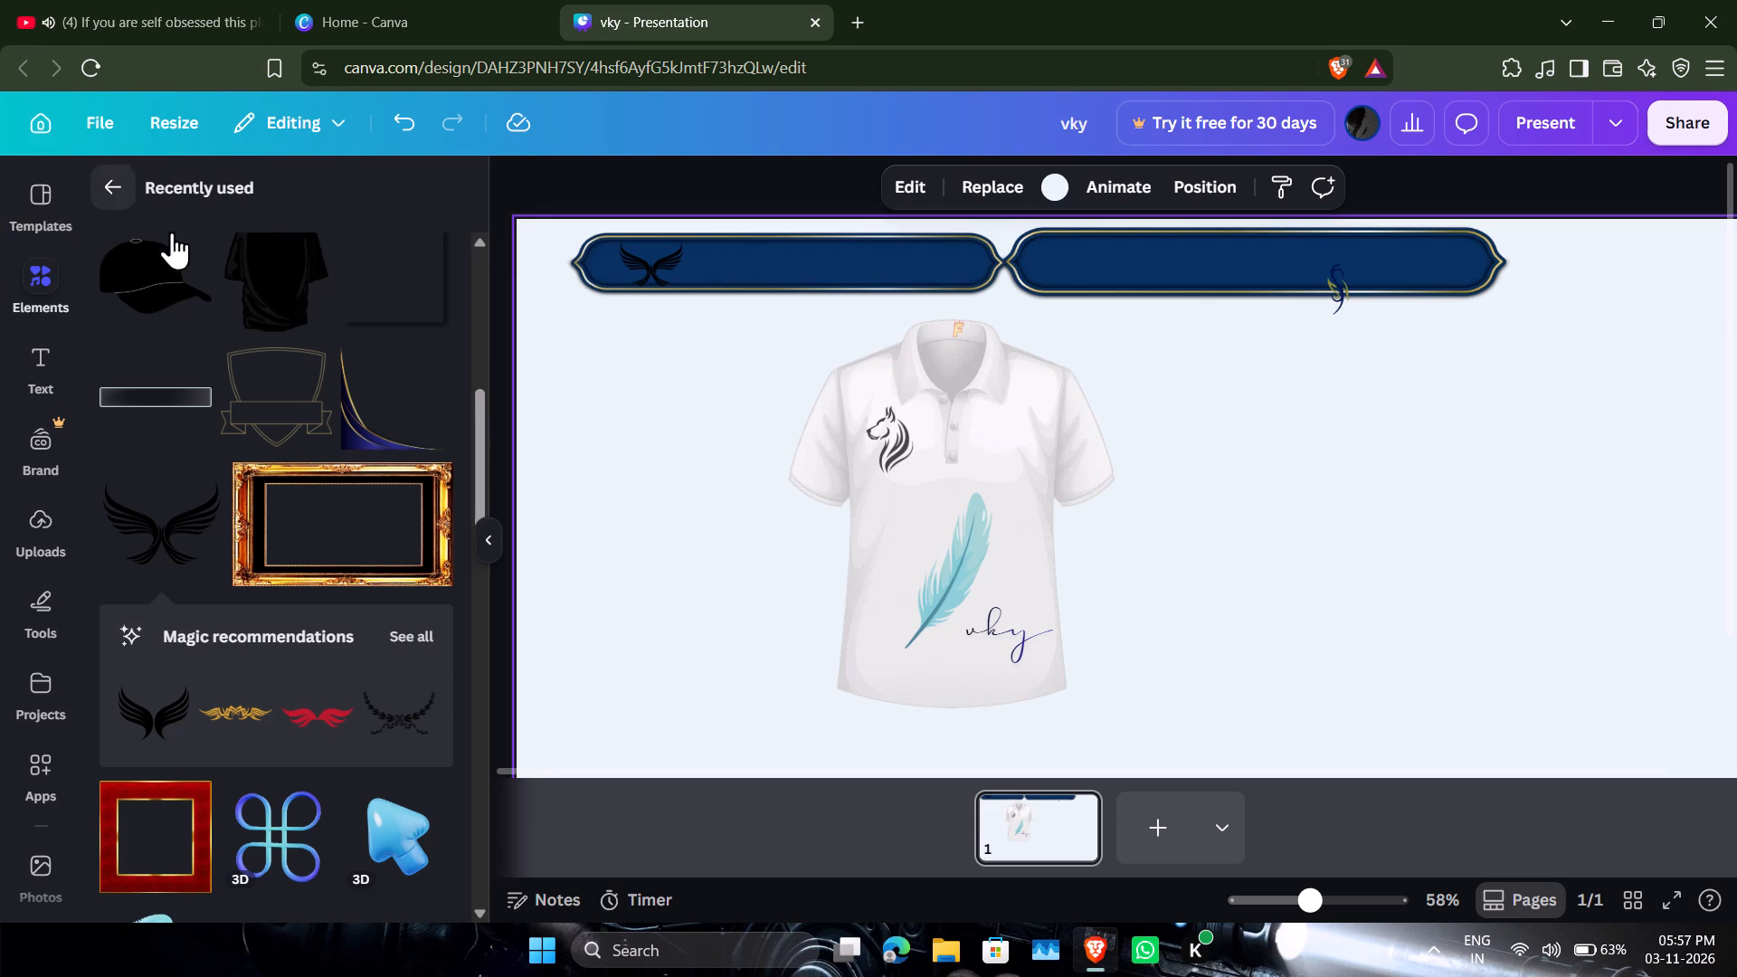
Examine the presentation template pages and the text style combinations for ideas.
{"action": "left_click", "coordinate": [21, 235]}
{"action": "scroll", "coordinate": [295, 613], "scroll_direction": "down", "scroll_amount": 6}
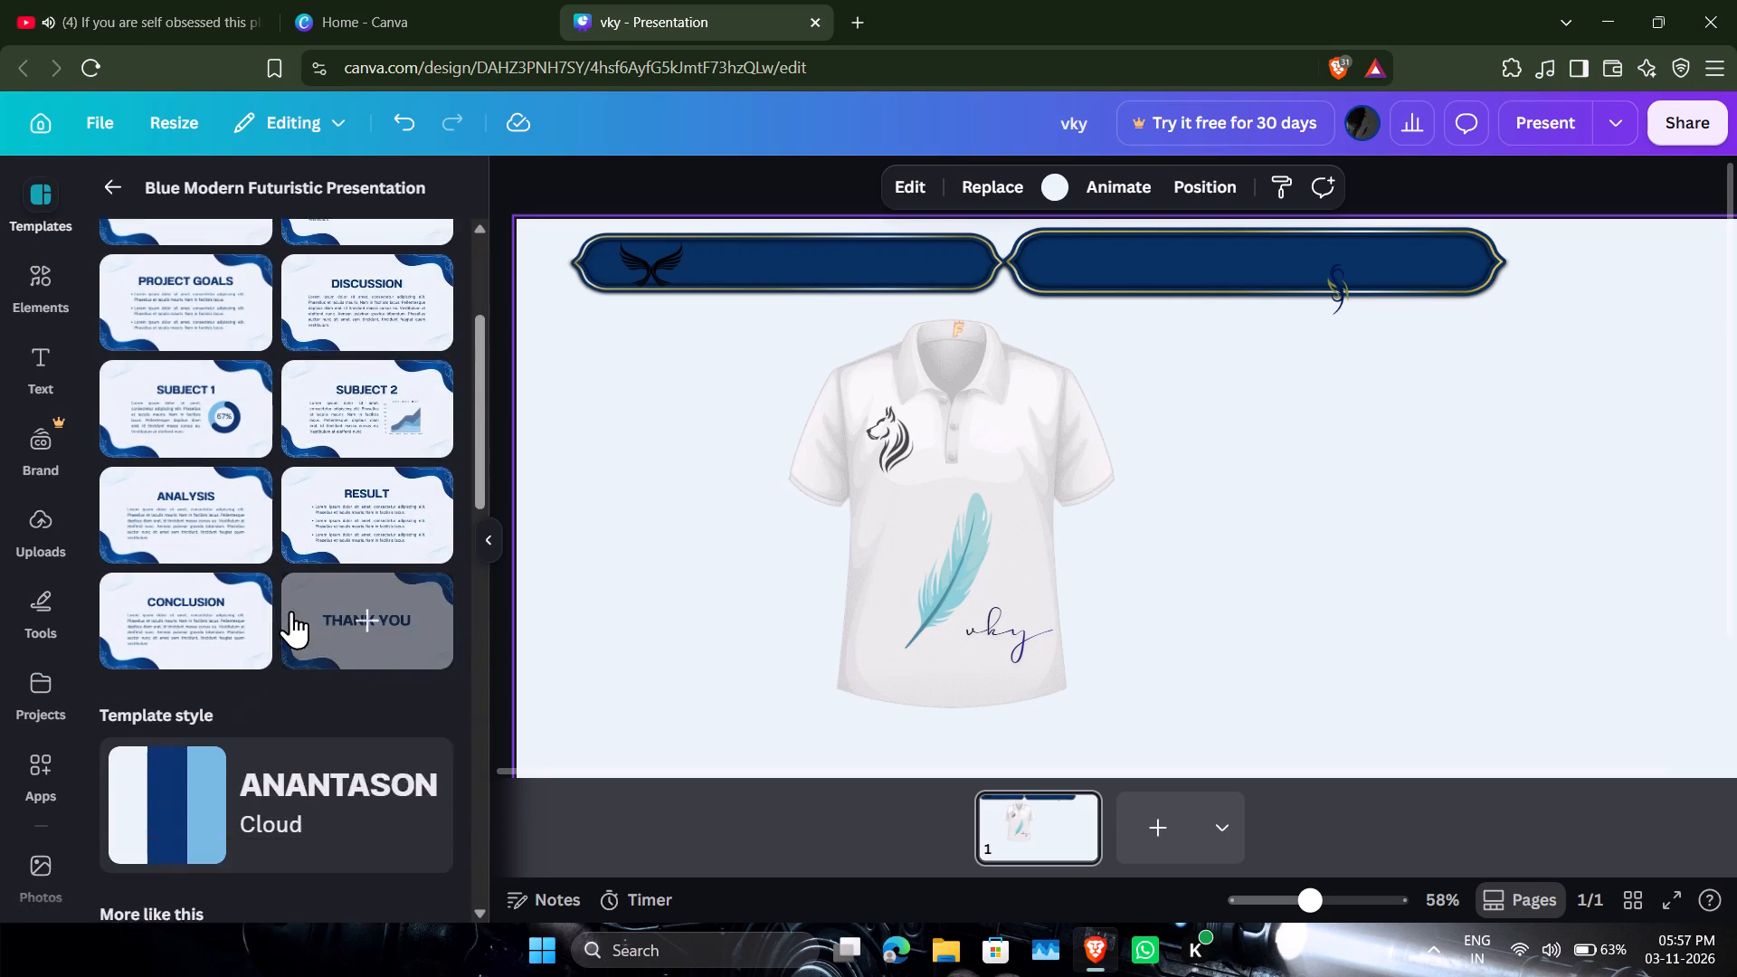
{"action": "scroll", "coordinate": [291, 611], "scroll_direction": "down", "scroll_amount": 1}
{"action": "scroll", "coordinate": [236, 439], "scroll_direction": "up", "scroll_amount": 11}
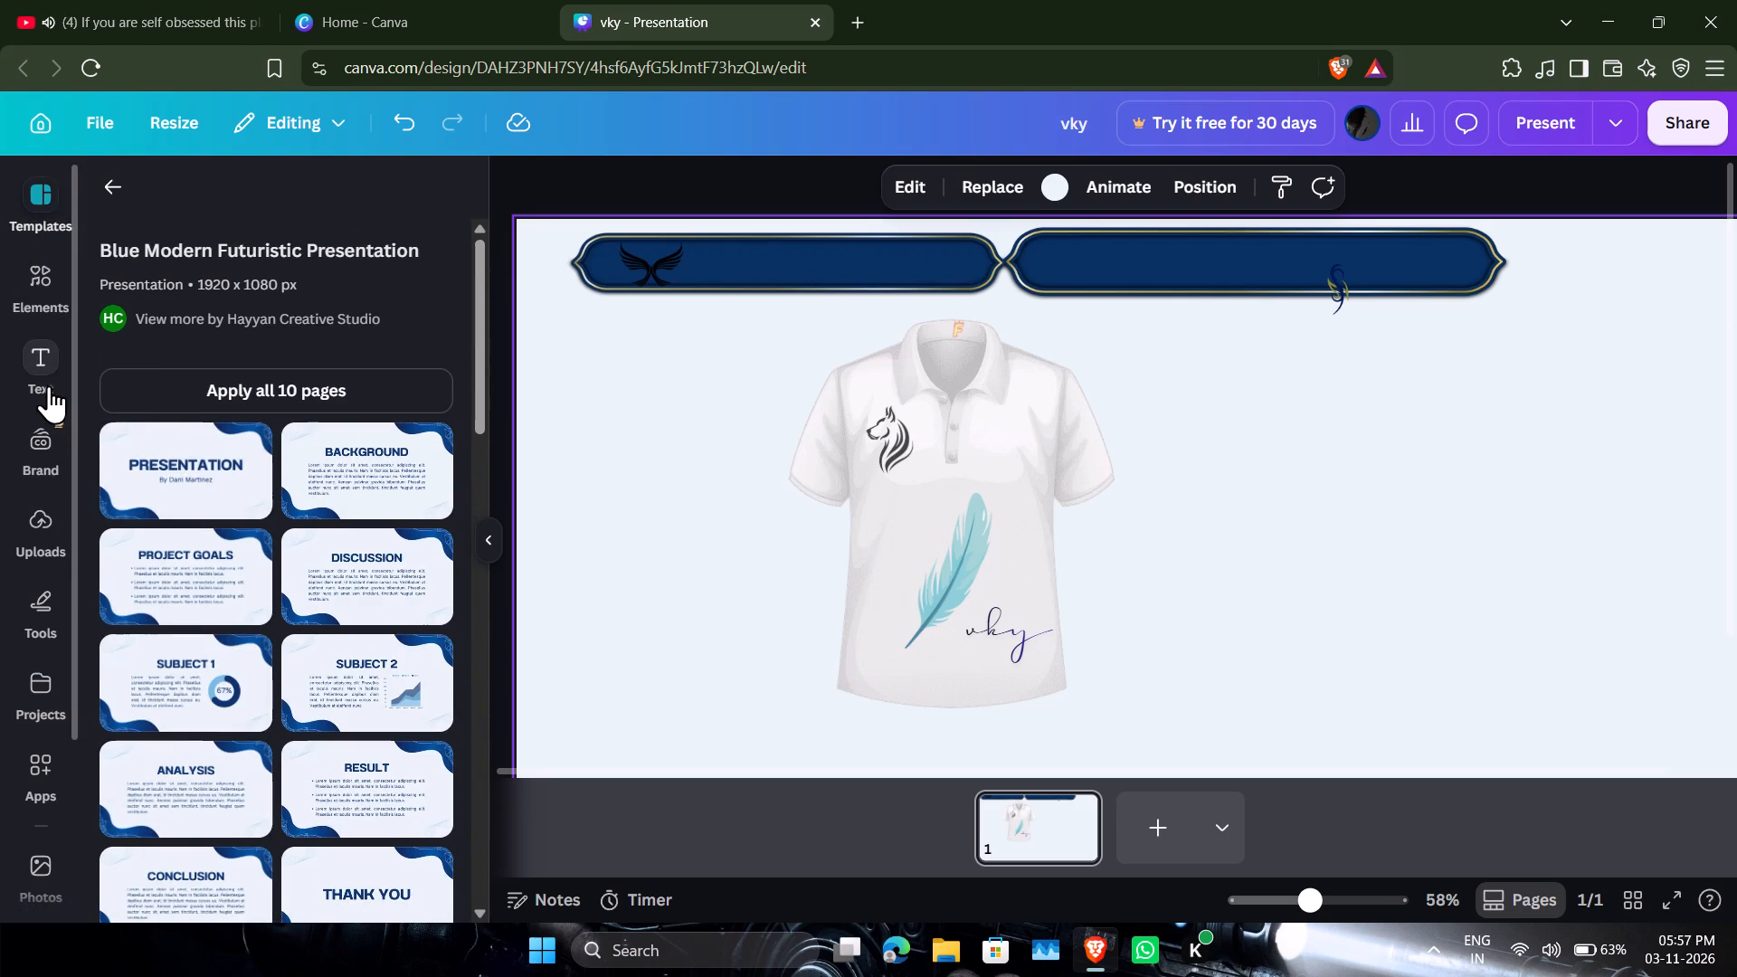
{"action": "left_click", "coordinate": [47, 378]}
{"action": "scroll", "coordinate": [246, 631], "scroll_direction": "down", "scroll_amount": 6}
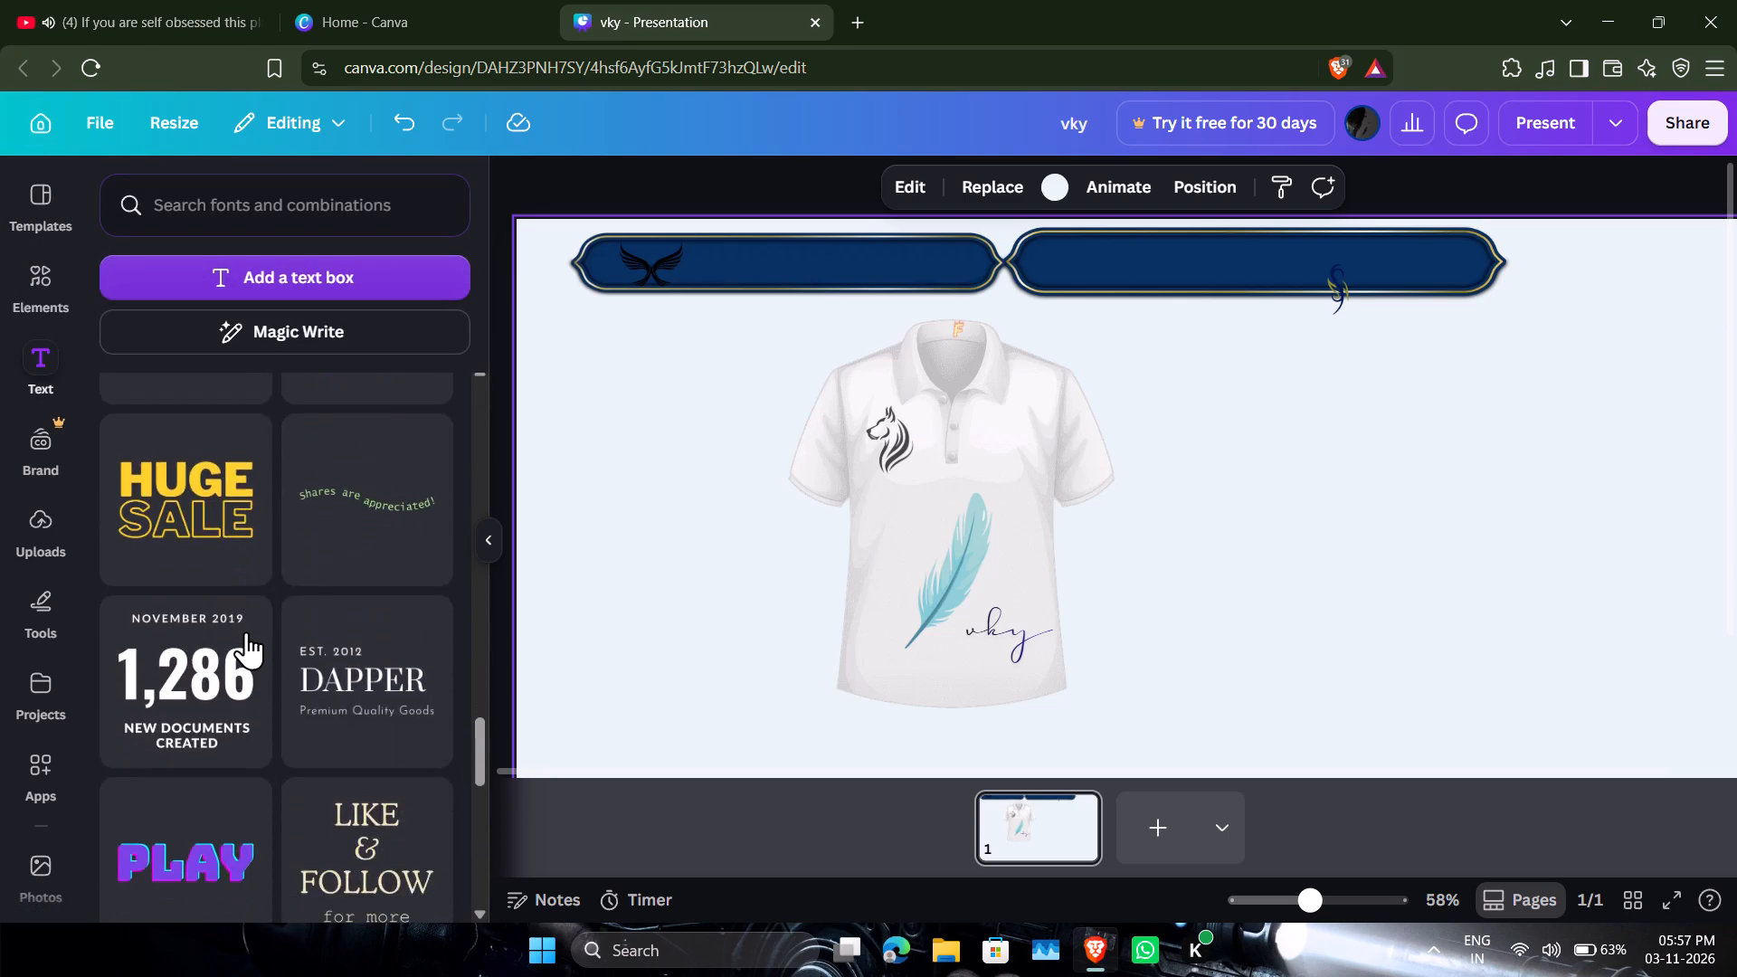
{"action": "scroll", "coordinate": [246, 631], "scroll_direction": "down", "scroll_amount": 13}
{"action": "scroll", "coordinate": [246, 631], "scroll_direction": "up", "scroll_amount": 1}
{"action": "scroll", "coordinate": [246, 631], "scroll_direction": "down", "scroll_amount": 1}
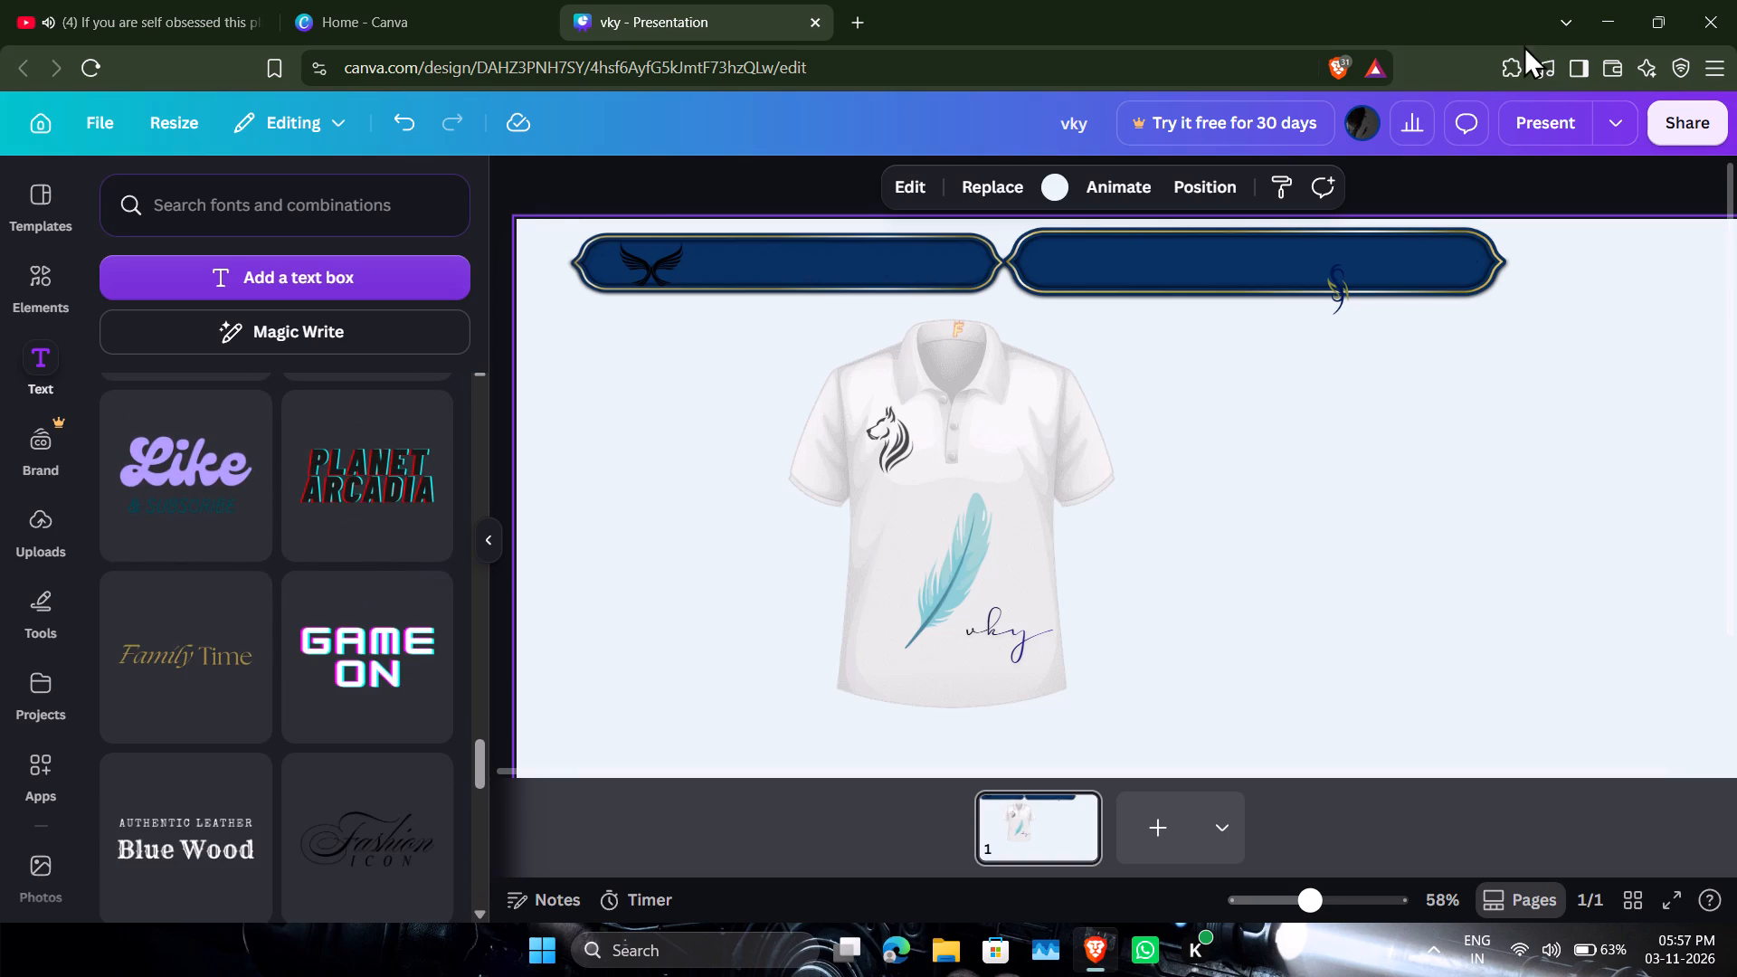
Create a new blank presentation design and close the vky design.
{"action": "left_click", "coordinate": [105, 135]}
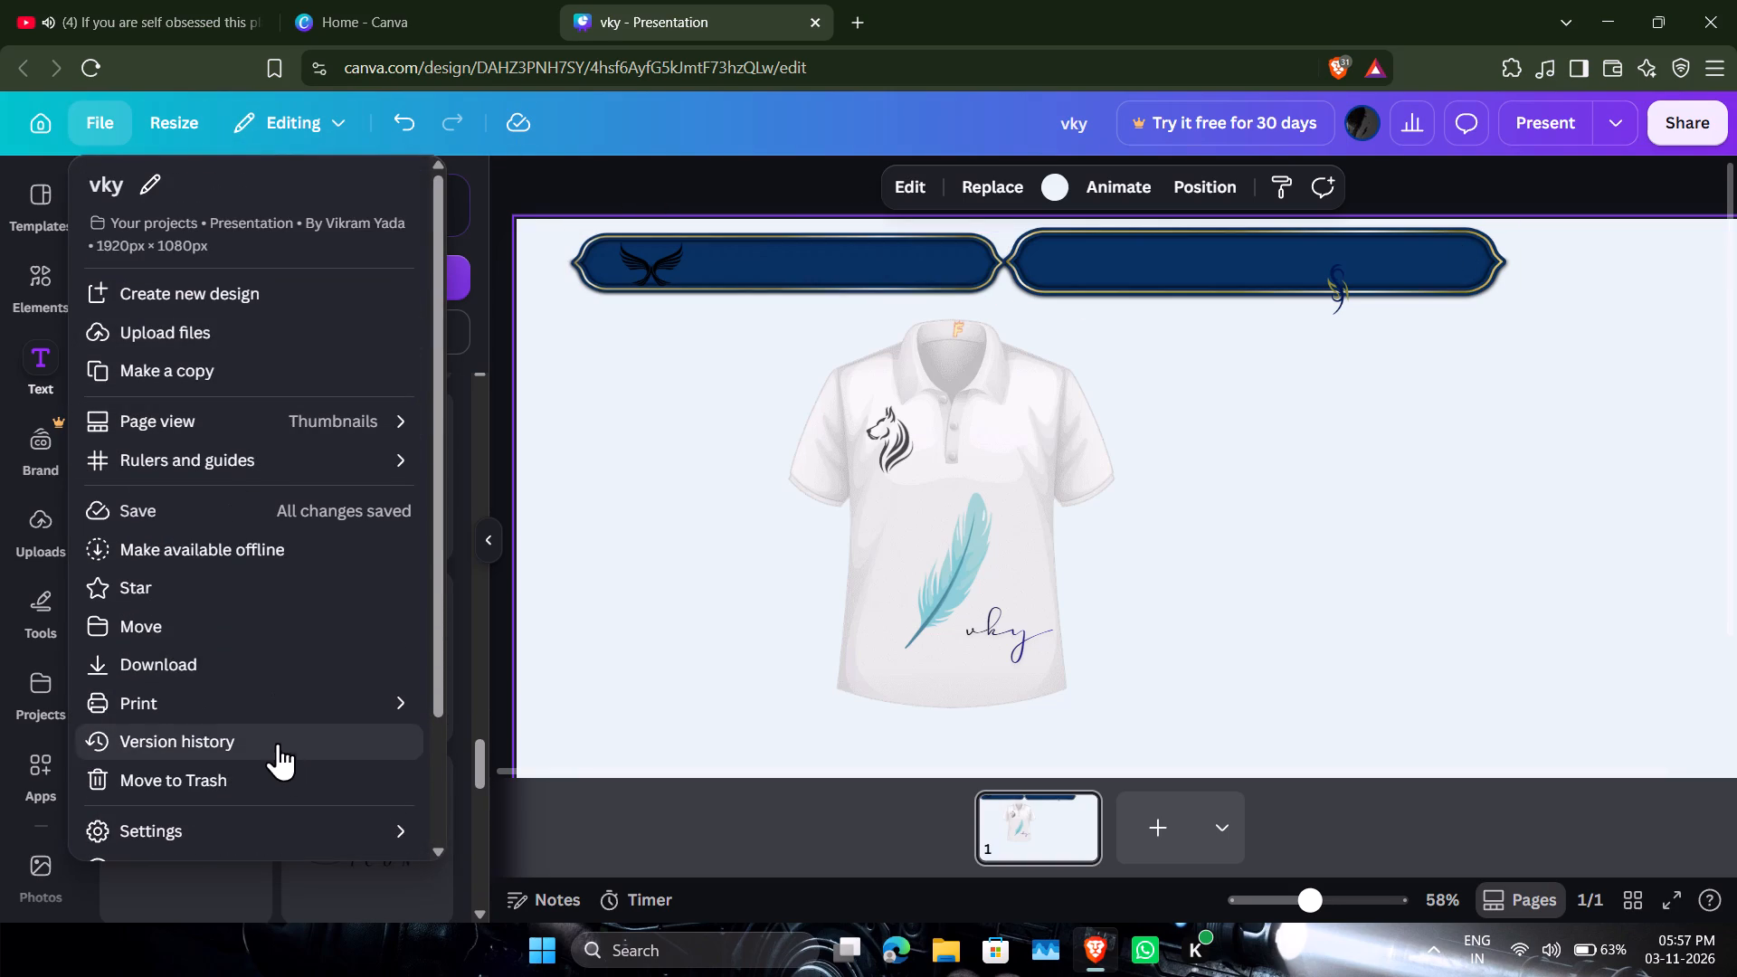
{"action": "left_click", "coordinate": [252, 299]}
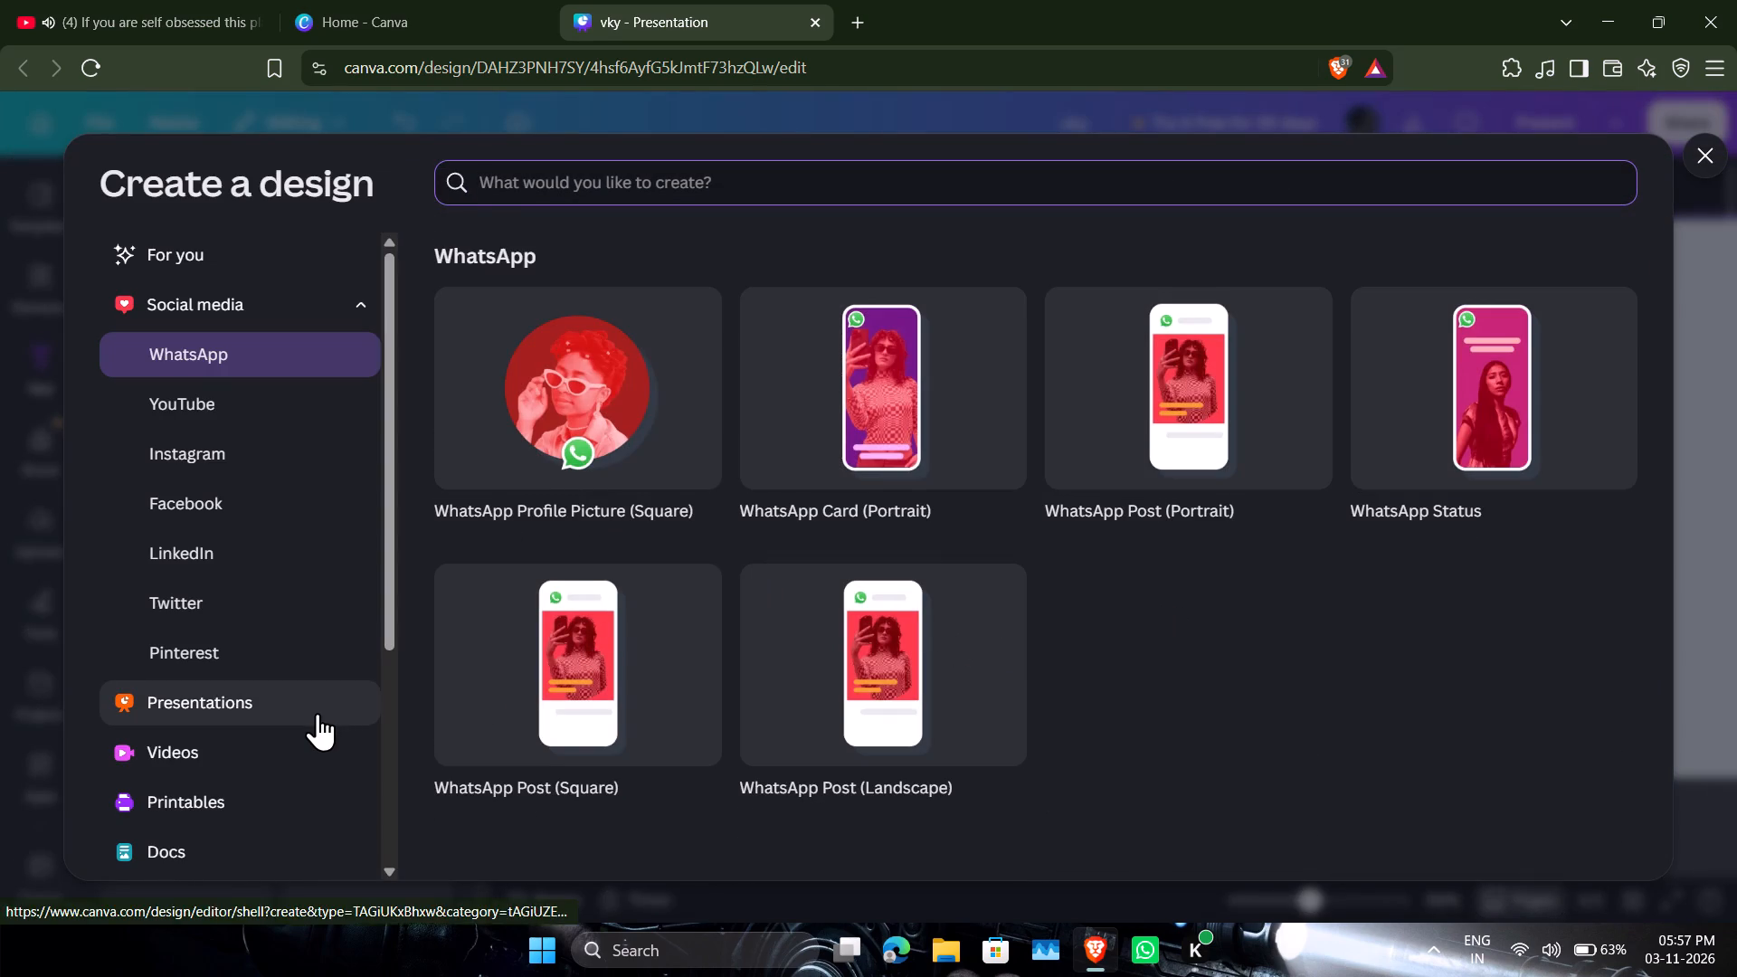
{"action": "left_click", "coordinate": [318, 713]}
{"action": "left_click", "coordinate": [705, 441]}
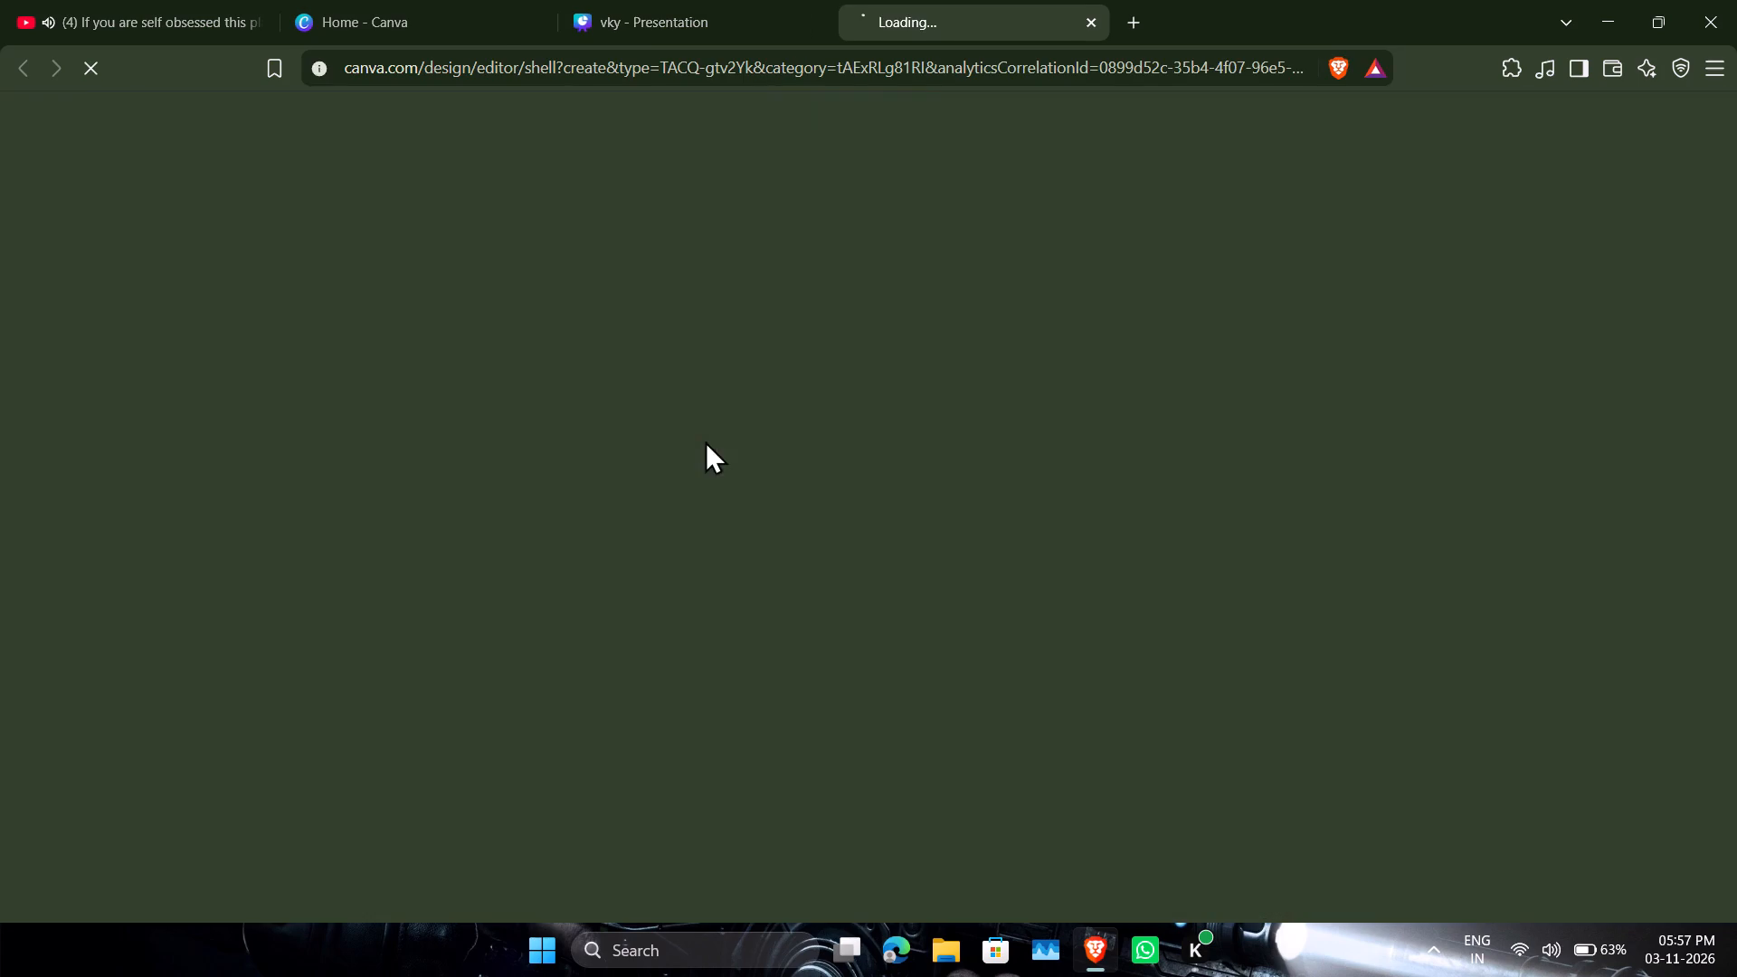
{"action": "left_click", "coordinate": [819, 16]}
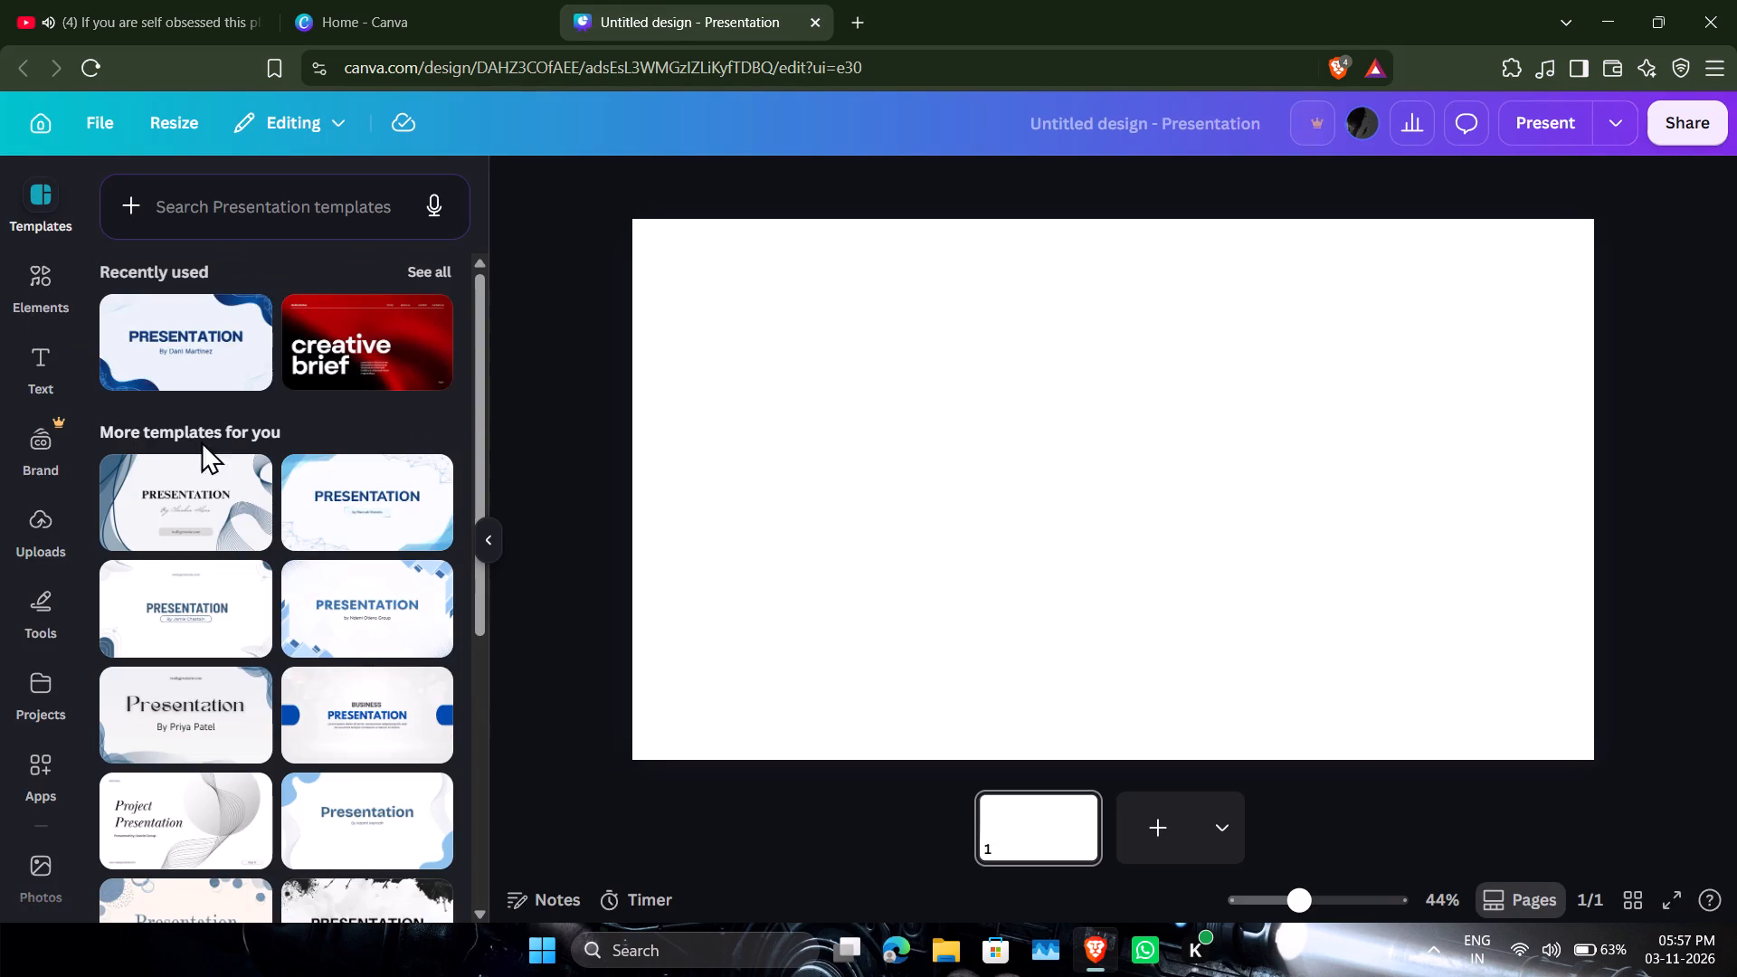
Apply the cover page of the Red and Black Bold Modern Digital Marketing Presentation template to the blank page.
{"action": "scroll", "coordinate": [284, 373], "scroll_direction": "down", "scroll_amount": 13}
{"action": "scroll", "coordinate": [280, 390], "scroll_direction": "up", "scroll_amount": 4}
{"action": "scroll", "coordinate": [261, 442], "scroll_direction": "down", "scroll_amount": 9}
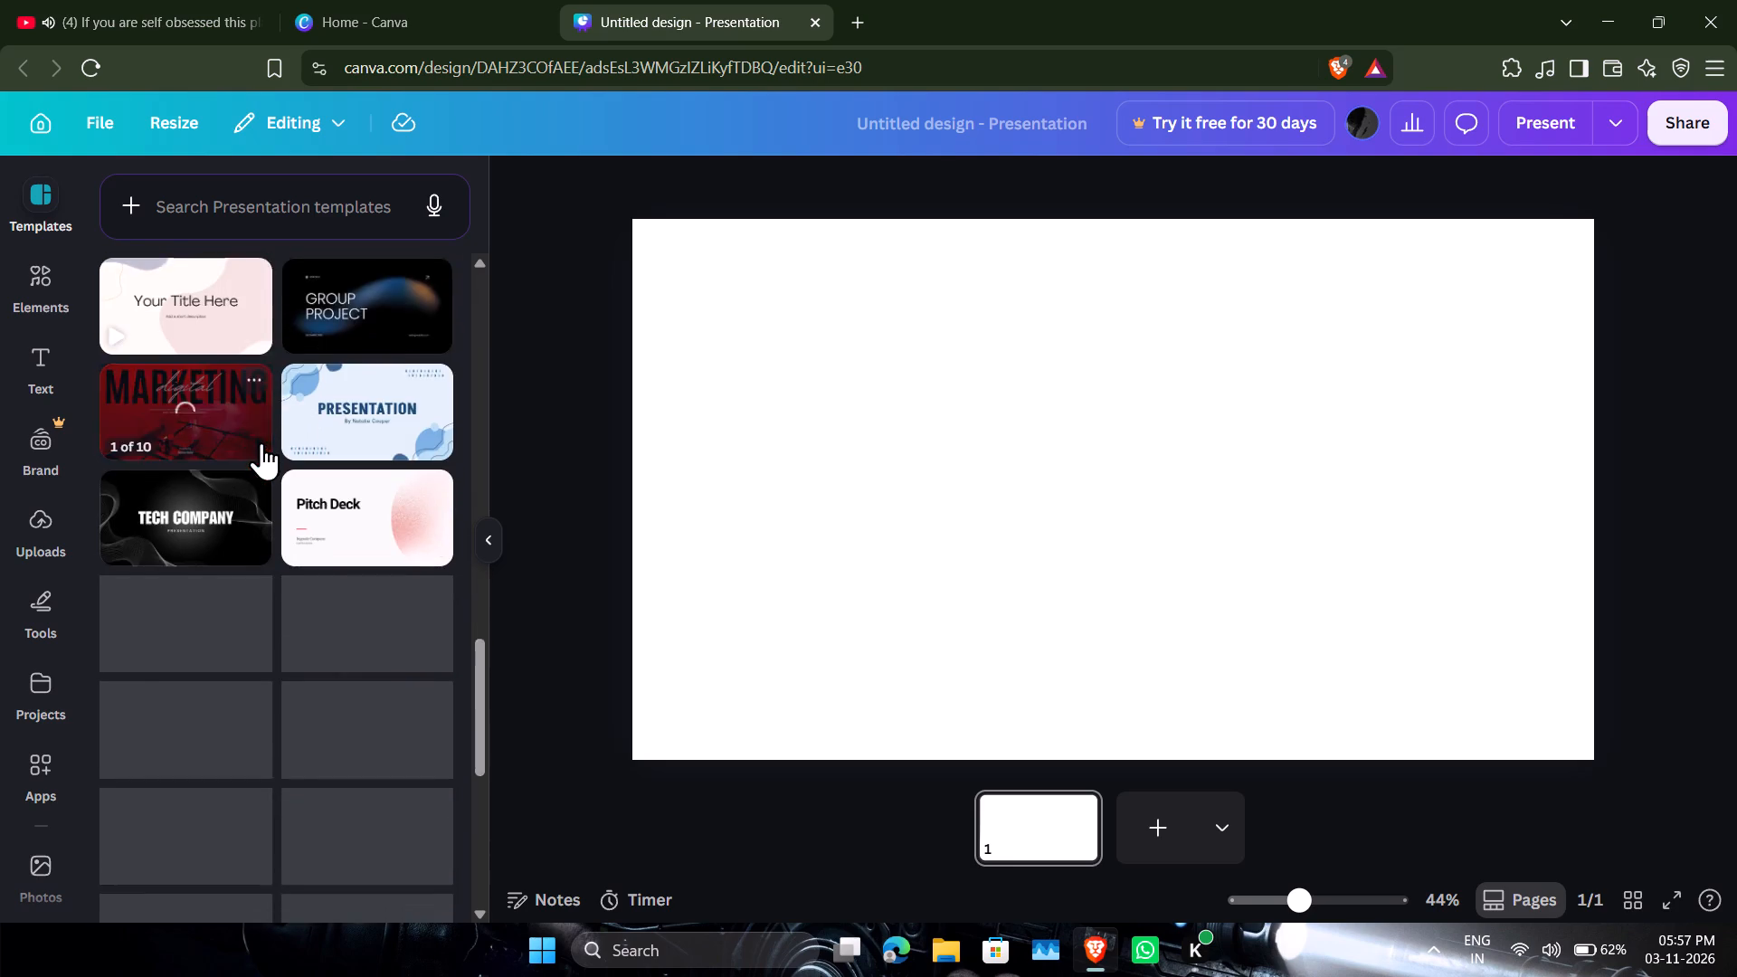
{"action": "scroll", "coordinate": [261, 442], "scroll_direction": "down", "scroll_amount": 4}
{"action": "scroll", "coordinate": [261, 442], "scroll_direction": "up", "scroll_amount": 4}
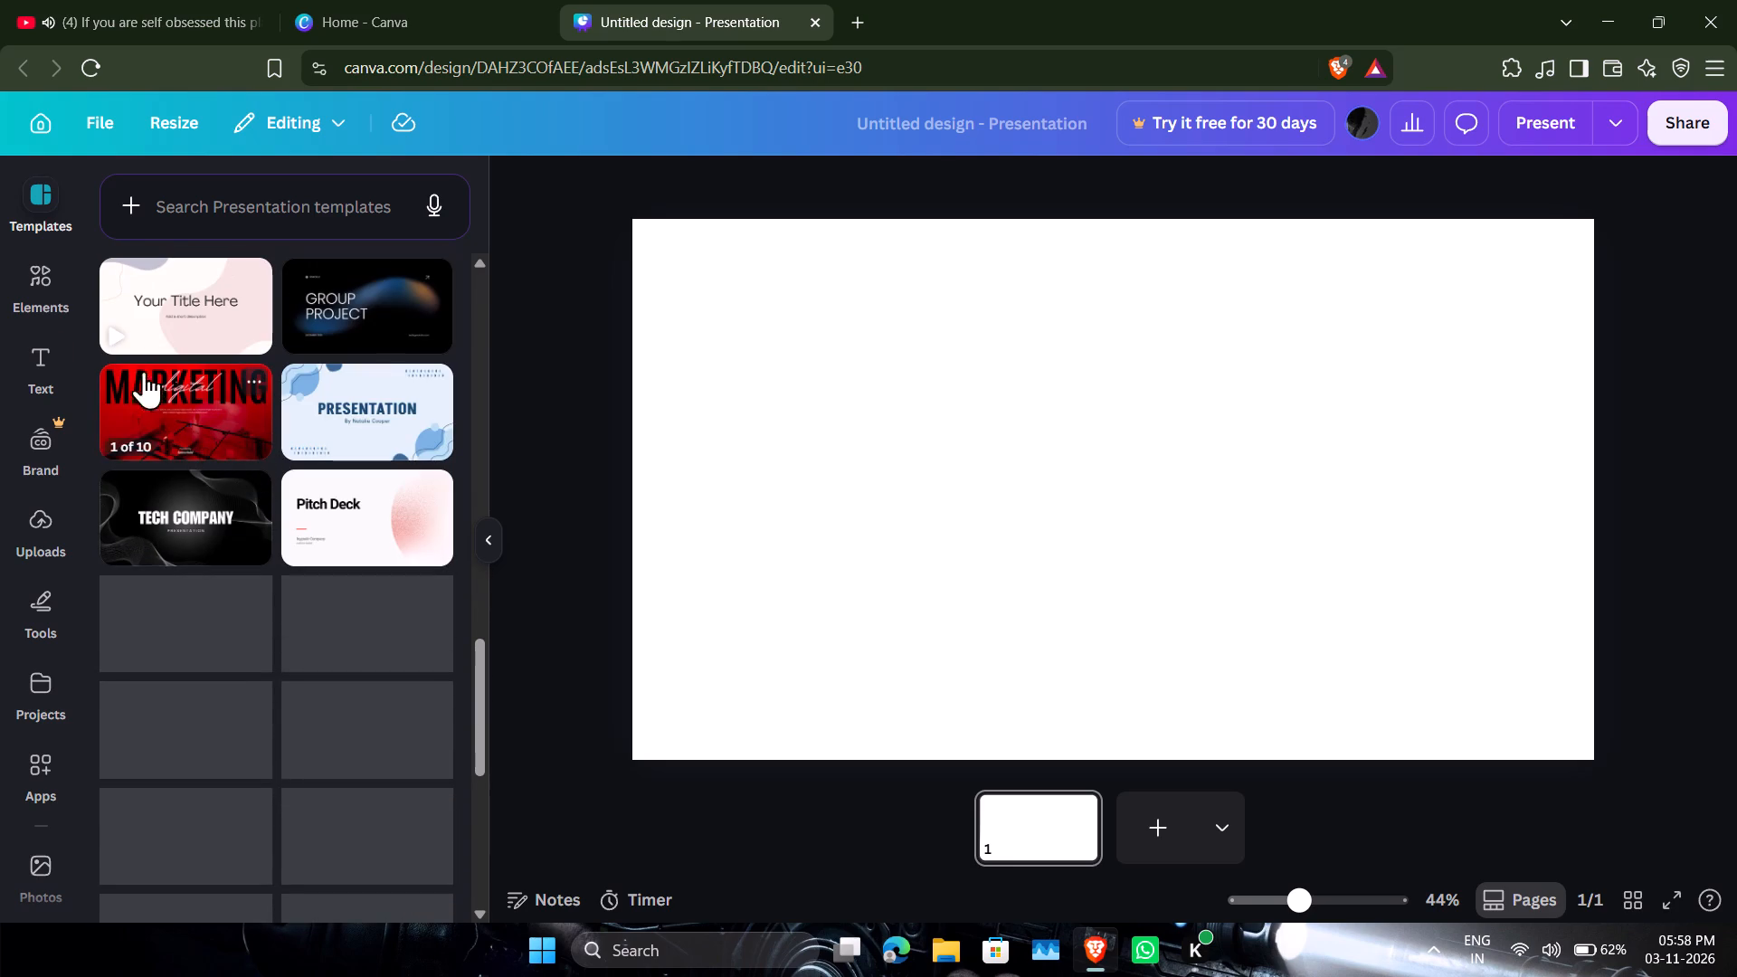
{"action": "scroll", "coordinate": [348, 413], "scroll_direction": "down", "scroll_amount": 1}
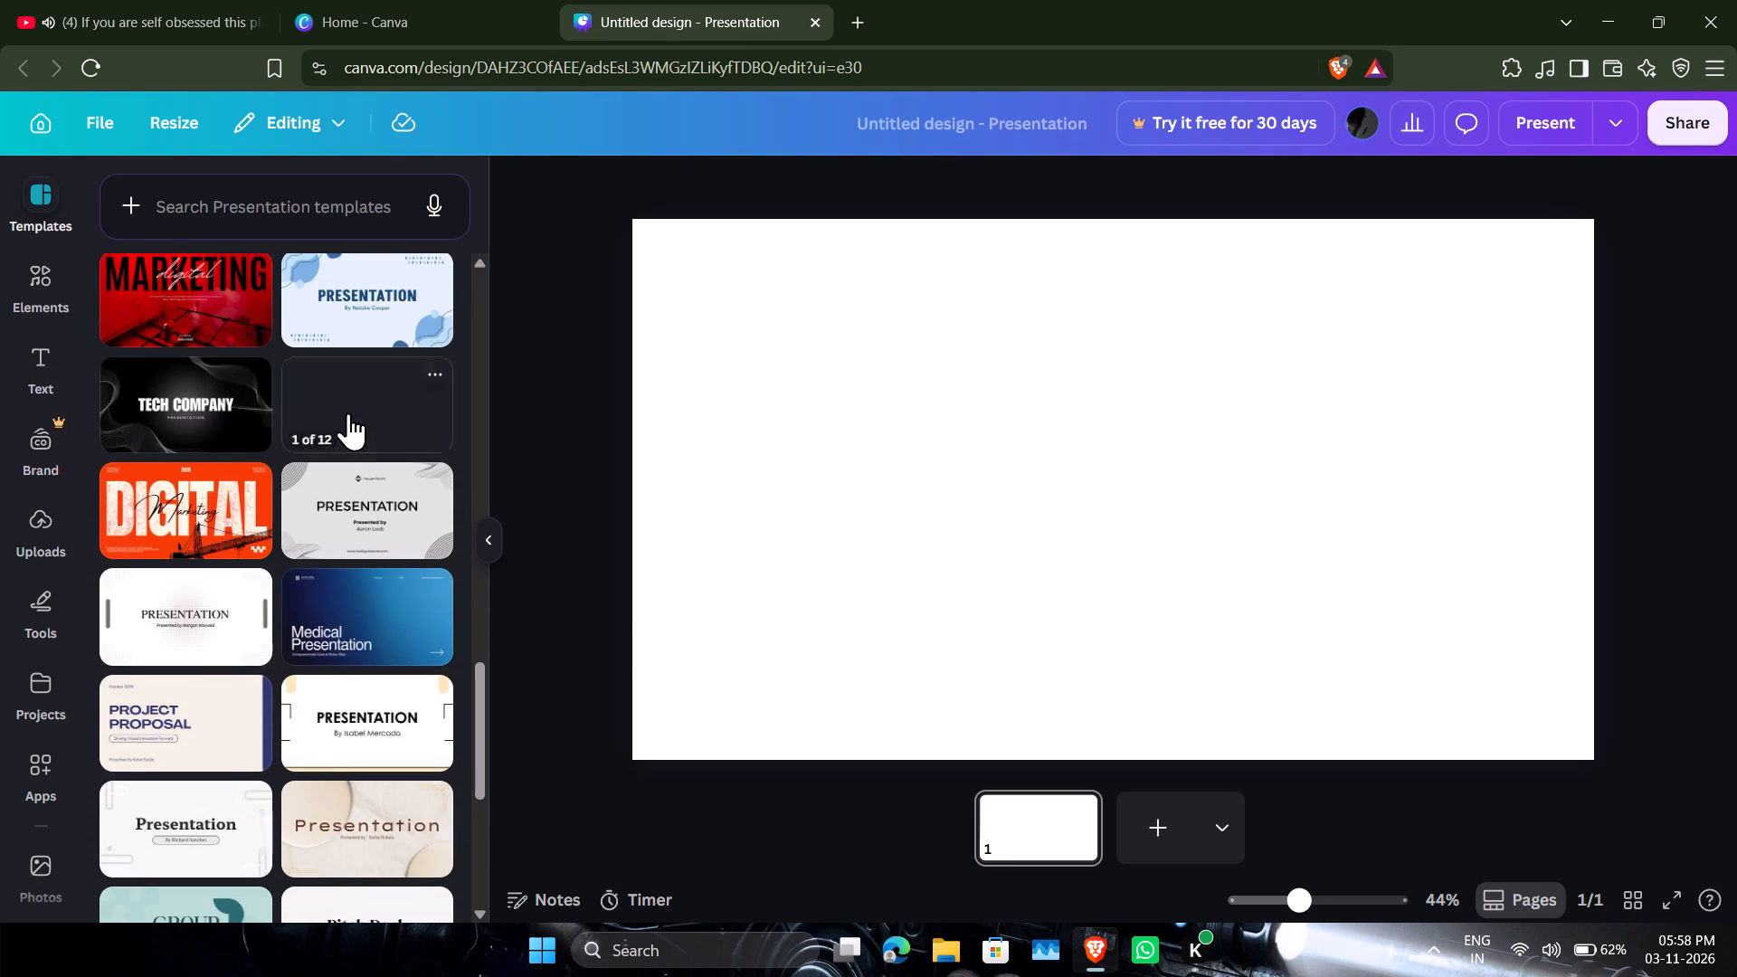
{"action": "left_click_drag", "start_coordinate": [176, 309], "coordinate": [1122, 343]}
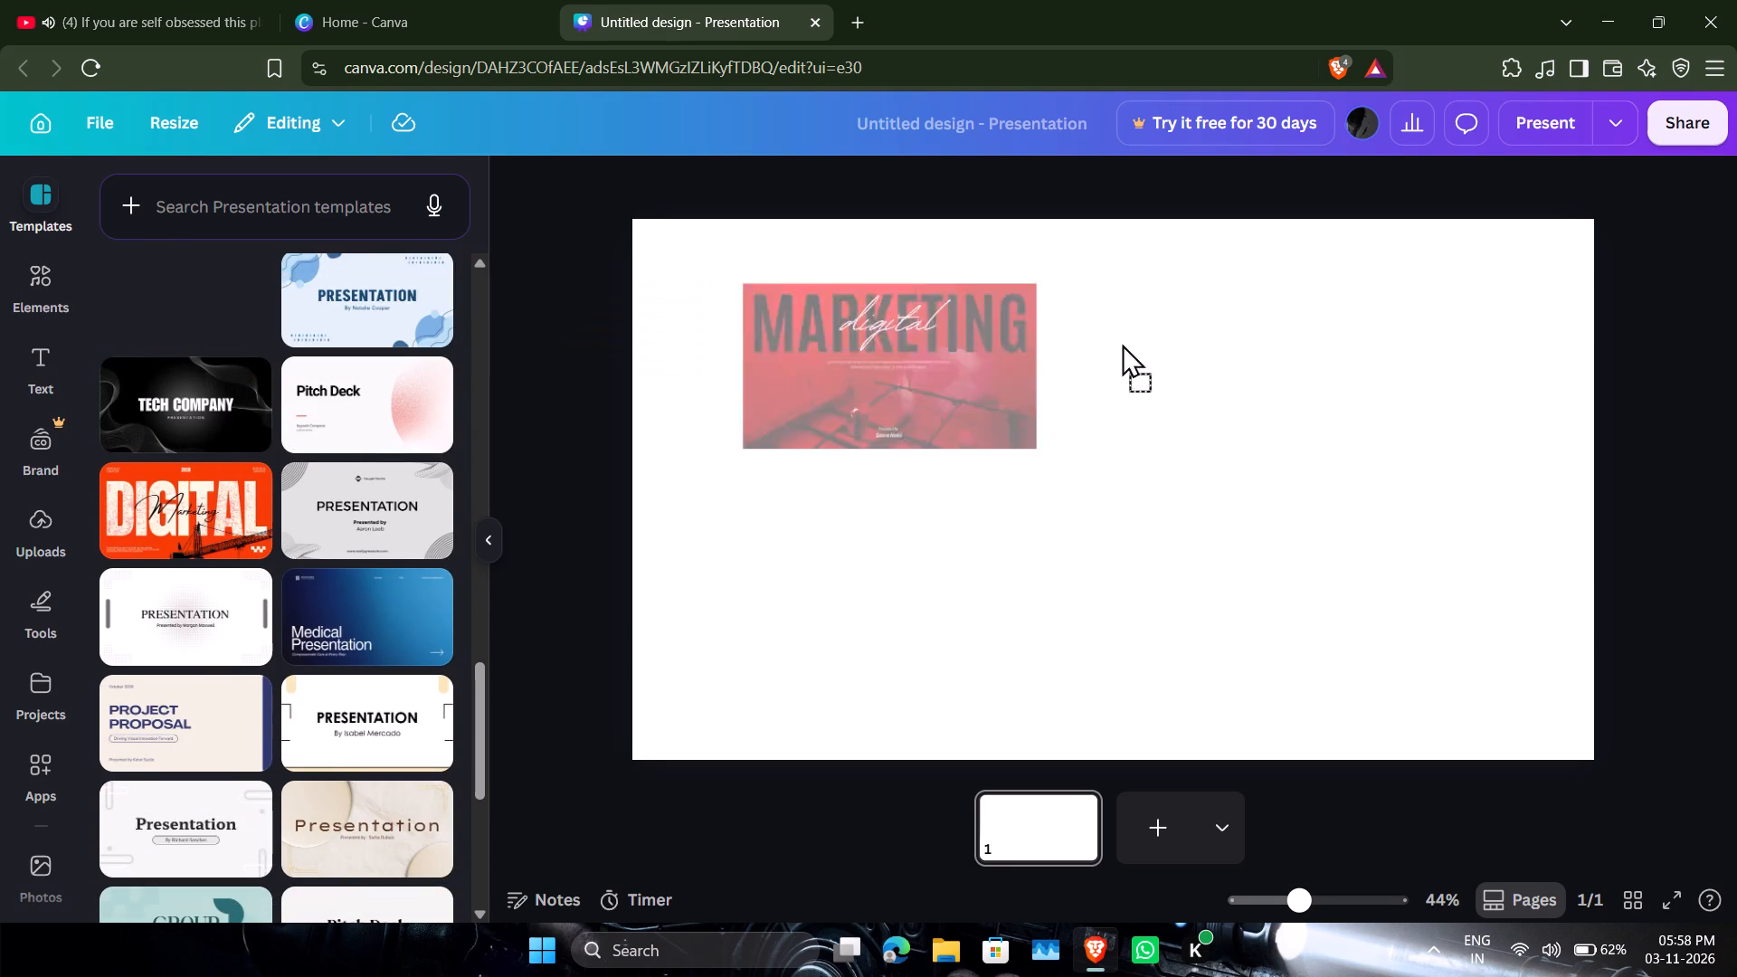
{"action": "left_click_drag", "start_coordinate": [1122, 343], "coordinate": [1112, 344]}
Delete the white script text "digital" from the cover page.
{"action": "left_click", "coordinate": [928, 344]}
{"action": "left_click", "coordinate": [1214, 441]}
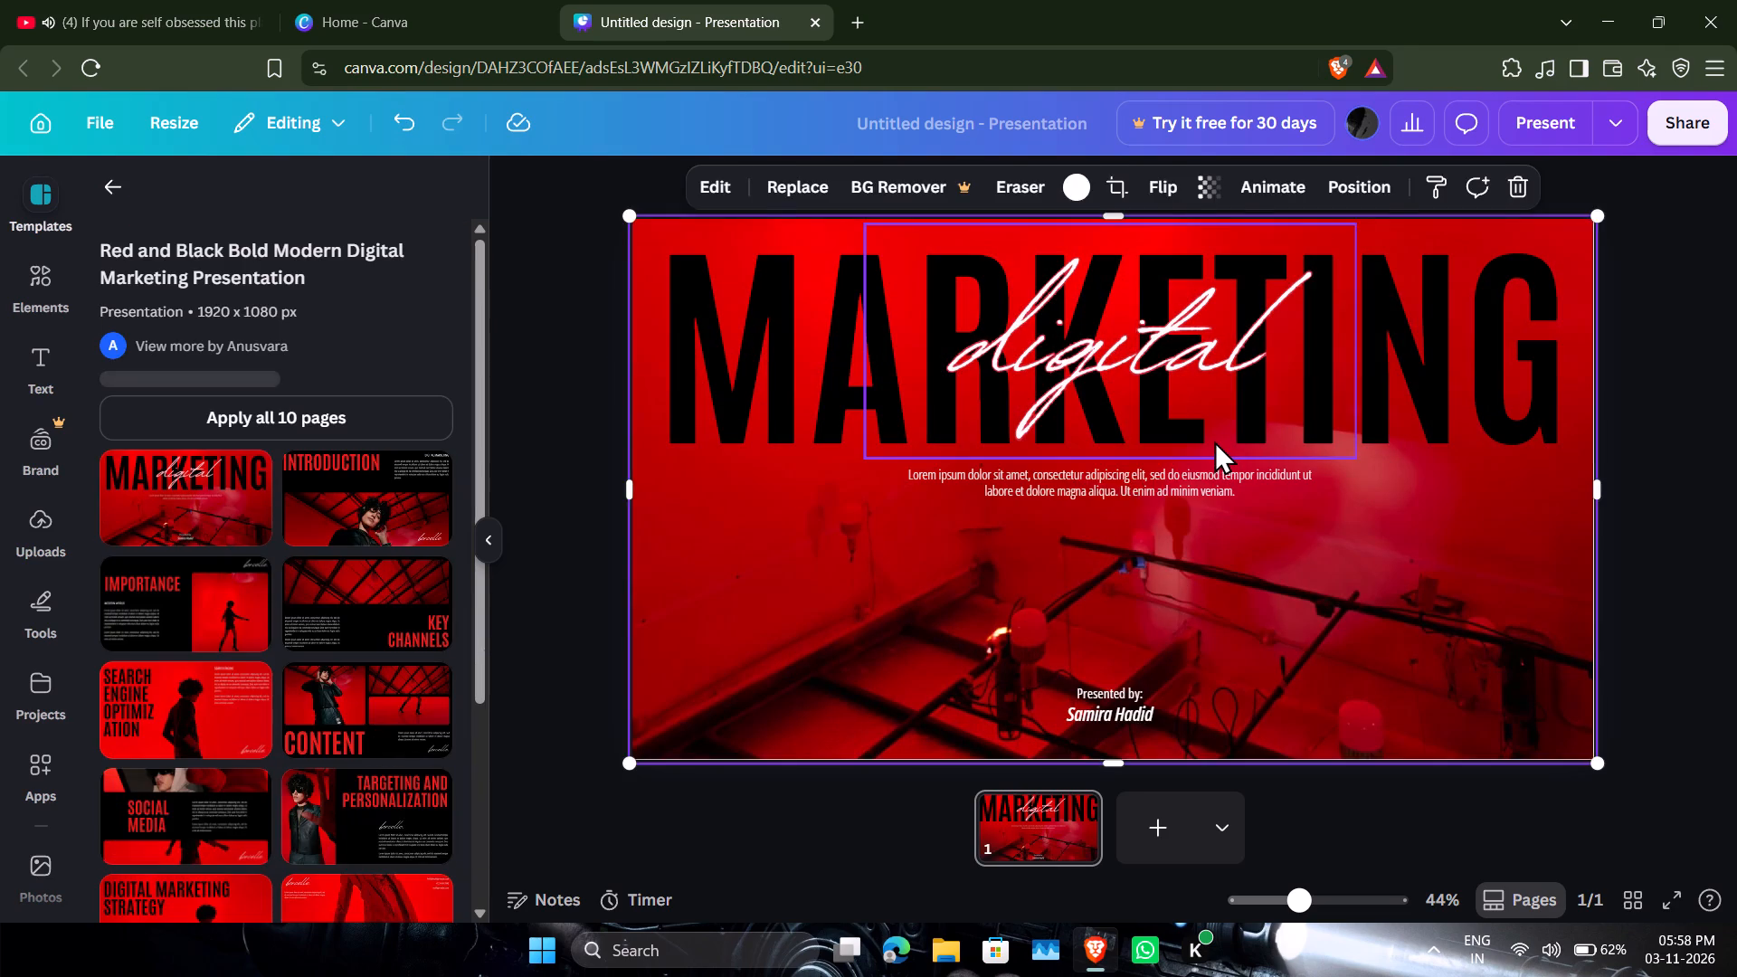
{"action": "left_click", "coordinate": [1128, 506]}
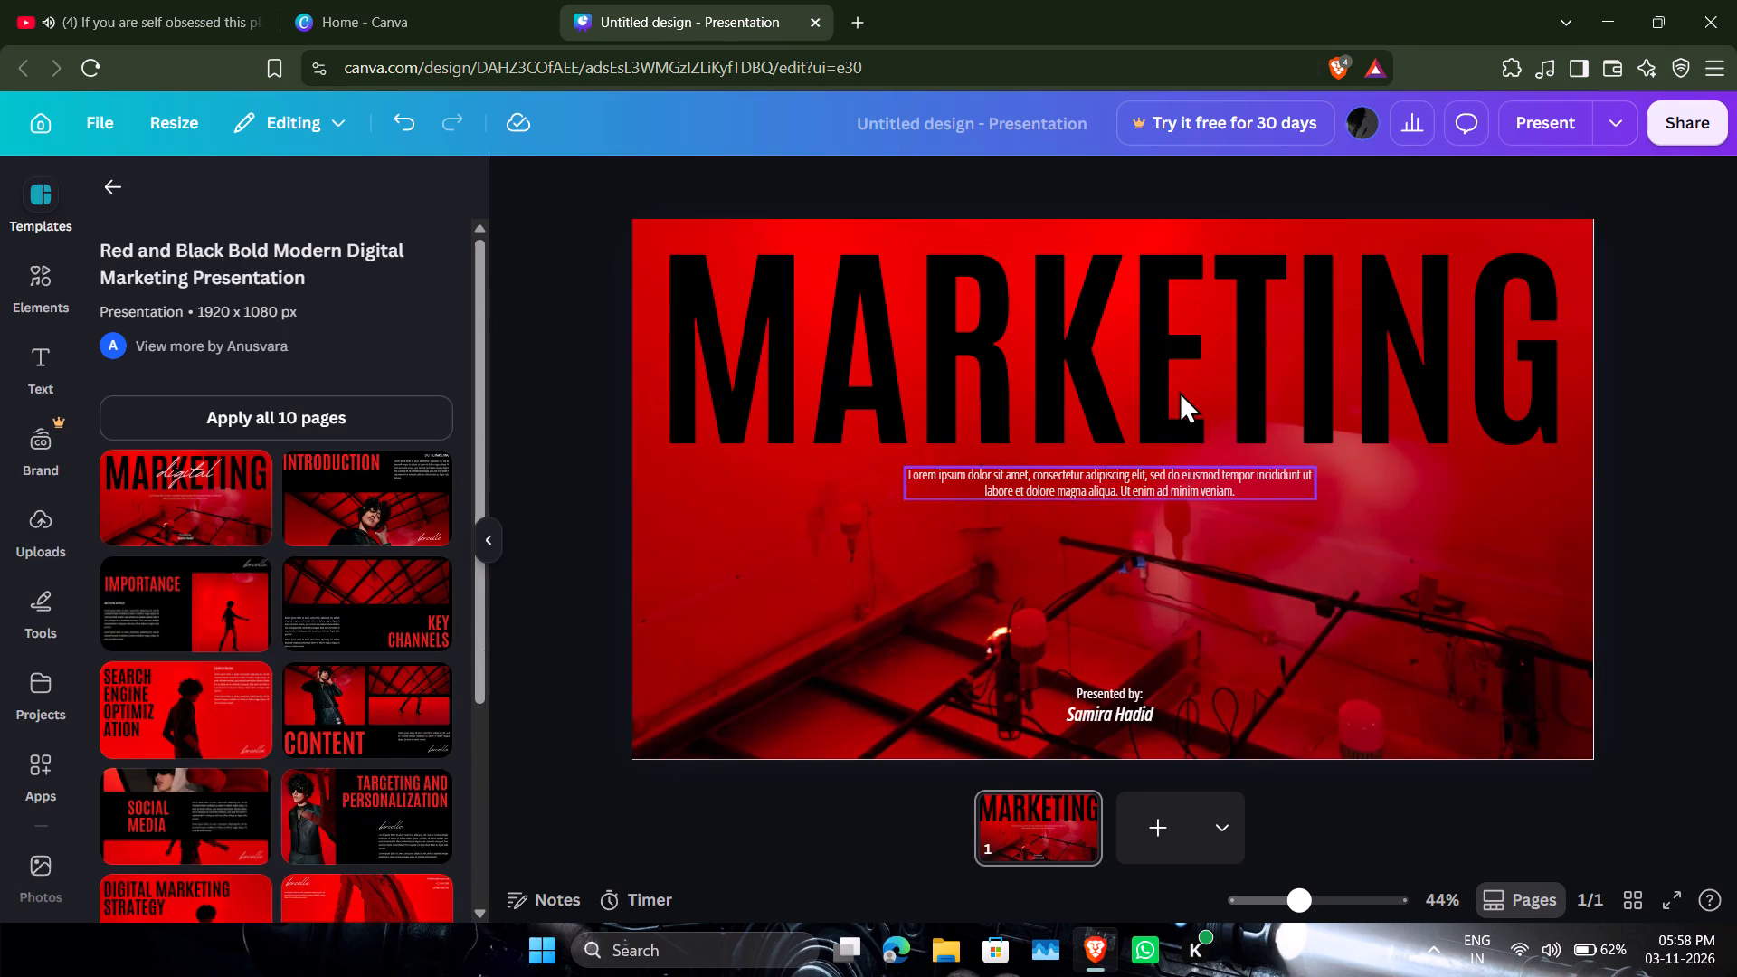
Move the MARKETING title down the page and shrink it to a font size of about 82 beside the lorem ipsum paragraph.
{"action": "left_click", "coordinate": [1186, 384]}
{"action": "left_click_drag", "start_coordinate": [1229, 394], "coordinate": [1256, 627]}
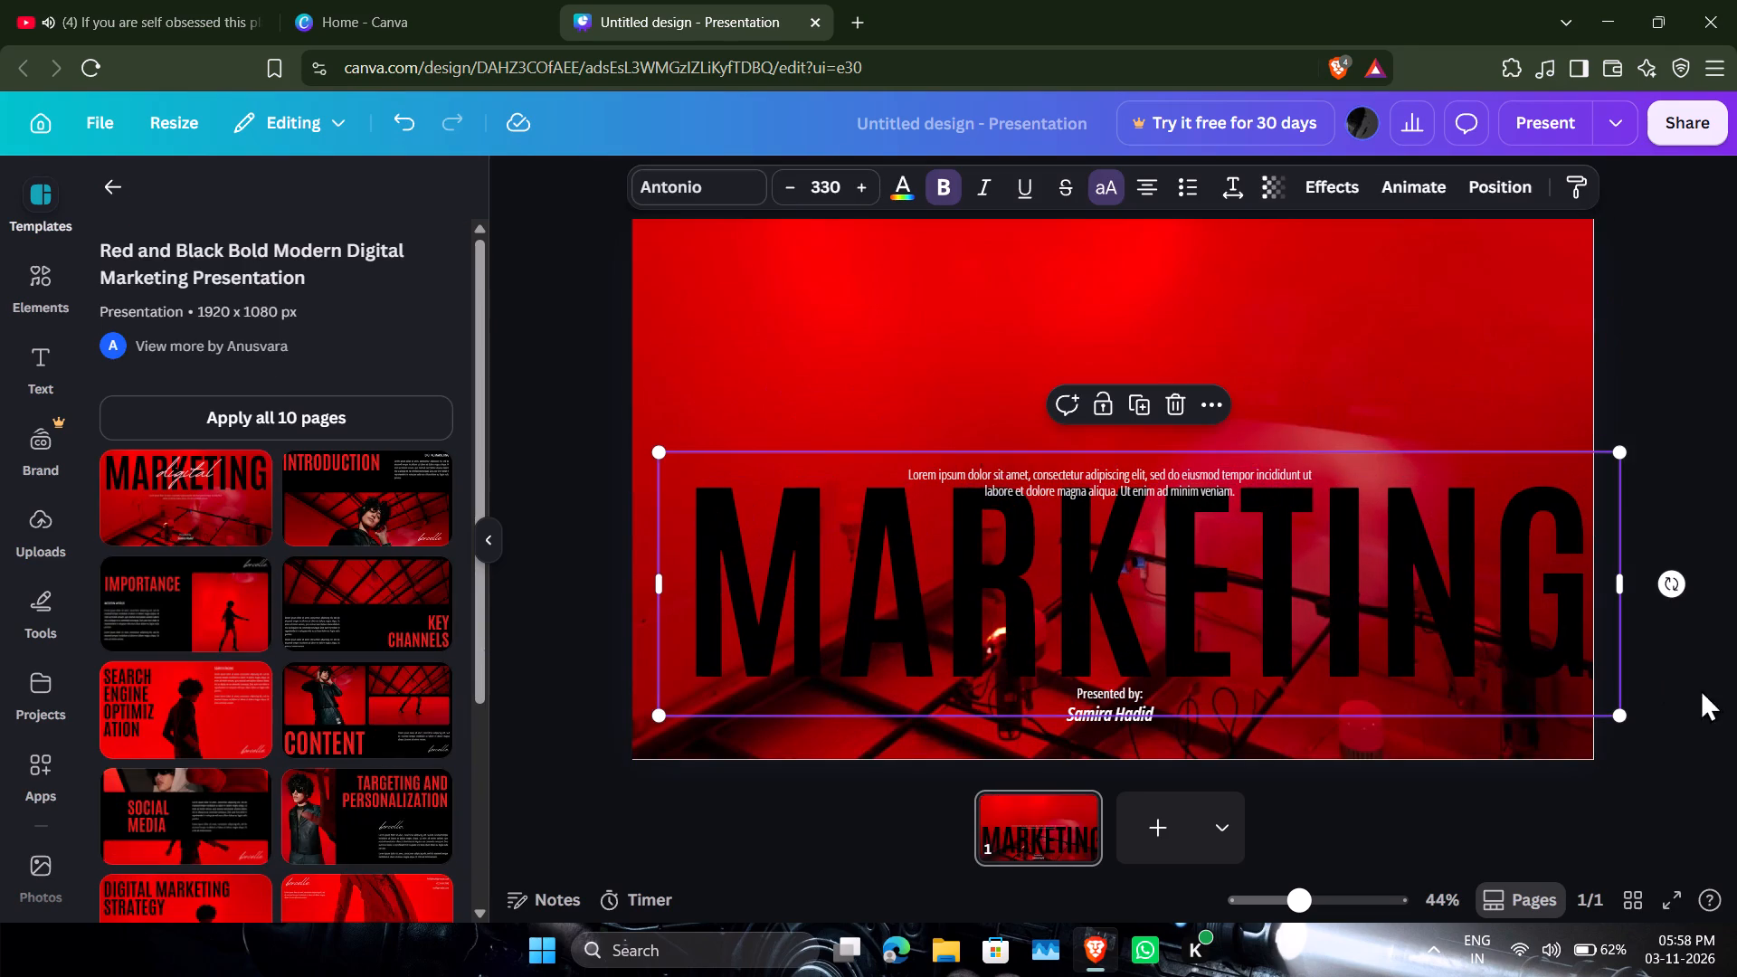
{"action": "left_click_drag", "start_coordinate": [1620, 718], "coordinate": [1021, 678]}
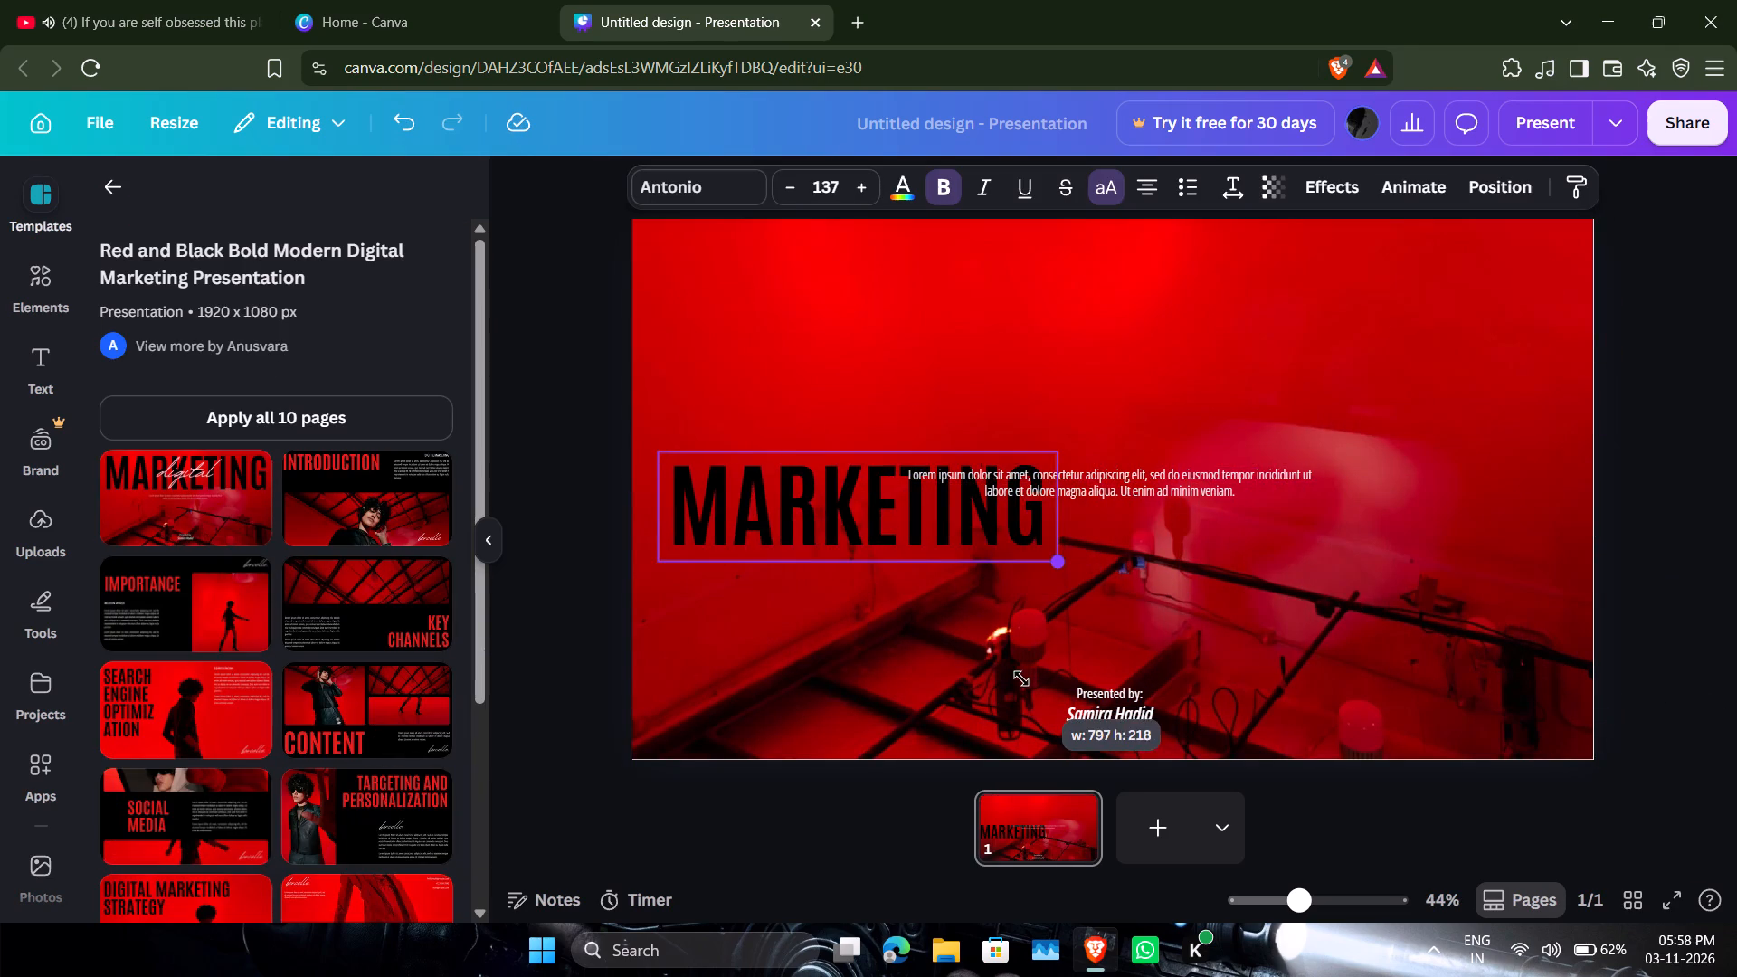
{"action": "left_click_drag", "start_coordinate": [1021, 678], "coordinate": [855, 679]}
{"action": "left_click", "coordinate": [1219, 616]}
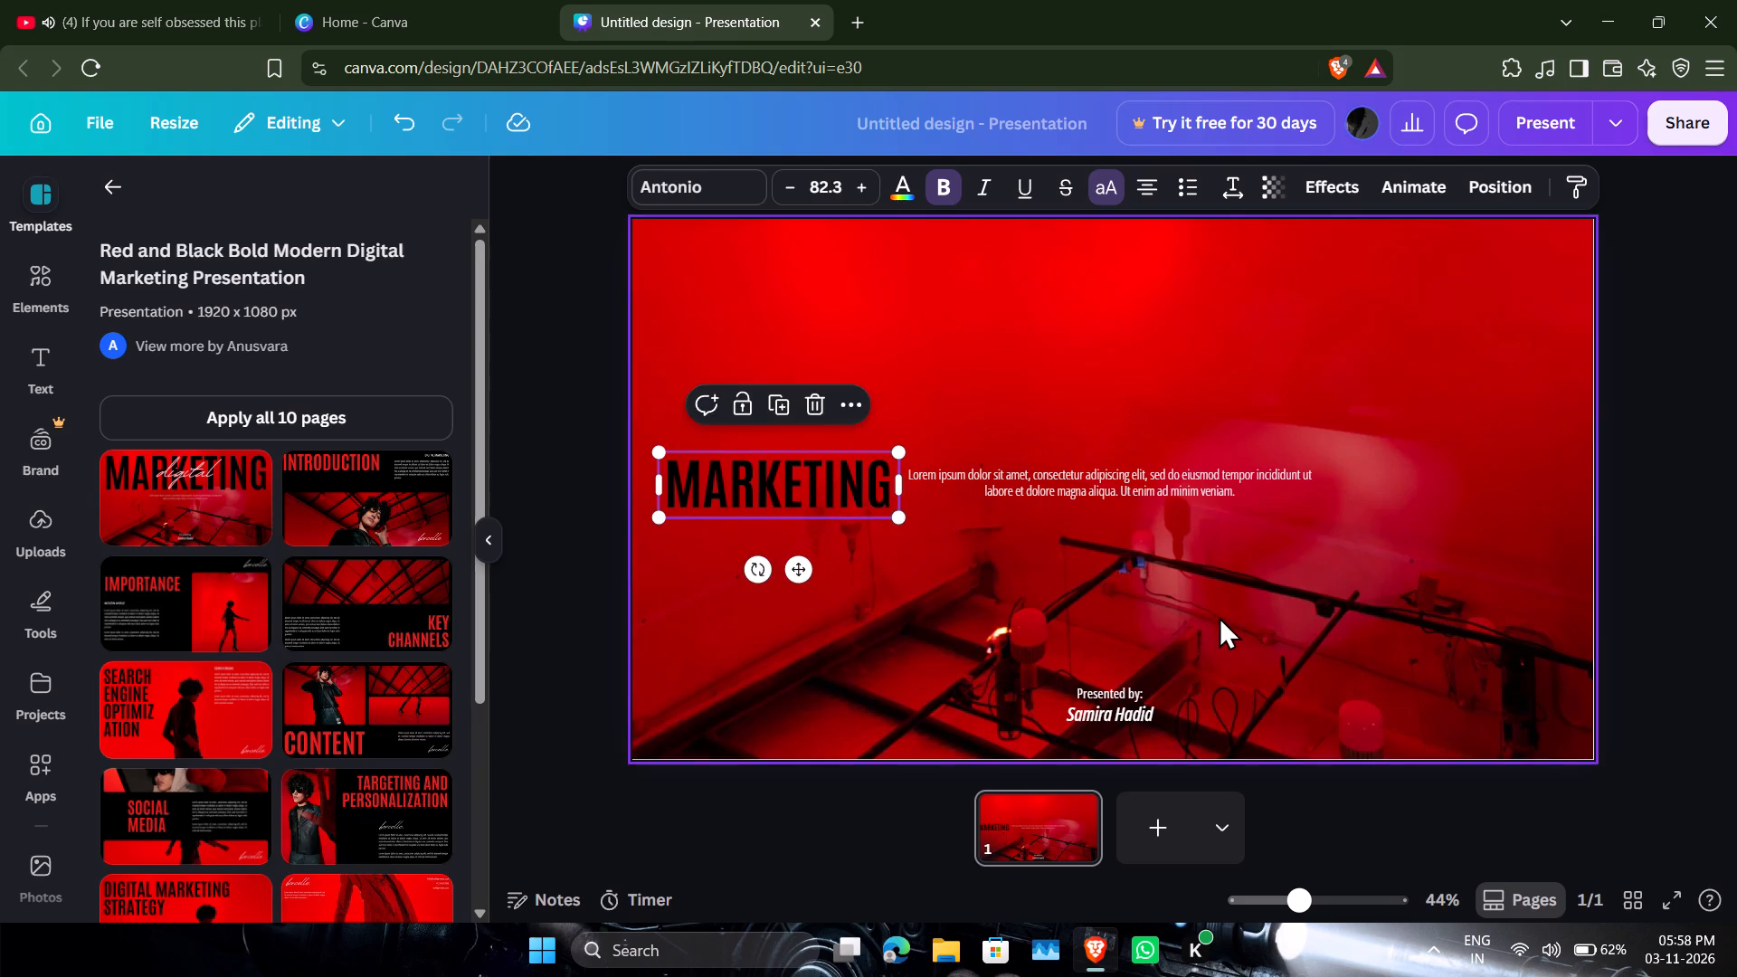
Add a default heading text box near the top of the cover page.
{"action": "left_click", "coordinate": [21, 346]}
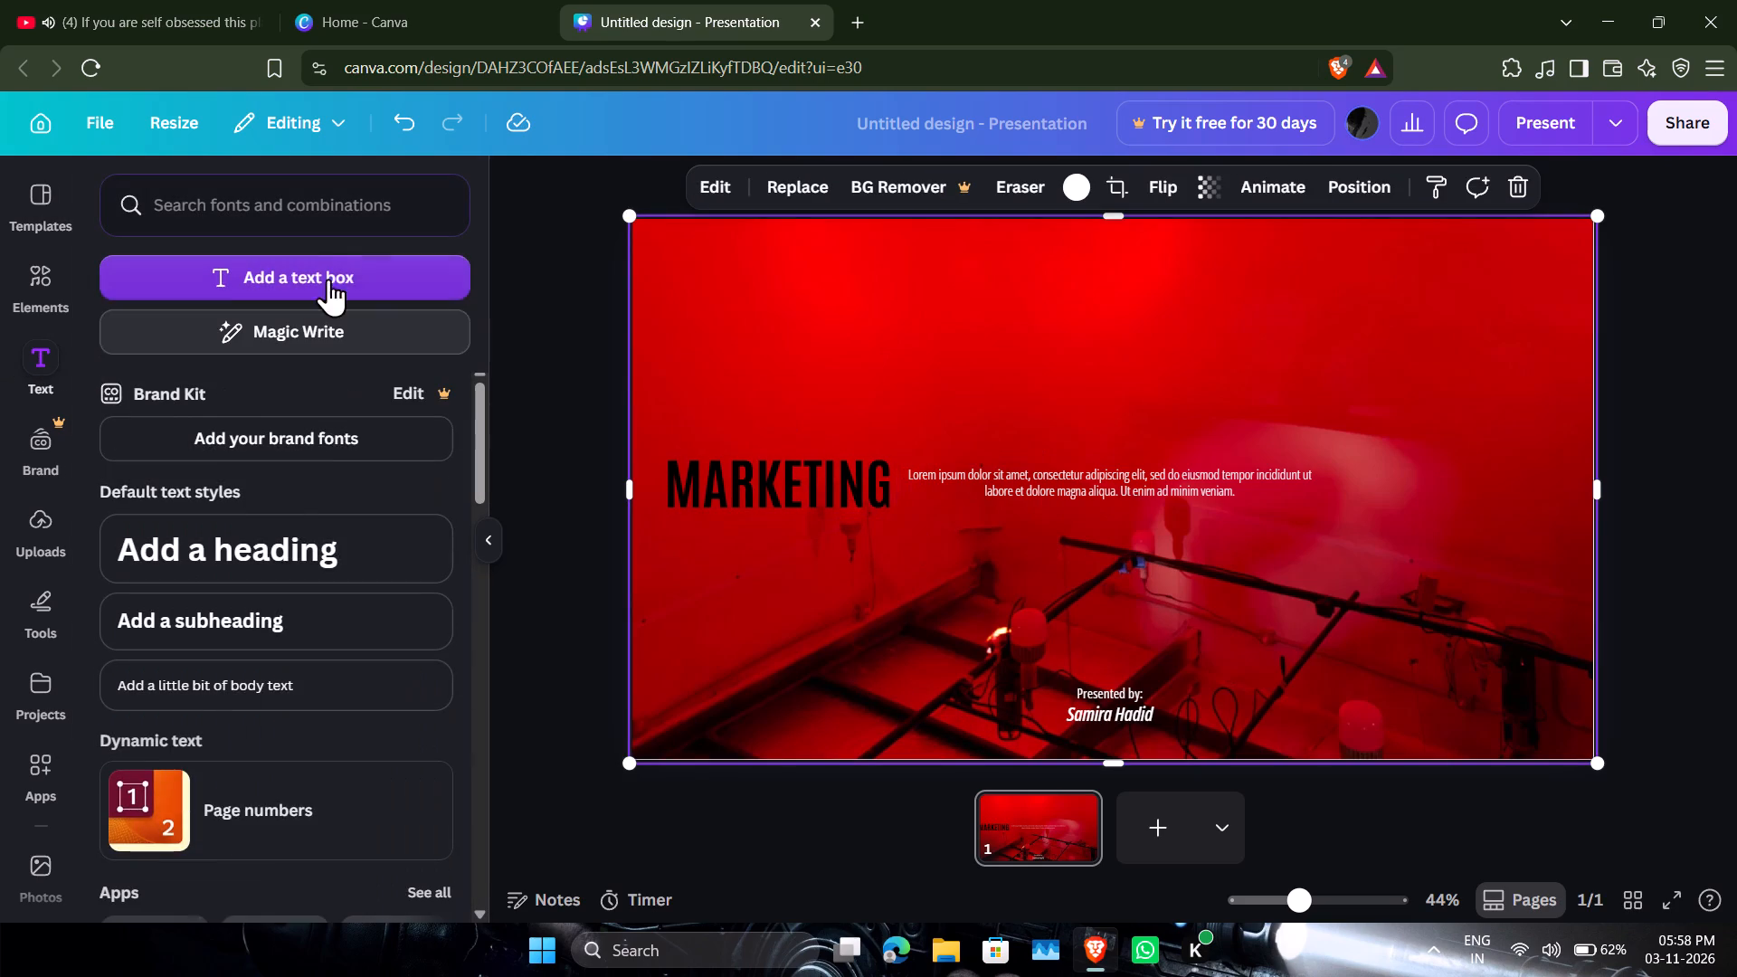
{"action": "left_click_drag", "start_coordinate": [309, 555], "coordinate": [1008, 310]}
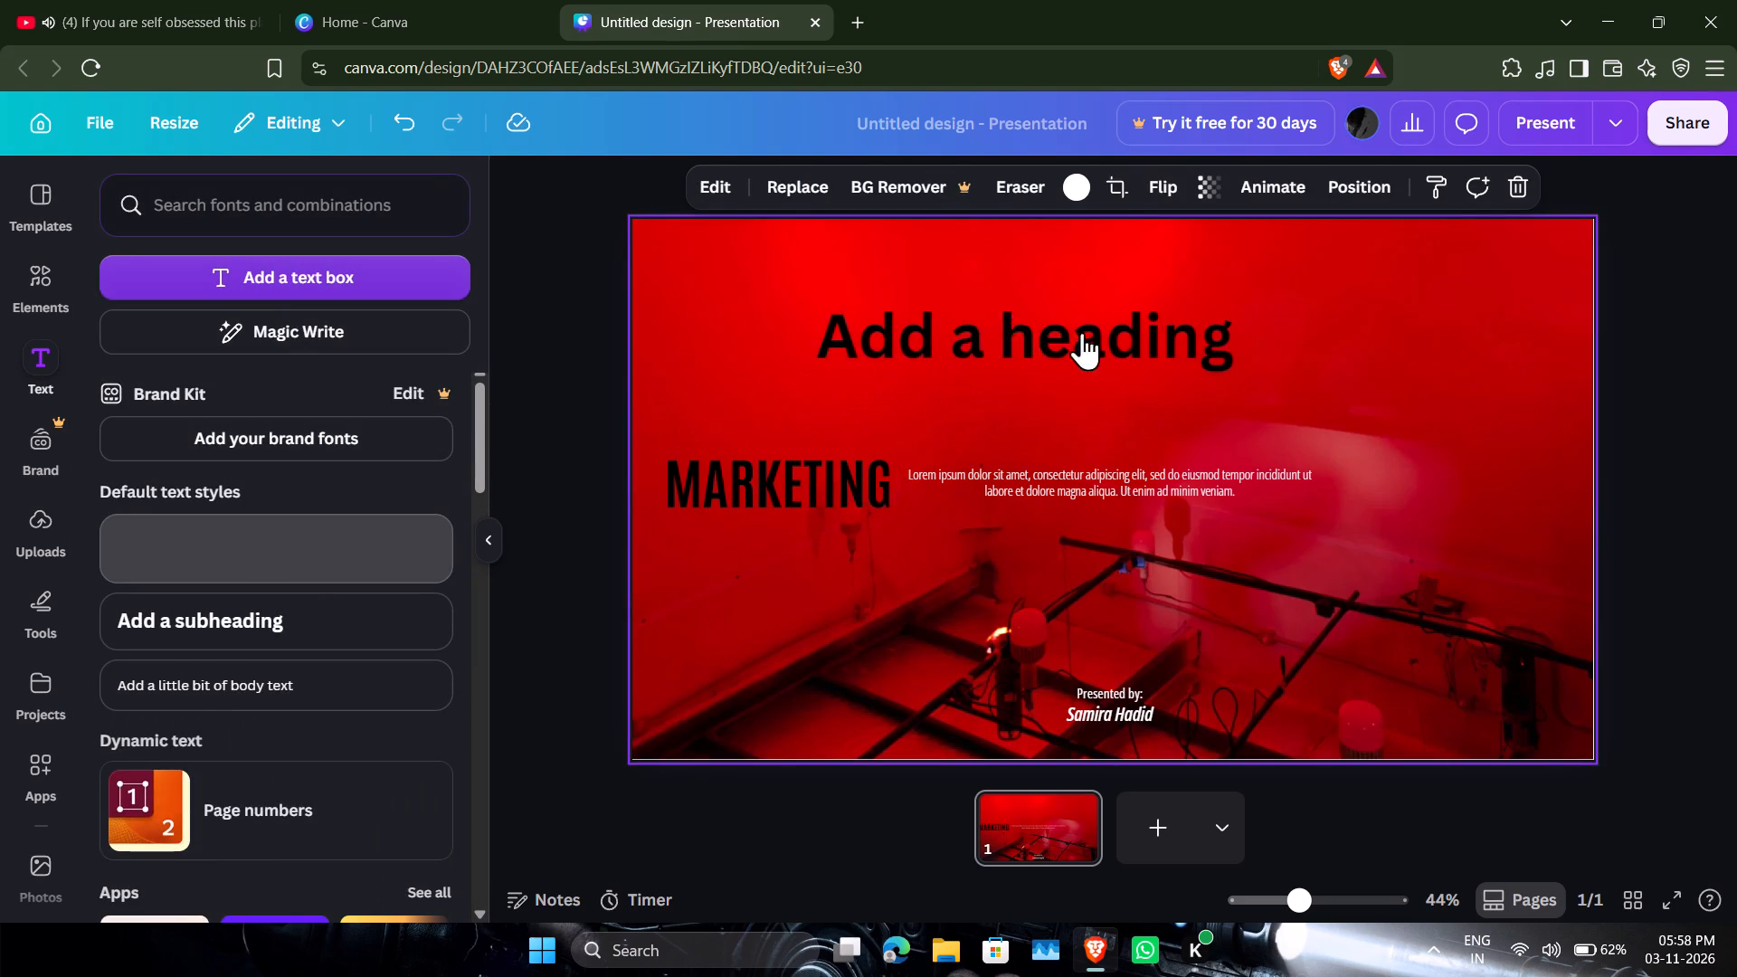
Replace the new heading's placeholder text with "VIKRAM MEGA MART".
{"action": "left_click", "coordinate": [1216, 316]}
{"action": "left_click", "coordinate": [1221, 322]}
{"action": "left_click_drag", "start_coordinate": [1221, 322], "coordinate": [1324, 324]}
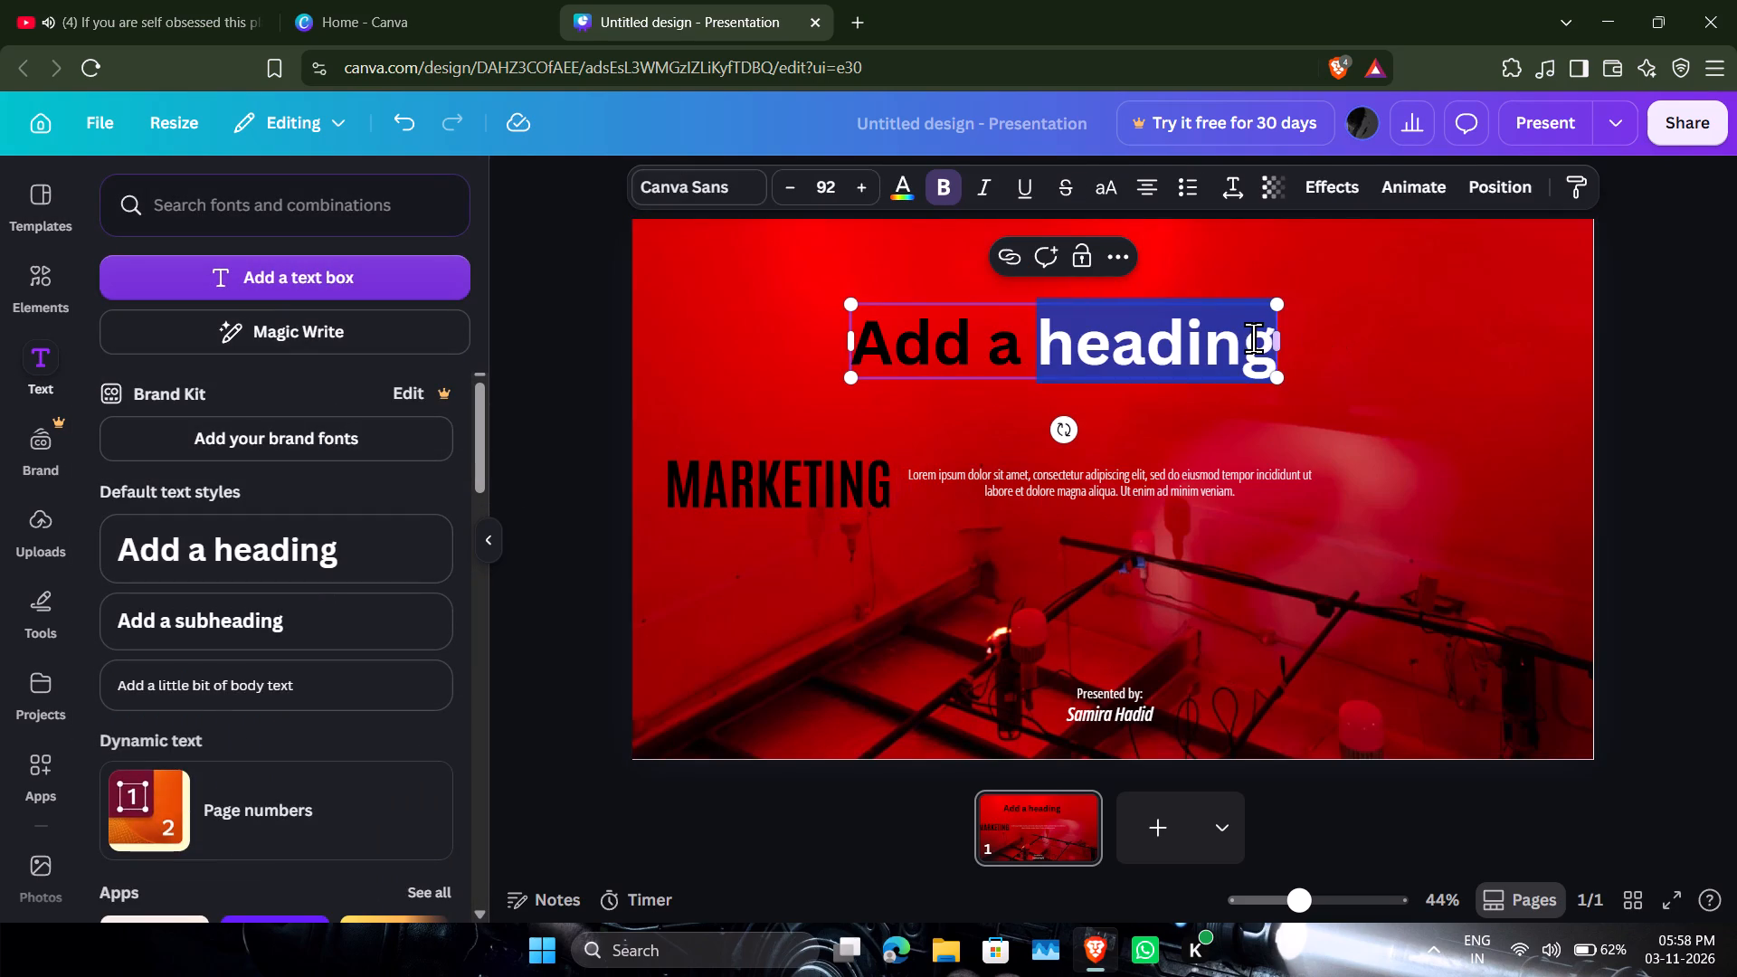
{"action": "left_click", "coordinate": [1253, 337]}
{"action": "left_click", "coordinate": [1271, 347]}
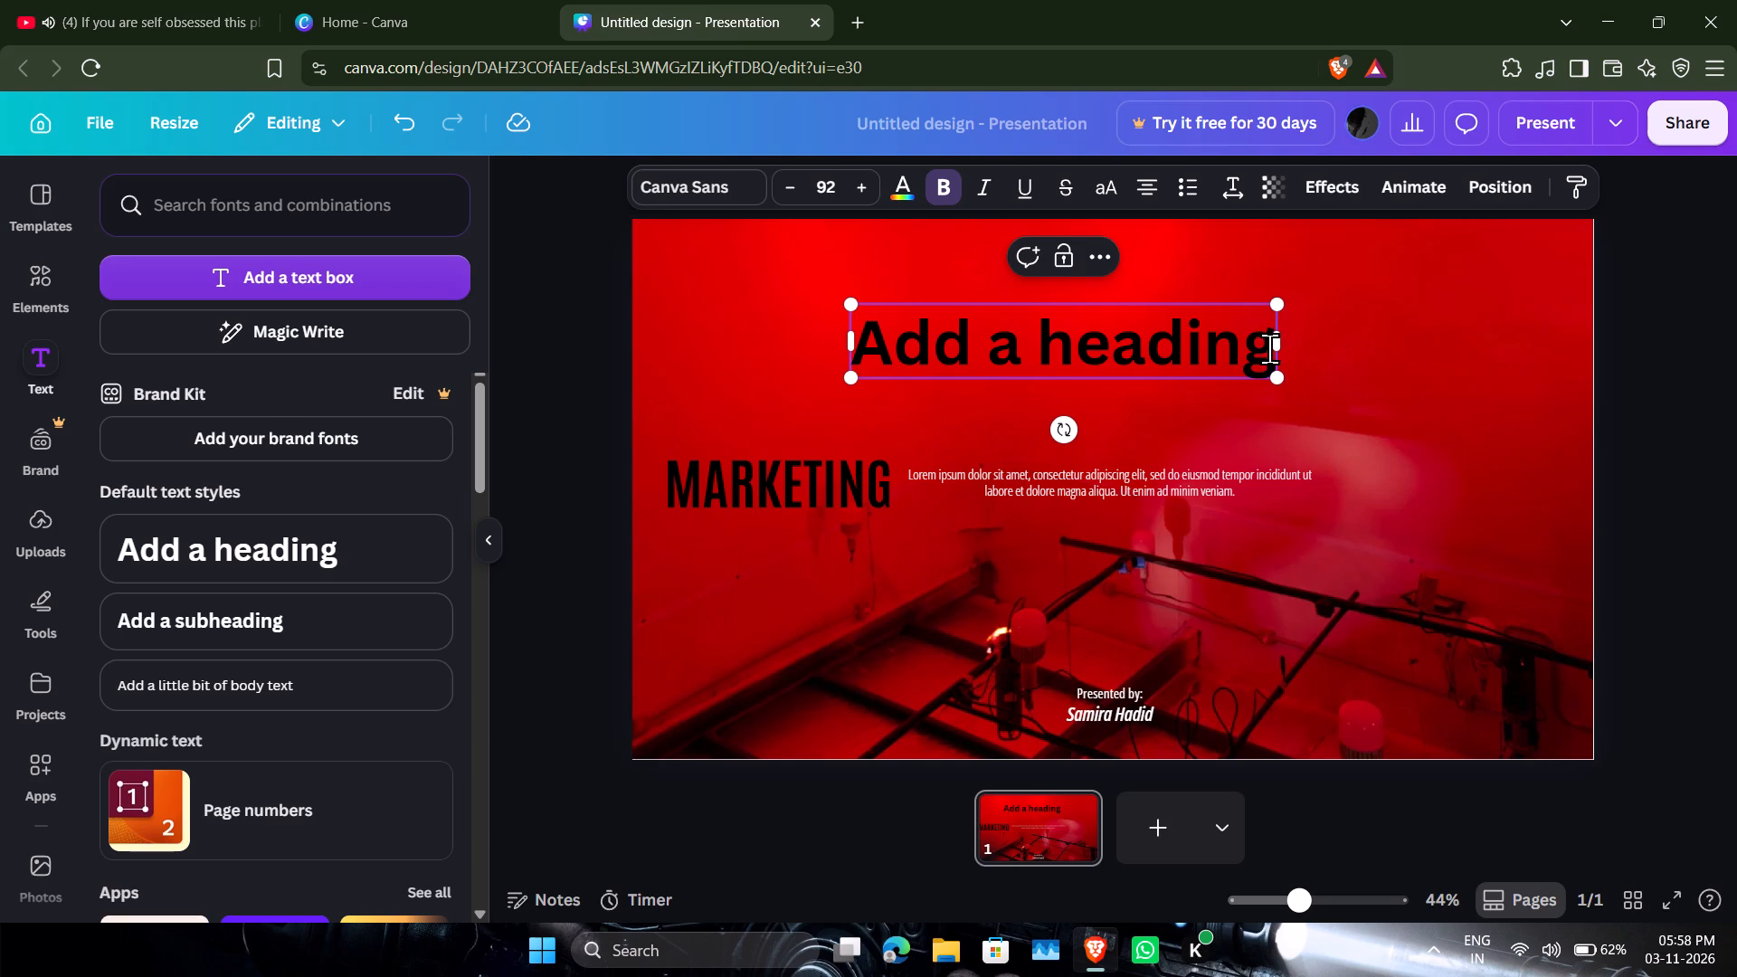
{"action": "key", "text": "BackSpace"}
{"action": "key", "text": "BackSpace"}
{"action": "key", "text": "BackSpace"}
{"action": "key", "text": "BackSpace"}
{"action": "key", "text": "BackSpace"}
{"action": "key", "text": "BackSpace"}
{"action": "key", "text": "BackSpace"}
{"action": "key", "text": "BackSpace"}
{"action": "key", "text": "BackSpace"}
{"action": "key", "text": "BackSpace"}
{"action": "key", "text": "BackSpace"}
{"action": "key", "text": "BackSpace"}
{"action": "key", "text": "BackSpace"}
{"action": "key", "text": "BackSpace"}
{"action": "key", "text": "BackSpace"}
{"action": "key", "text": "BackSpace"}
{"action": "key", "text": "BackSpace"}
{"action": "key", "text": "BackSpace"}
{"action": "key", "text": "BackSpace"}
{"action": "key", "text": "BackSpace"}
{"action": "key", "text": "BackSpace"}
{"action": "key", "text": "BackSpace"}
{"action": "key", "text": "BackSpace"}
{"action": "key", "text": "BackSpace"}
{"action": "key", "text": "BackSpace"}
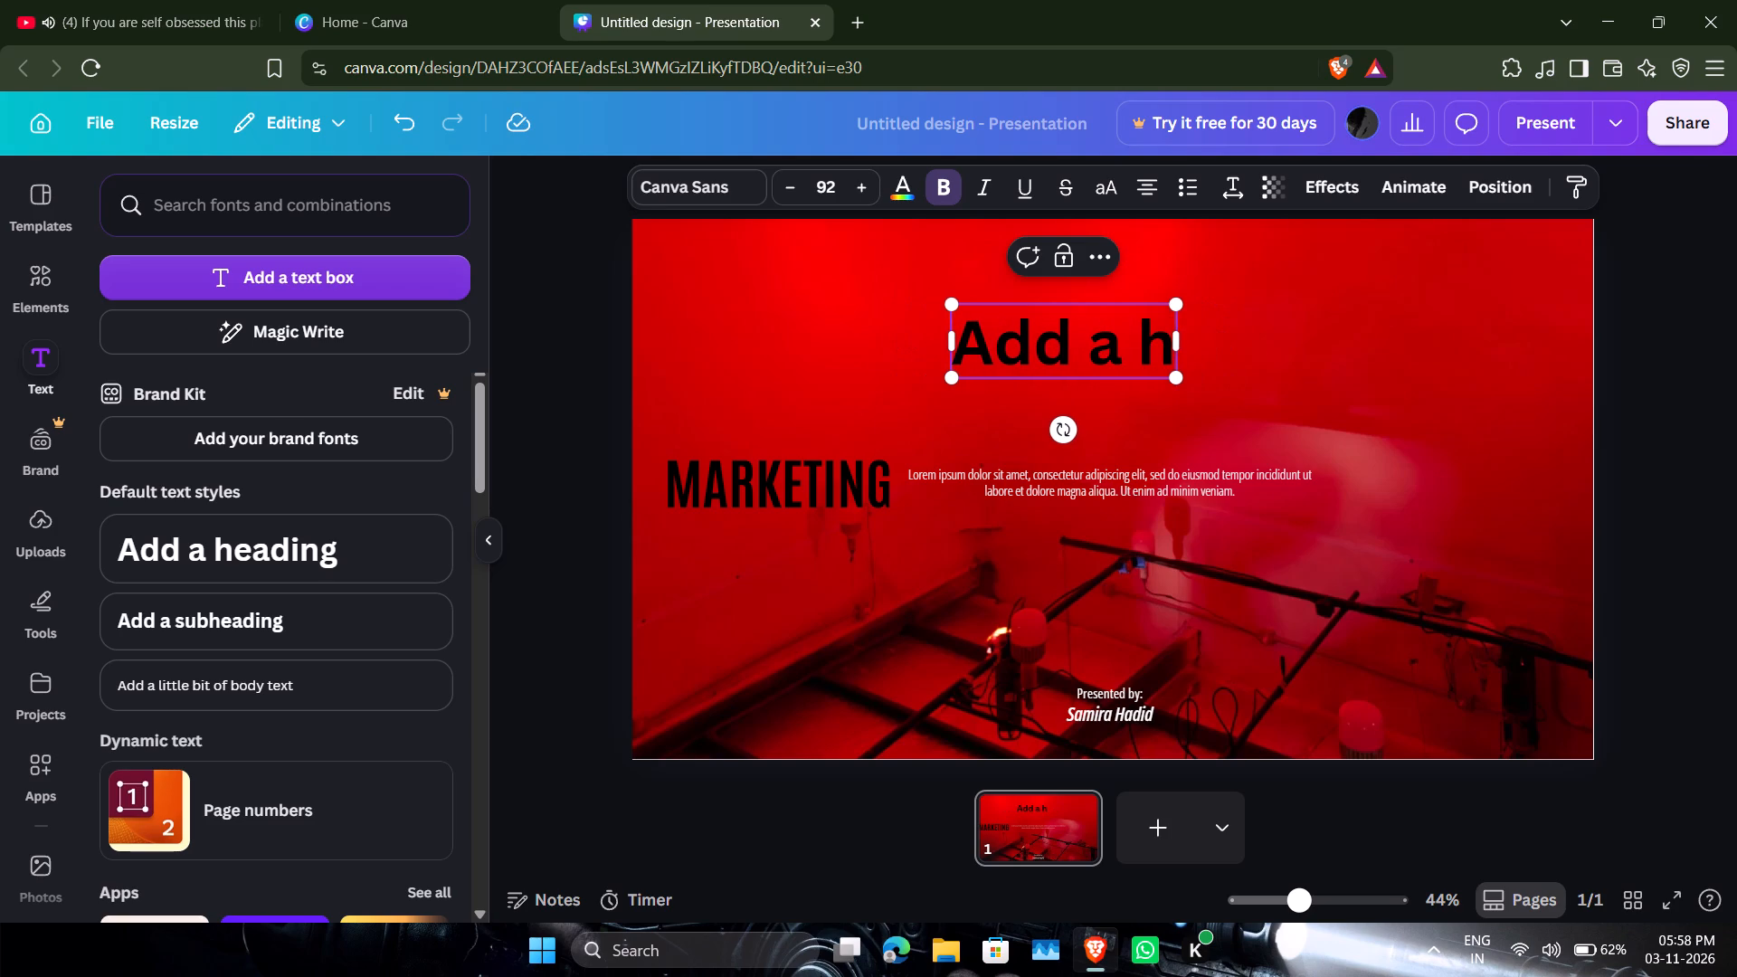
{"action": "key", "text": "BackSpace"}
{"action": "key", "text": "BackSpace"}
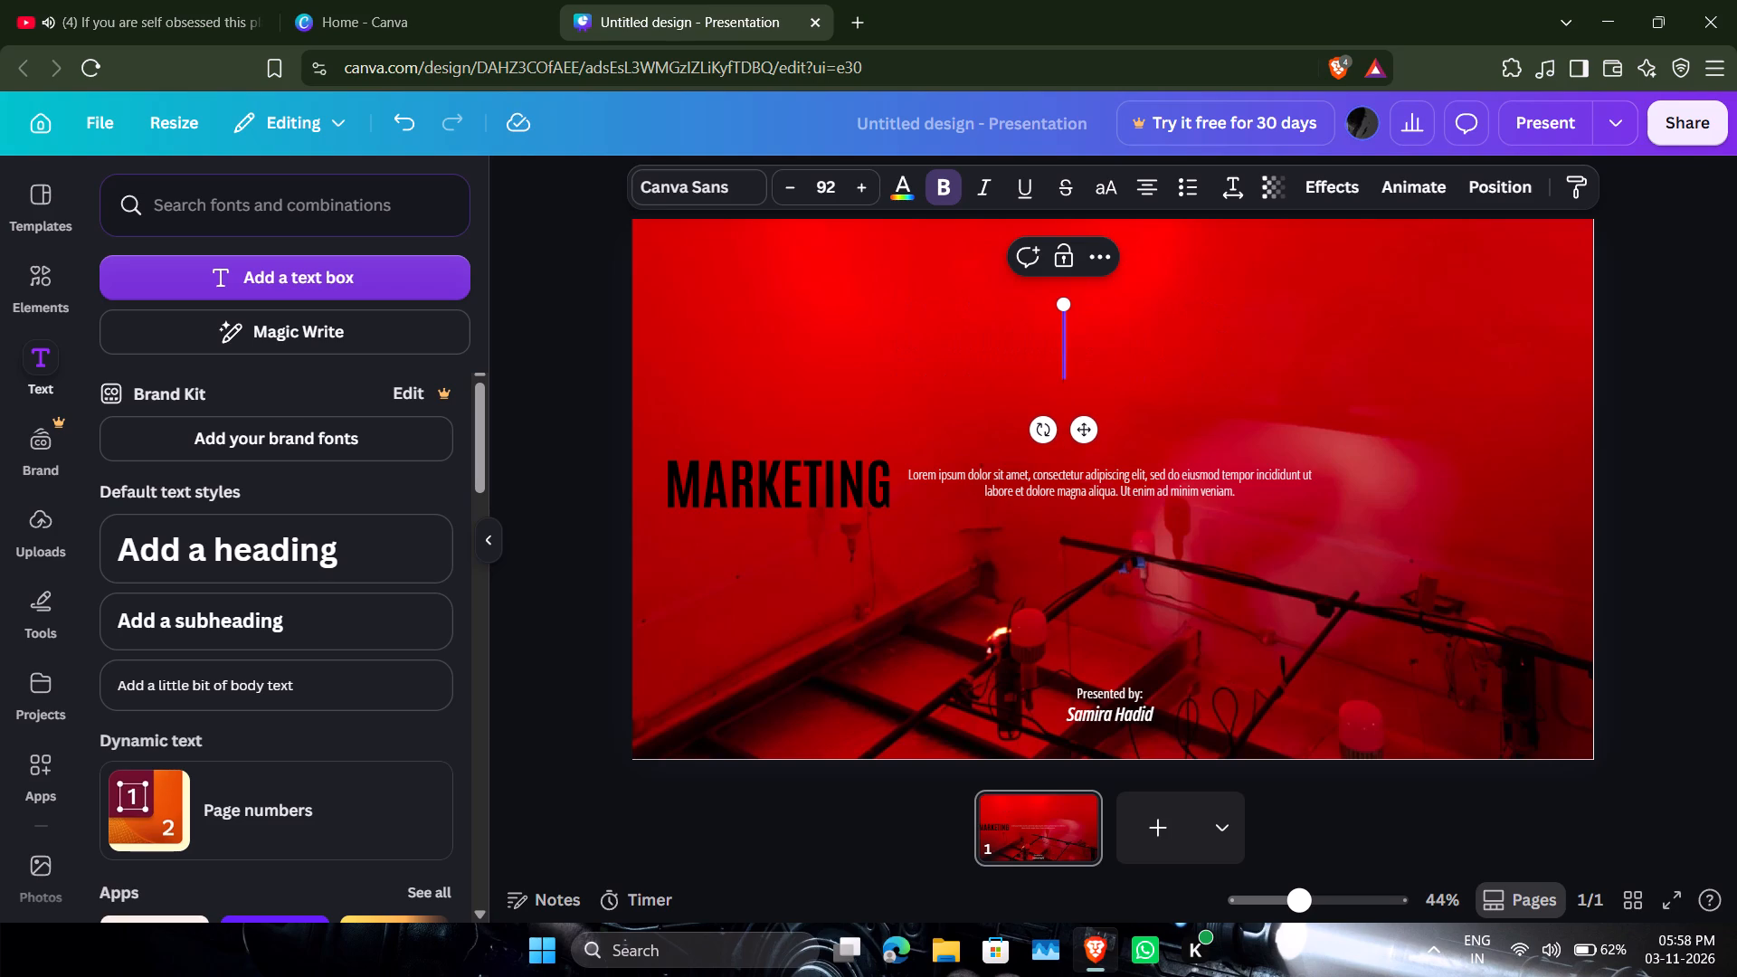
{"action": "type", "text": "VIKRE"}
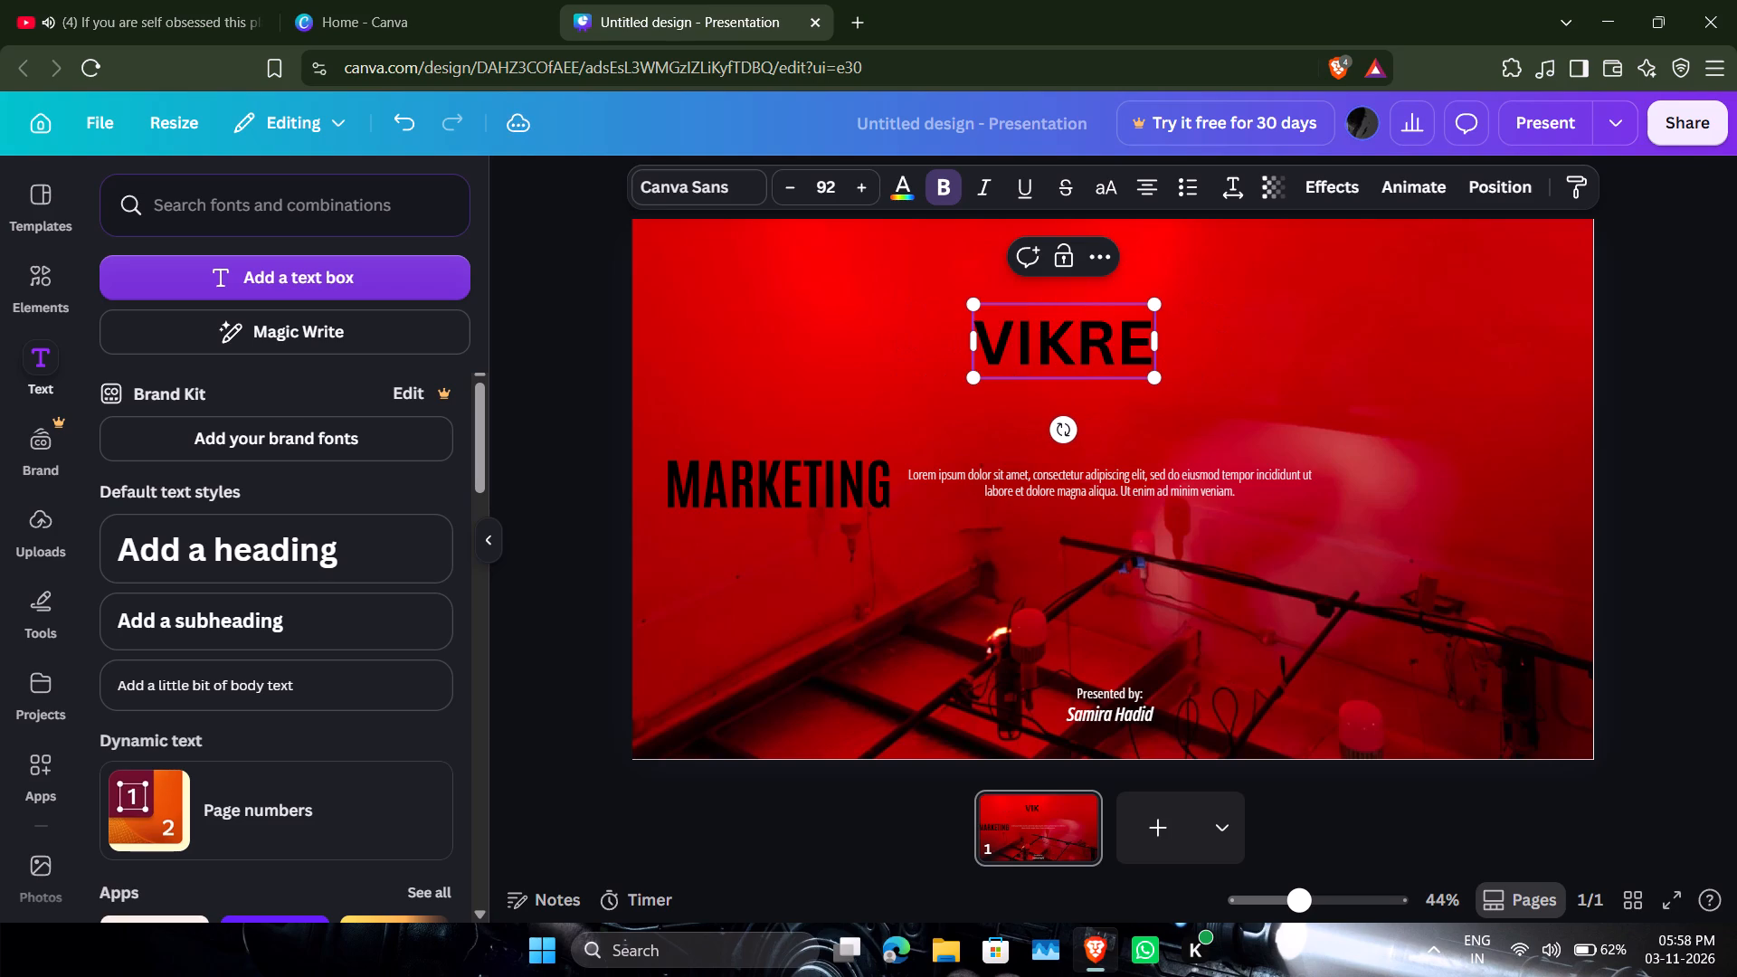
{"action": "key", "text": "BackSpace"}
{"action": "type", "text": "AM"}
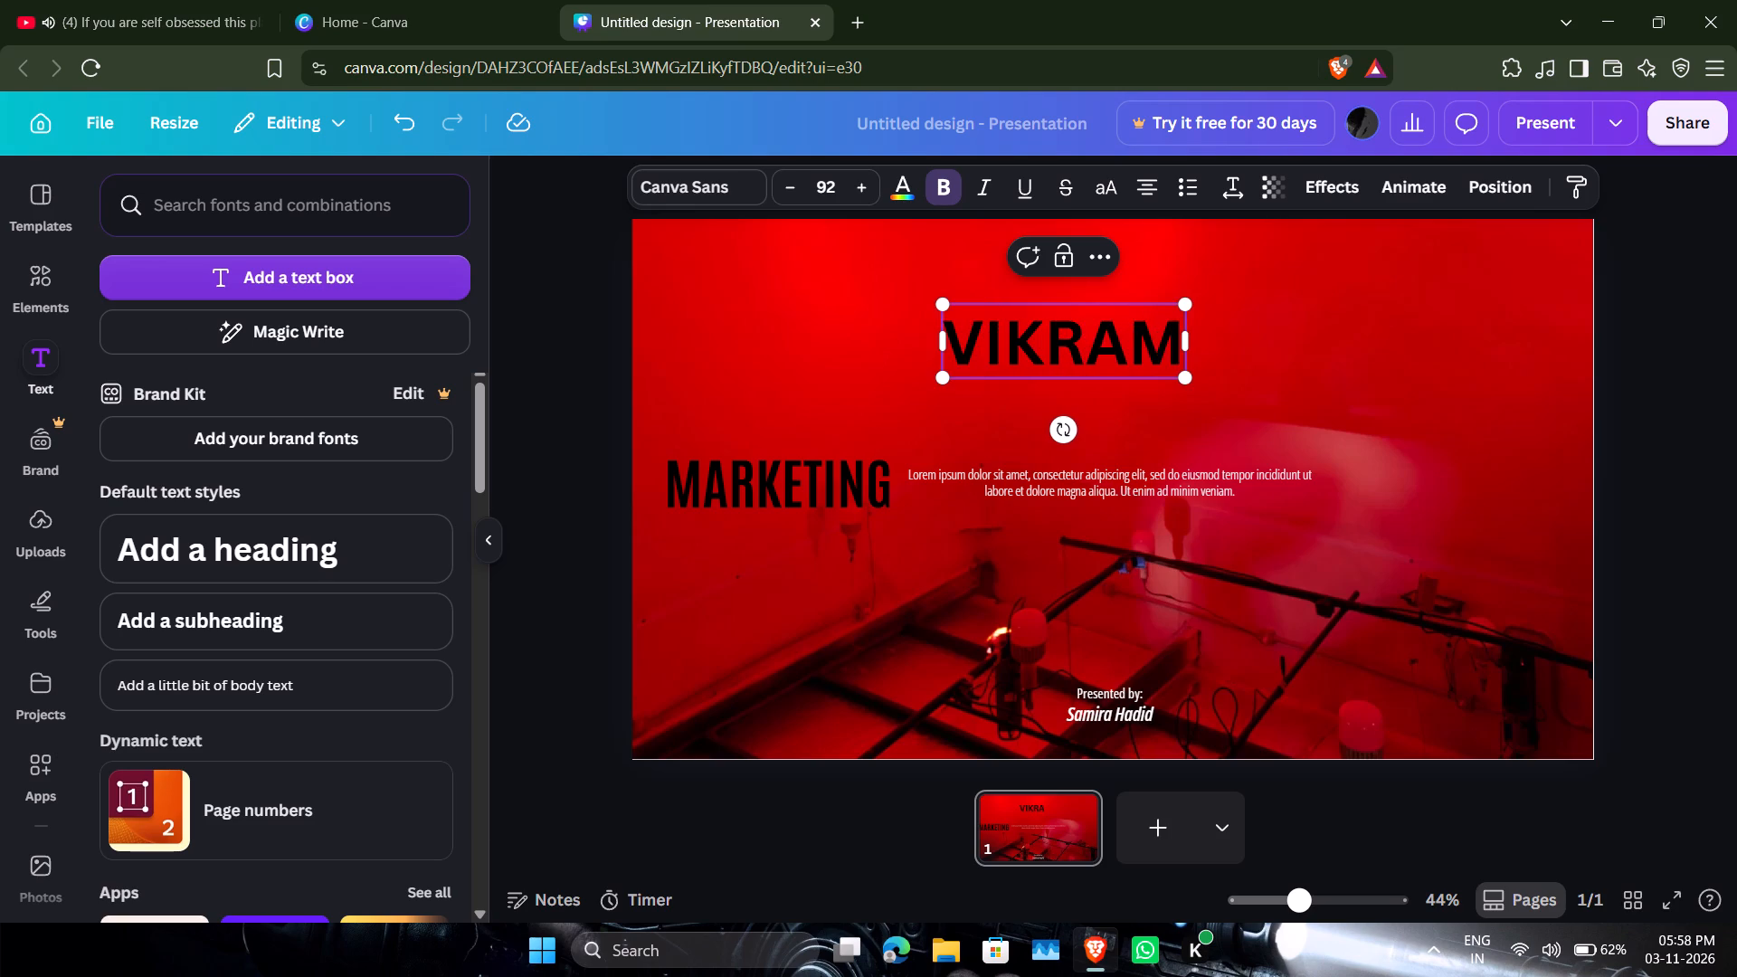
{"action": "key", "text": "space"}
{"action": "type", "text": "MEGA MART"}
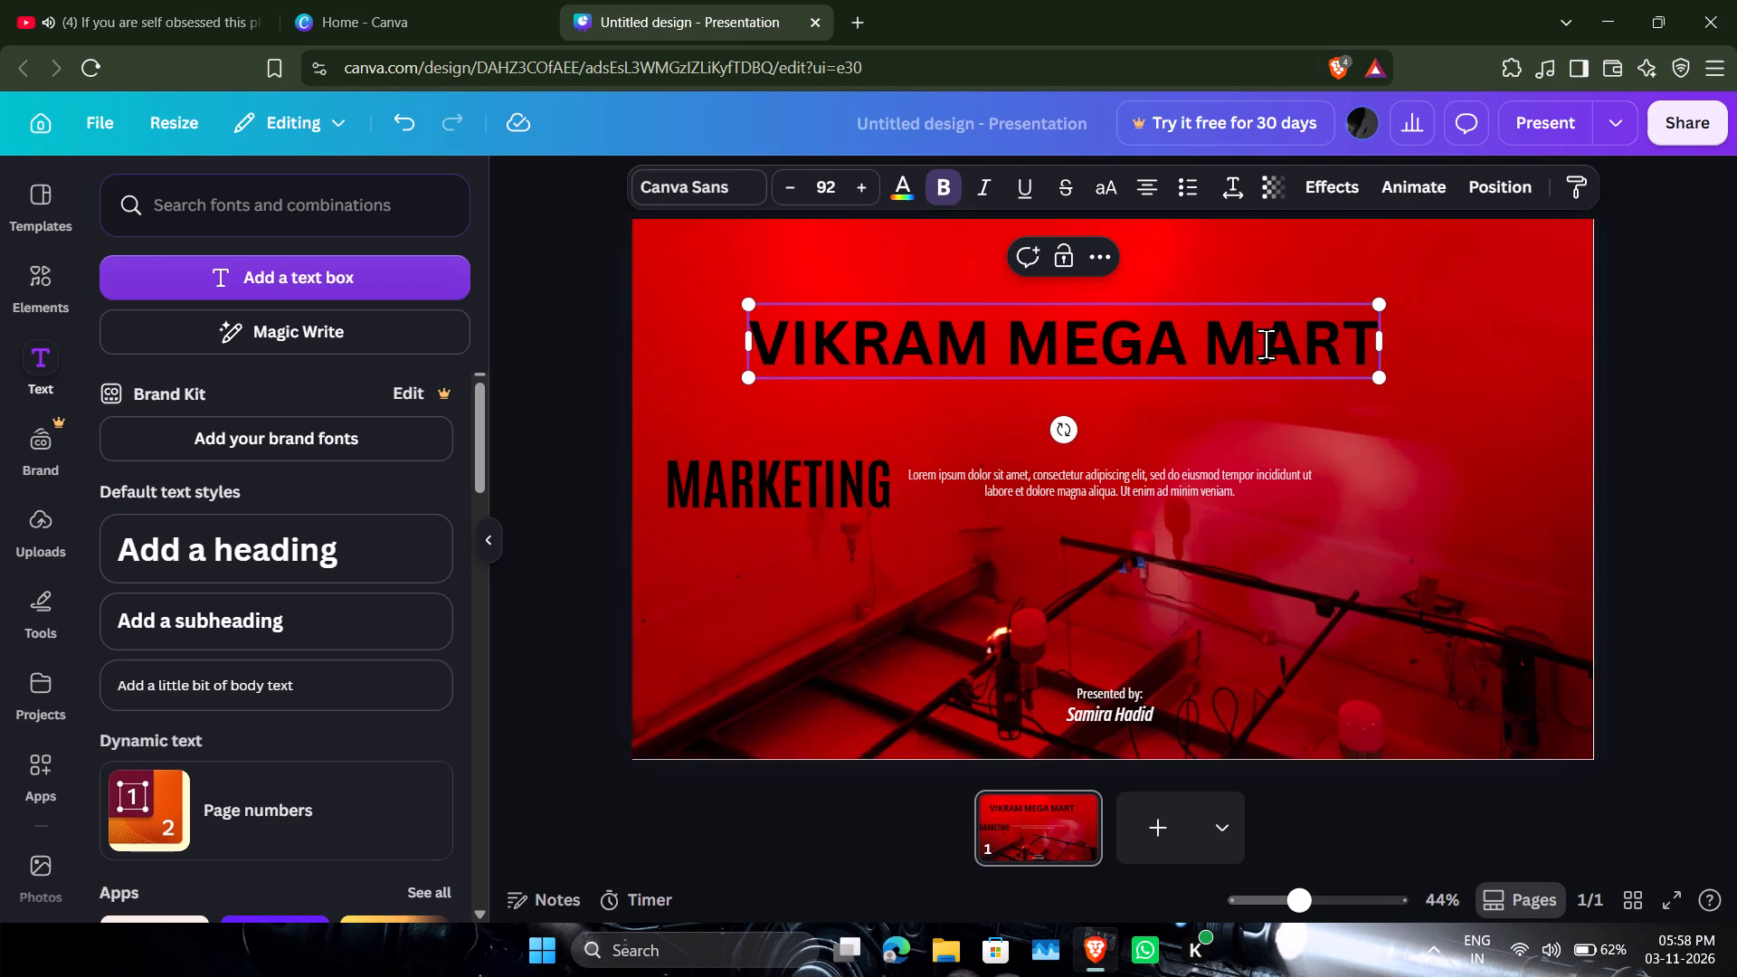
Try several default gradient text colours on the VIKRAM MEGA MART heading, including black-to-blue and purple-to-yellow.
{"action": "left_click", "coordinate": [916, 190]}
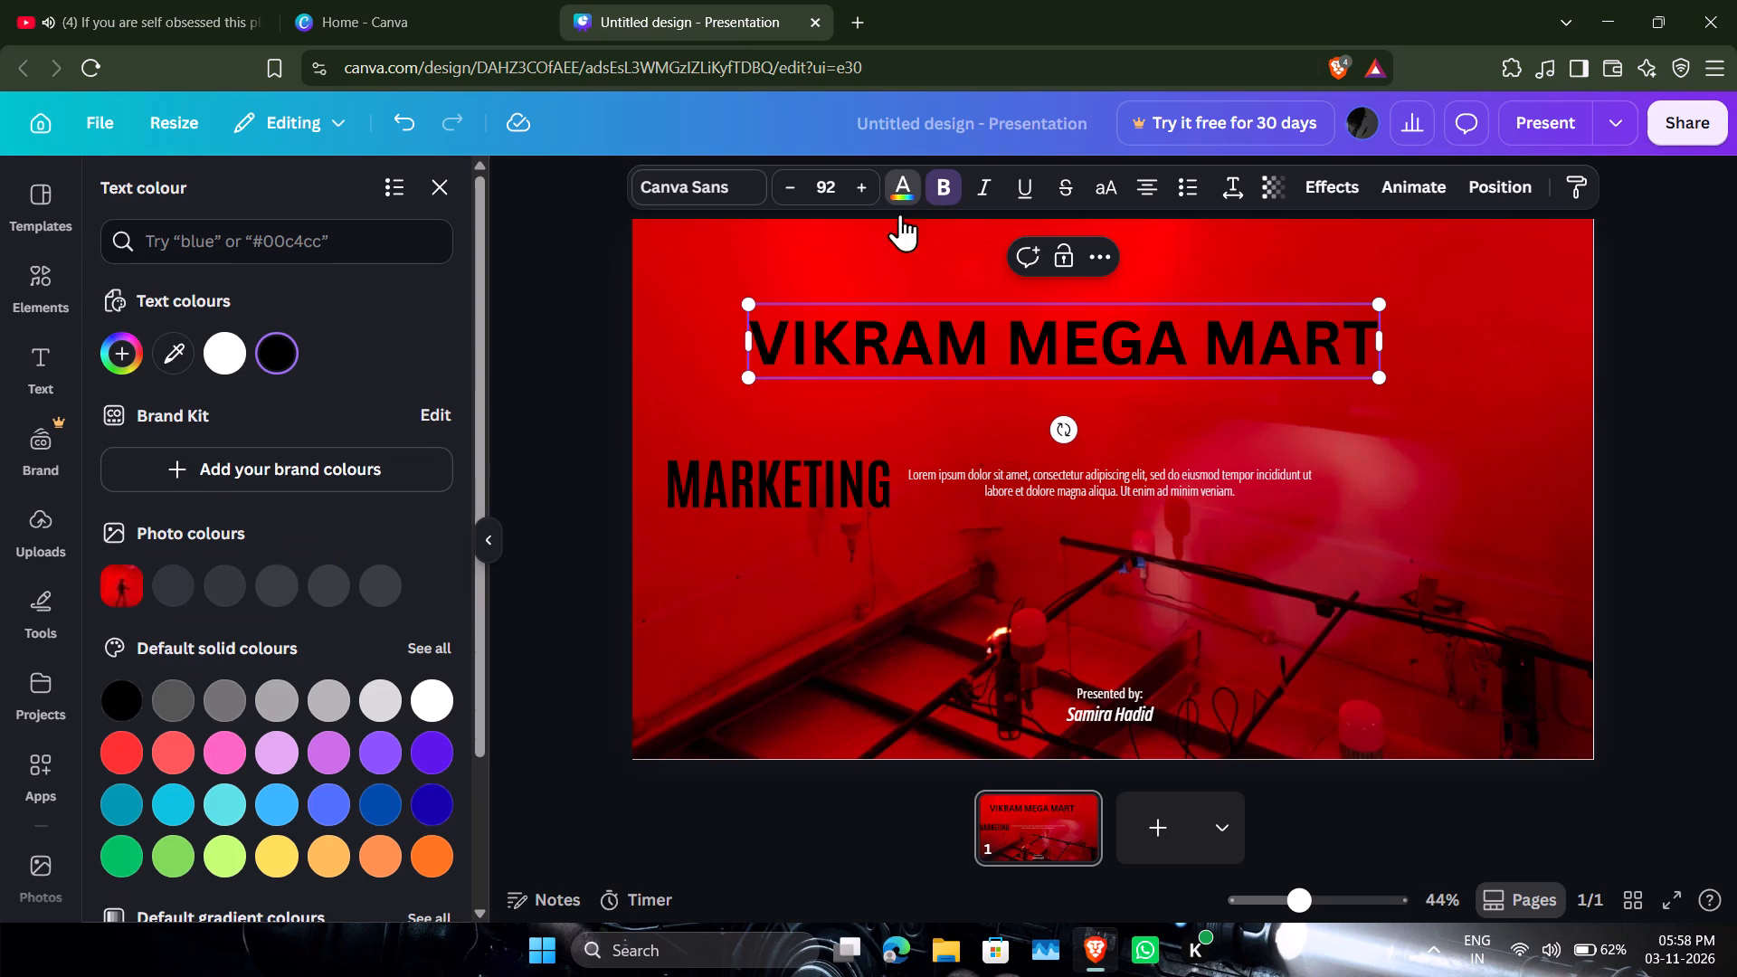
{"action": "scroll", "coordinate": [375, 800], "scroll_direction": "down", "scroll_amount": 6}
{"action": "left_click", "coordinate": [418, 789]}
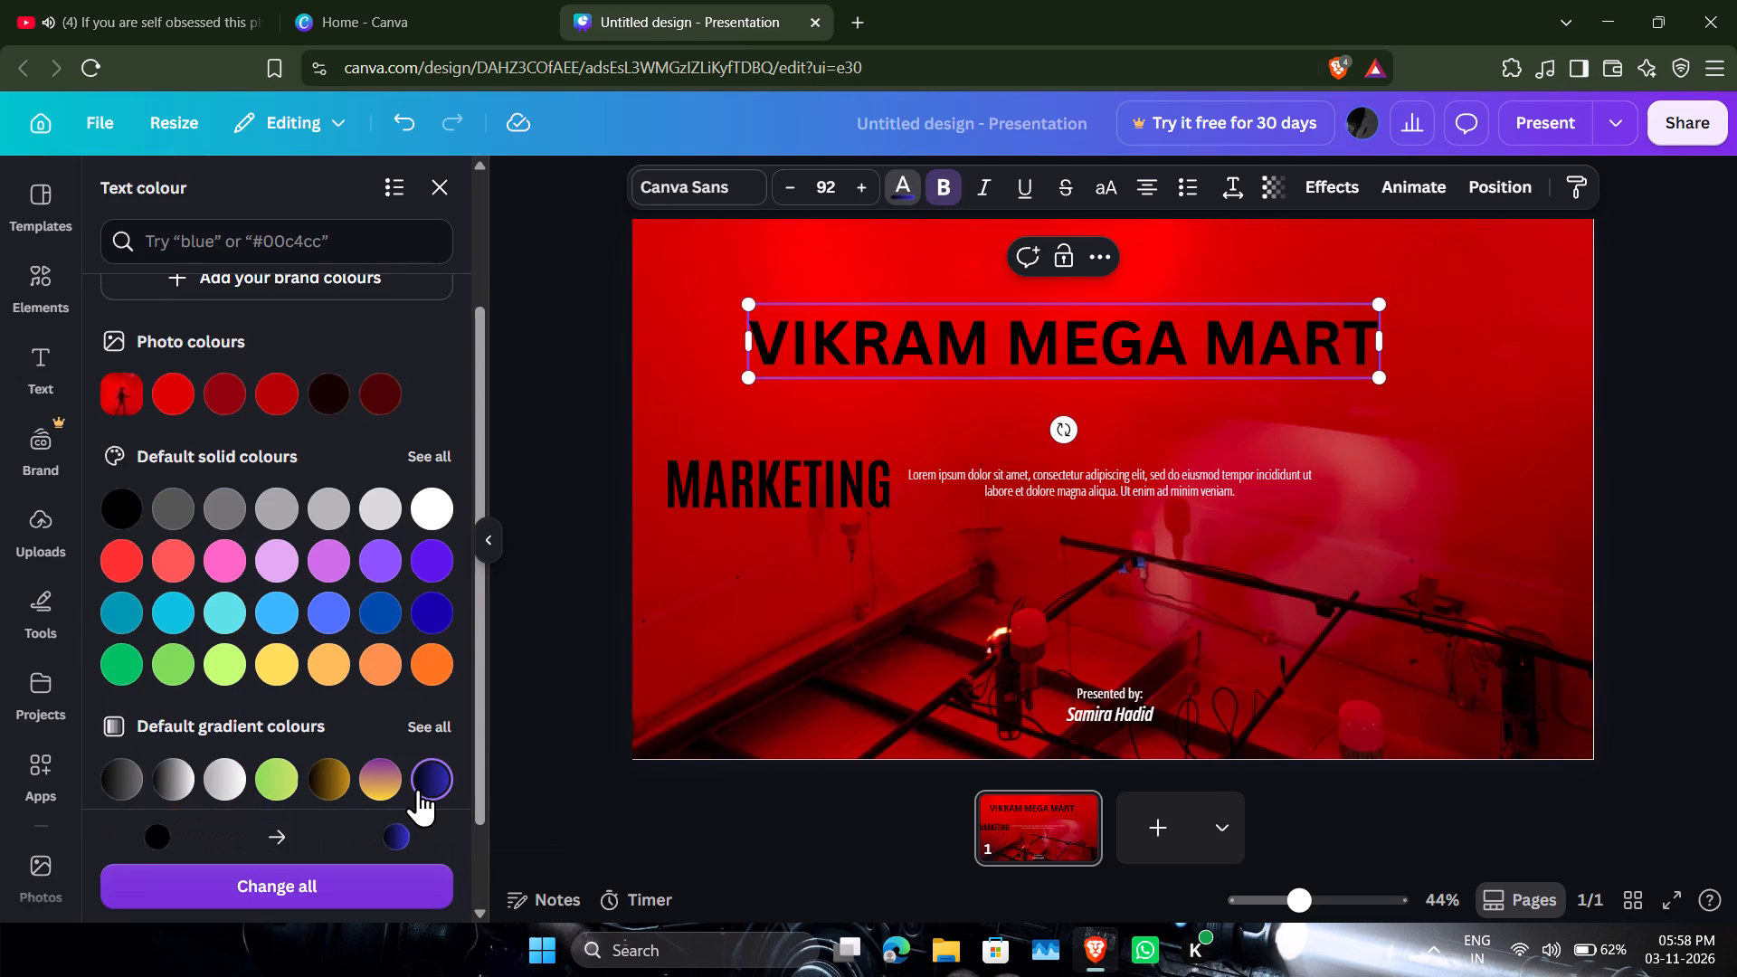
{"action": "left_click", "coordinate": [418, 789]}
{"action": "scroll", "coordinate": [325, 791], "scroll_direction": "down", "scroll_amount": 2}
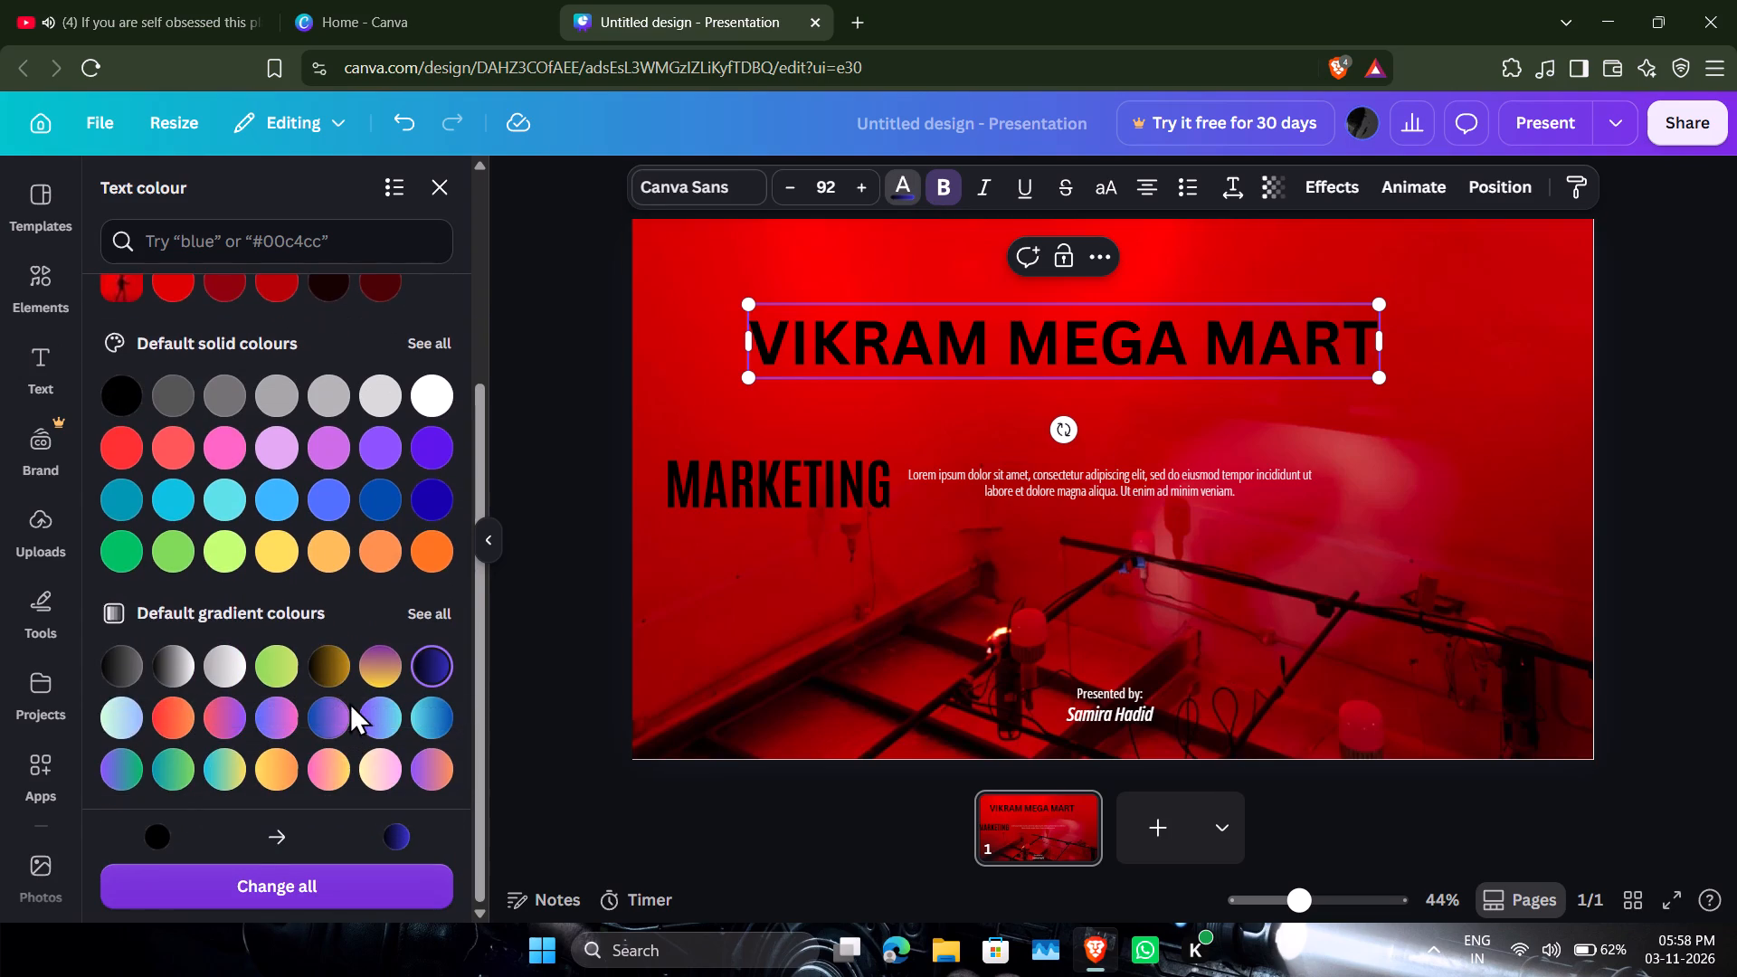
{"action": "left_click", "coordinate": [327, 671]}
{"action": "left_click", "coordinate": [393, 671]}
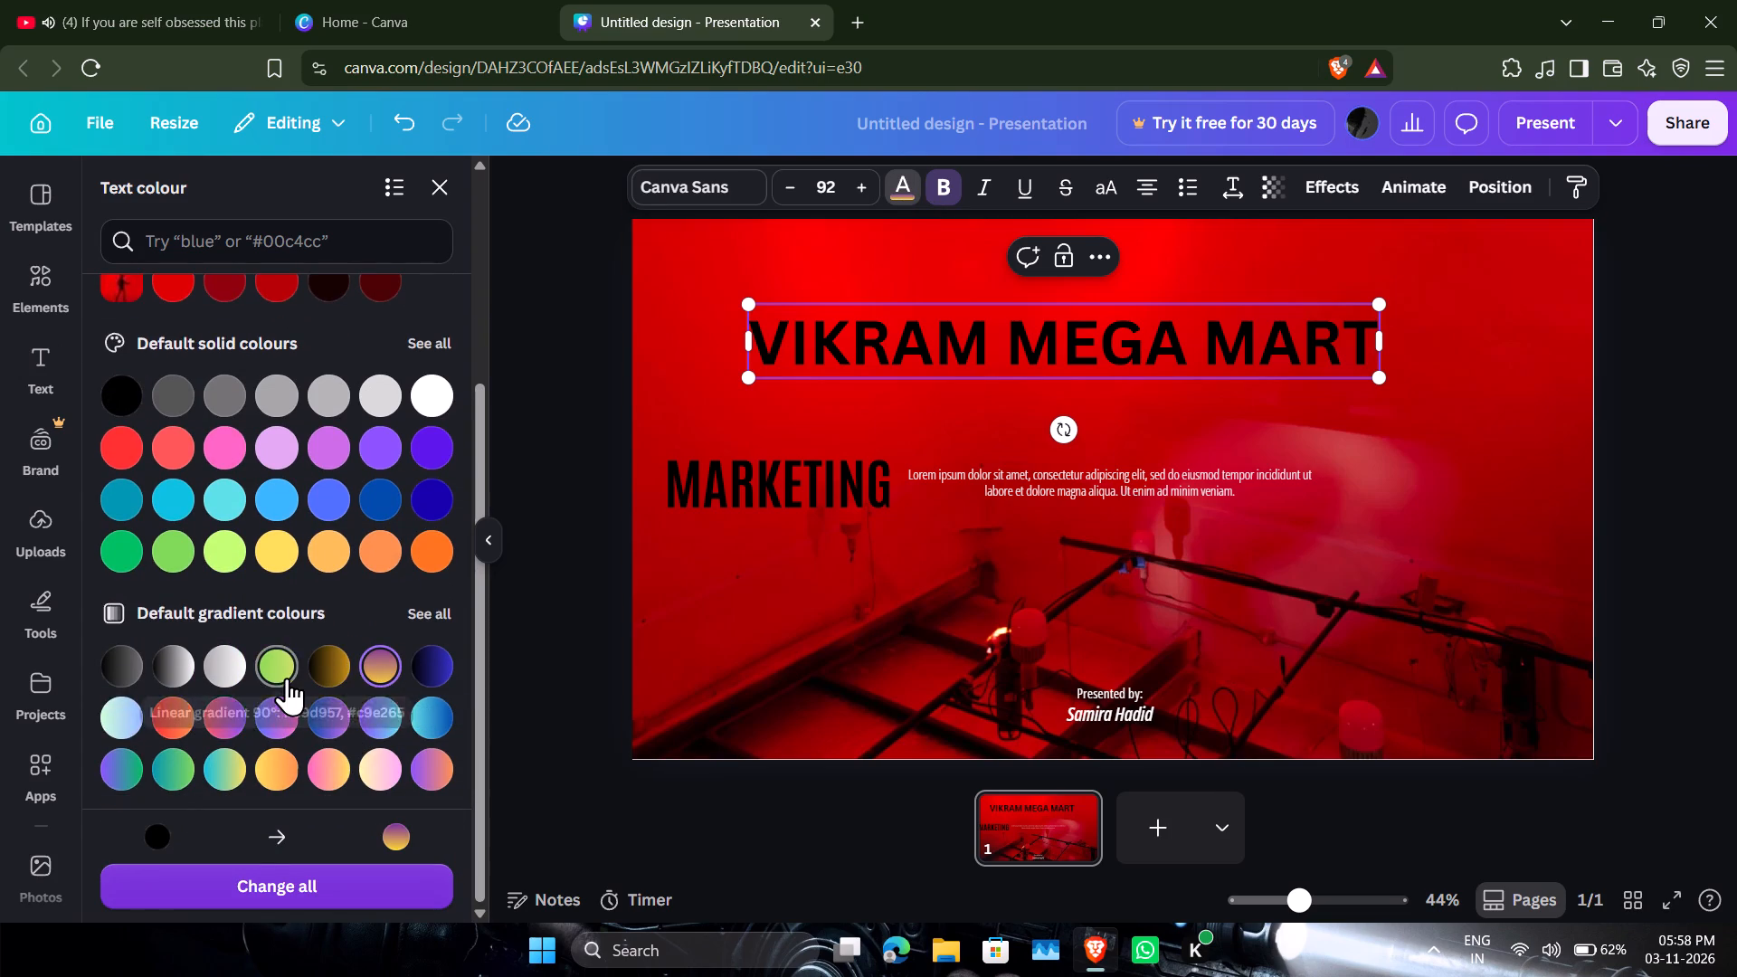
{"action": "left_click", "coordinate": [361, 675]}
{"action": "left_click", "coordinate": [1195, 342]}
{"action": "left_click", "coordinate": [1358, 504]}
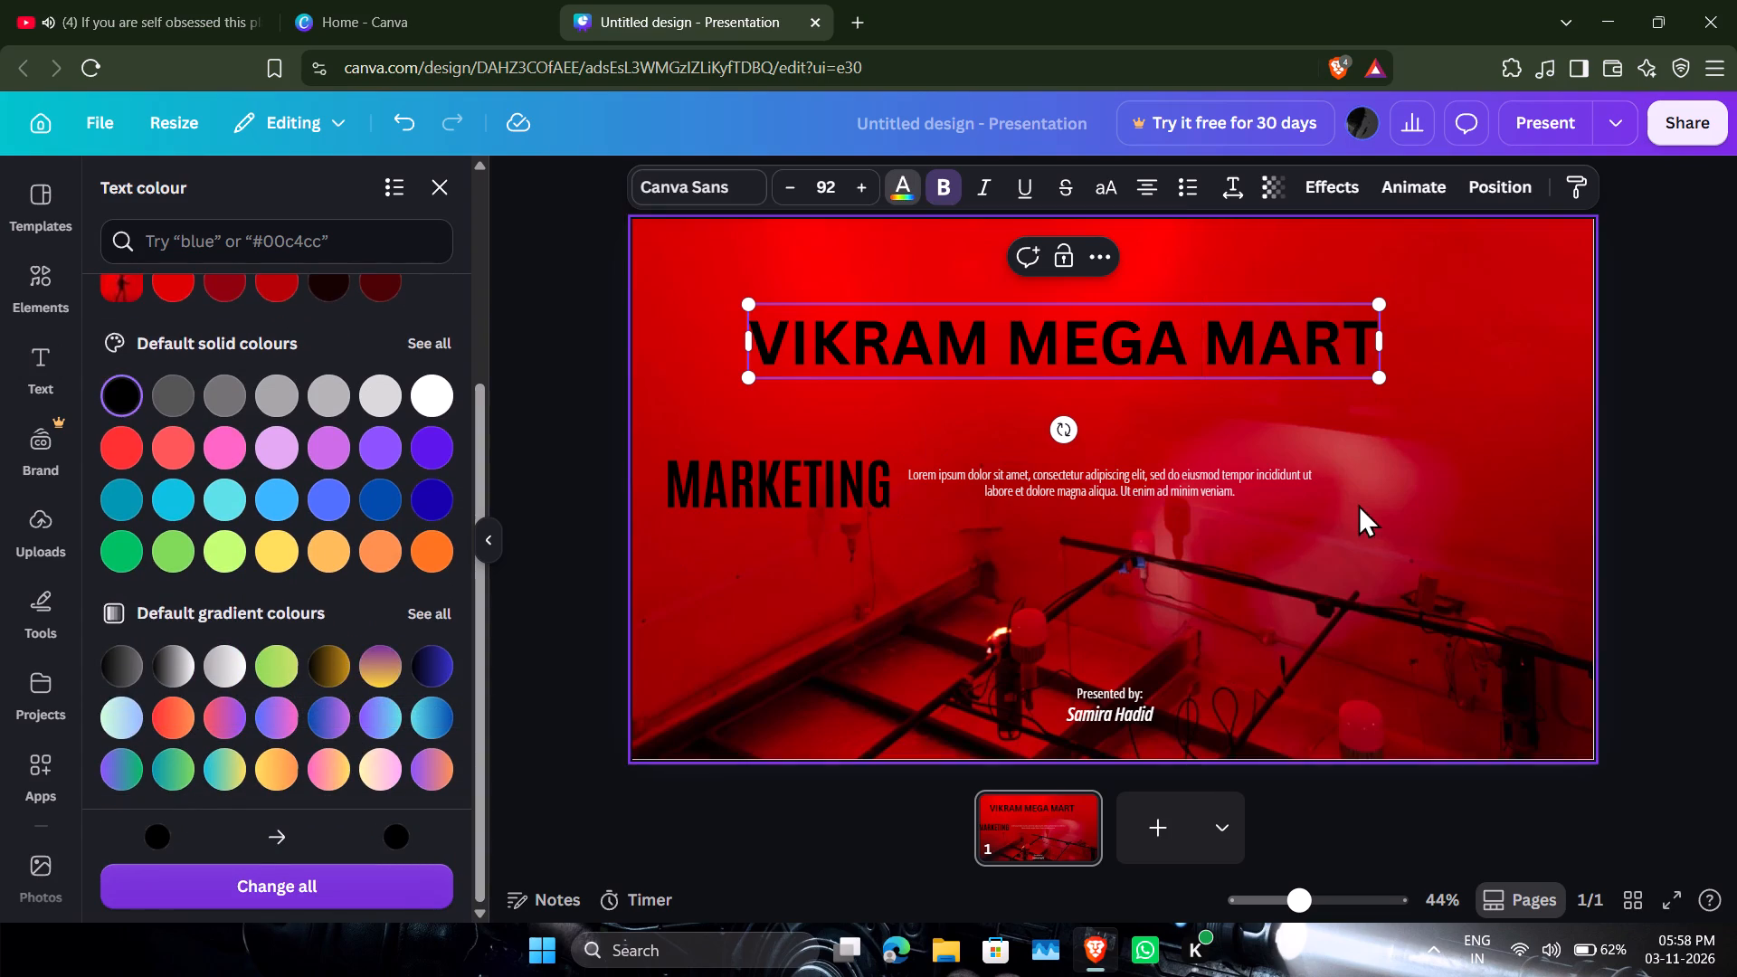
Apply the default black-to-blue gradient to the whole VIKRAM MEGA MART heading.
{"action": "left_click", "coordinate": [1003, 380]}
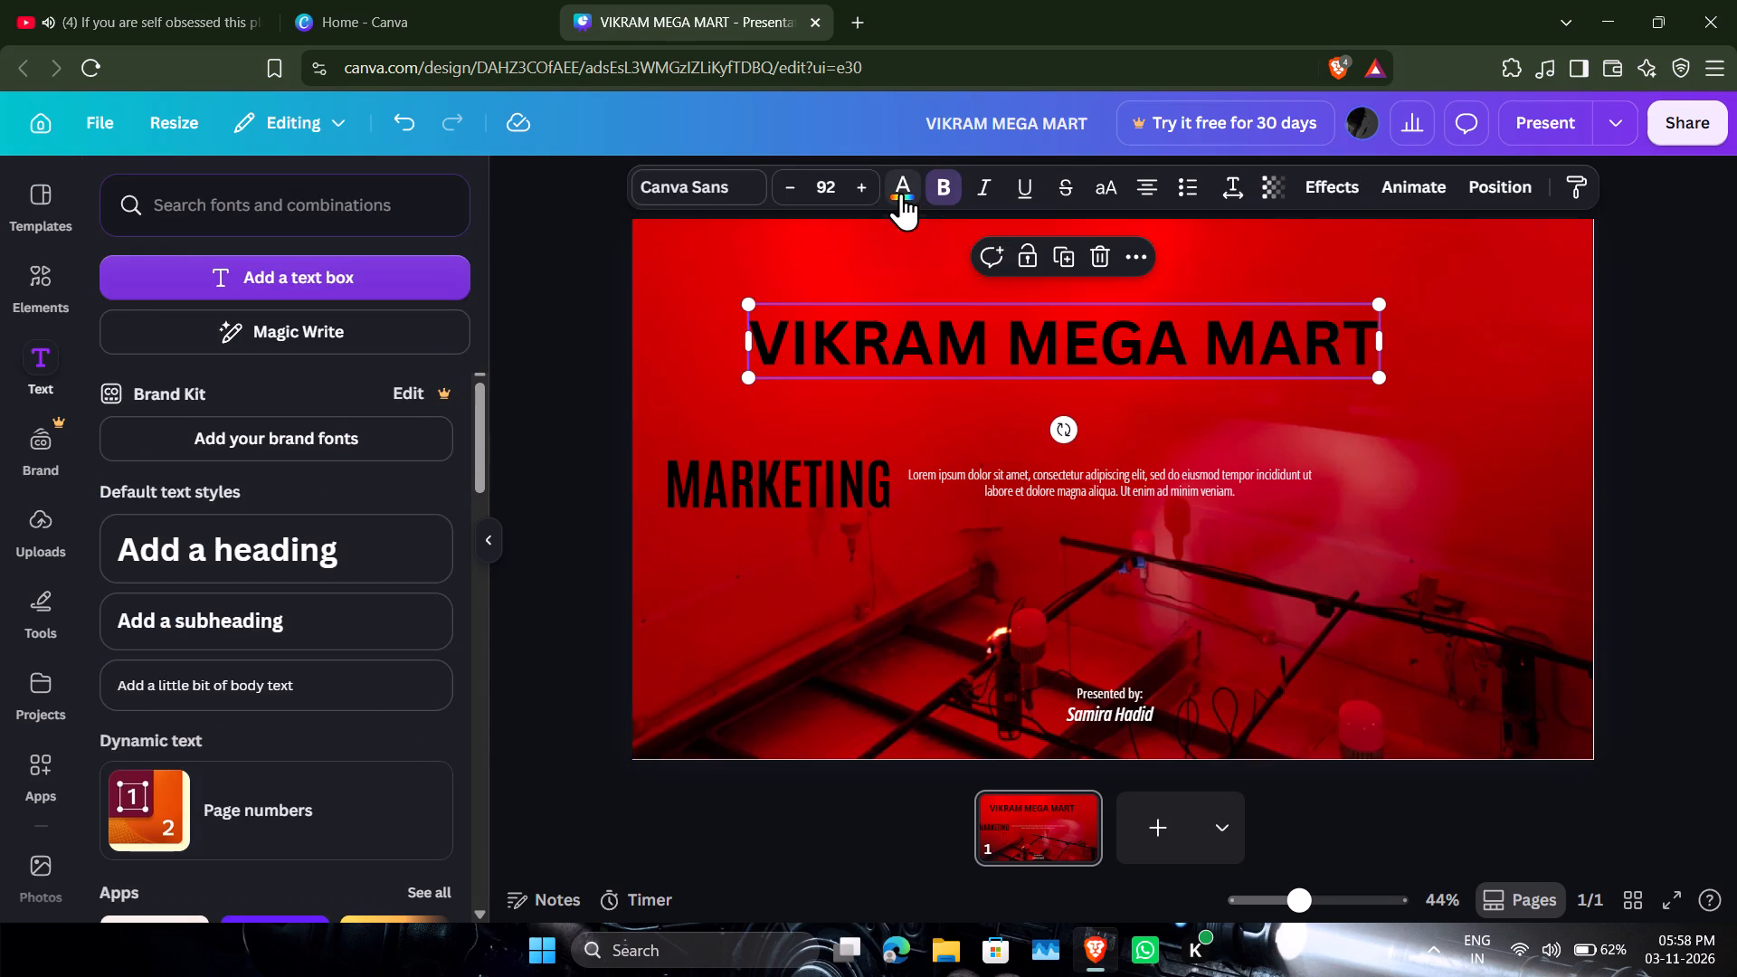
{"action": "left_click", "coordinate": [901, 193]}
{"action": "scroll", "coordinate": [419, 799], "scroll_direction": "down", "scroll_amount": 2}
{"action": "left_click", "coordinate": [439, 696]}
{"action": "left_click", "coordinate": [439, 667]}
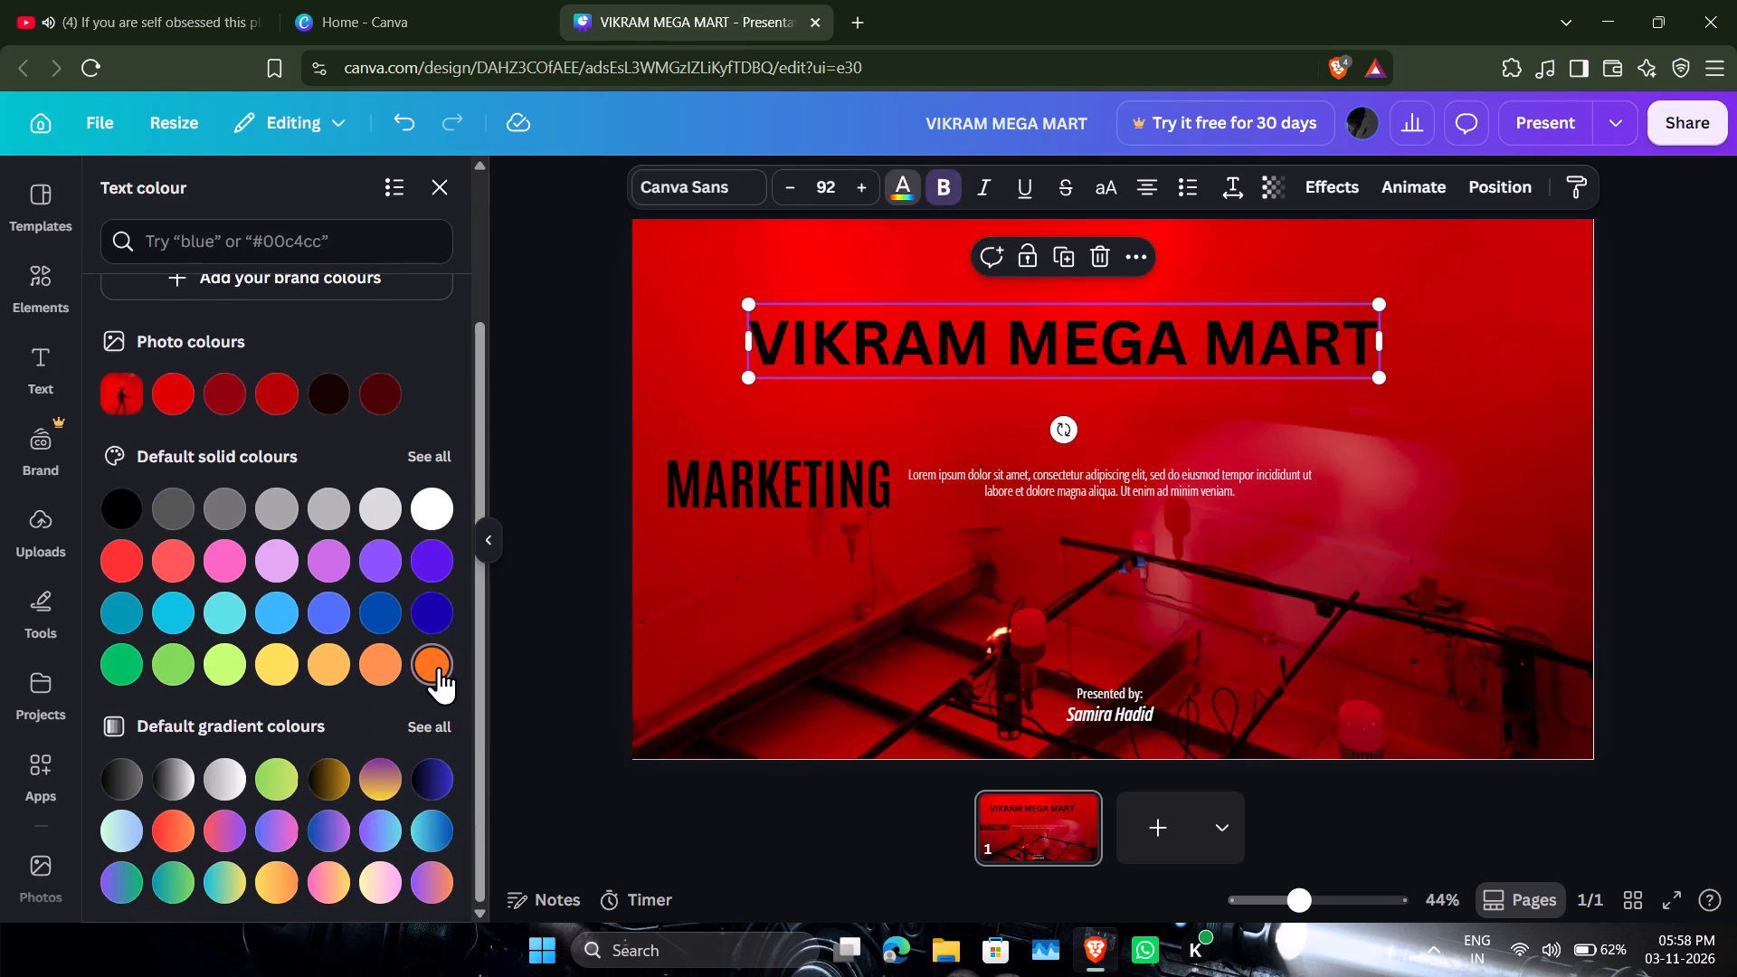
{"action": "left_click", "coordinate": [411, 778]}
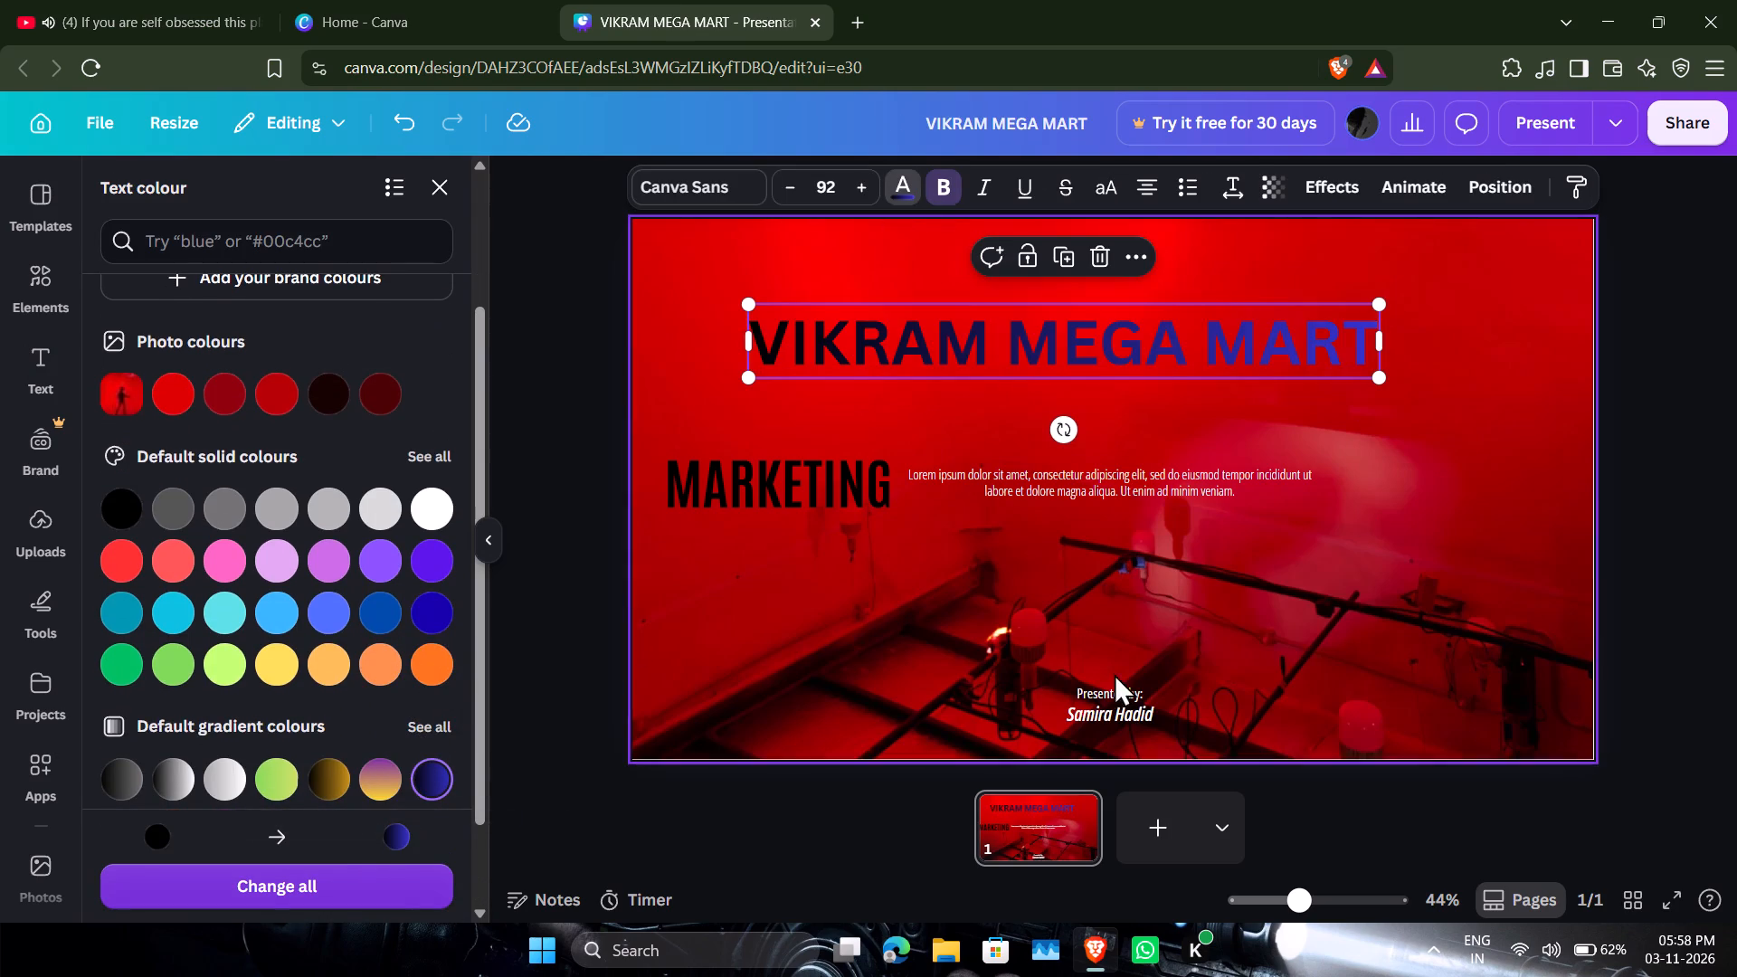
{"action": "left_click", "coordinate": [1310, 680]}
Enlarge the VIKRAM MEGA MART heading slightly and move it up to the page's top edge.
{"action": "left_click", "coordinate": [1338, 320]}
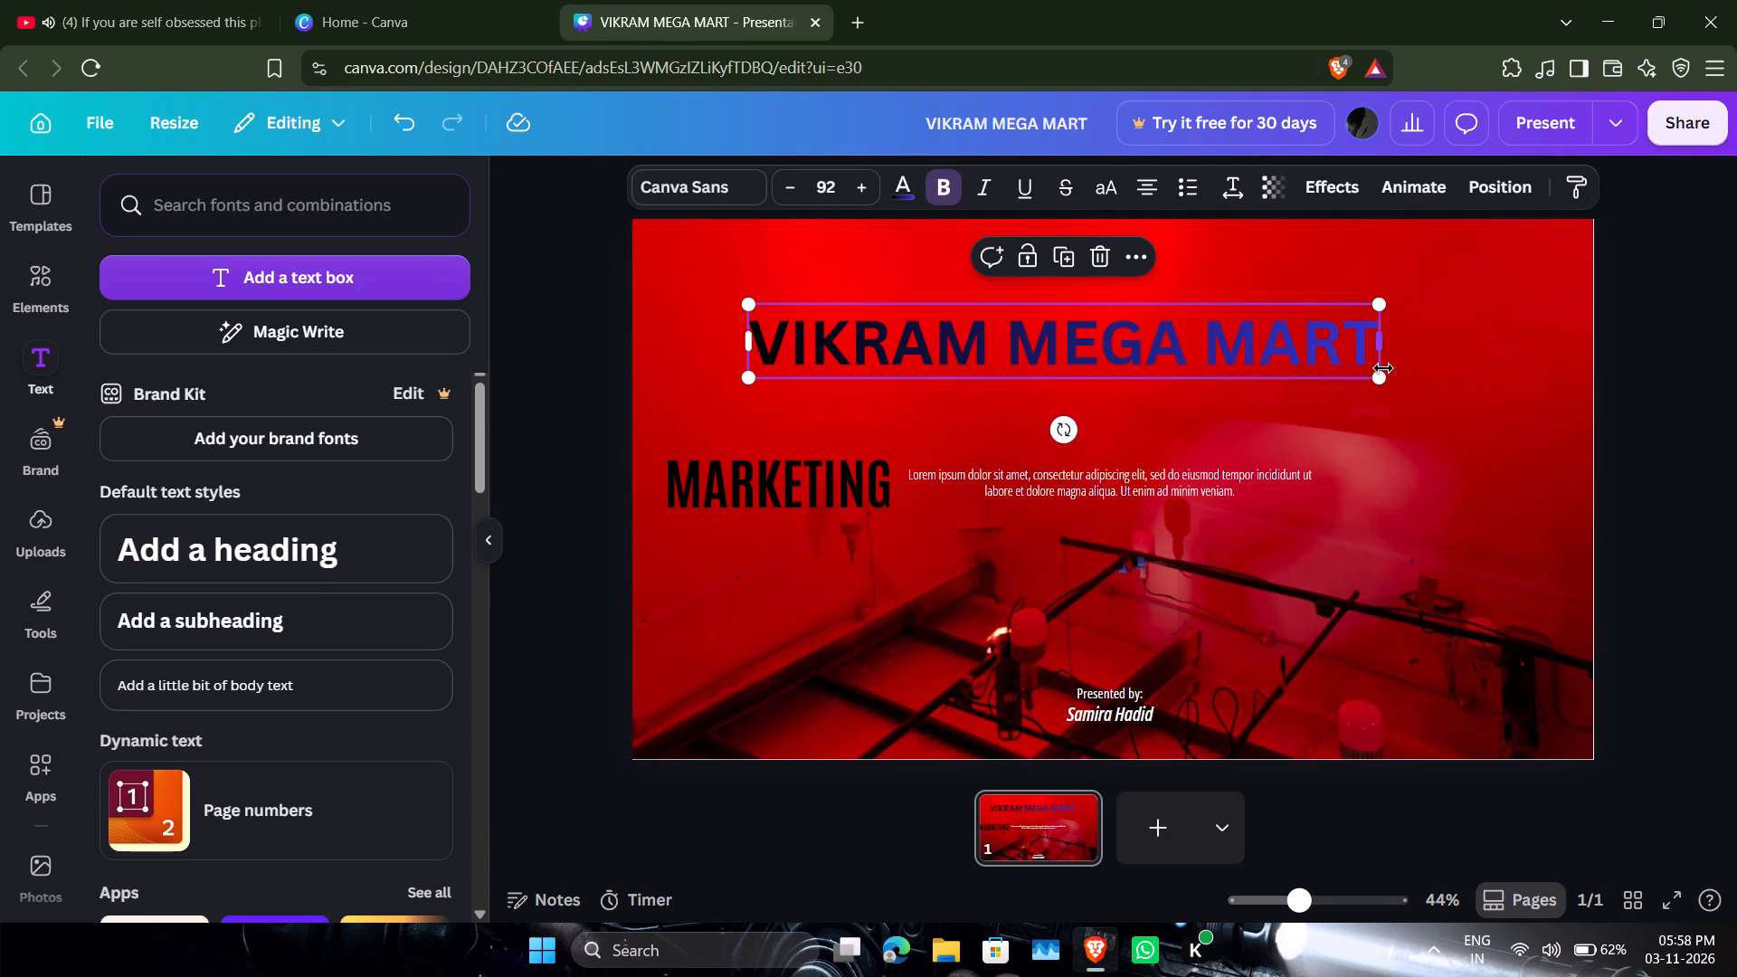
{"action": "left_click_drag", "start_coordinate": [1384, 374], "coordinate": [1375, 372]}
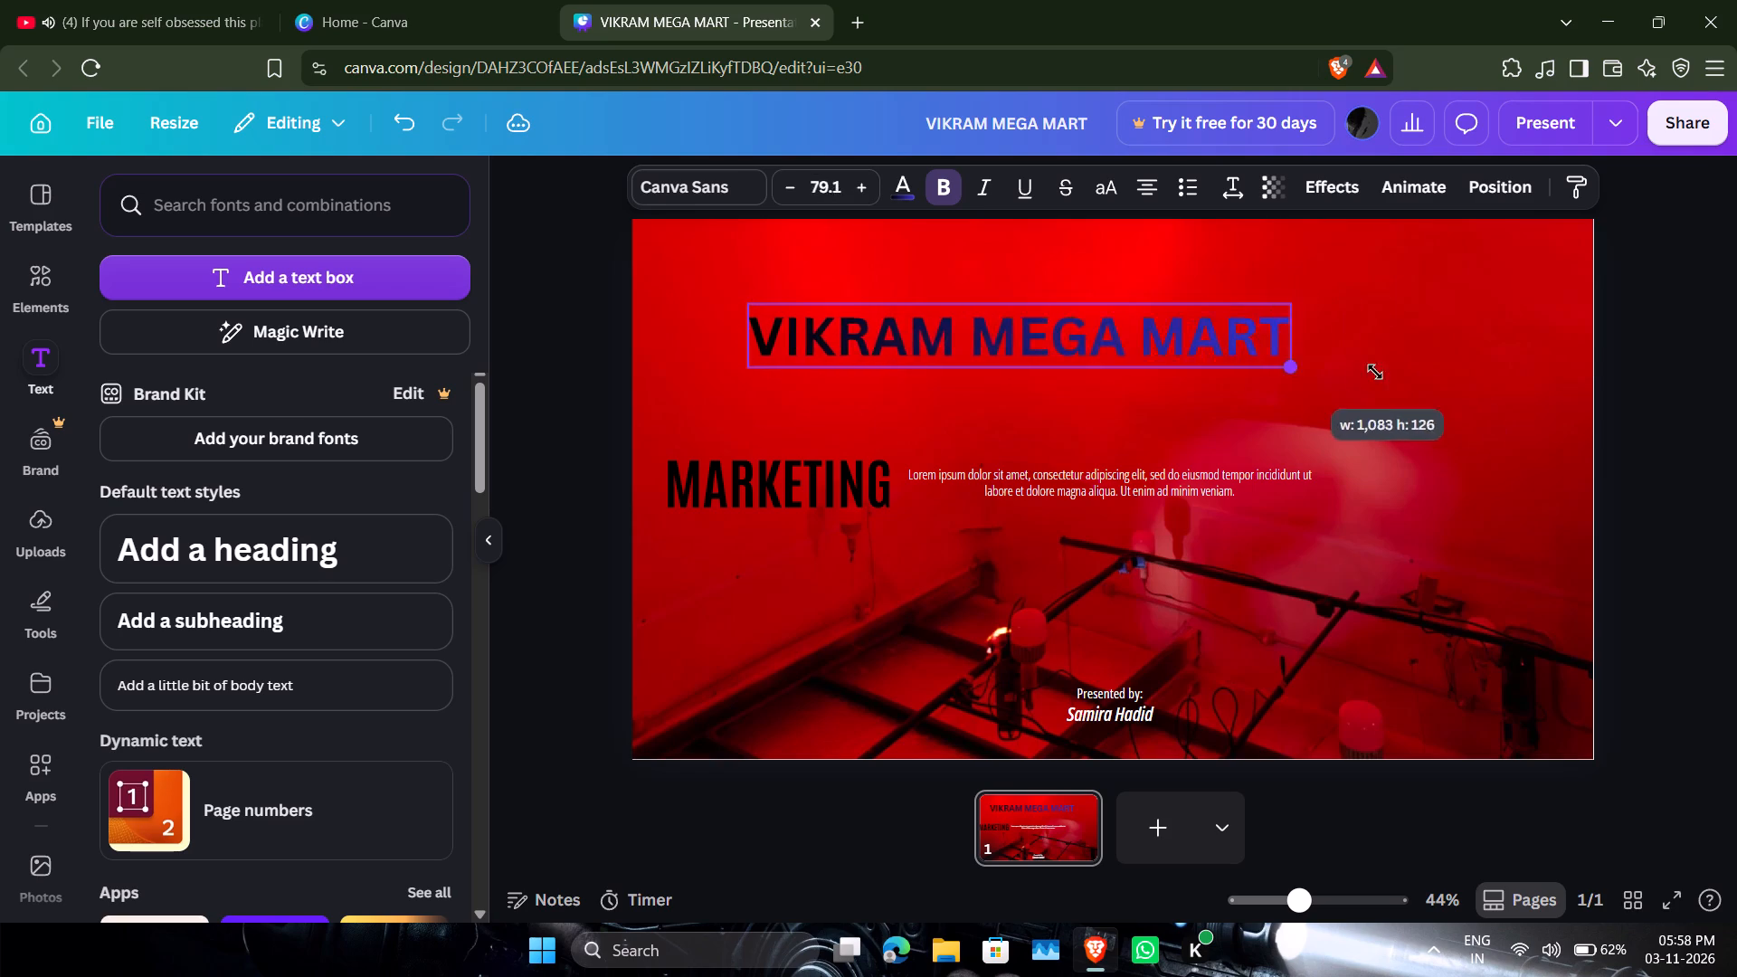
{"action": "left_click_drag", "start_coordinate": [1375, 372], "coordinate": [1412, 368]}
{"action": "left_click", "coordinate": [1157, 437]}
{"action": "left_click", "coordinate": [1158, 367]}
{"action": "left_click_drag", "start_coordinate": [1158, 367], "coordinate": [1217, 291]}
{"action": "left_click", "coordinate": [1258, 361]}
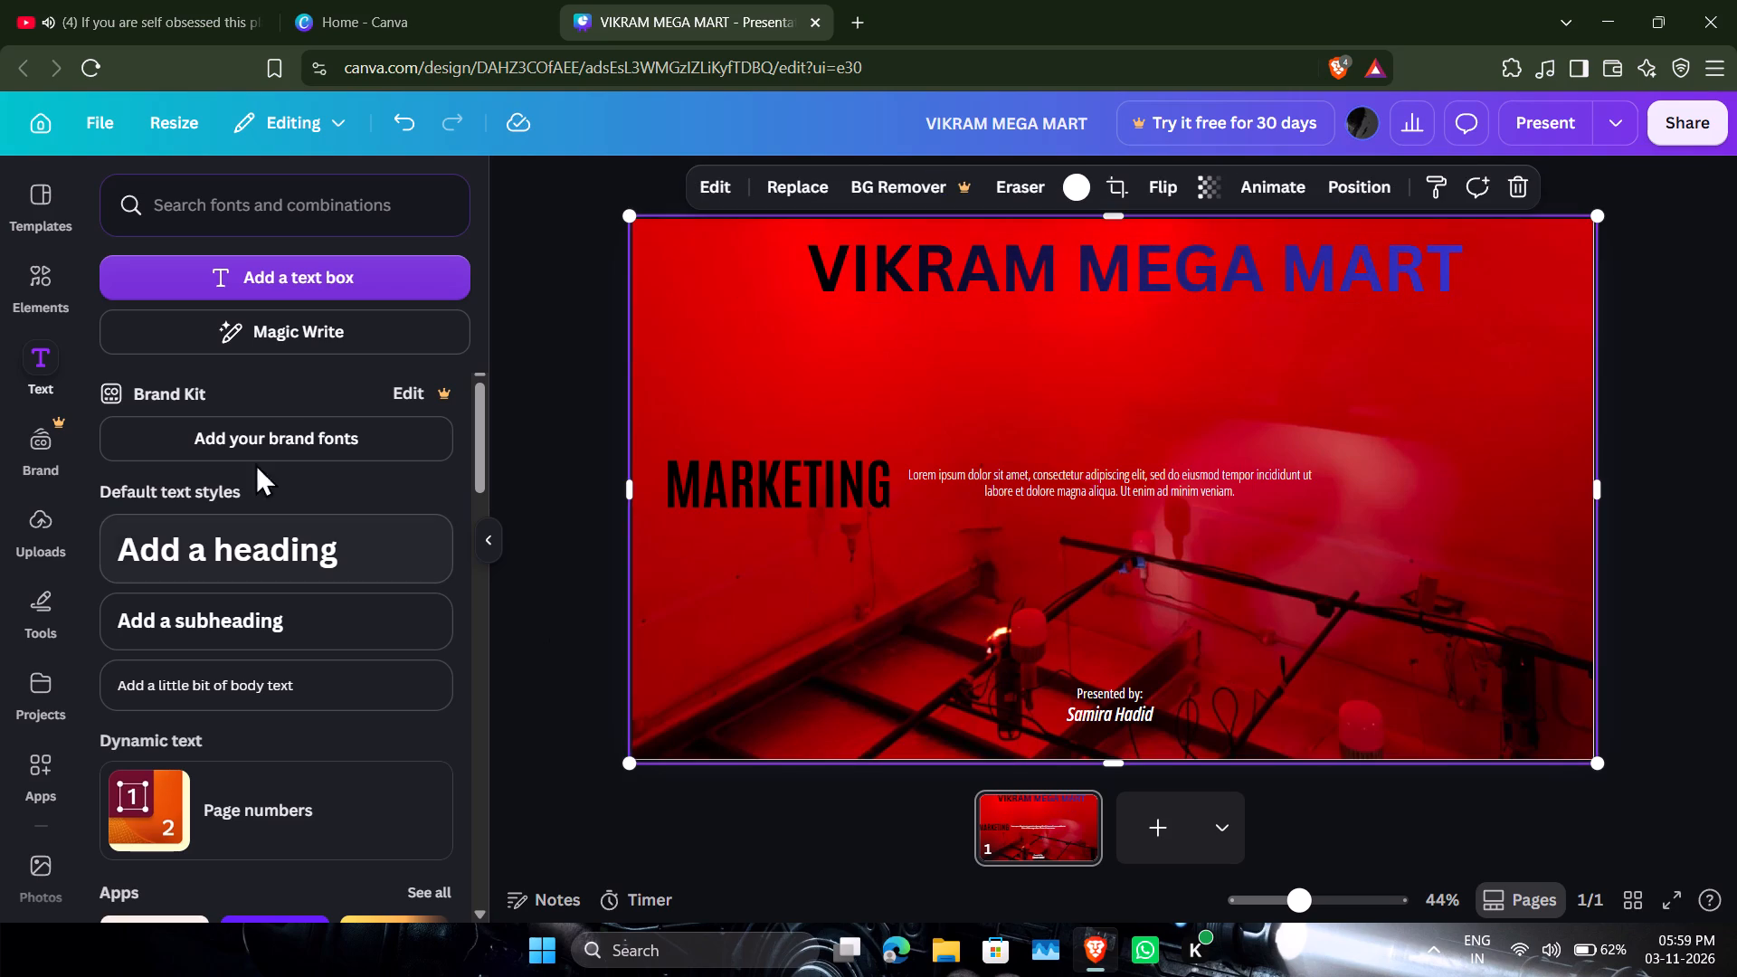
Add the recently used blue and gold tribal swirl graphic, shrink it to heading height and place it just before "VIKRAM".
{"action": "left_click", "coordinate": [26, 289]}
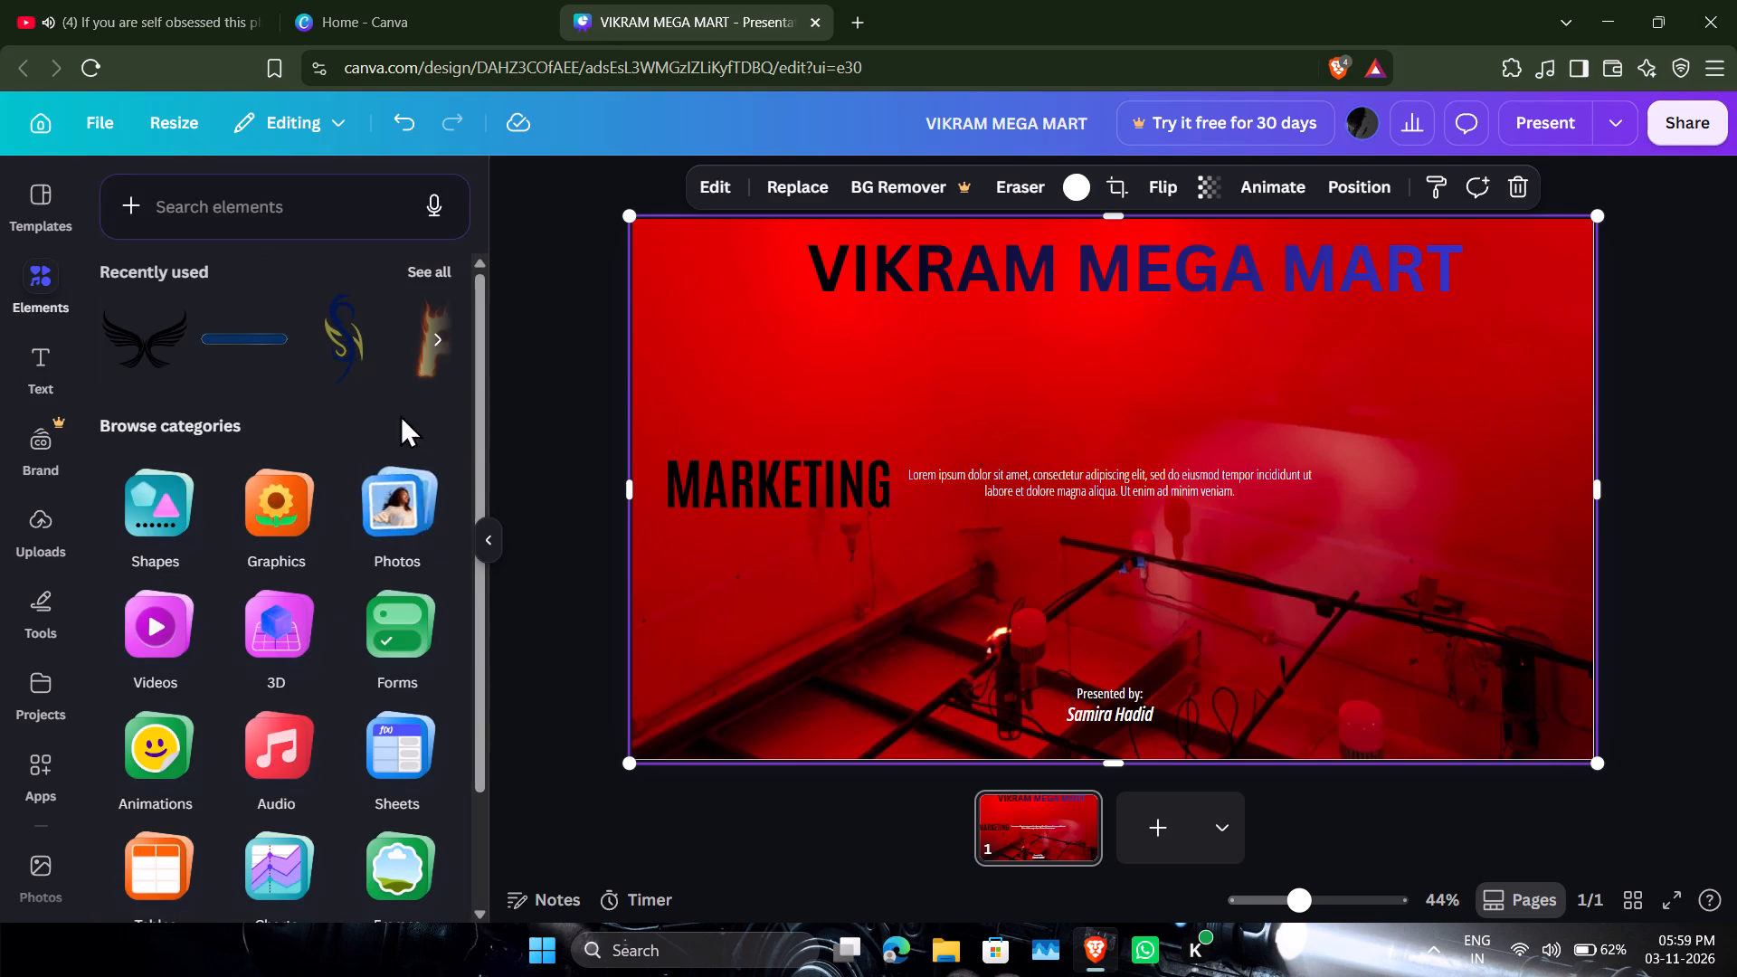
{"action": "left_click_drag", "start_coordinate": [358, 360], "coordinate": [763, 304]}
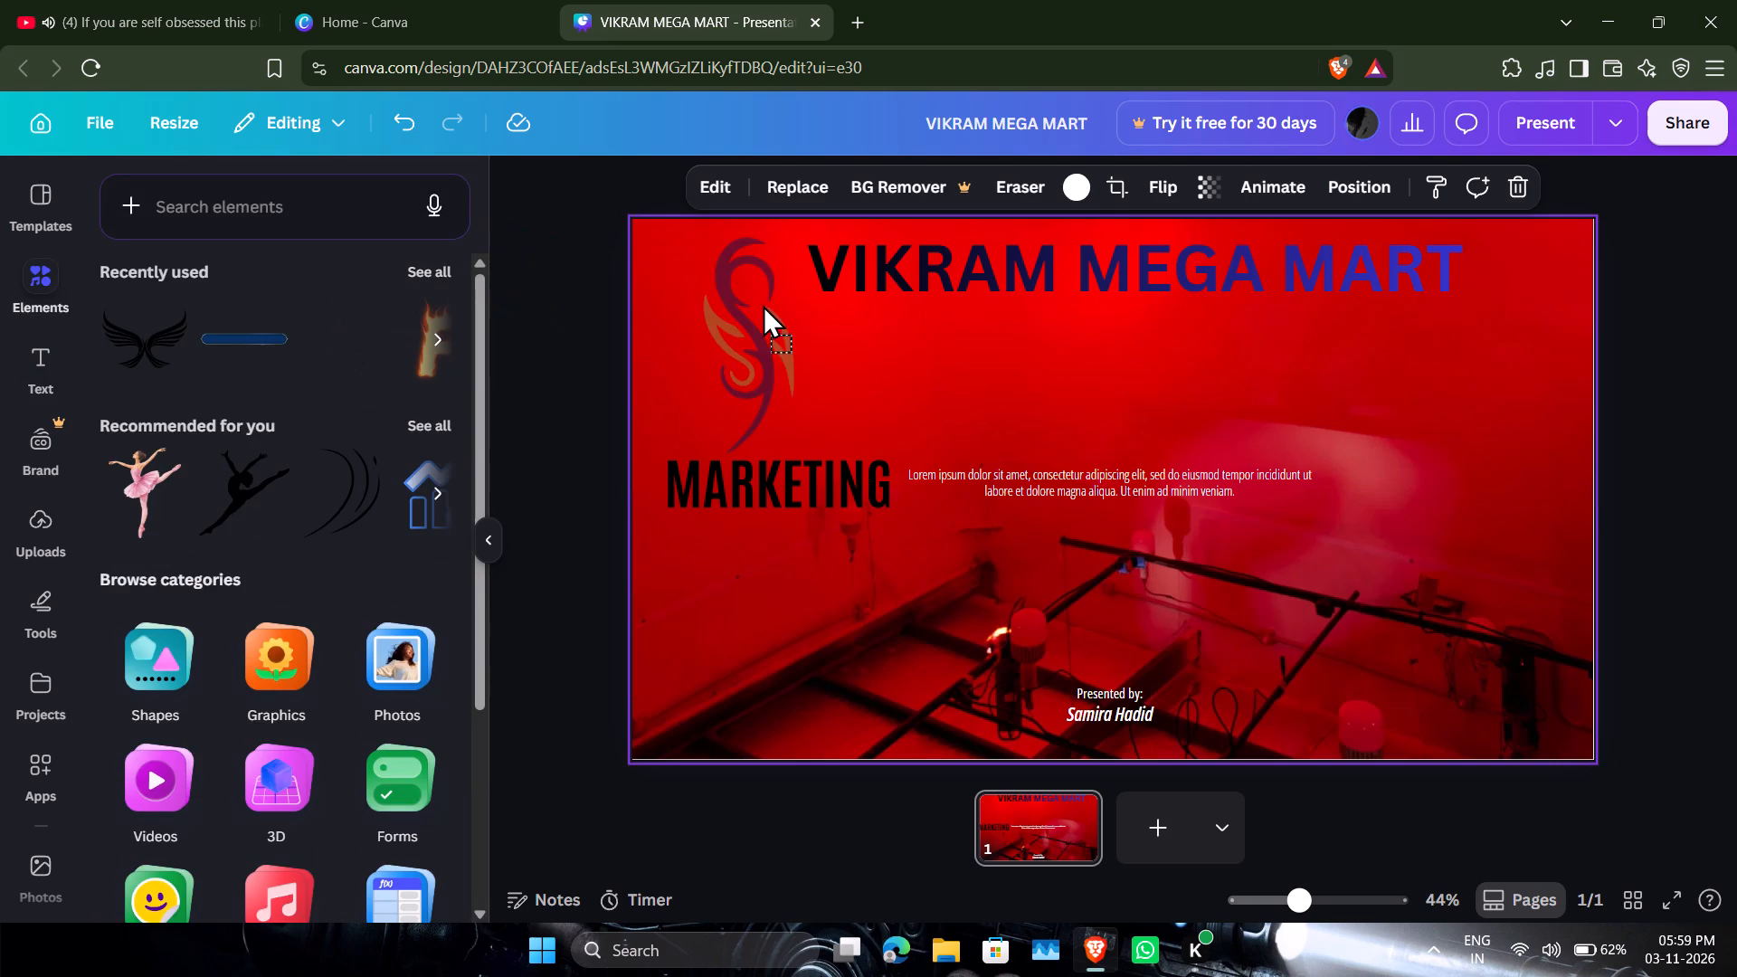
{"action": "left_click_drag", "start_coordinate": [763, 304], "coordinate": [755, 297]}
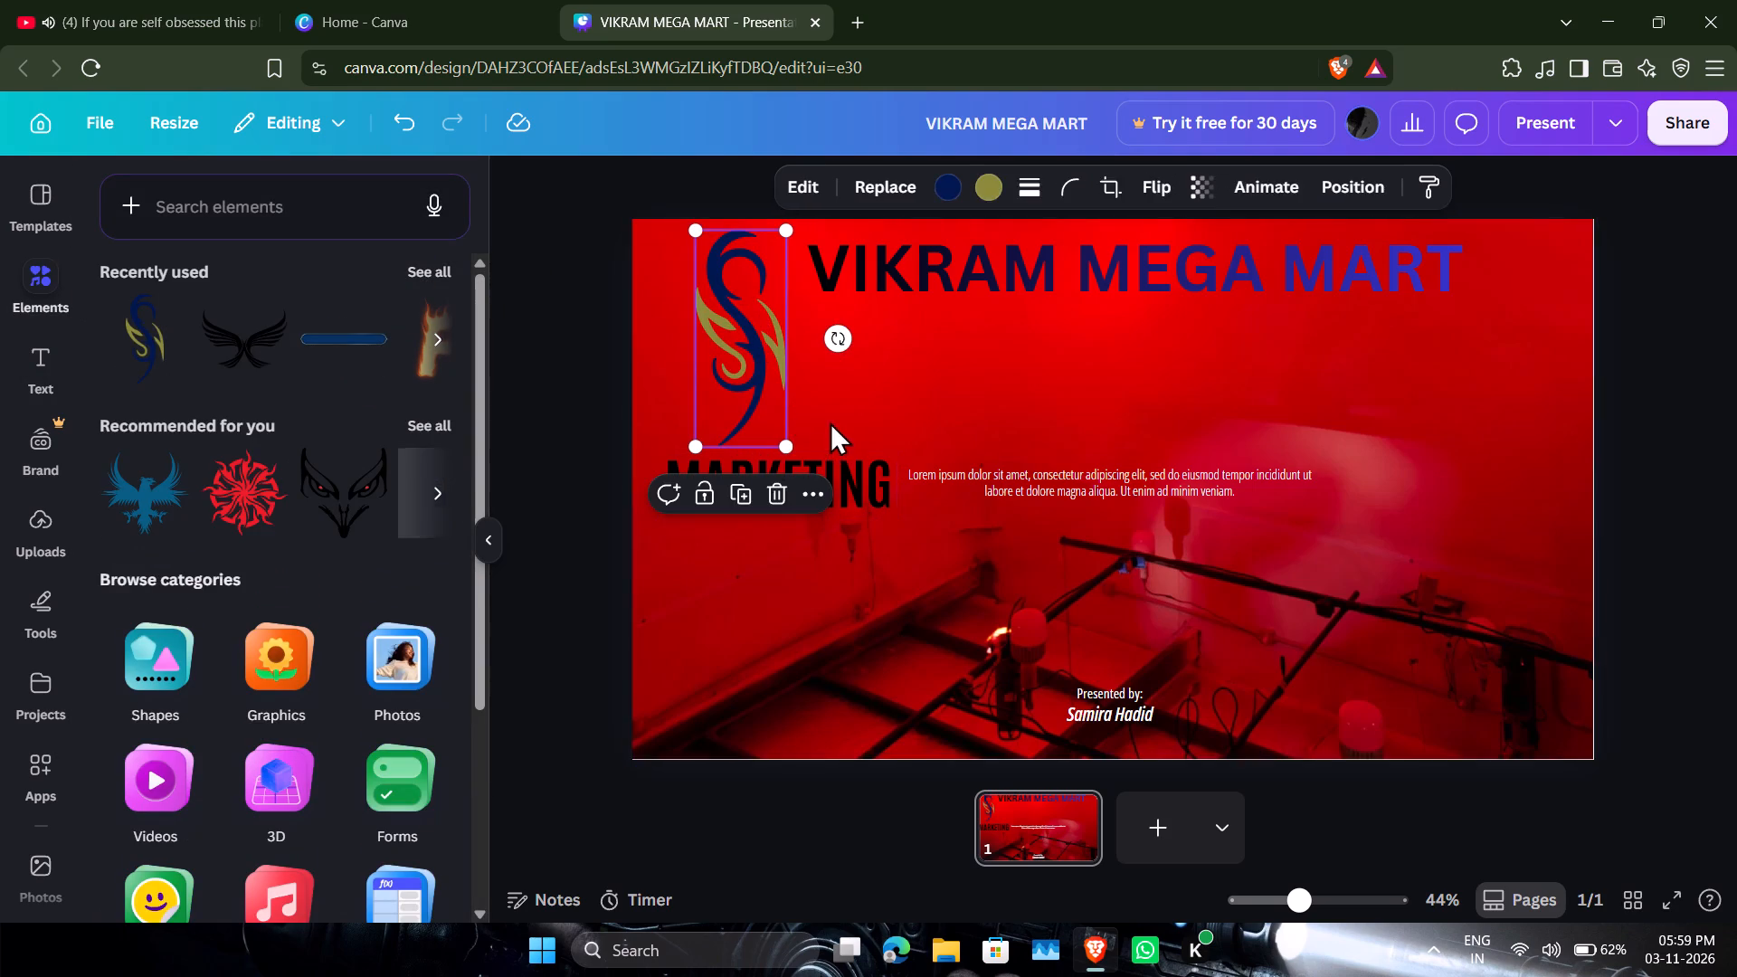
{"action": "left_click_drag", "start_coordinate": [789, 441], "coordinate": [766, 353]}
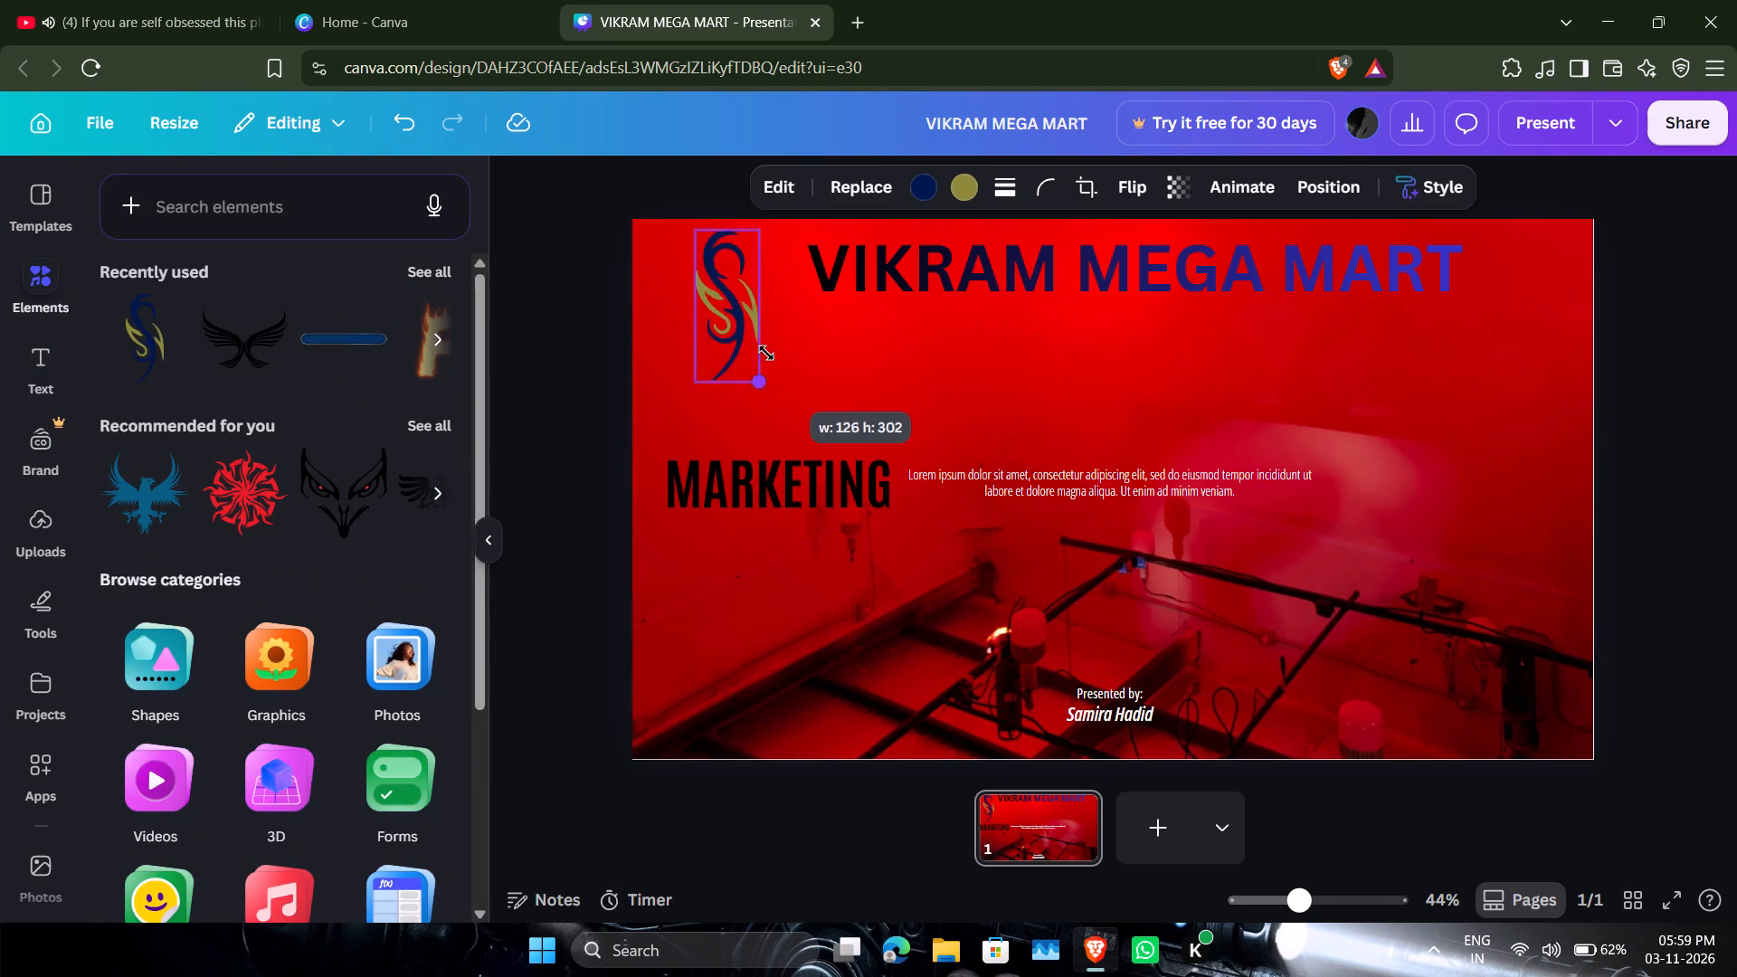
{"action": "left_click_drag", "start_coordinate": [766, 353], "coordinate": [753, 283]}
{"action": "left_click_drag", "start_coordinate": [780, 285], "coordinate": [797, 299]}
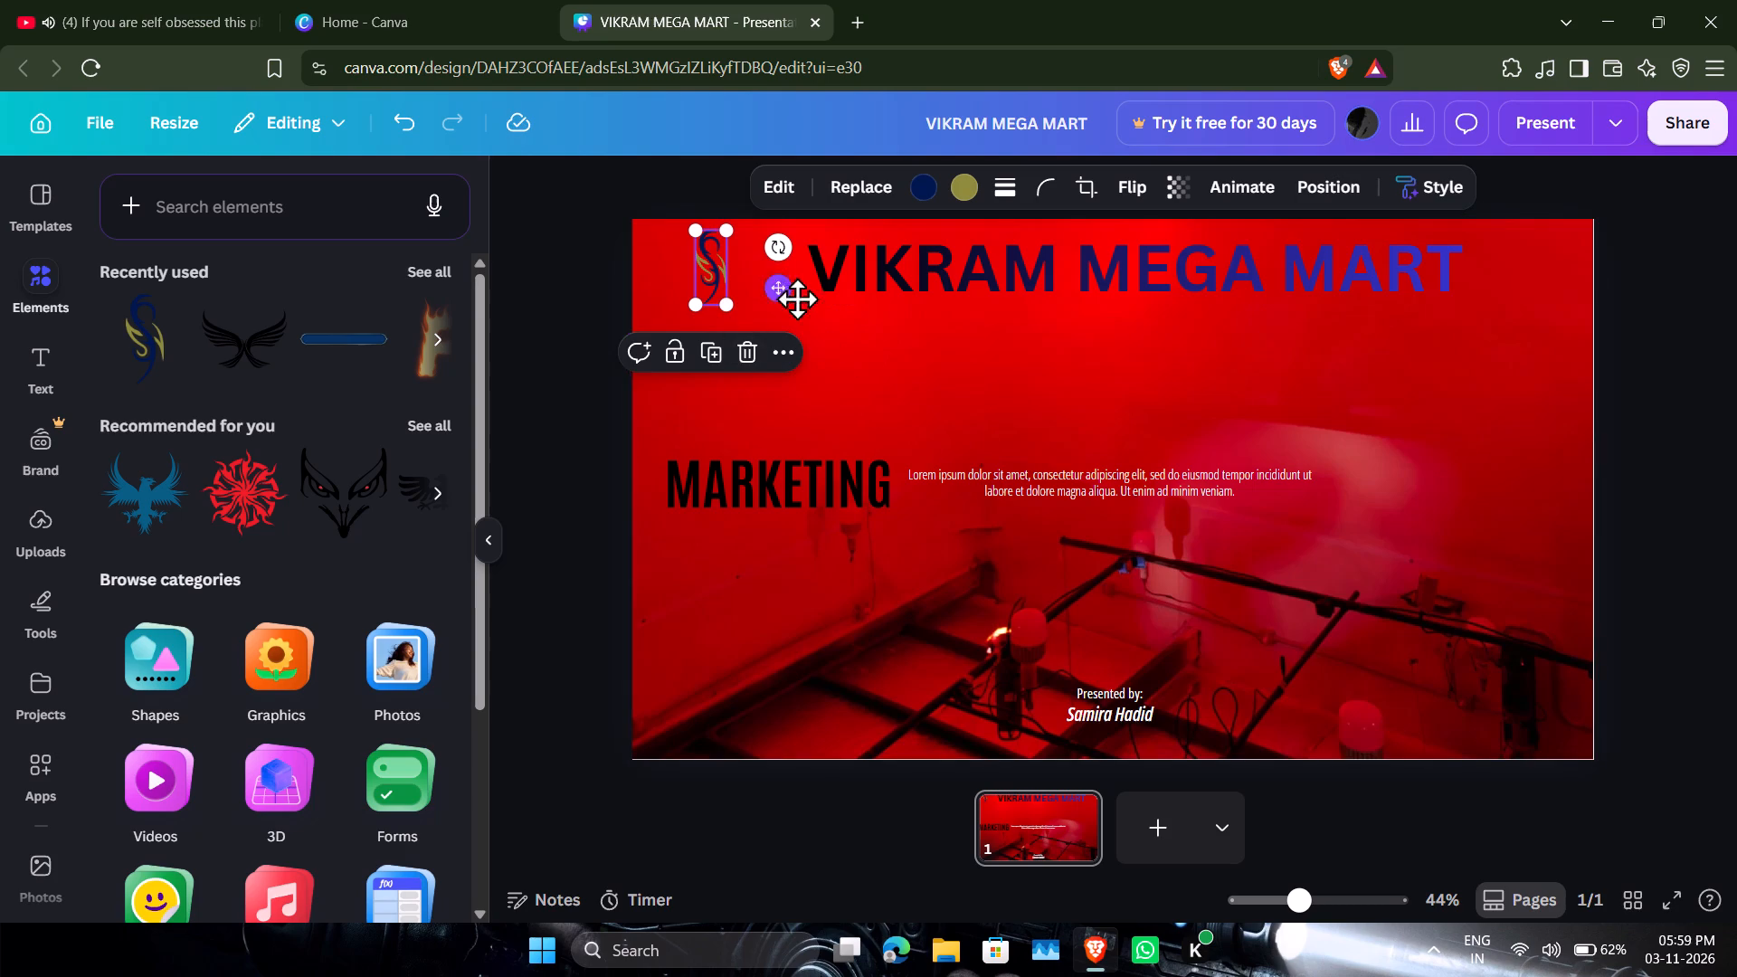
{"action": "left_click_drag", "start_coordinate": [797, 299], "coordinate": [841, 299]}
{"action": "left_click", "coordinate": [926, 365]}
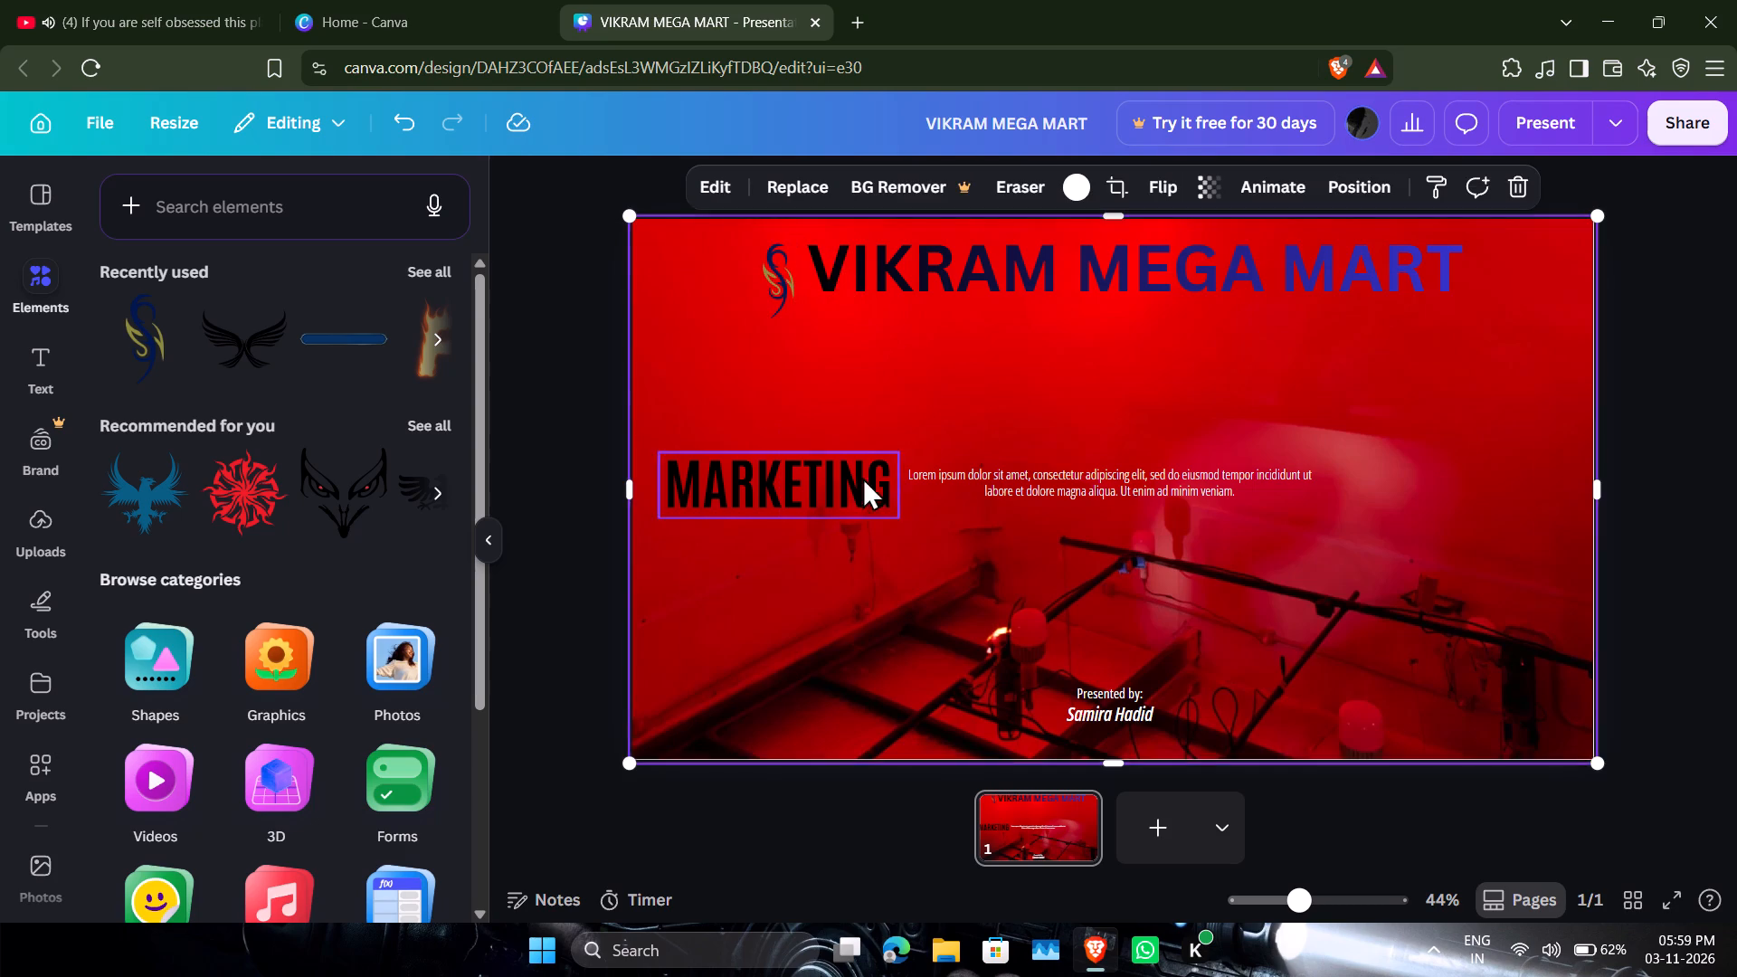
Move the lorem ipsum paragraph up directly beneath the VIKRAM MEGA MART heading.
{"action": "left_click_drag", "start_coordinate": [1004, 459], "coordinate": [993, 427]}
{"action": "left_click", "coordinate": [1007, 514]}
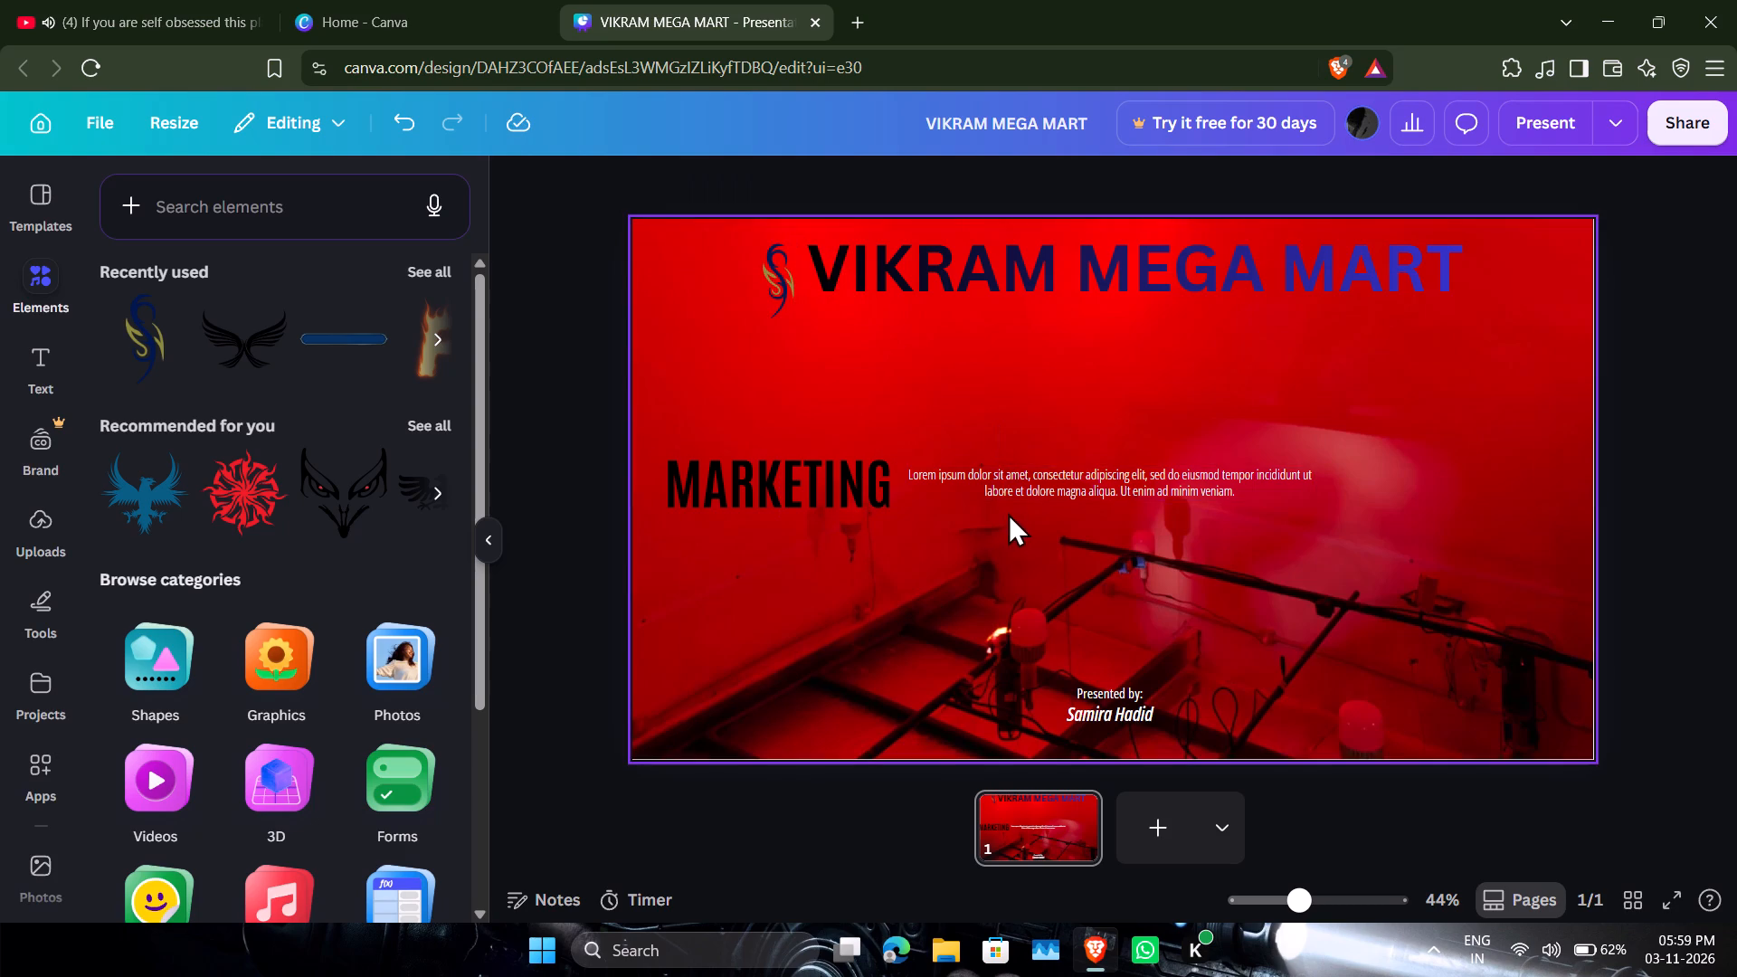
{"action": "left_click", "coordinate": [1032, 490]}
{"action": "left_click_drag", "start_coordinate": [1032, 490], "coordinate": [1020, 325]}
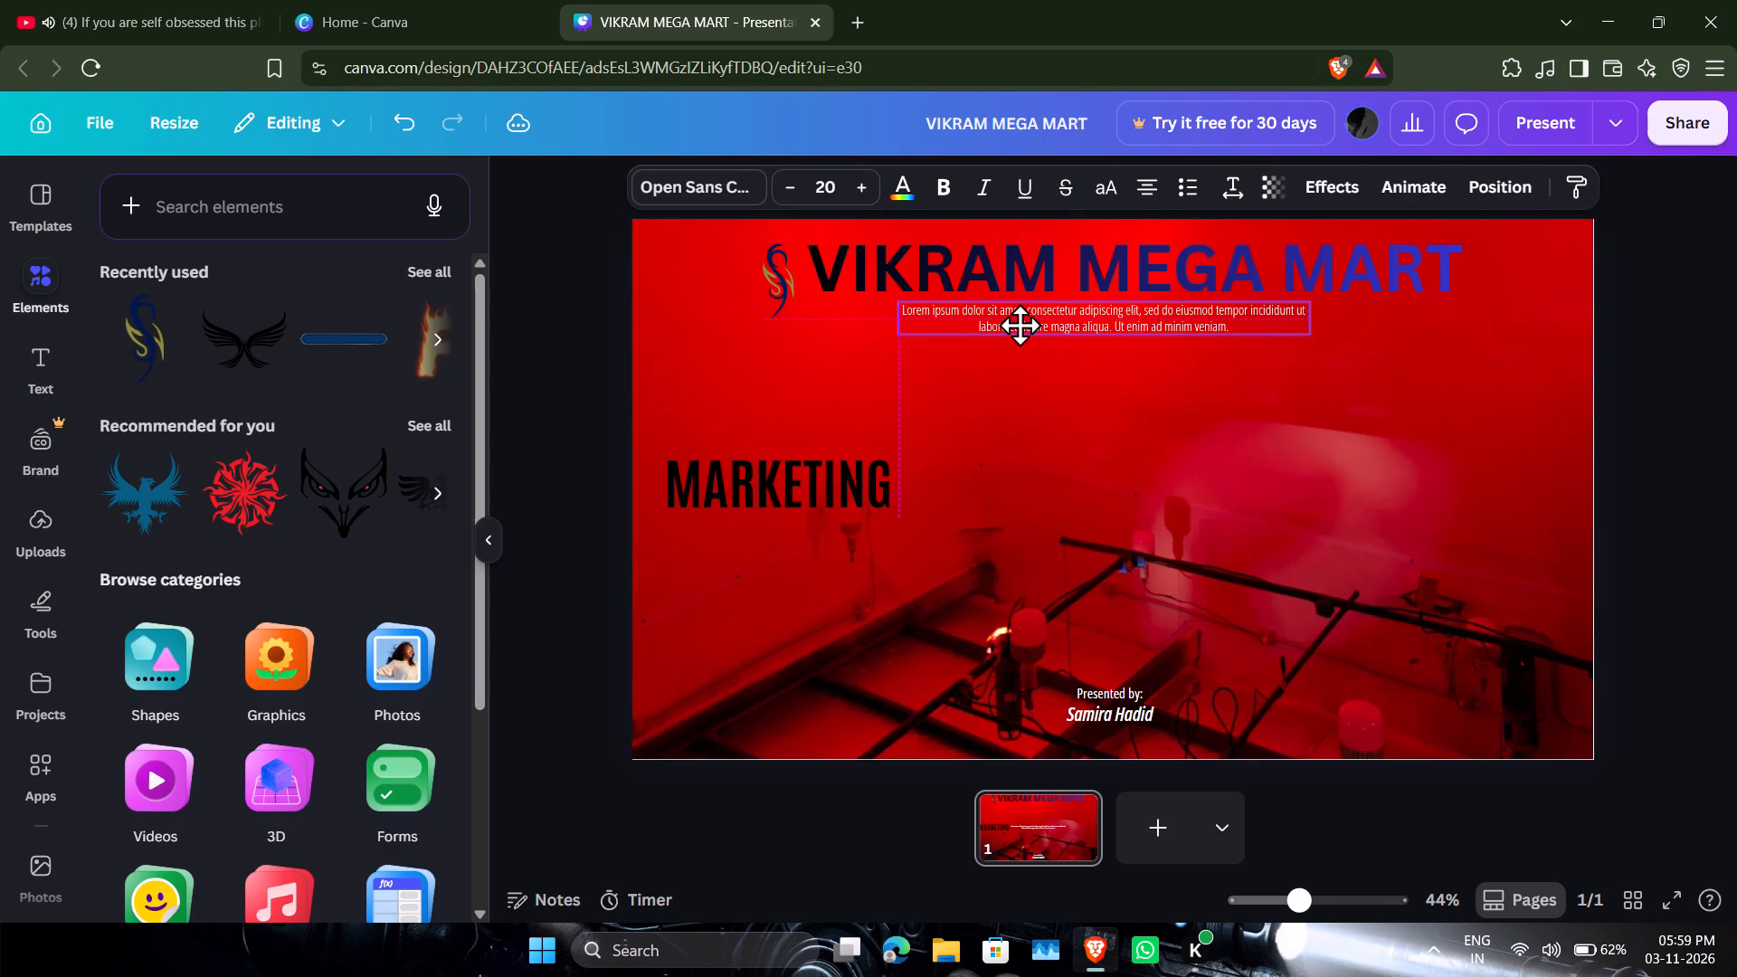
{"action": "left_click_drag", "start_coordinate": [1020, 325], "coordinate": [1018, 324]}
Move the MARKETING text up beneath the end of the heading, just right of the lorem ipsum paragraph.
{"action": "left_click_drag", "start_coordinate": [821, 491], "coordinate": [894, 375]}
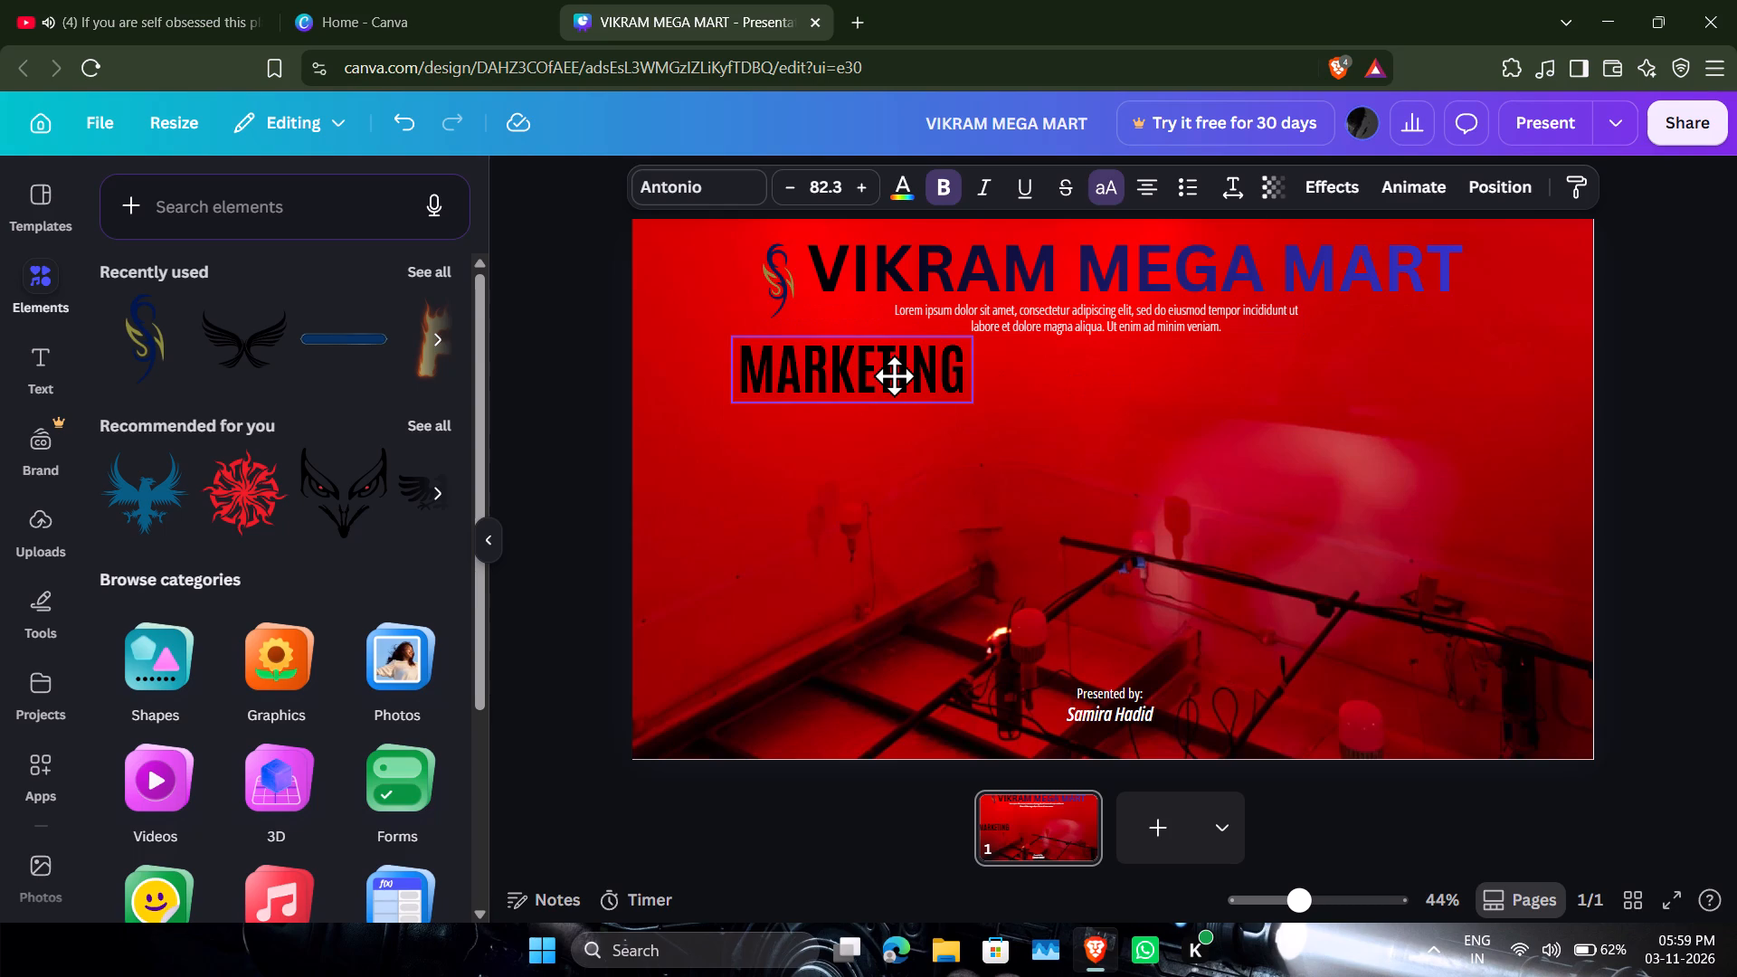
{"action": "left_click_drag", "start_coordinate": [894, 375], "coordinate": [1457, 337]}
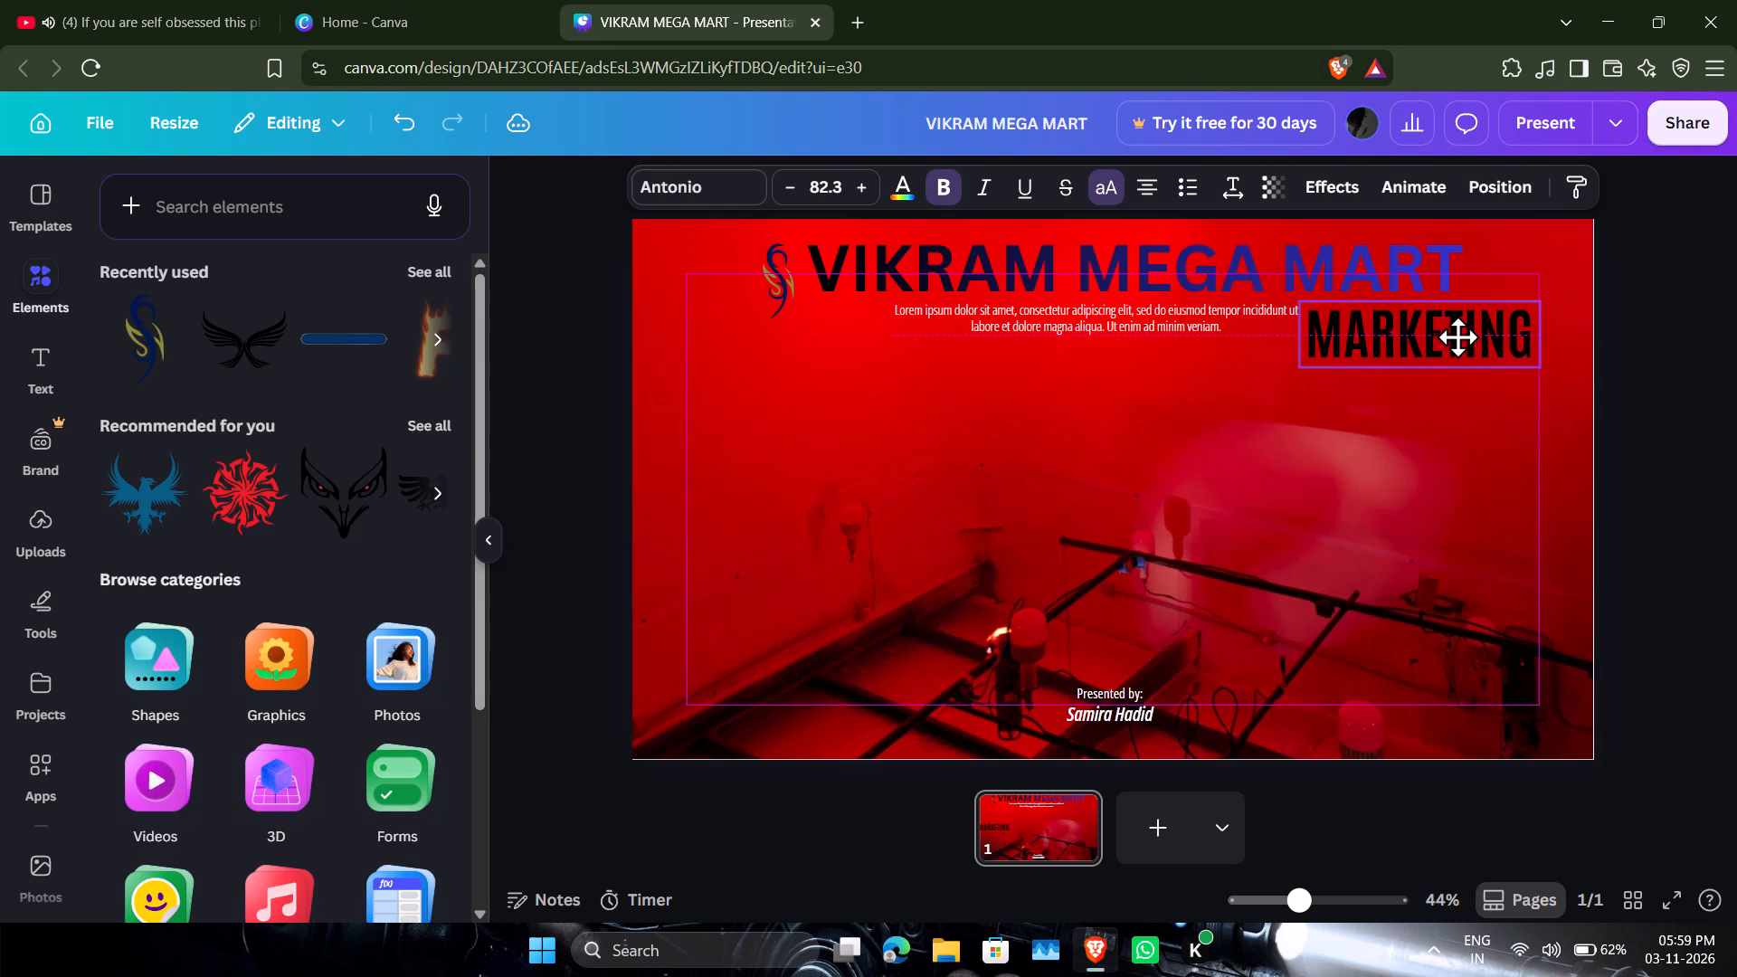
{"action": "left_click_drag", "start_coordinate": [1457, 337], "coordinate": [1457, 335]}
{"action": "left_click", "coordinate": [1395, 480]}
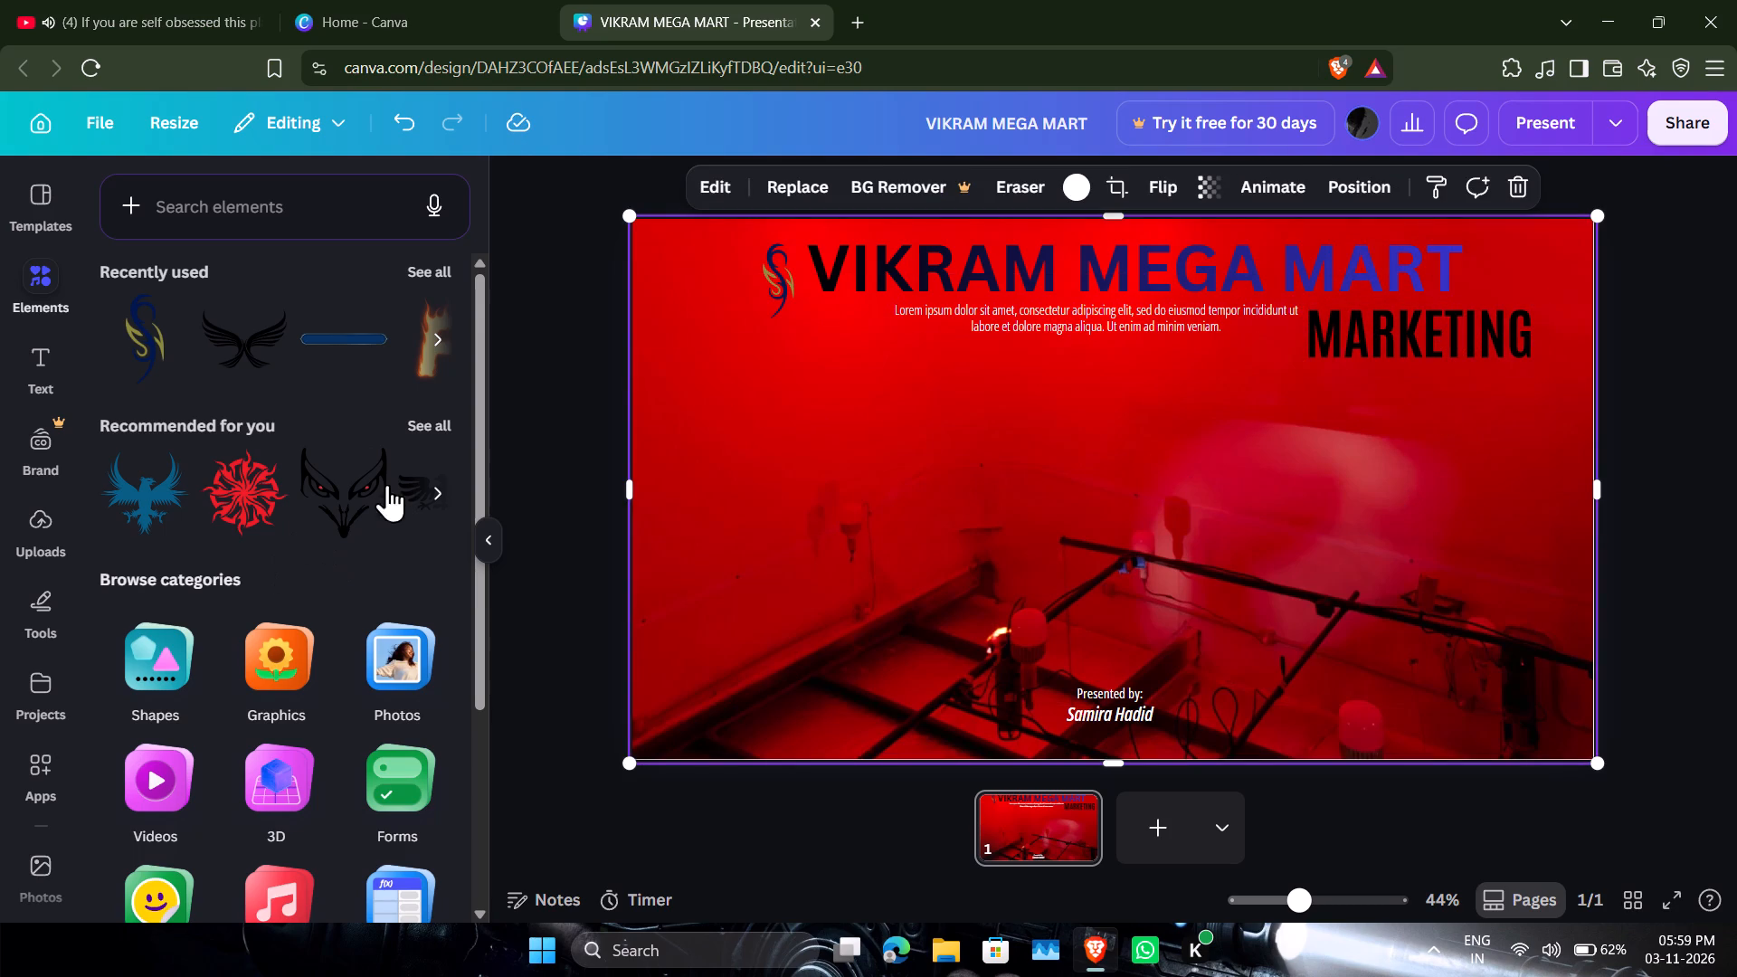
Examine the full set of recommended graphics for one that suits the cover.
{"action": "left_click", "coordinate": [431, 413]}
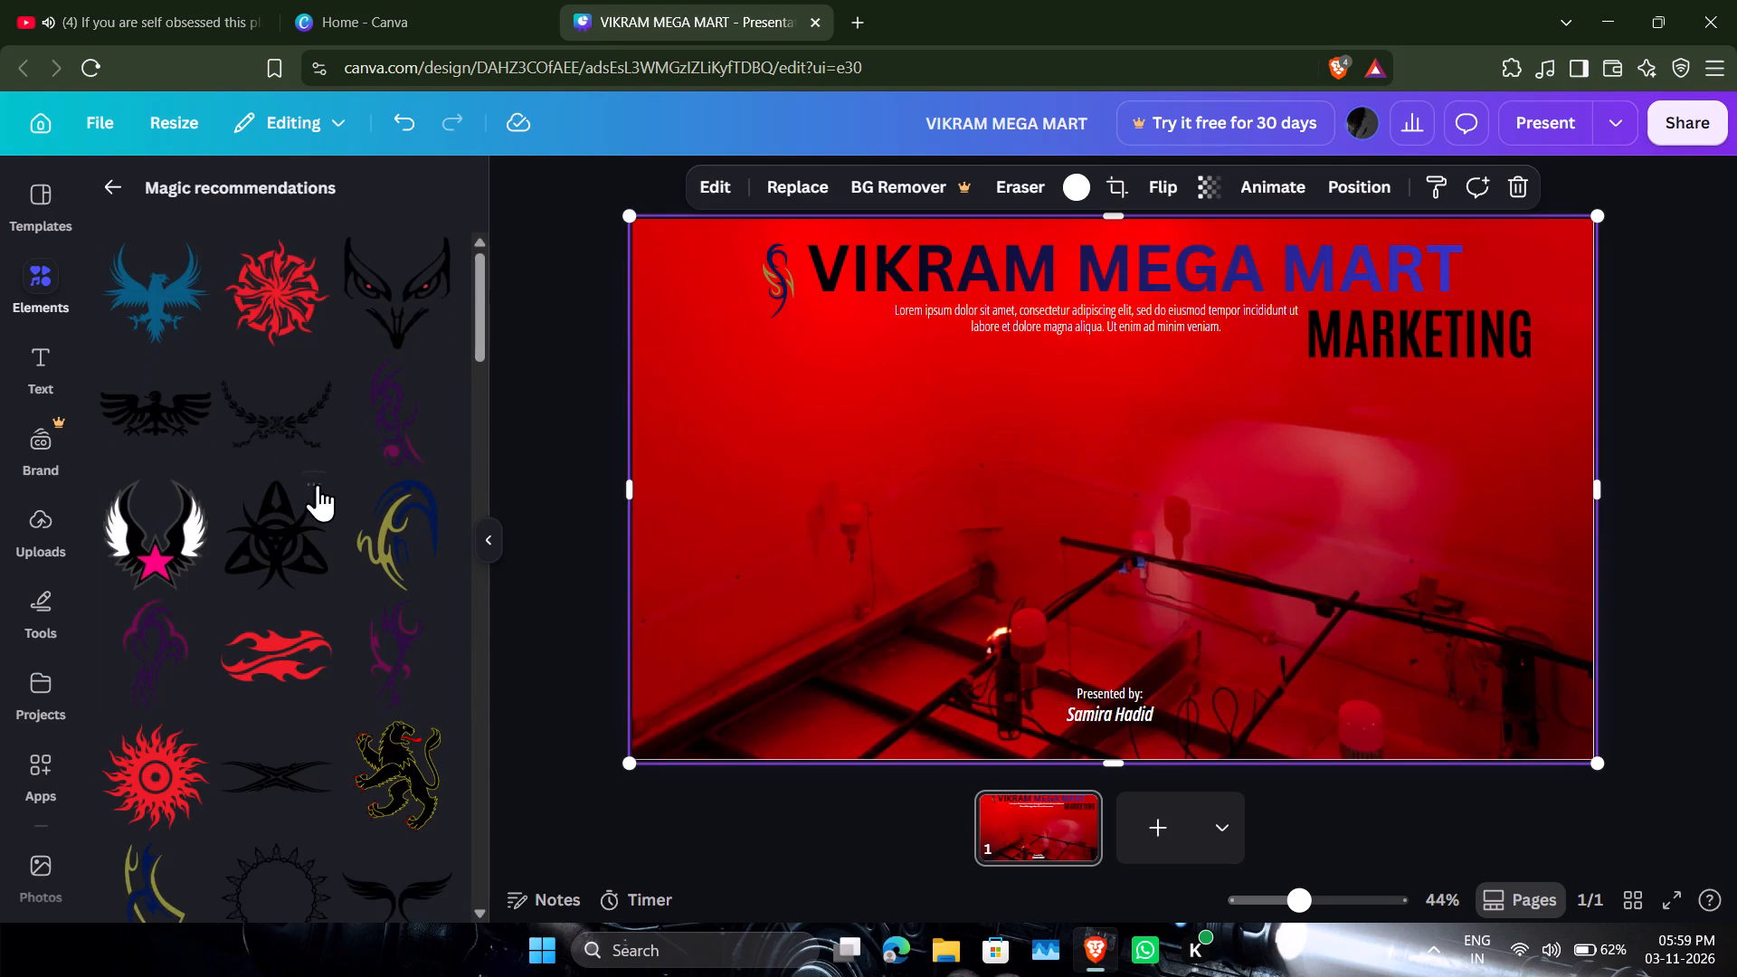
{"action": "scroll", "coordinate": [308, 521], "scroll_direction": "down", "scroll_amount": 5}
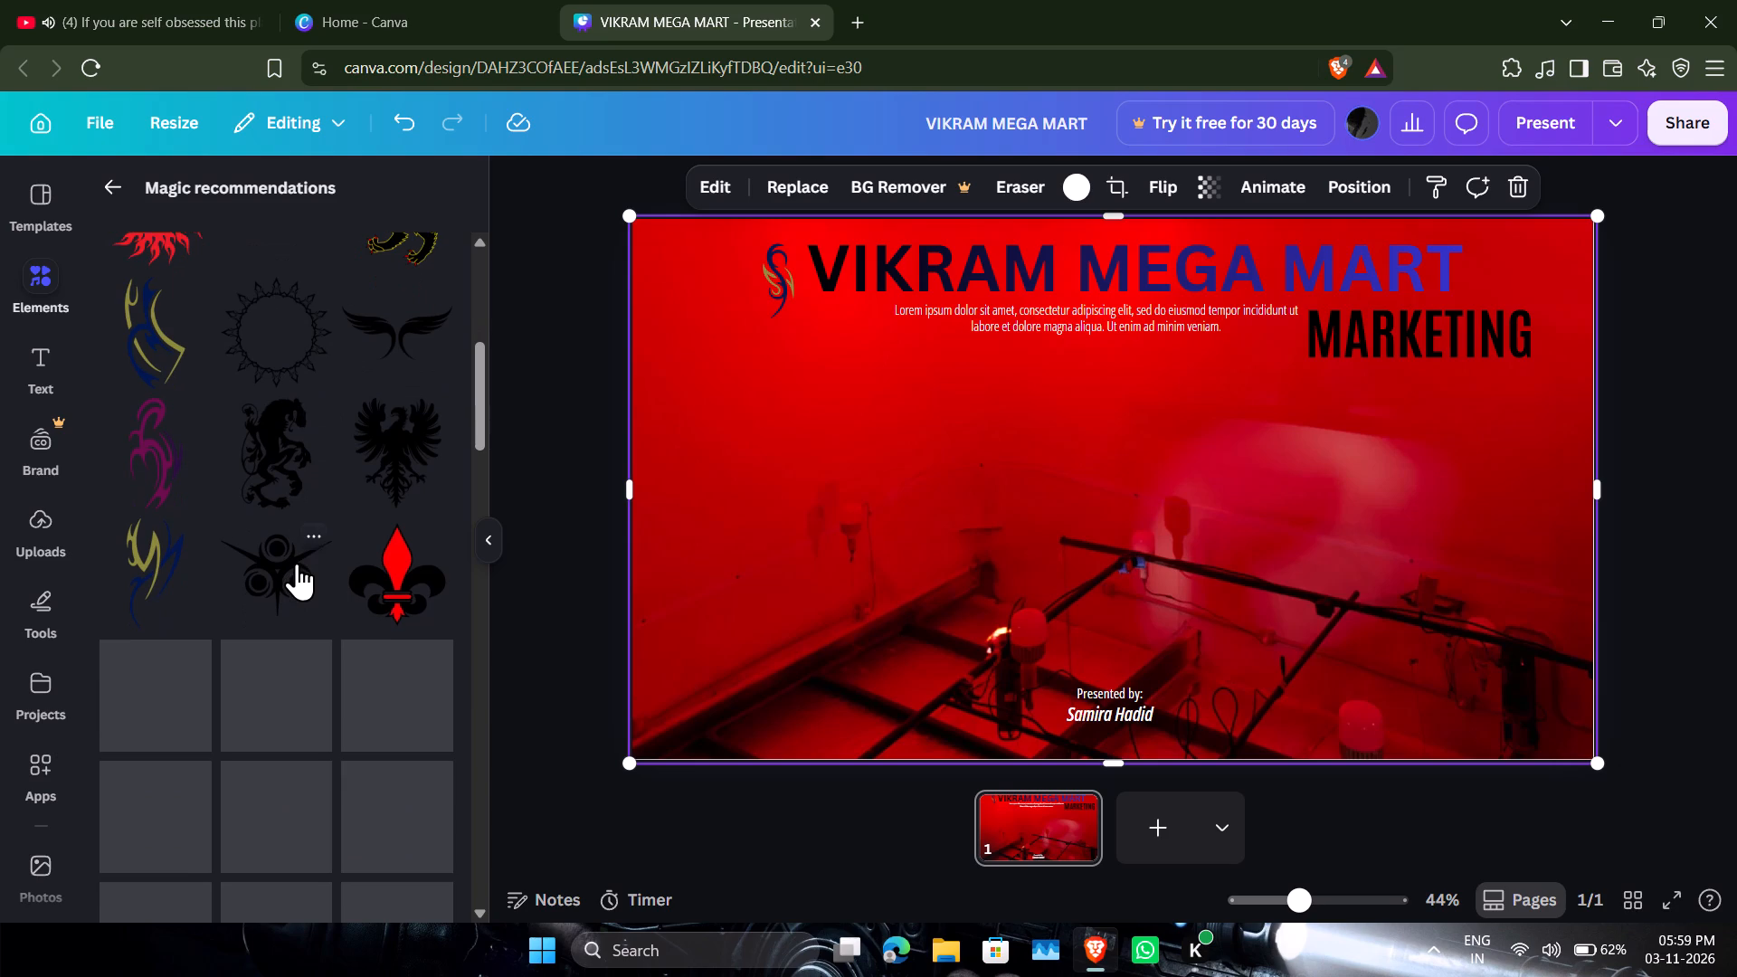
{"action": "scroll", "coordinate": [297, 563], "scroll_direction": "down", "scroll_amount": 4}
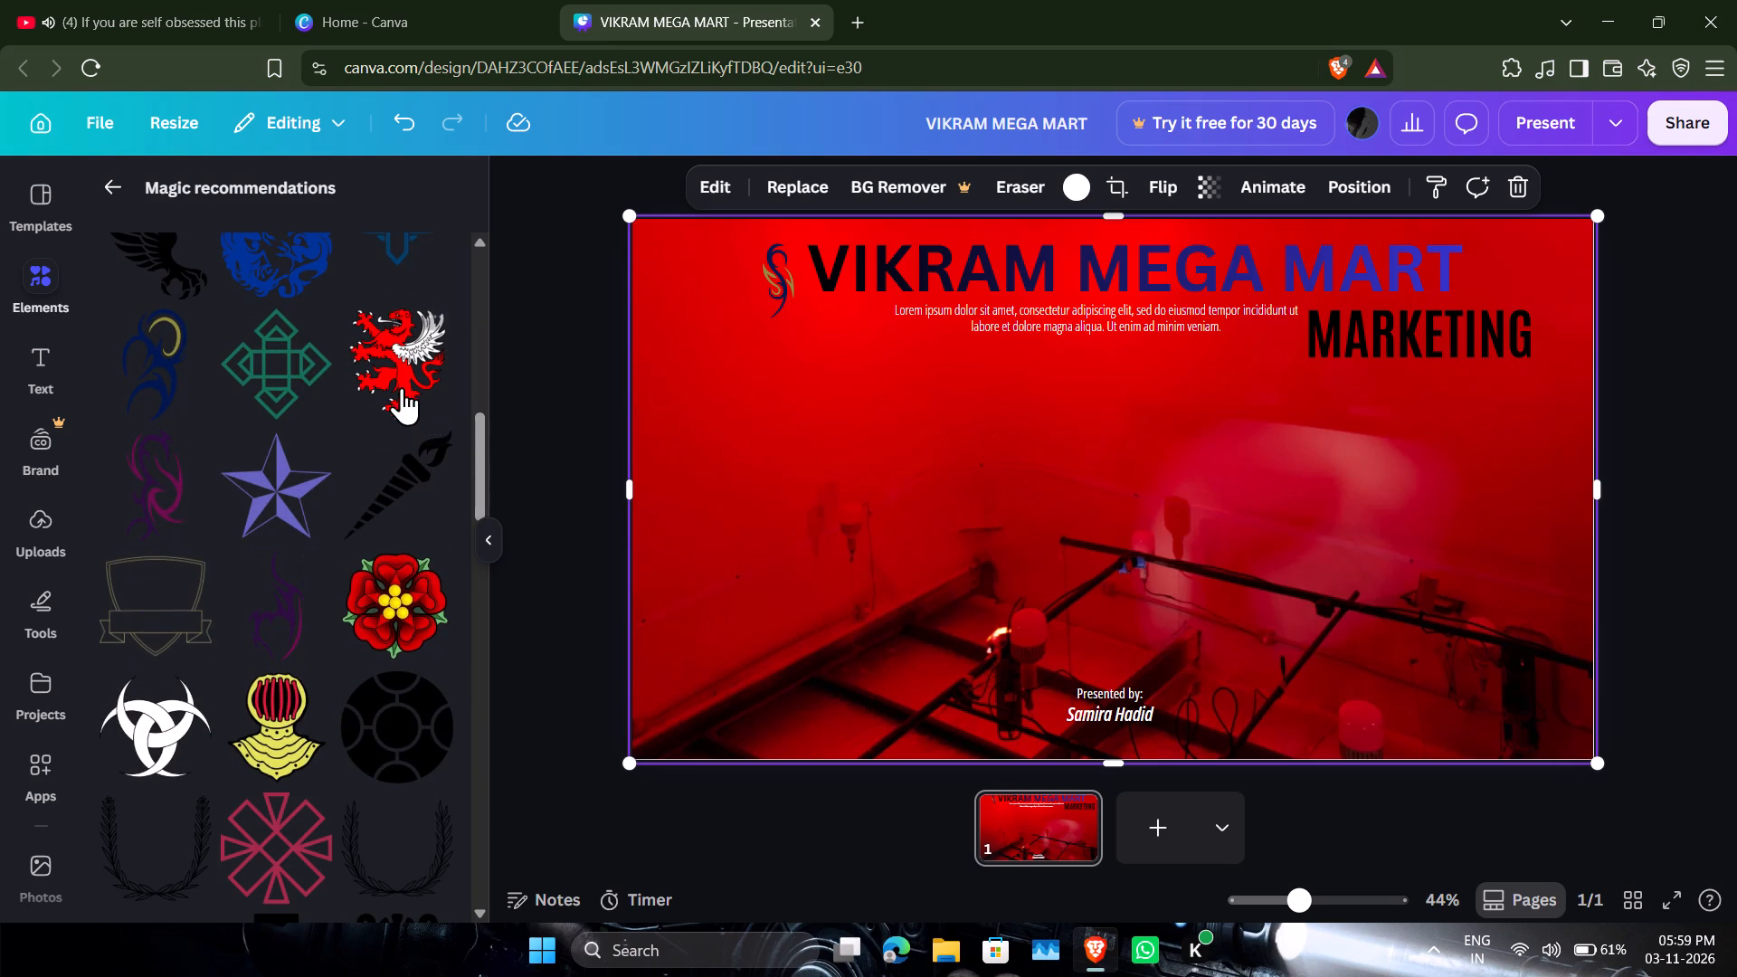
{"action": "scroll", "coordinate": [326, 546], "scroll_direction": "down", "scroll_amount": 4}
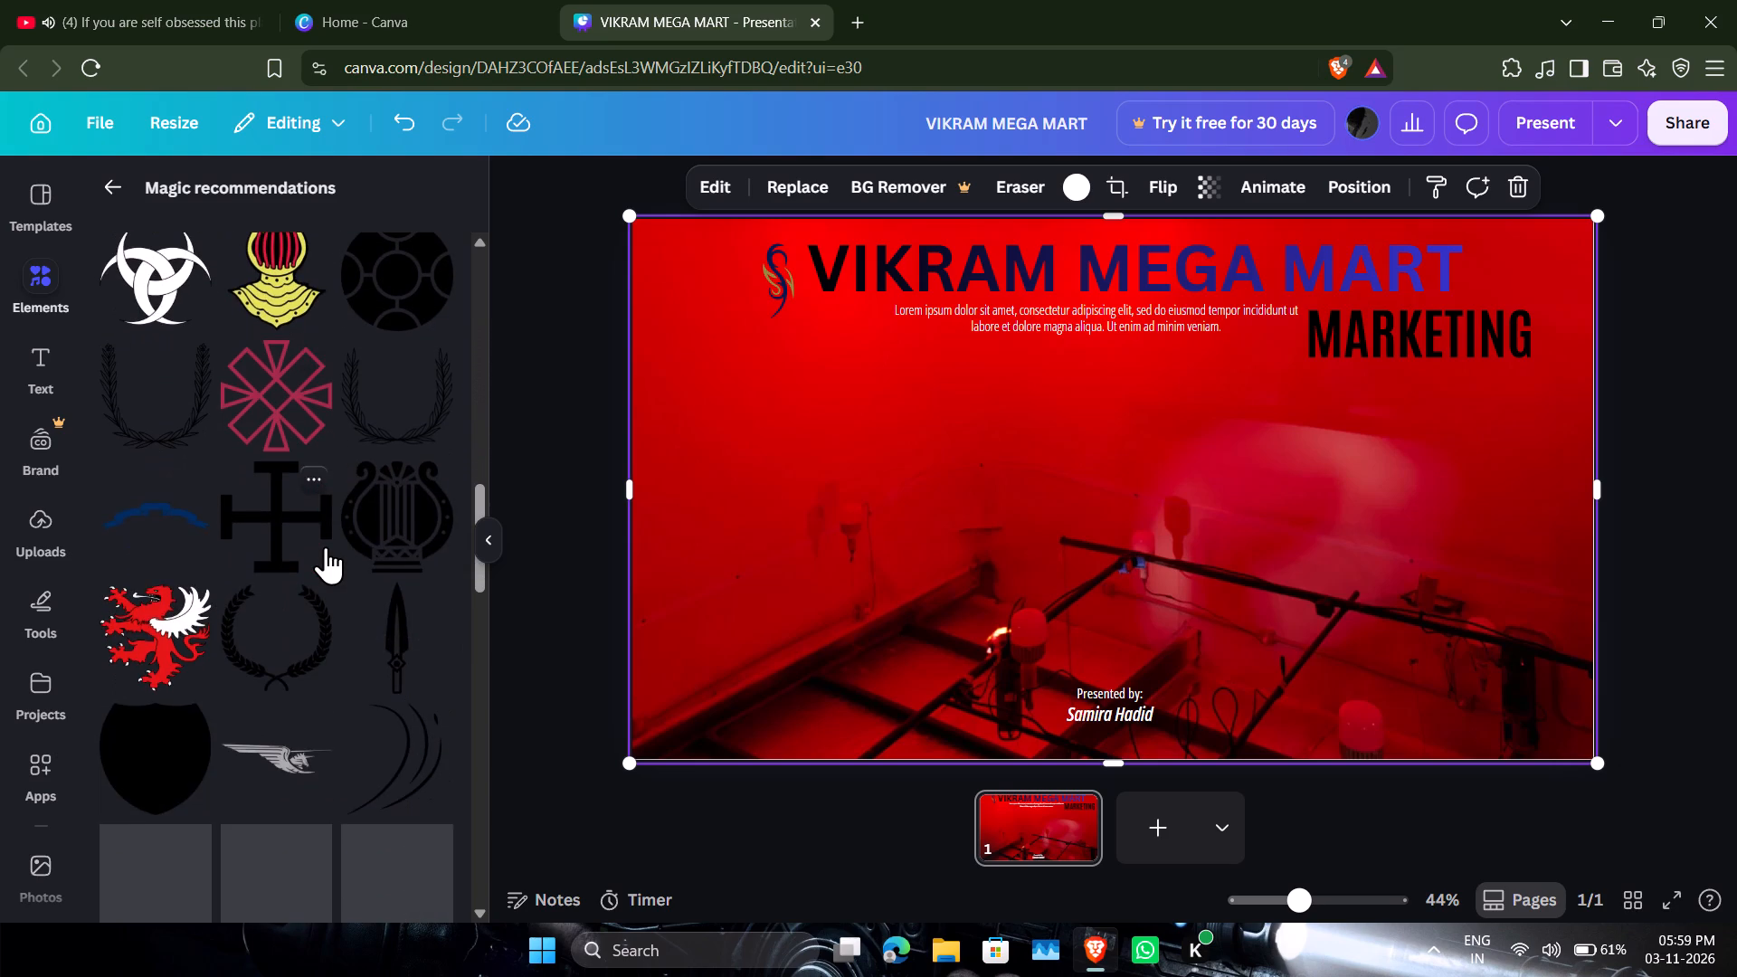
{"action": "scroll", "coordinate": [326, 546], "scroll_direction": "down", "scroll_amount": 3}
{"action": "right_click", "coordinate": [326, 557]}
{"action": "scroll", "coordinate": [326, 557], "scroll_direction": "down", "scroll_amount": 3}
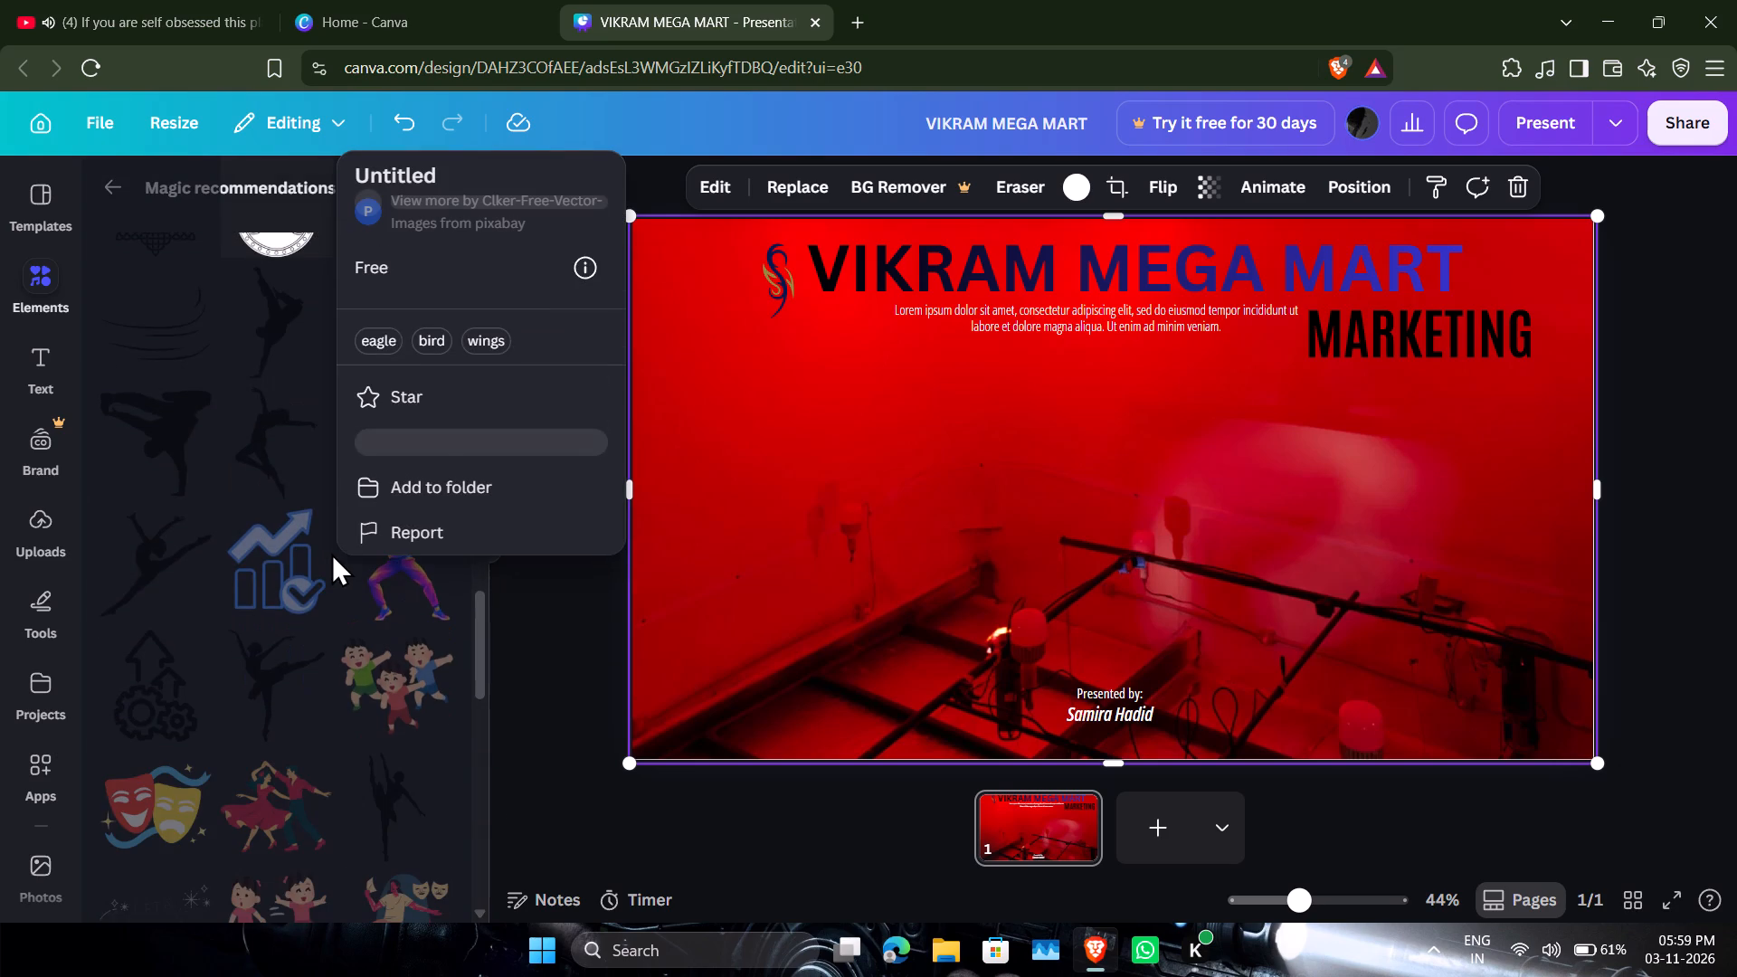
{"action": "scroll", "coordinate": [331, 554], "scroll_direction": "down", "scroll_amount": 3}
{"action": "left_click", "coordinate": [665, 659]}
{"action": "scroll", "coordinate": [455, 684], "scroll_direction": "down", "scroll_amount": 2}
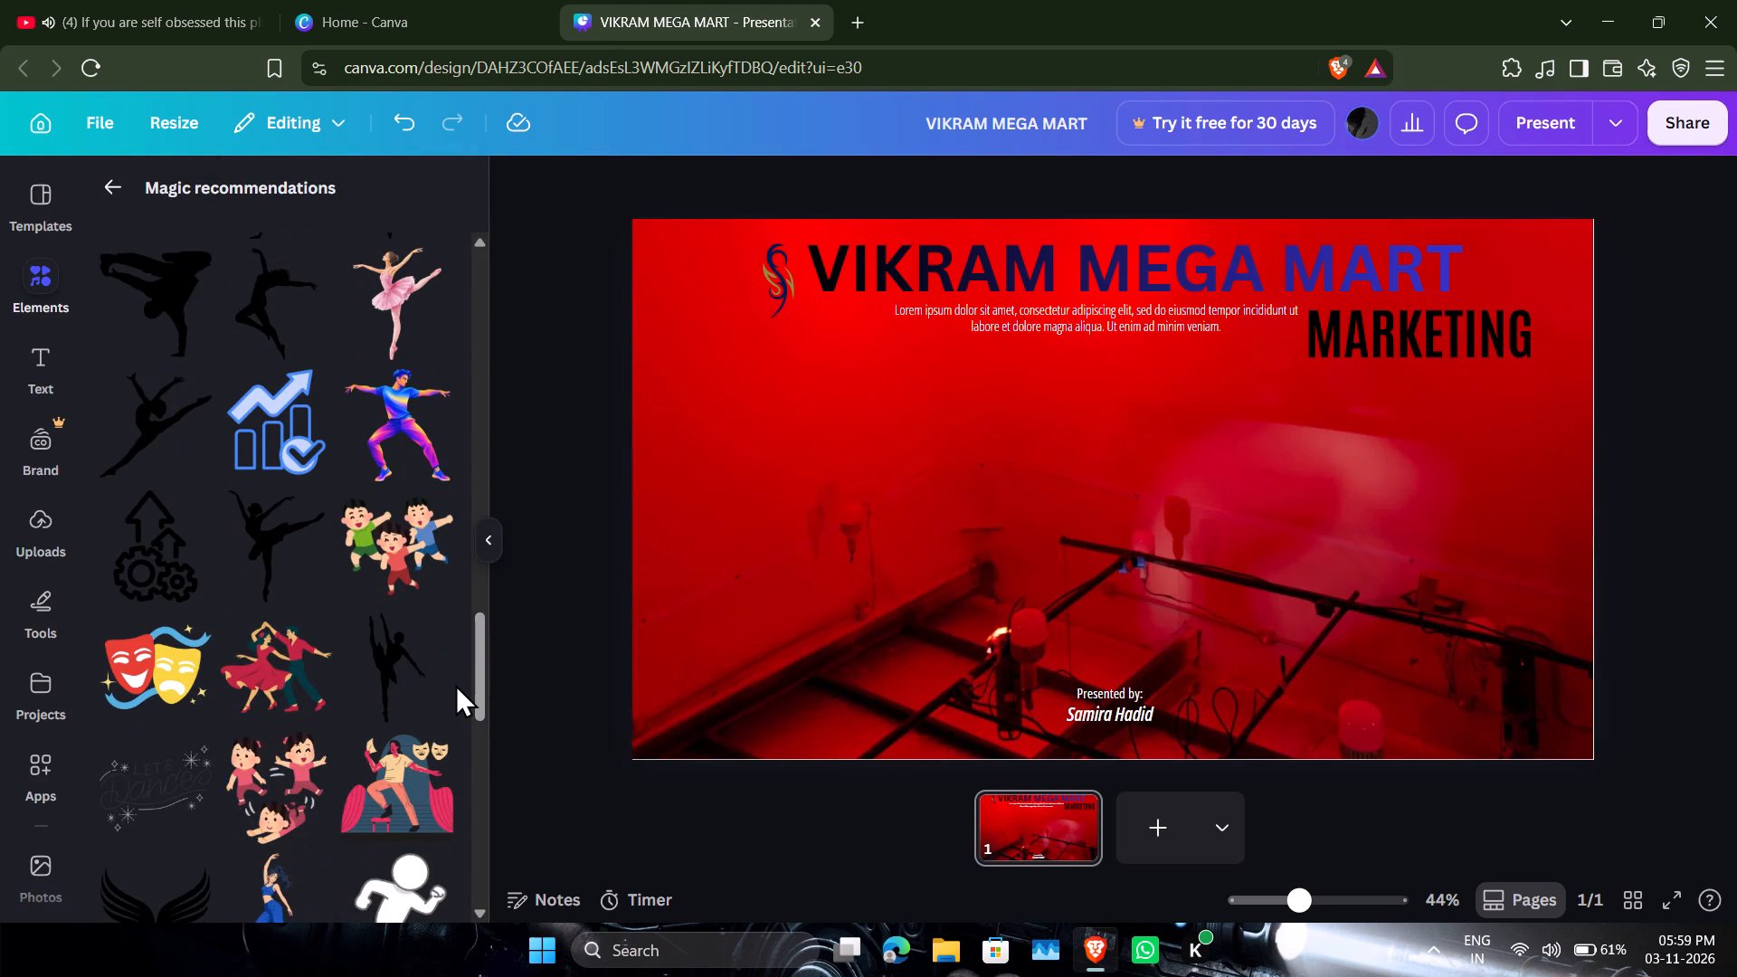
{"action": "scroll", "coordinate": [447, 678], "scroll_direction": "down", "scroll_amount": 2}
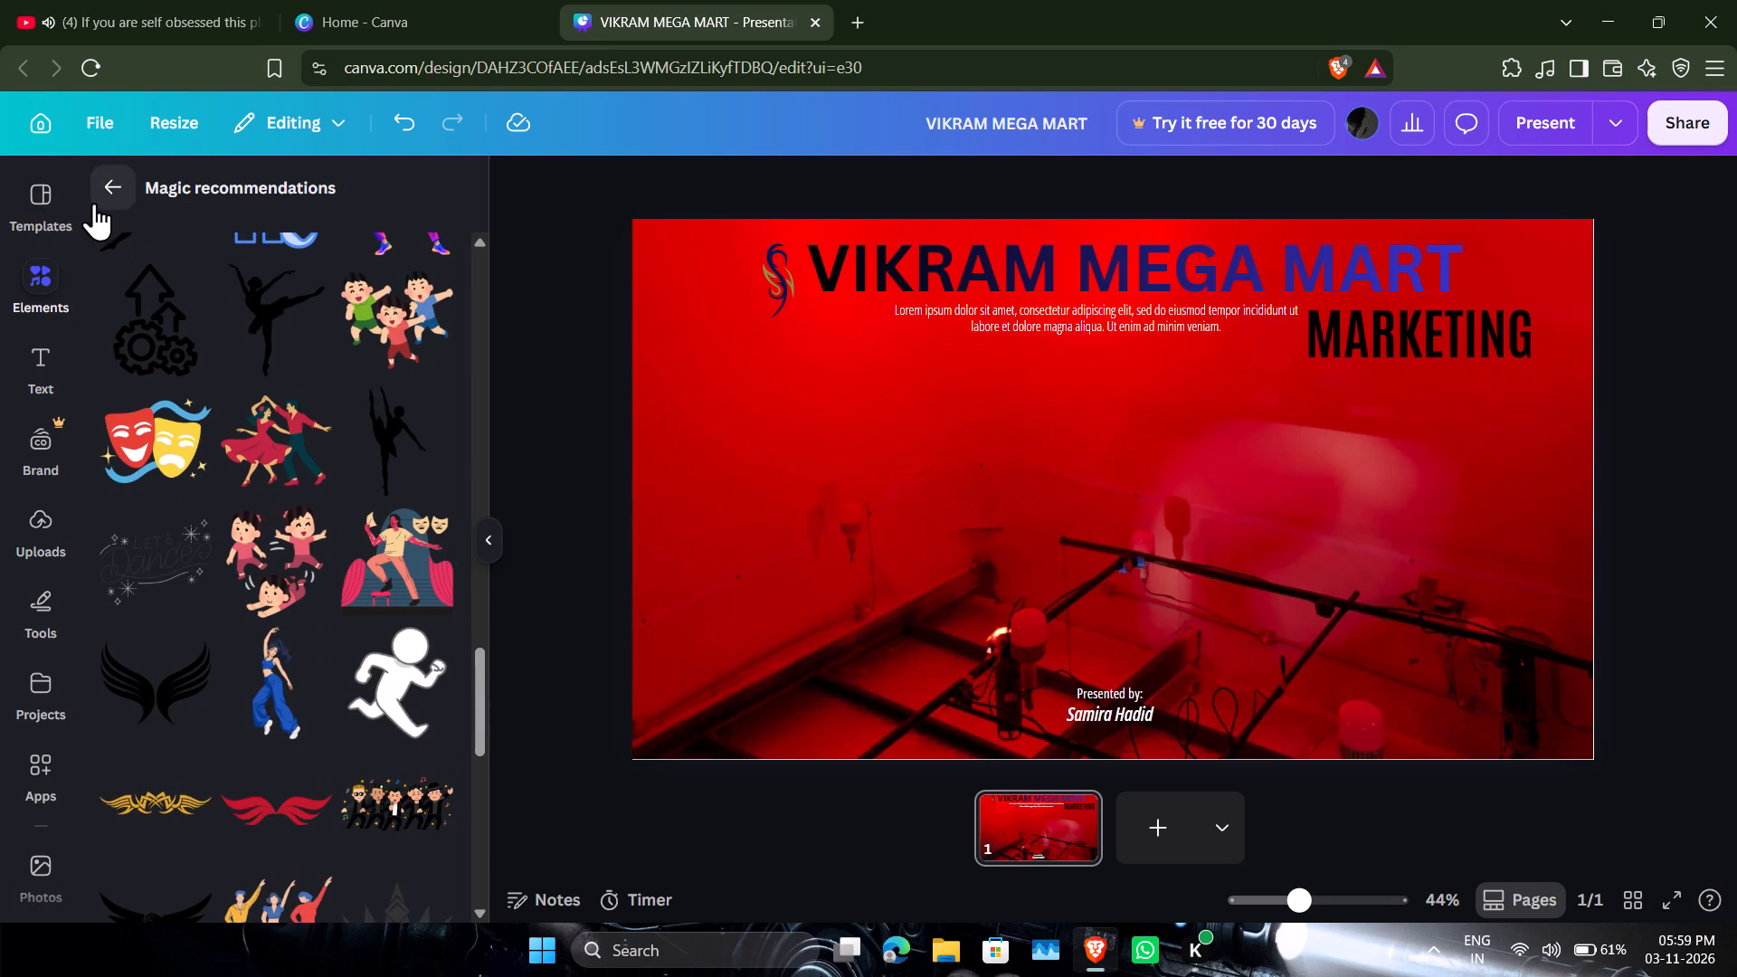
{"action": "left_click", "coordinate": [94, 203]}
Add the recently used black wings graphic, shrink it to heading height and place it just after "MART".
{"action": "left_click", "coordinate": [282, 349]}
{"action": "left_click_drag", "start_coordinate": [282, 349], "coordinate": [648, 470]}
{"action": "left_click_drag", "start_coordinate": [1262, 598], "coordinate": [1053, 384]}
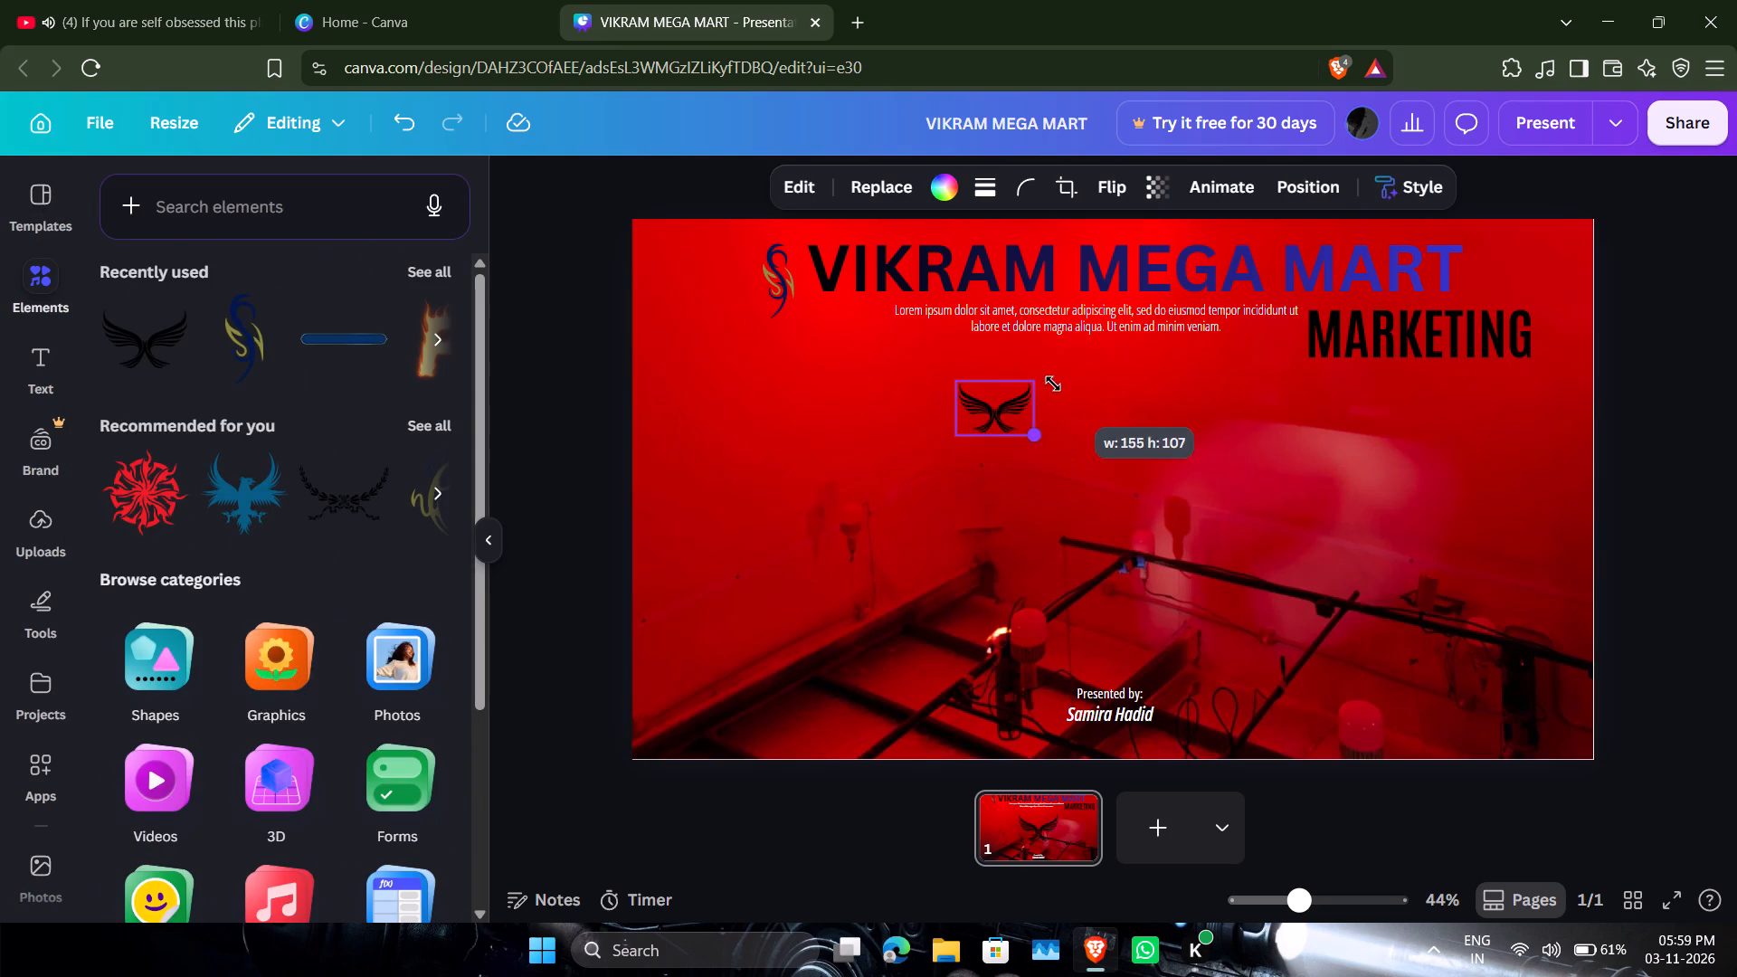
{"action": "left_click_drag", "start_coordinate": [1053, 384], "coordinate": [1049, 387]}
{"action": "left_click_drag", "start_coordinate": [1013, 484], "coordinate": [1530, 333]}
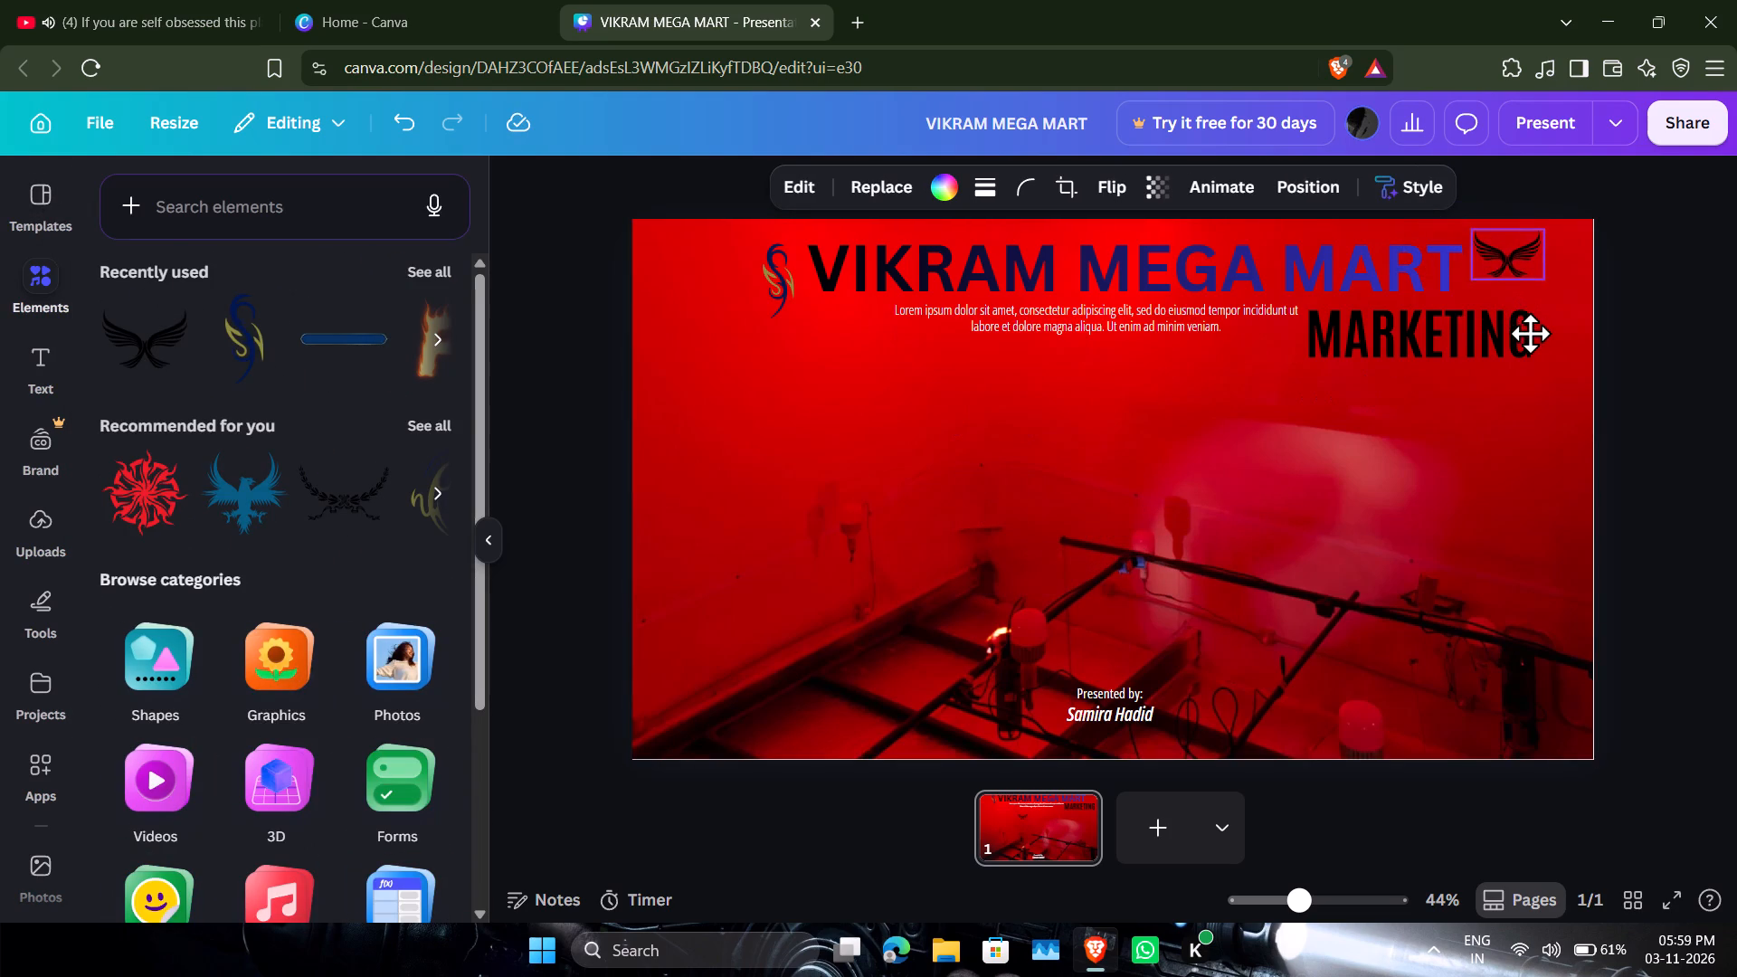
{"action": "left_click_drag", "start_coordinate": [1530, 333], "coordinate": [1540, 343]}
{"action": "left_click", "coordinate": [1275, 560]}
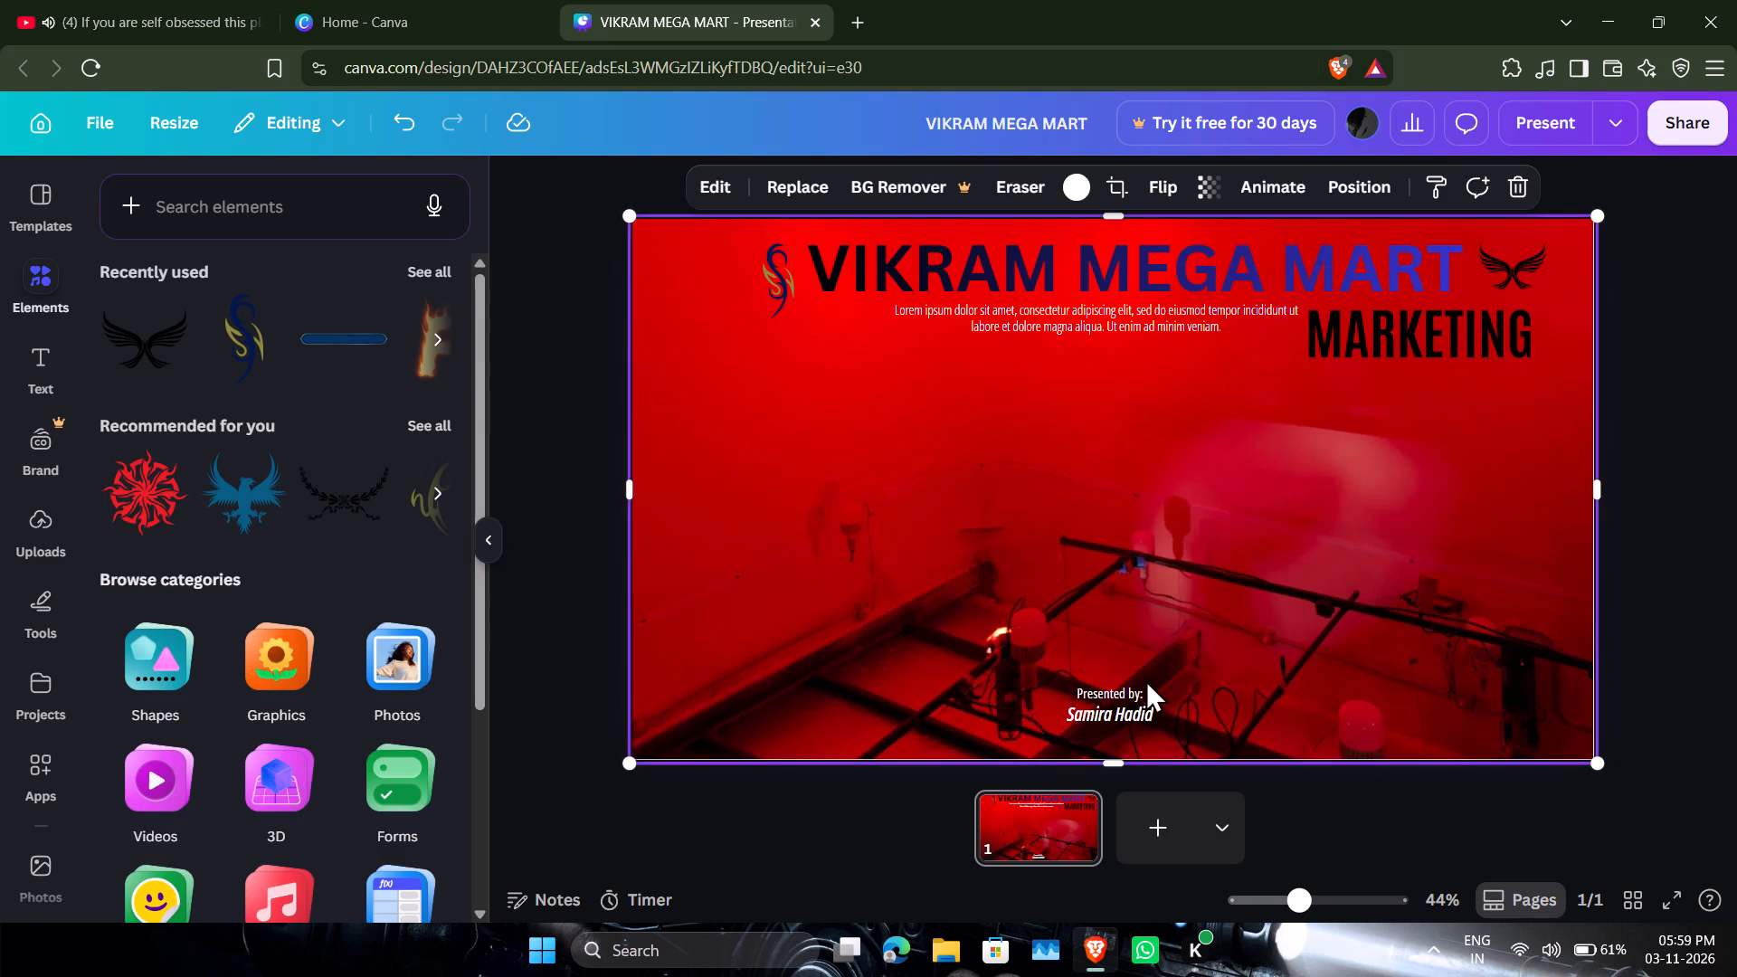
Move the "Presented by:" text up to the page's top-left corner.
{"action": "left_click_drag", "start_coordinate": [1126, 694], "coordinate": [704, 299]}
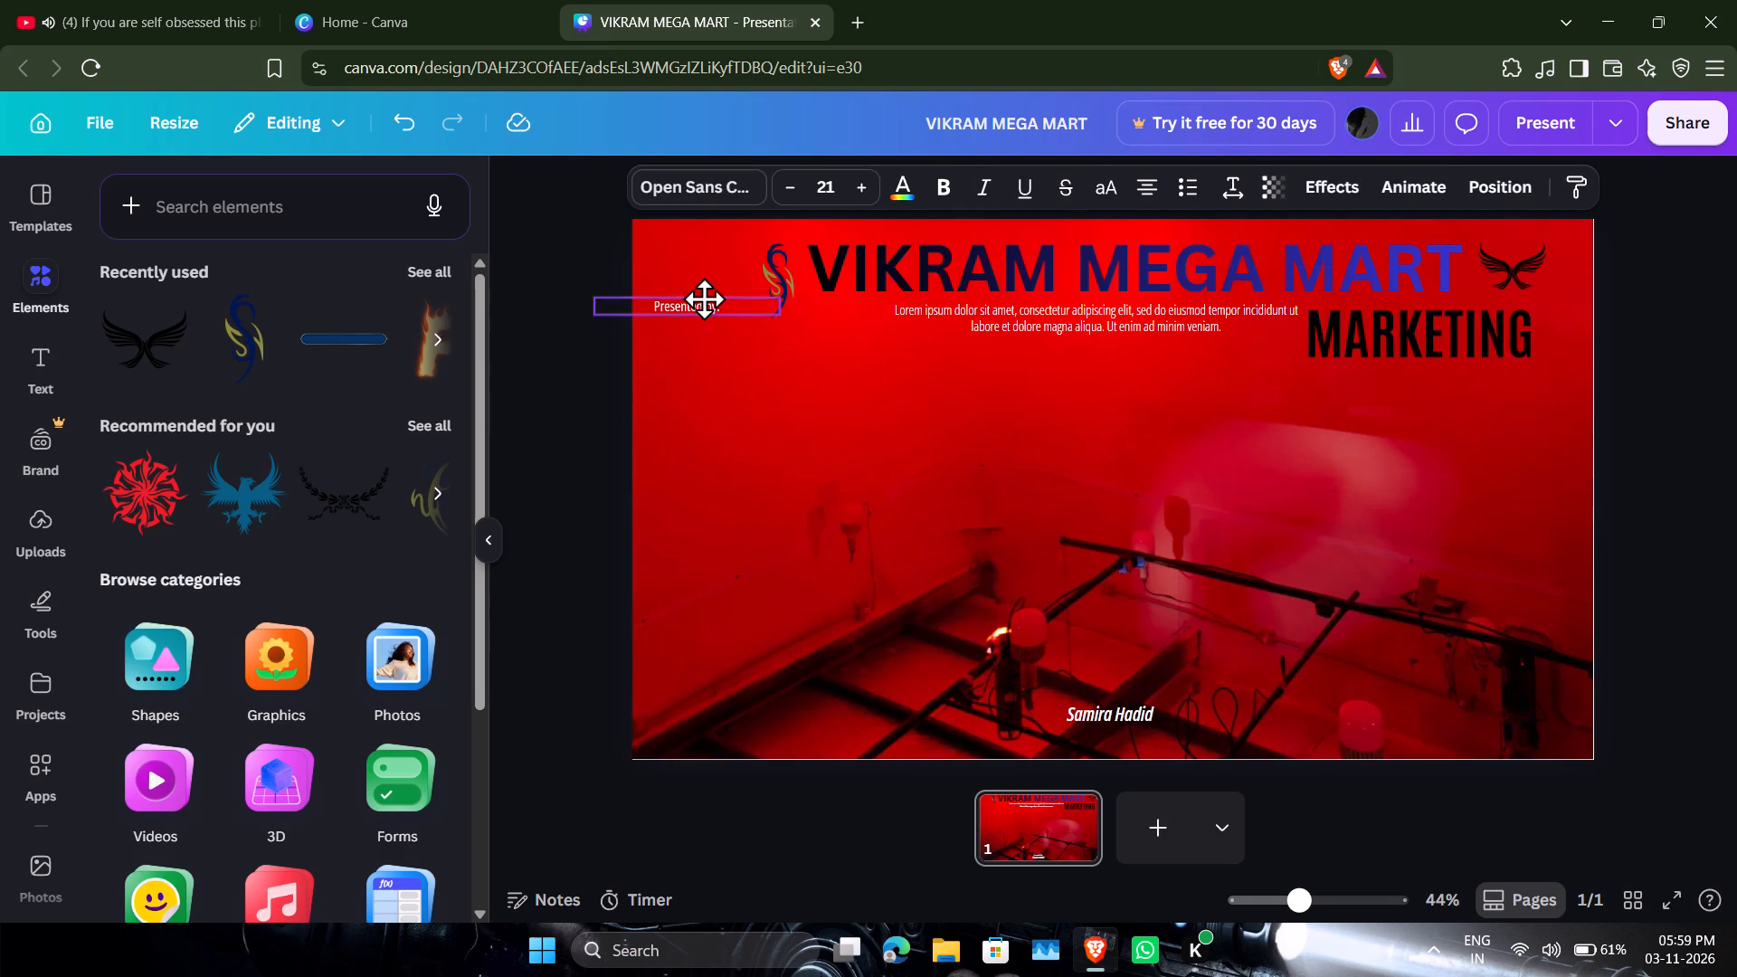
{"action": "left_click_drag", "start_coordinate": [704, 299], "coordinate": [691, 238]}
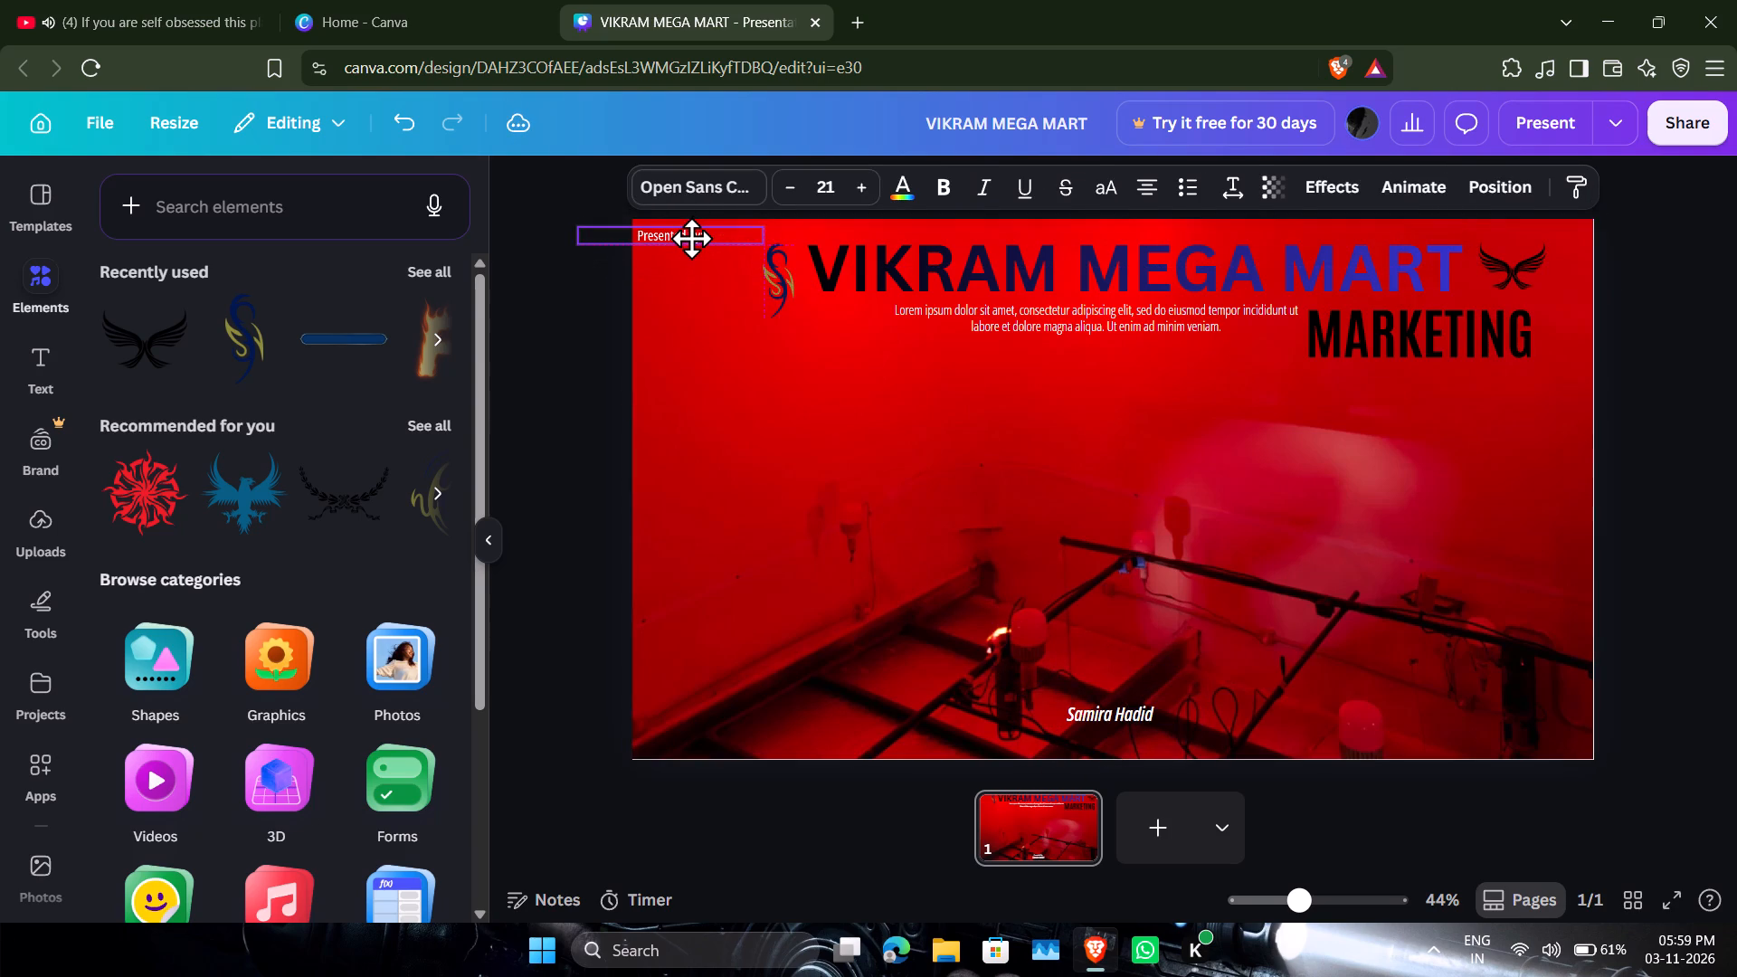
{"action": "left_click_drag", "start_coordinate": [691, 238], "coordinate": [697, 235]}
{"action": "left_click", "coordinate": [714, 462]}
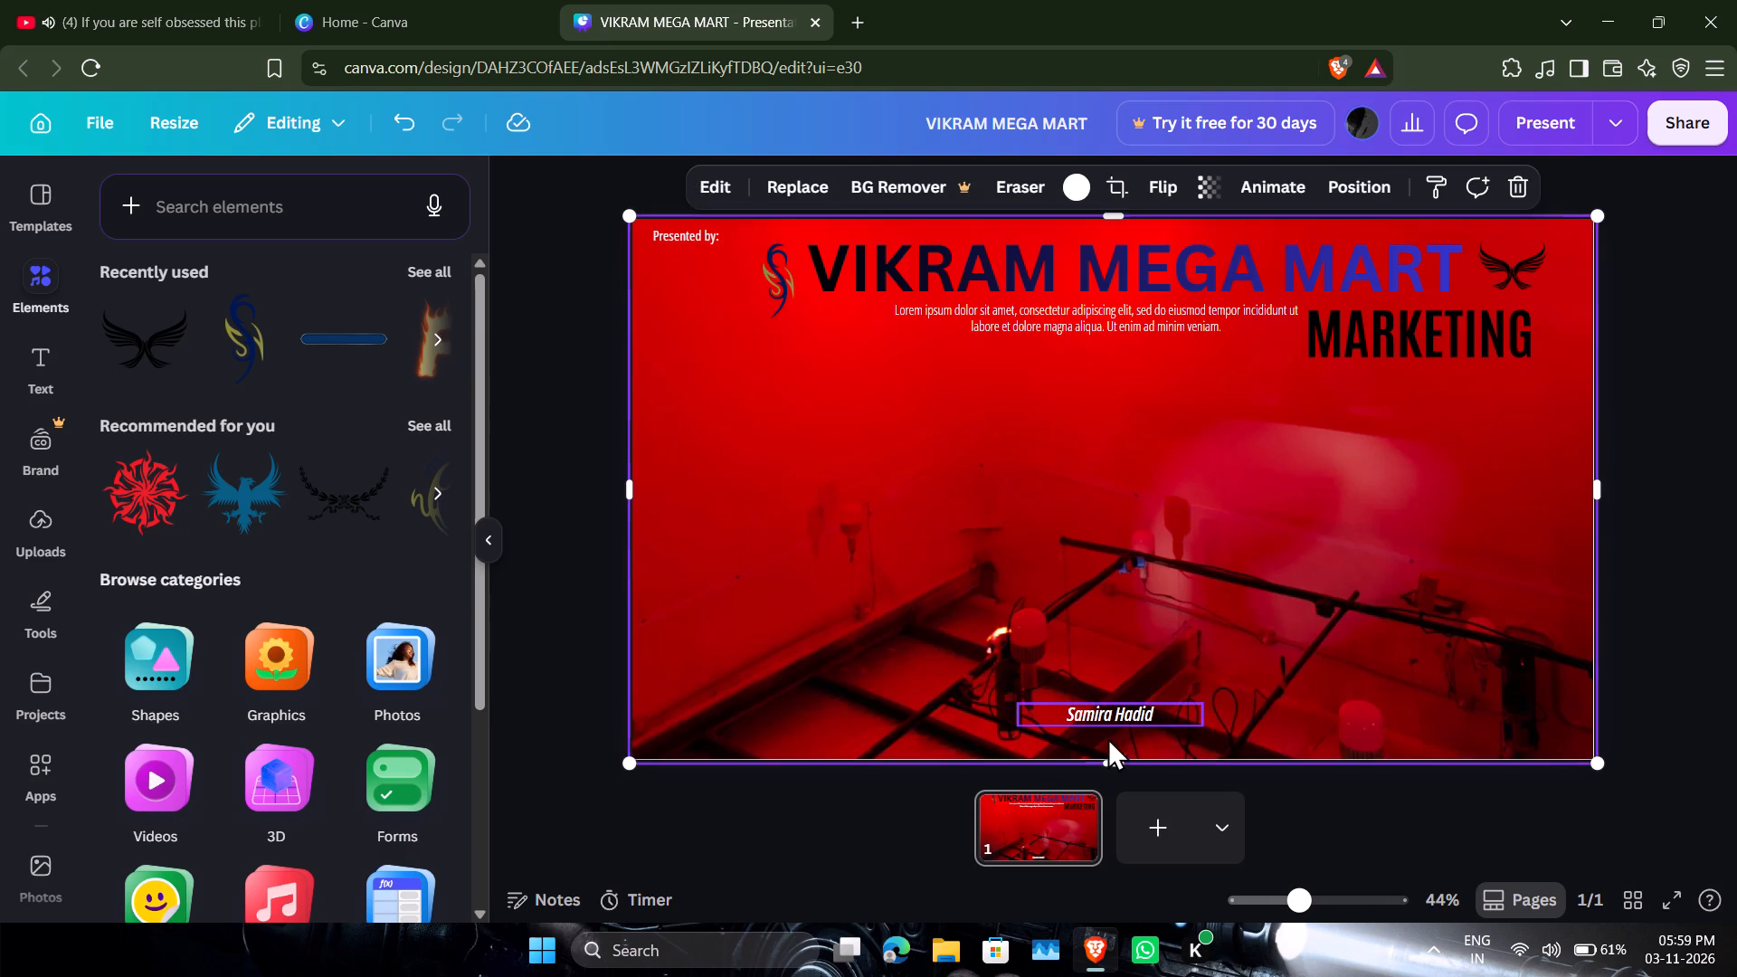
Delete the placeholder presenter name at the page's lower edge.
{"action": "left_click", "coordinate": [1100, 714]}
{"action": "left_click", "coordinate": [1151, 663]}
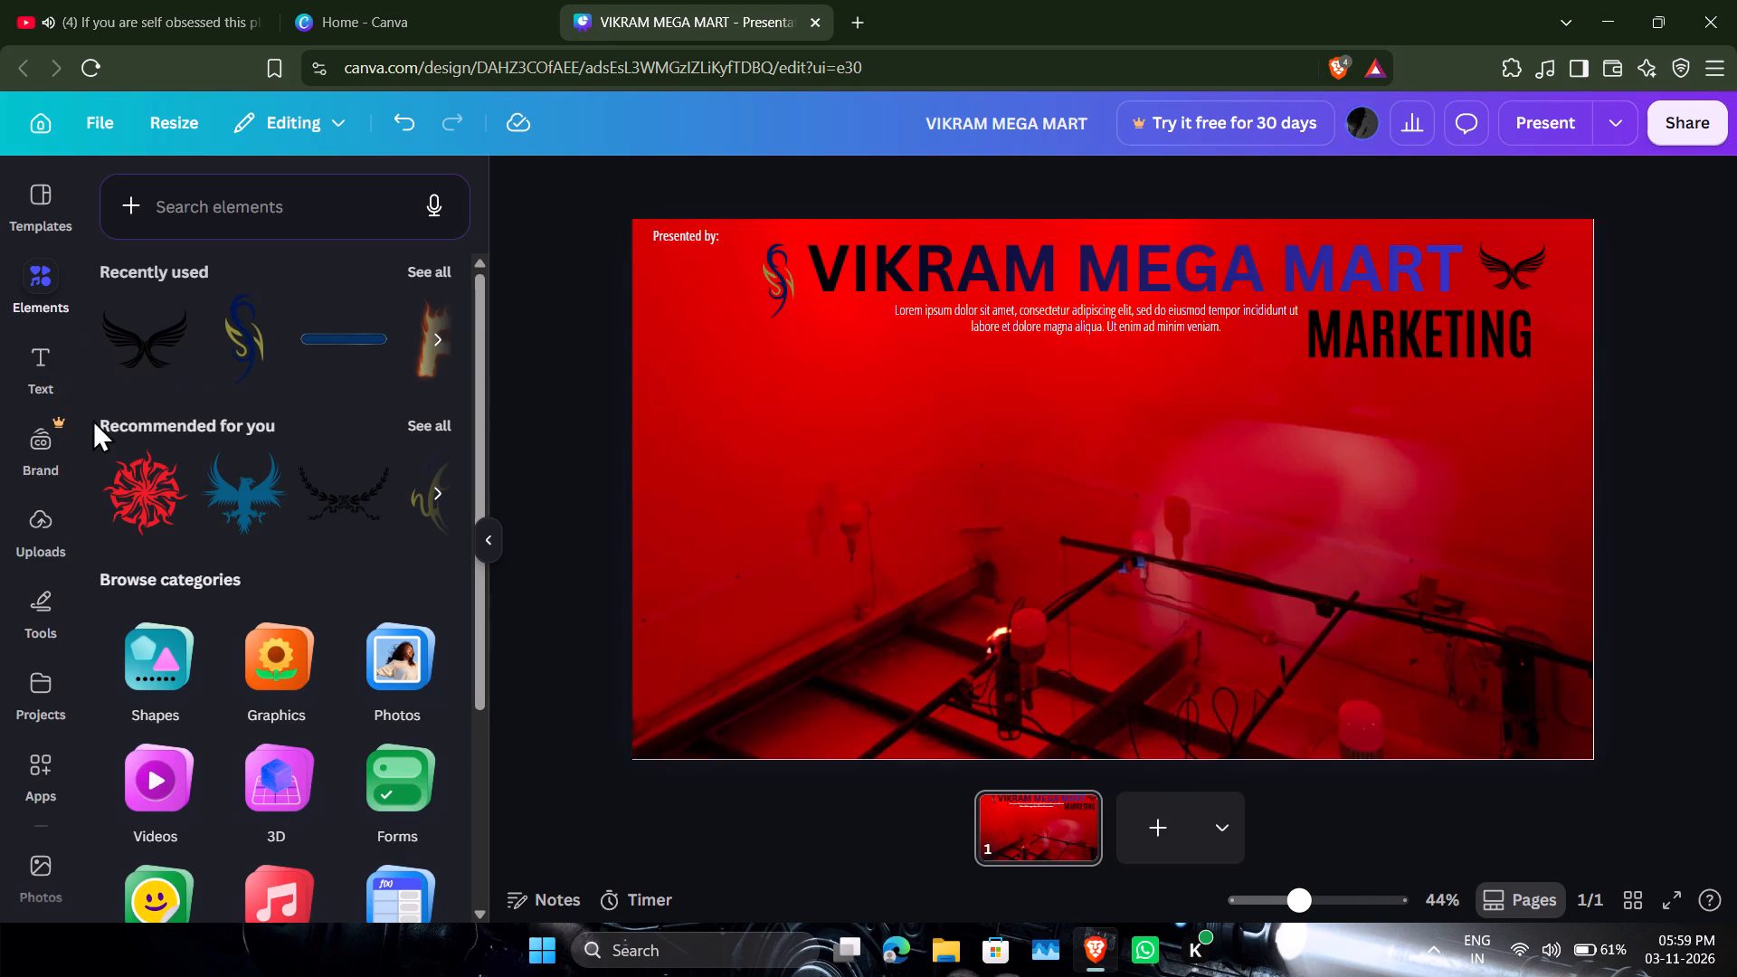
Add a body text box and replace its placeholder wording with the presenter's name in capitals.
{"action": "left_click", "coordinate": [46, 369]}
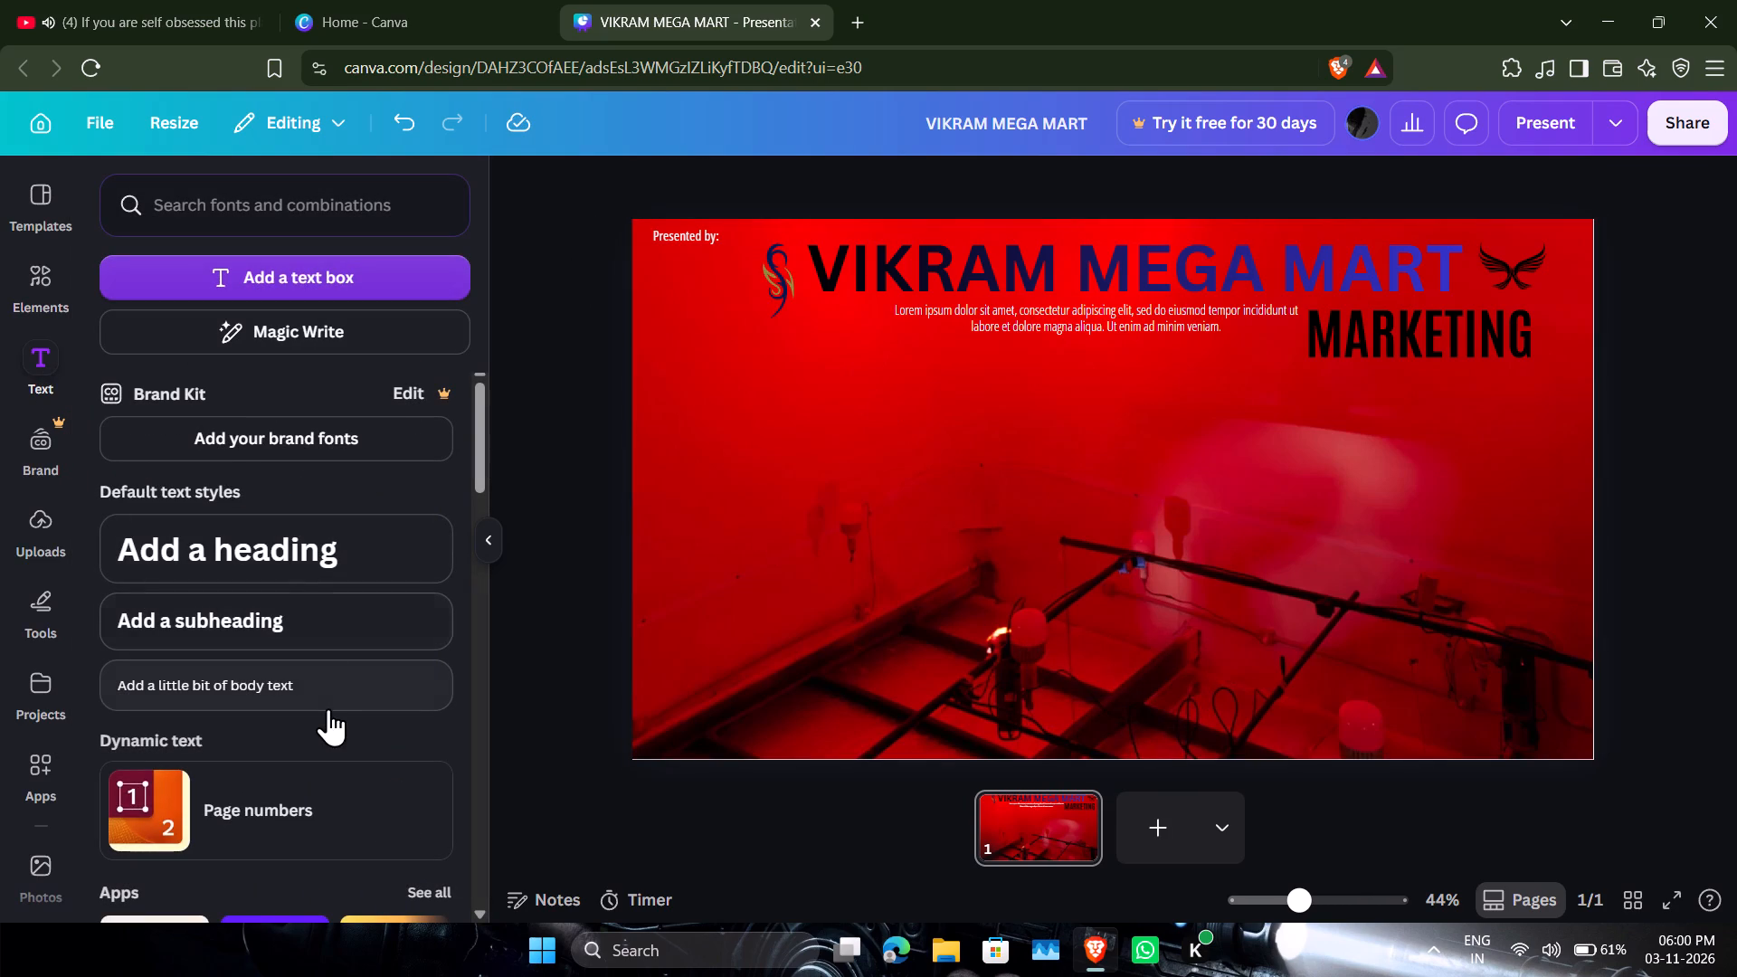
{"action": "left_click", "coordinate": [328, 704]}
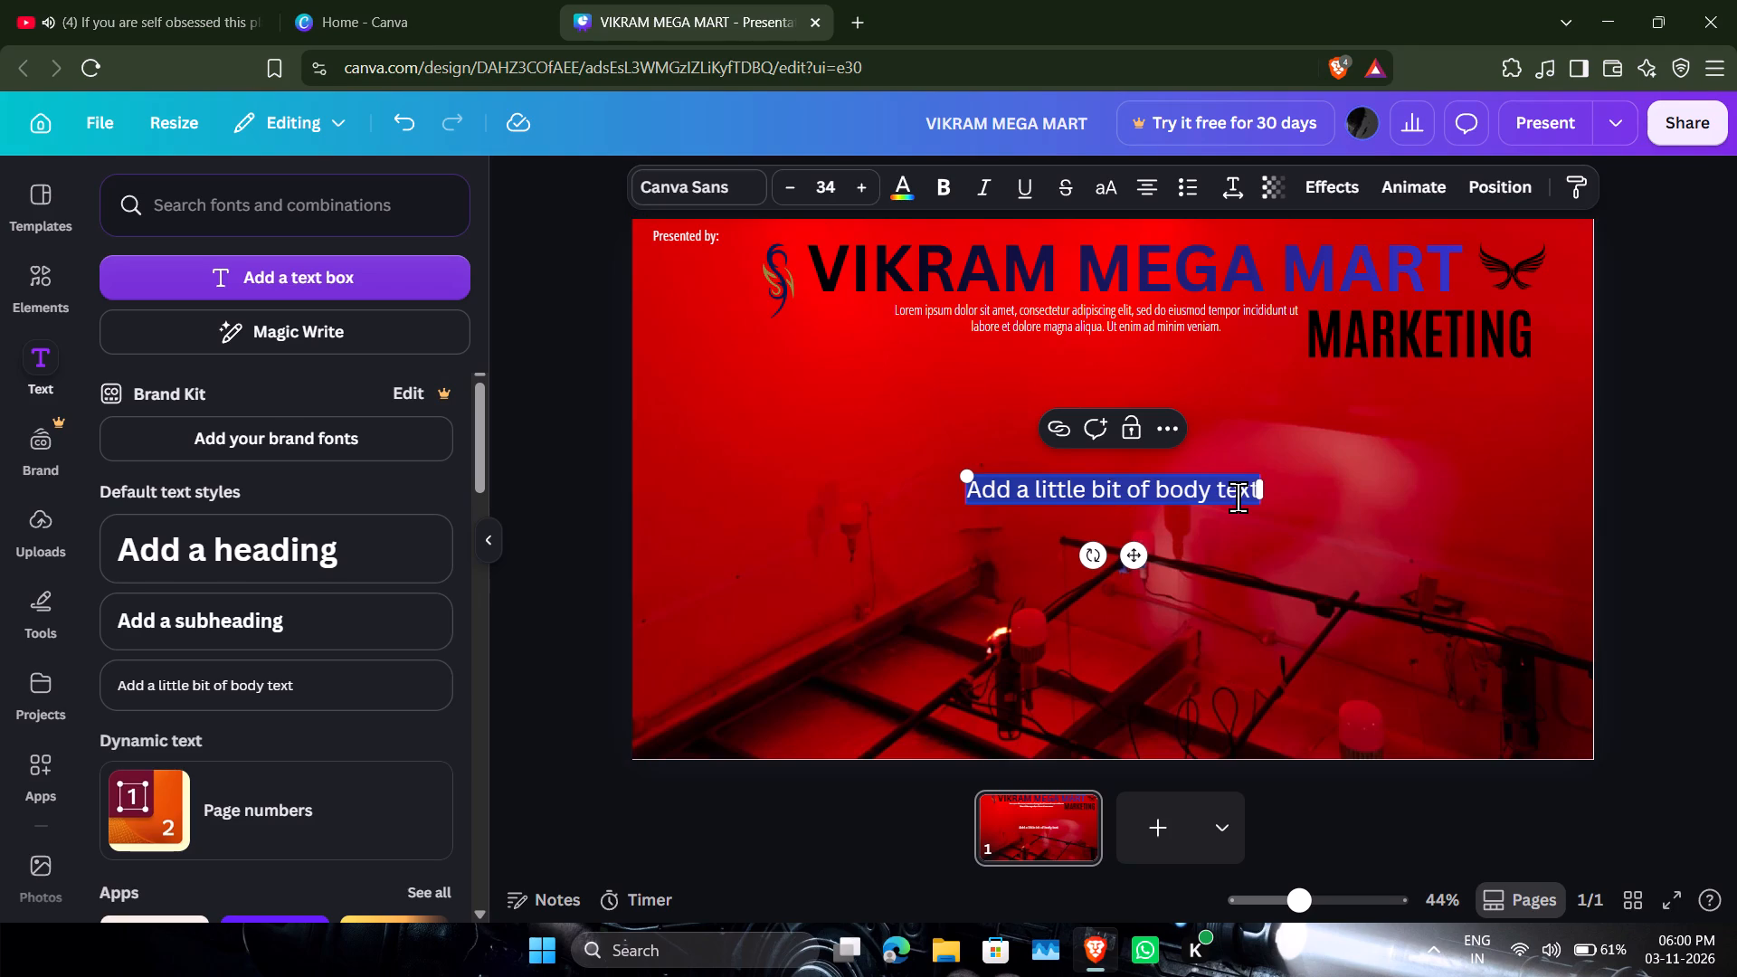
{"action": "left_click", "coordinate": [1254, 485]}
{"action": "left_click", "coordinate": [1254, 485]}
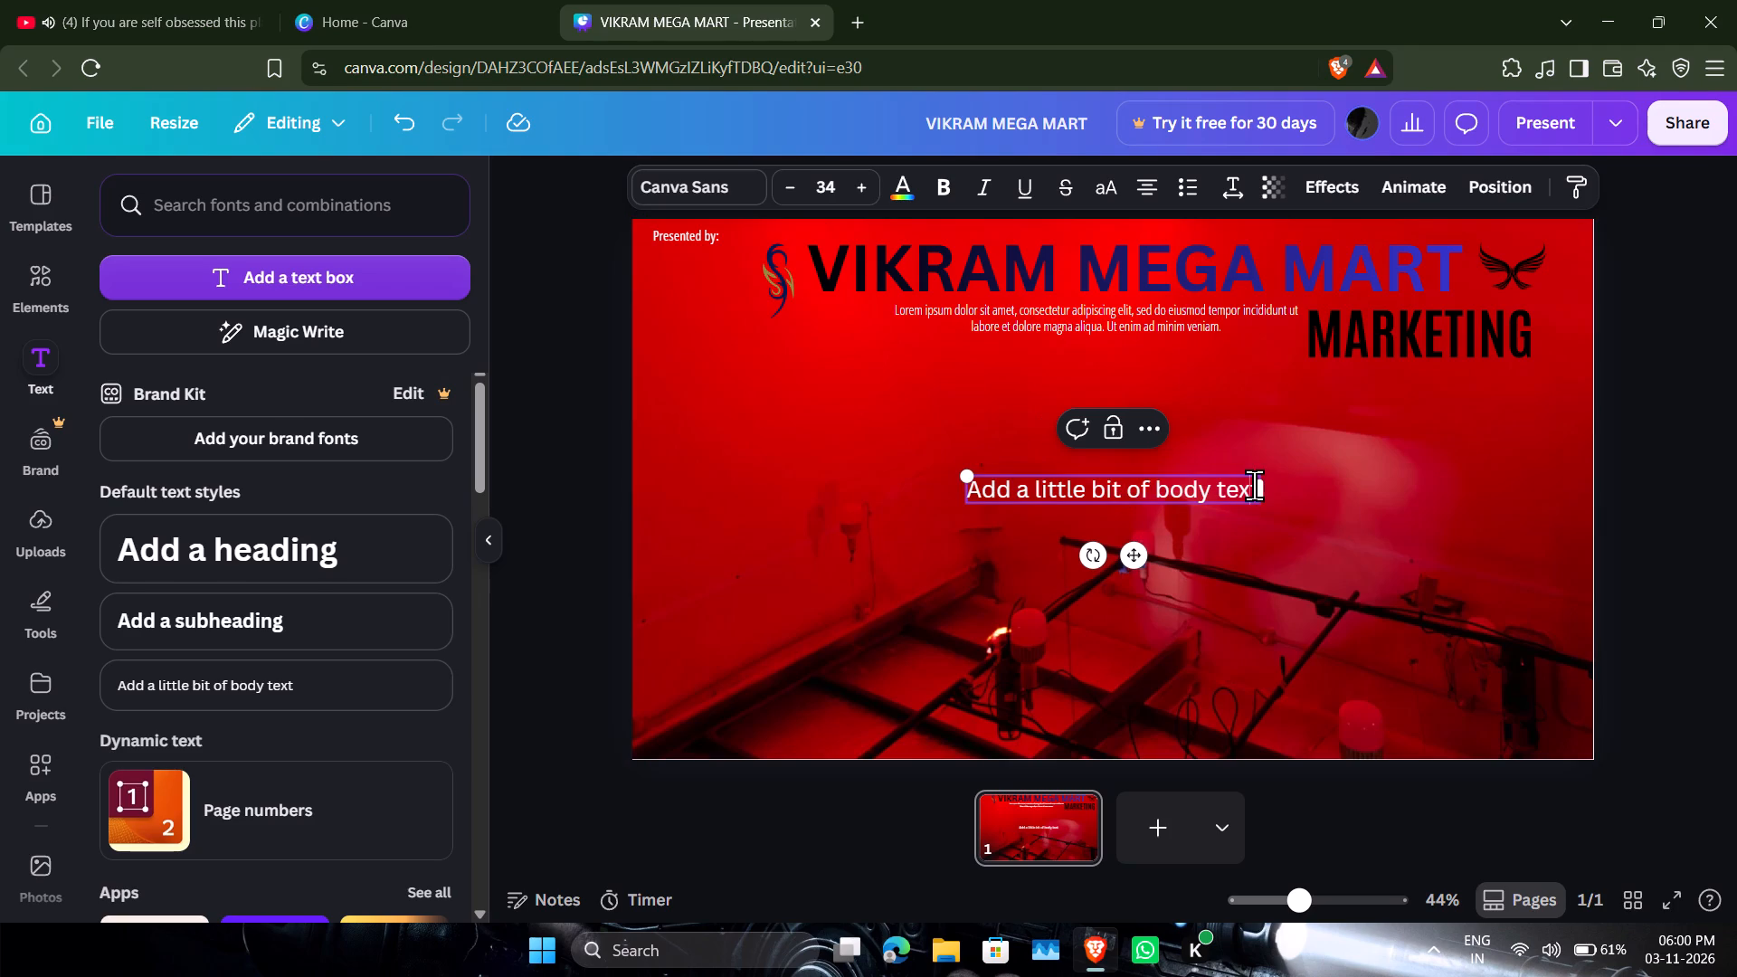
{"action": "key", "text": "BackSpace"}
{"action": "key", "text": "BackSpace"}
{"action": "key", "text": "BackSpace"}
{"action": "key", "text": "BackSpace"}
{"action": "key", "text": "BackSpace"}
{"action": "key", "text": "BackSpace"}
{"action": "key", "text": "BackSpace"}
{"action": "key", "text": "BackSpace"}
{"action": "key", "text": "BackSpace"}
{"action": "key", "text": "BackSpace"}
{"action": "key", "text": "BackSpace"}
{"action": "key", "text": "BackSpace"}
{"action": "key", "text": "BackSpace"}
{"action": "key", "text": "BackSpace"}
{"action": "key", "text": "BackSpace"}
{"action": "key", "text": "BackSpace"}
{"action": "key", "text": "BackSpace"}
{"action": "key", "text": "BackSpace"}
{"action": "key", "text": "BackSpace"}
{"action": "key", "text": "BackSpace"}
{"action": "key", "text": "BackSpace"}
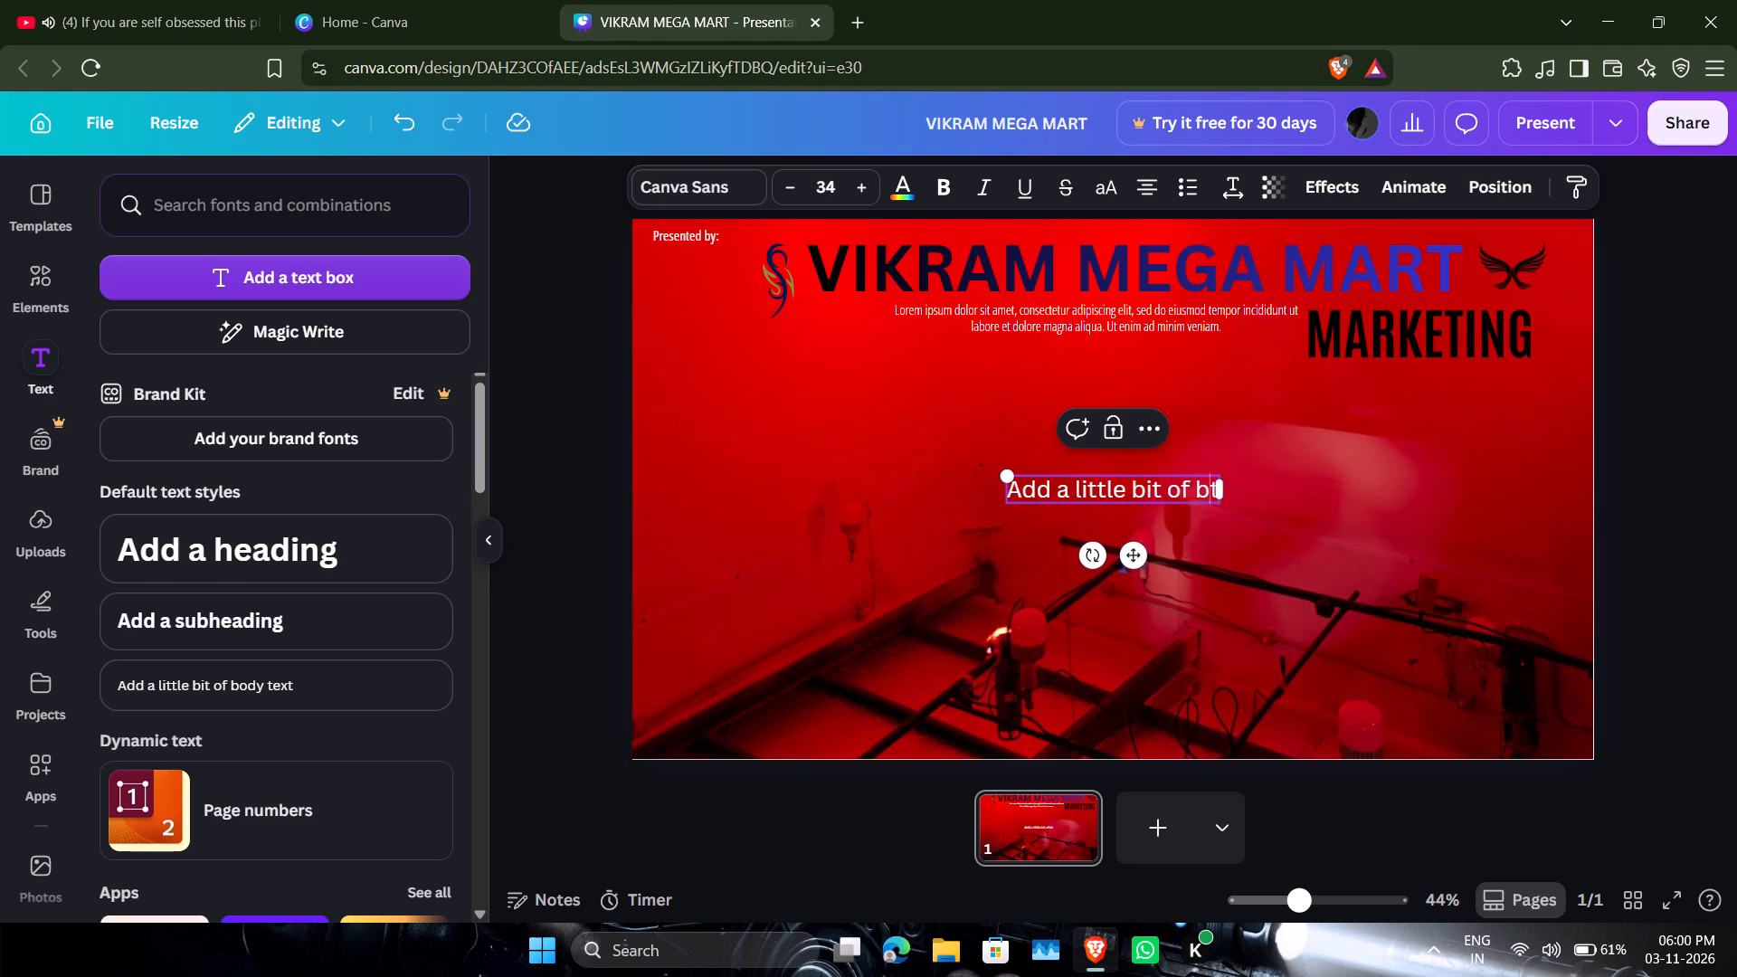
{"action": "key", "text": "BackSpace"}
{"action": "key", "text": "BackSpace"}
{"action": "key", "text": "BackSpace"}
{"action": "key", "text": "BackSpace"}
{"action": "key", "text": "BackSpace"}
{"action": "key", "text": "BackSpace"}
{"action": "key", "text": "BackSpace"}
{"action": "key", "text": "BackSpace"}
{"action": "key", "text": "BackSpace"}
{"action": "key", "text": "BackSpace"}
{"action": "key", "text": "BackSpace"}
{"action": "key", "text": "BackSpace"}
{"action": "key", "text": "BackSpace"}
{"action": "key", "text": "BackSpace"}
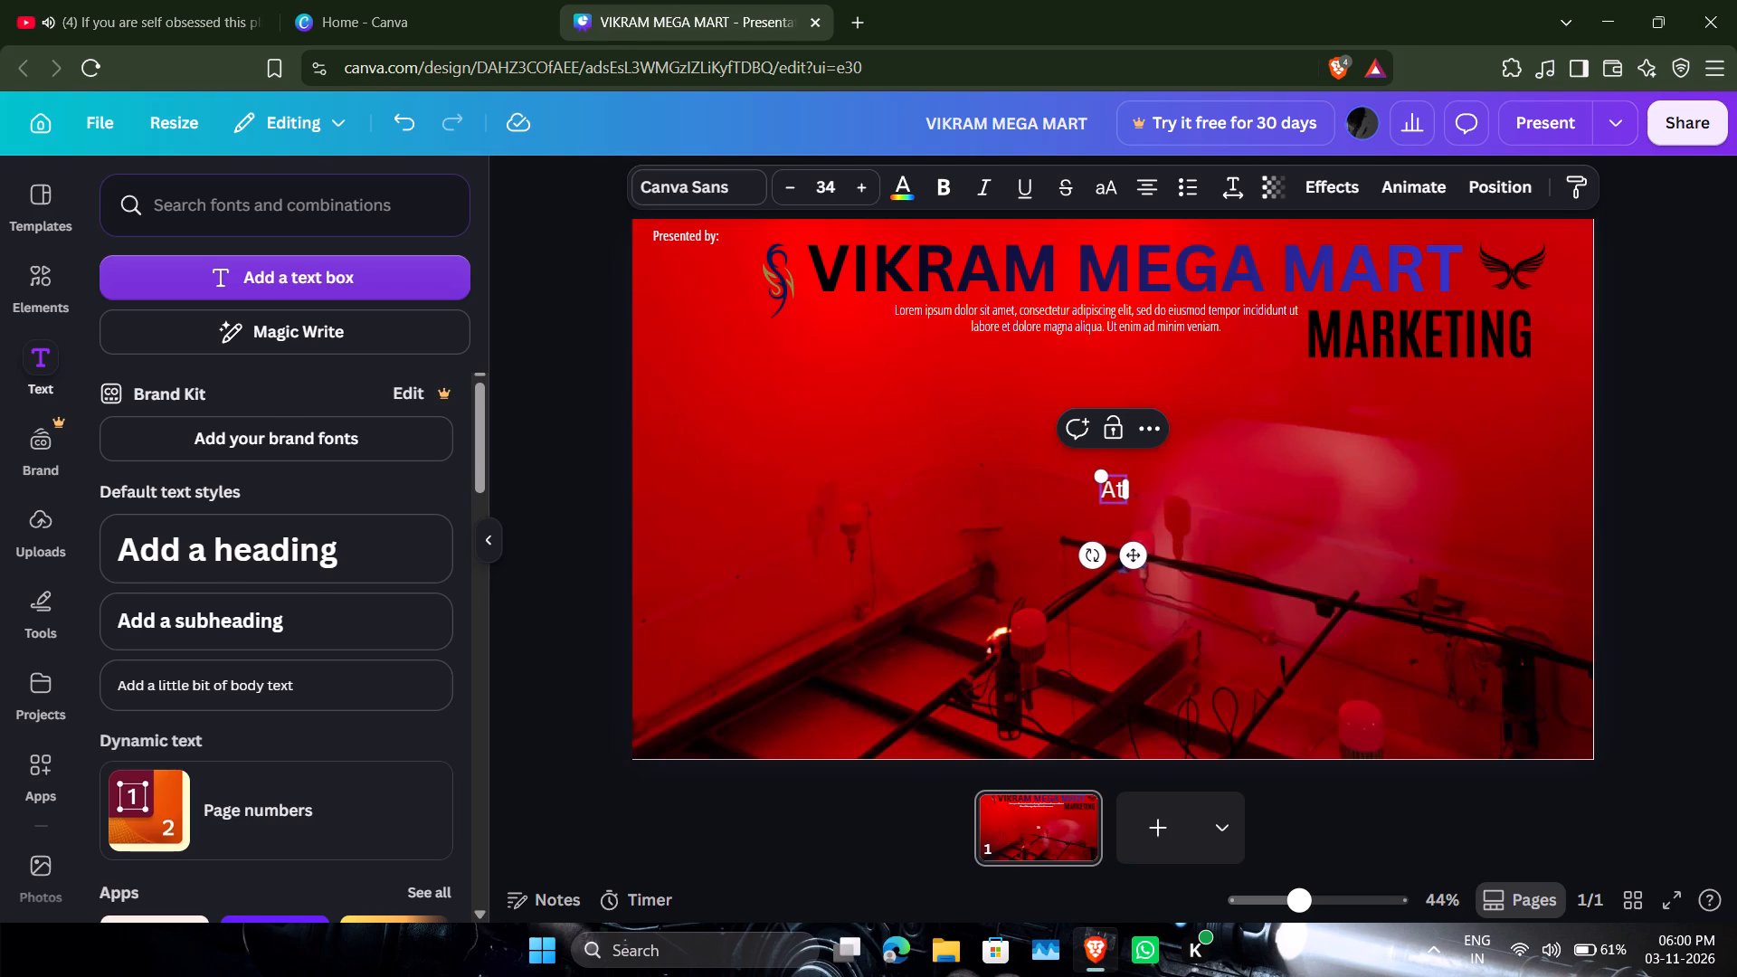
{"action": "key", "text": "BackSpace"}
{"action": "key", "text": "BackSpace"}
{"action": "key", "text": "BackSpace"}
{"action": "key", "text": "BackSpace"}
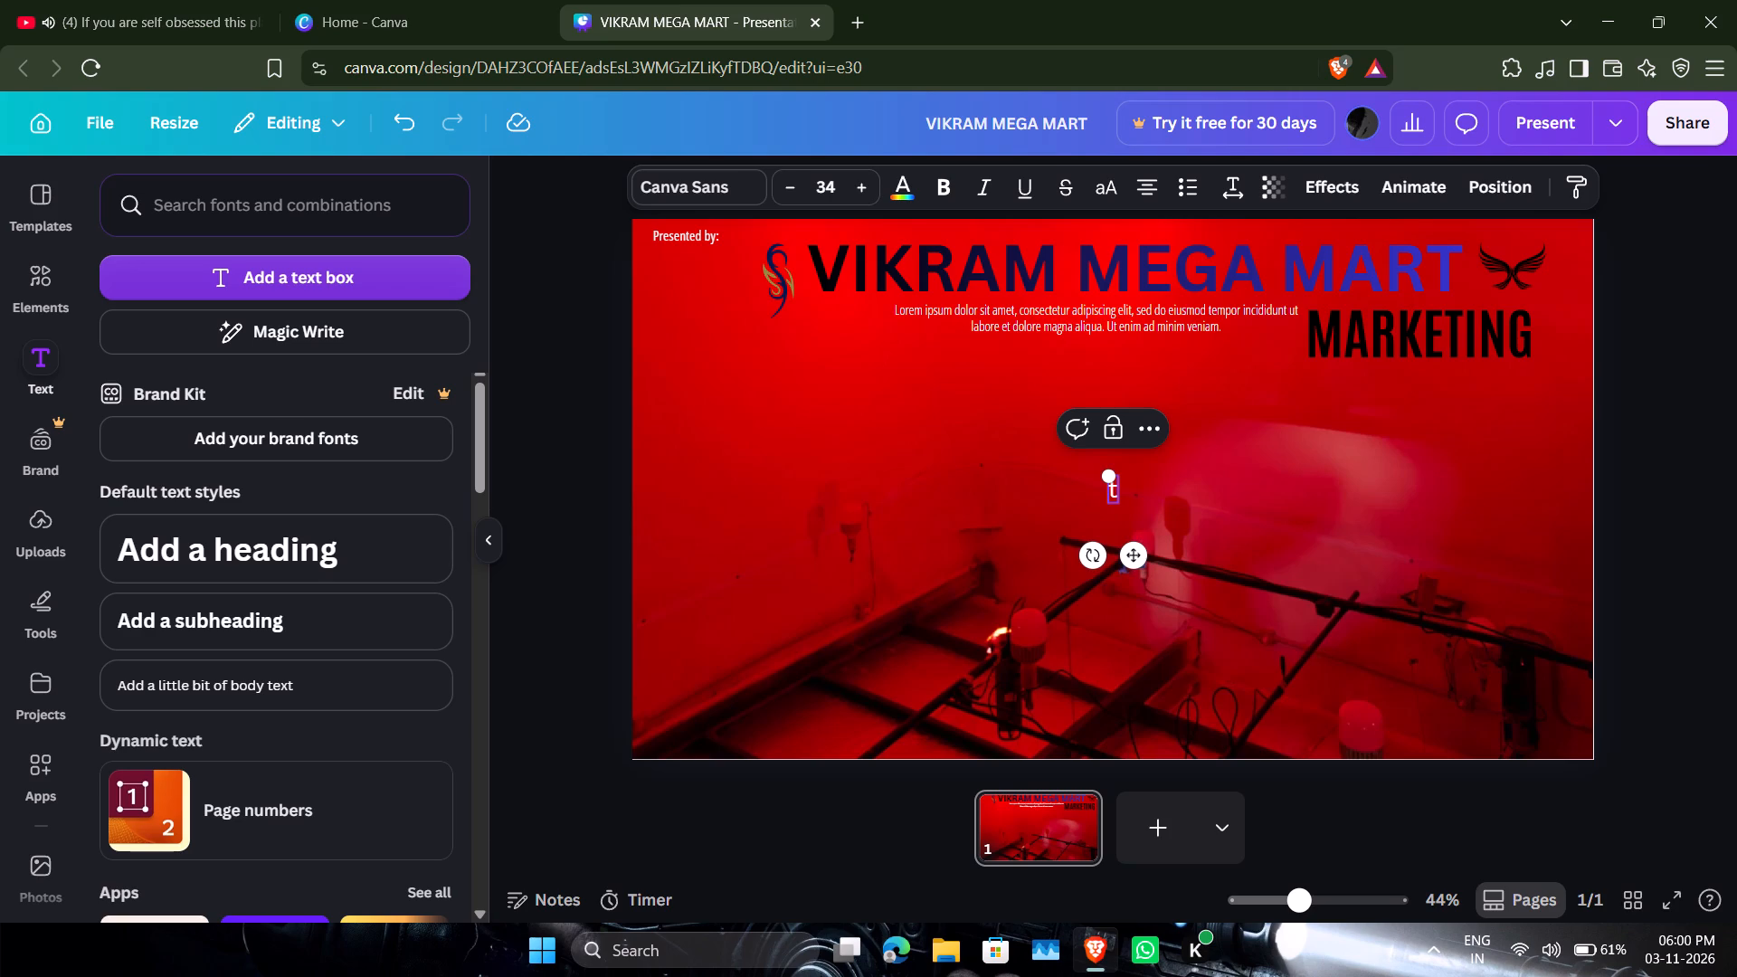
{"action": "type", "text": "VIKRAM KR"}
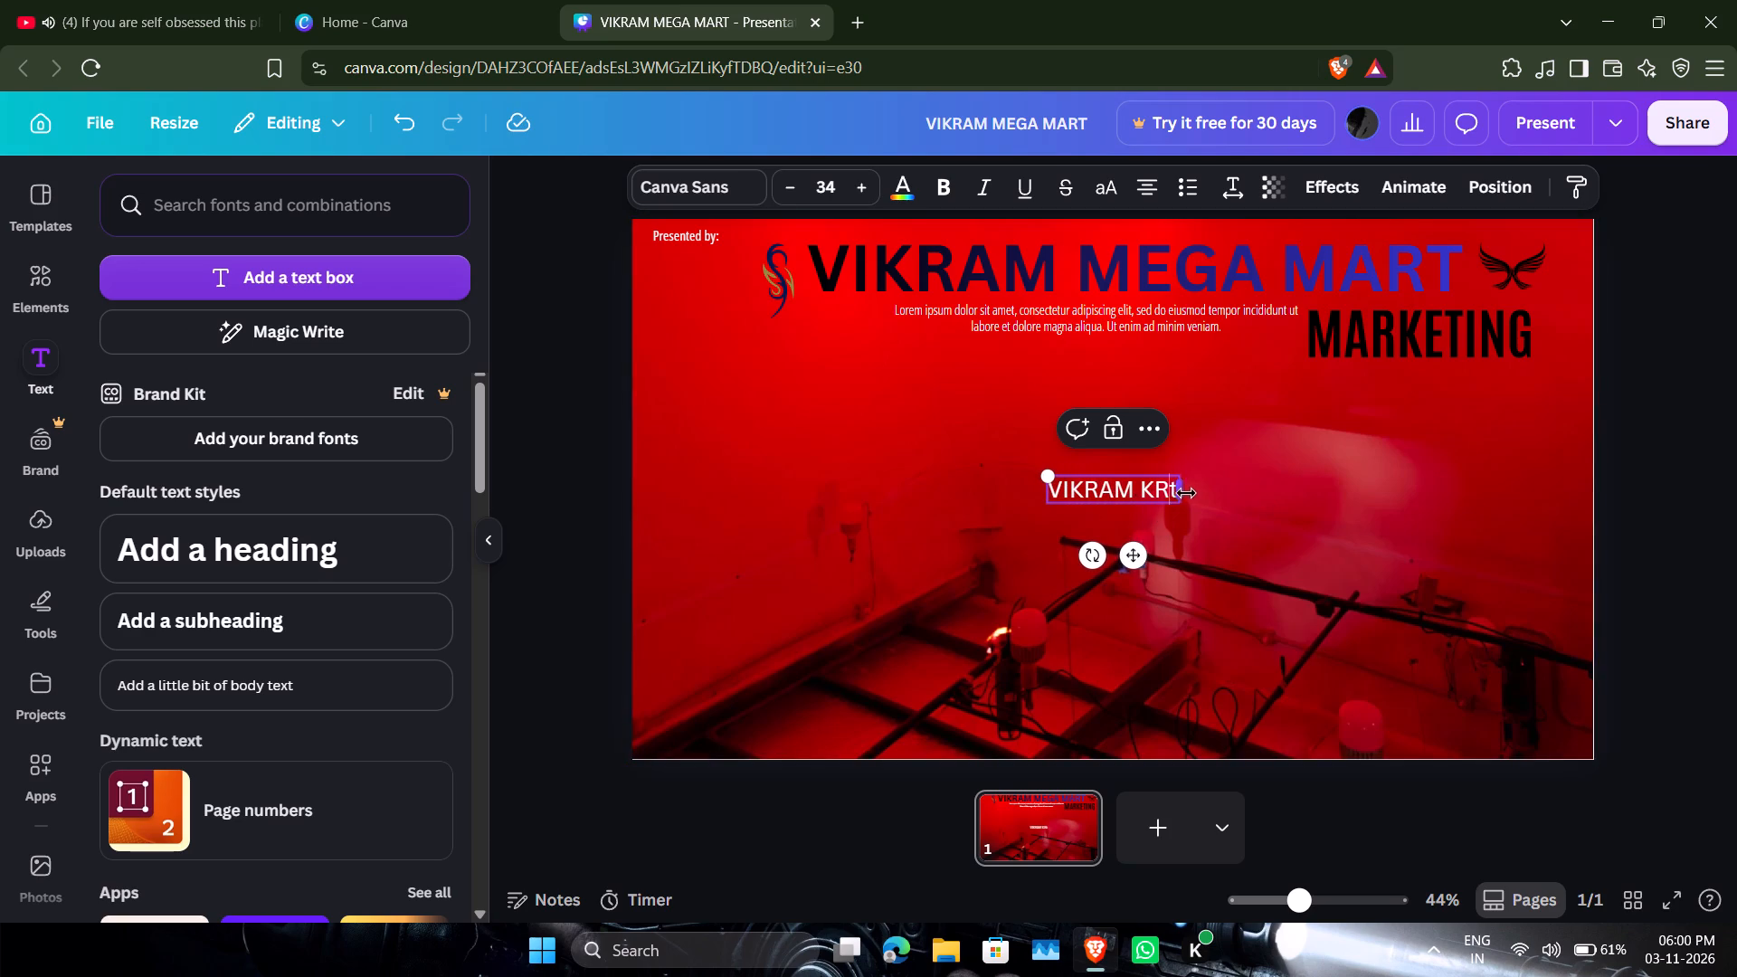
Widen the presenter name's text box slightly and remove the stray "t" at the end of the name.
{"action": "left_click_drag", "start_coordinate": [1189, 487], "coordinate": [1216, 480]}
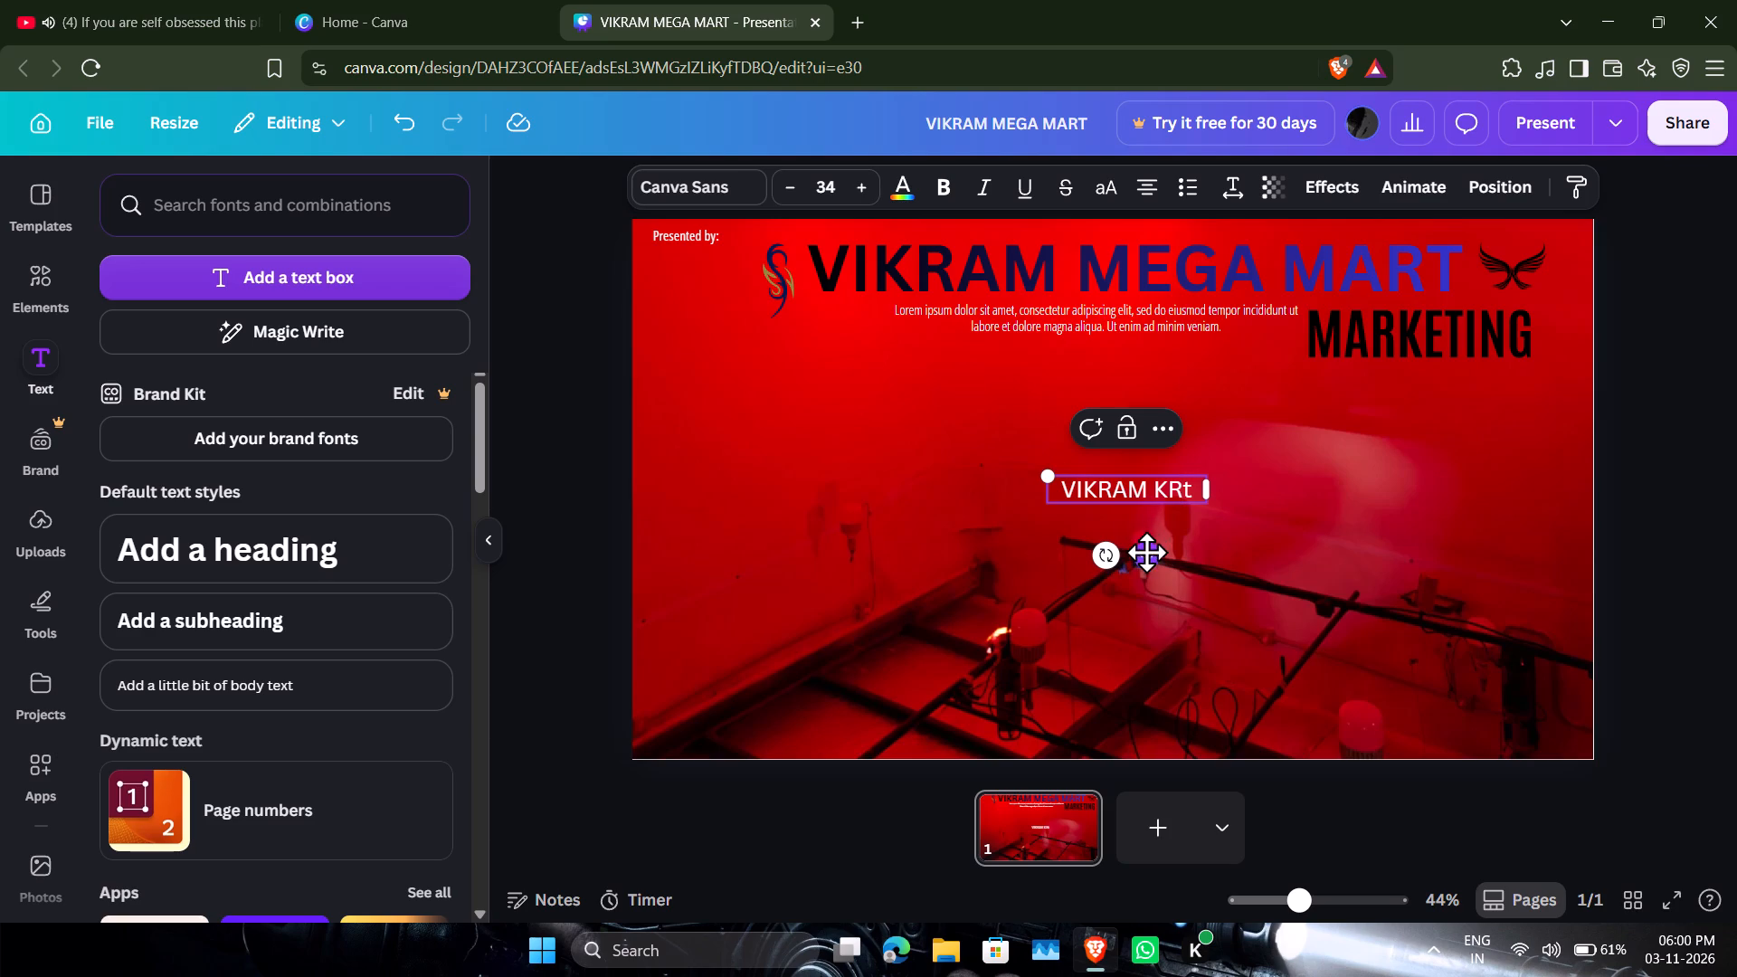
{"action": "left_click", "coordinate": [942, 189]}
{"action": "left_click", "coordinate": [942, 189]}
{"action": "left_click", "coordinate": [1201, 491]}
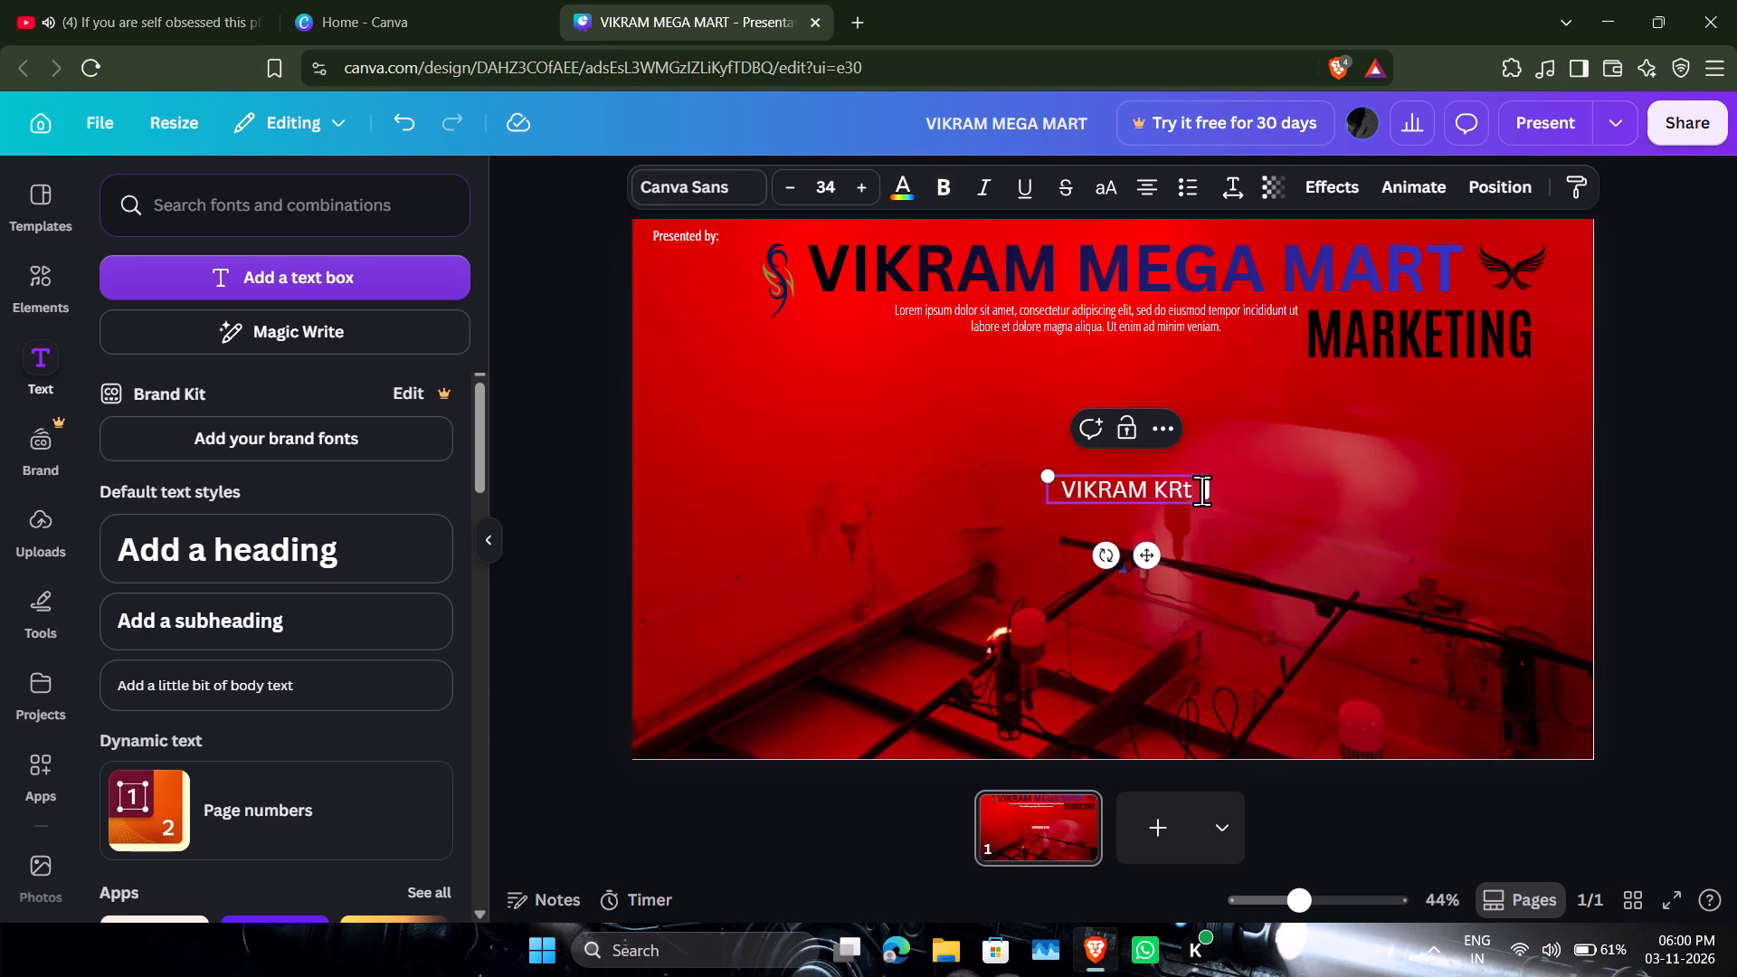
{"action": "key", "text": "BackSpace"}
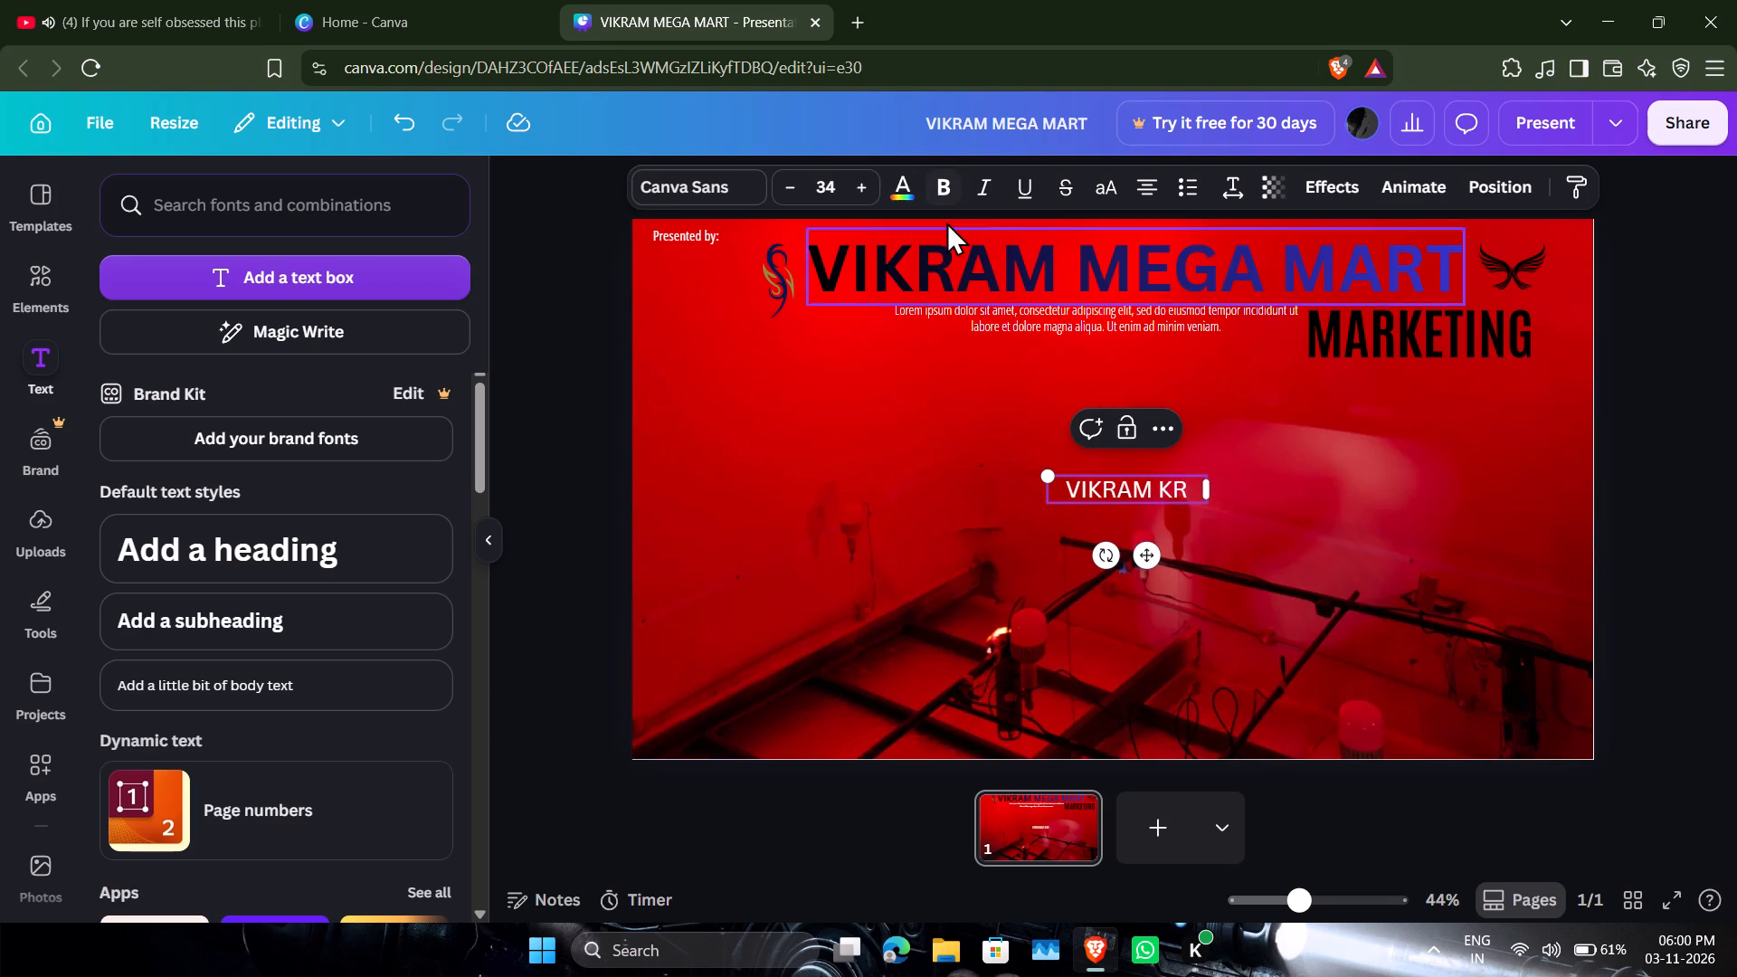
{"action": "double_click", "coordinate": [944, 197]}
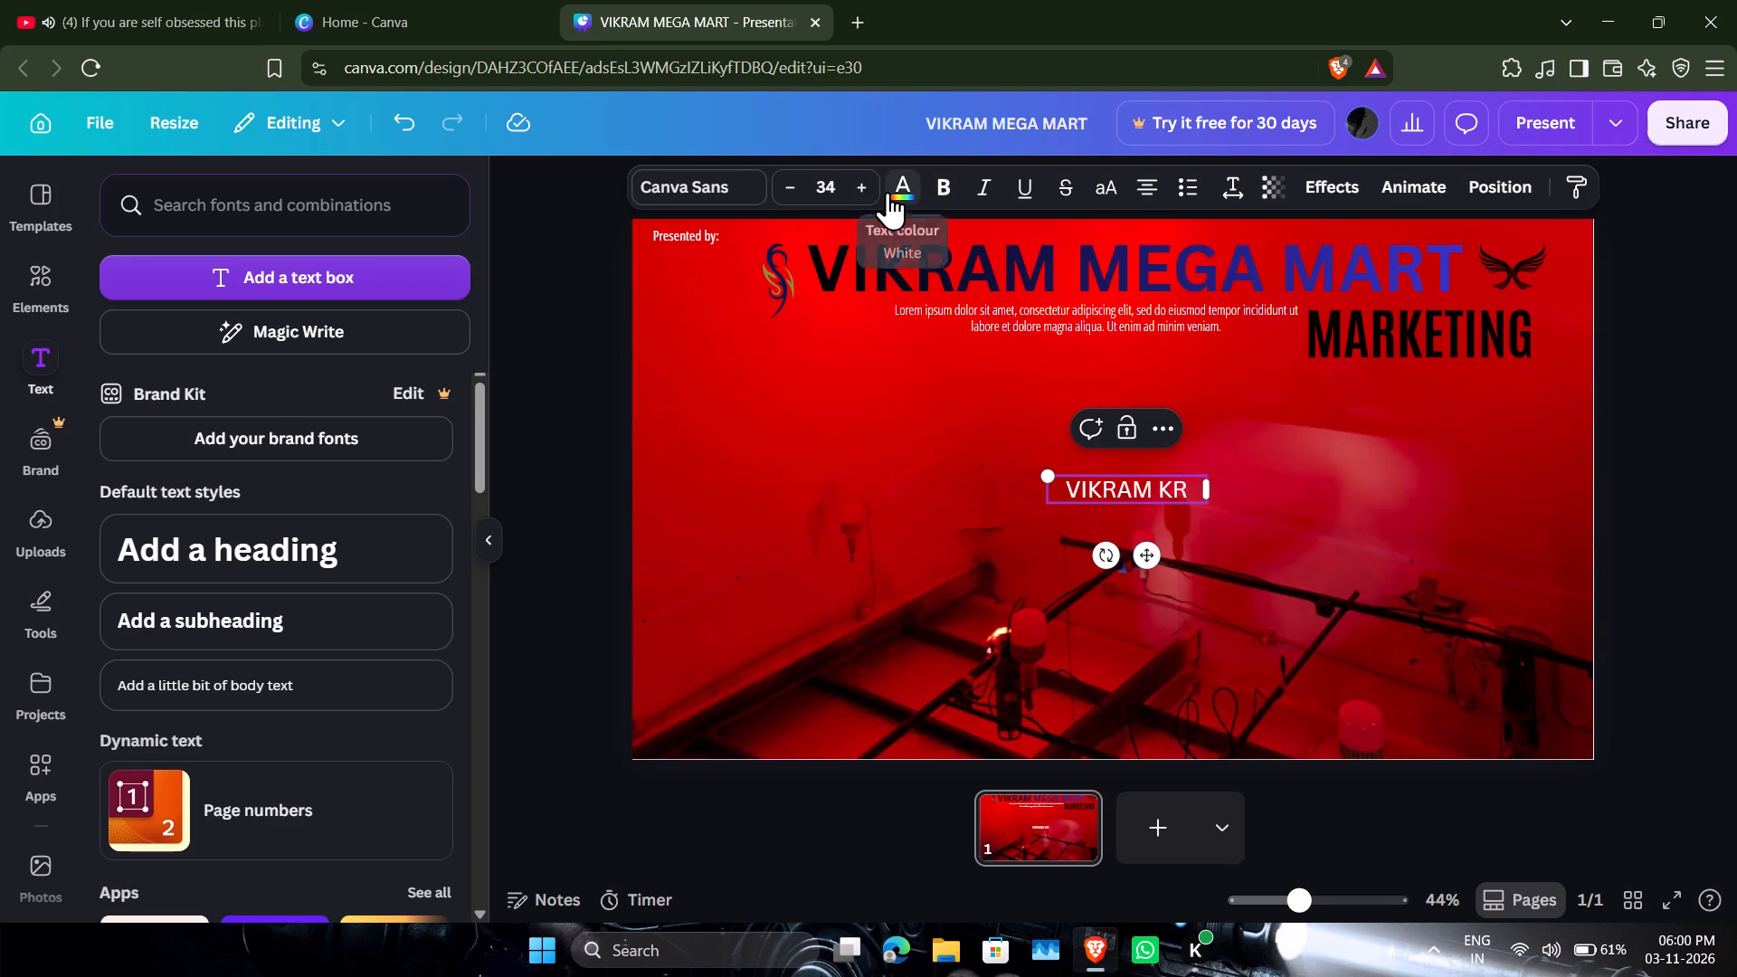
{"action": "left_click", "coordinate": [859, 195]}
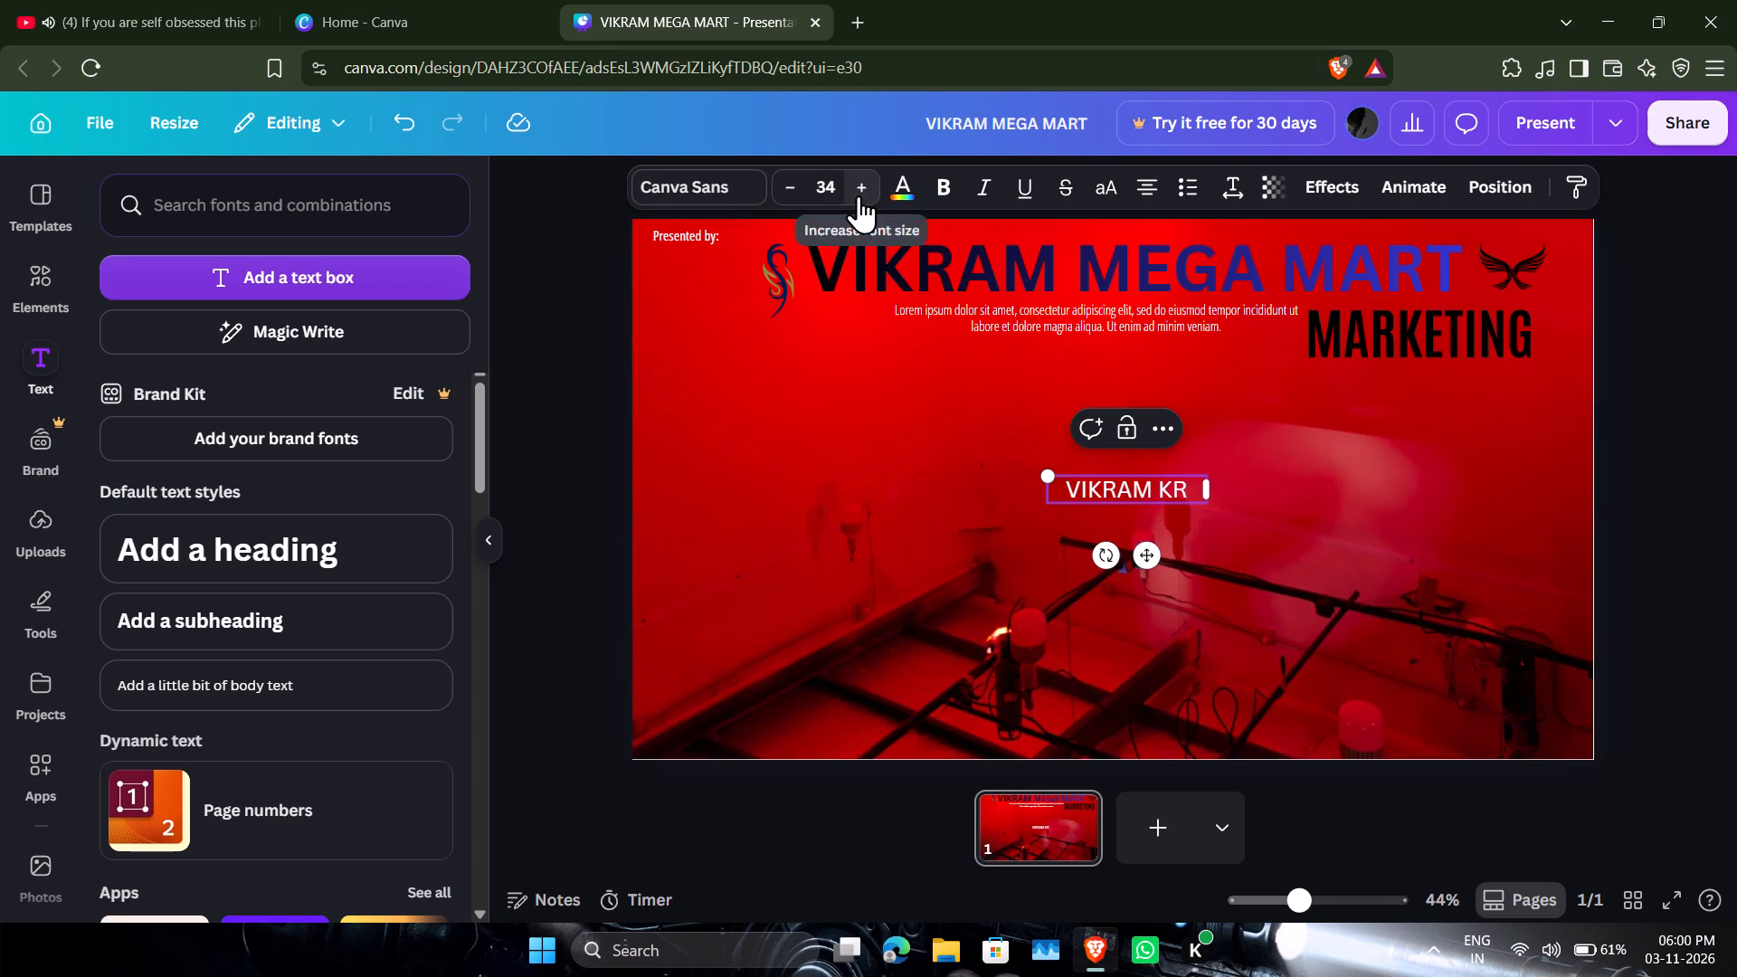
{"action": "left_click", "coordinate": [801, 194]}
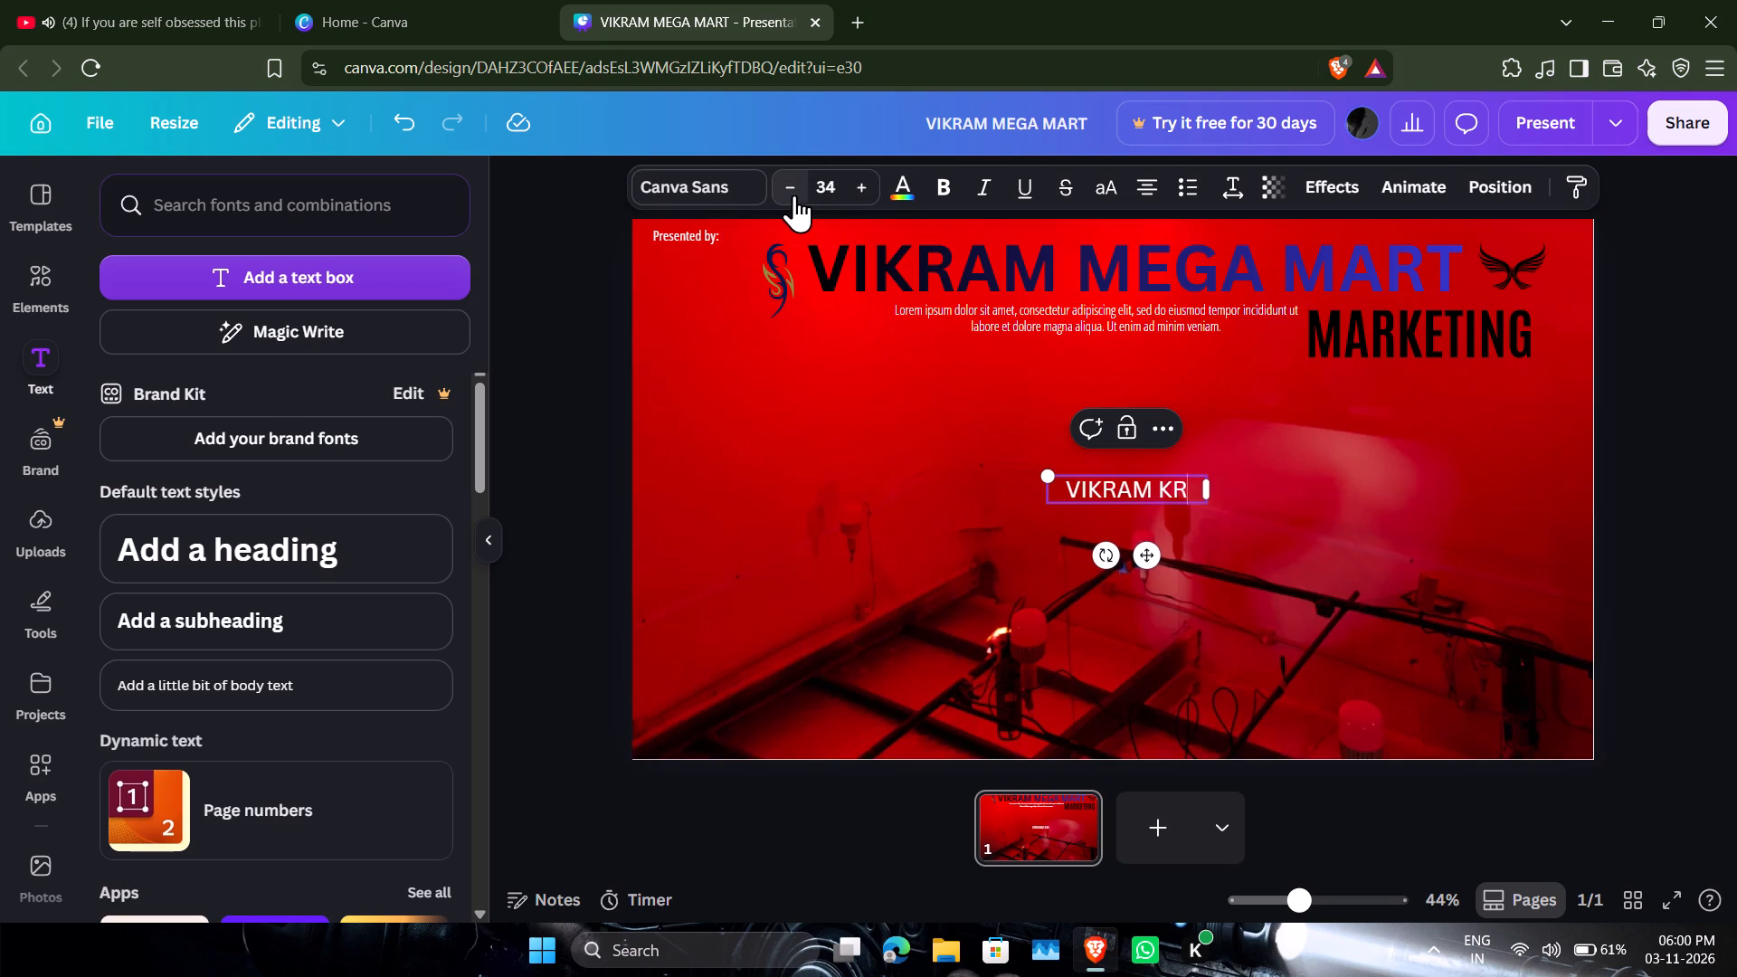
Set the presenter name's font to The Seasons.
{"action": "left_click", "coordinate": [726, 192]}
{"action": "left_click", "coordinate": [297, 495]}
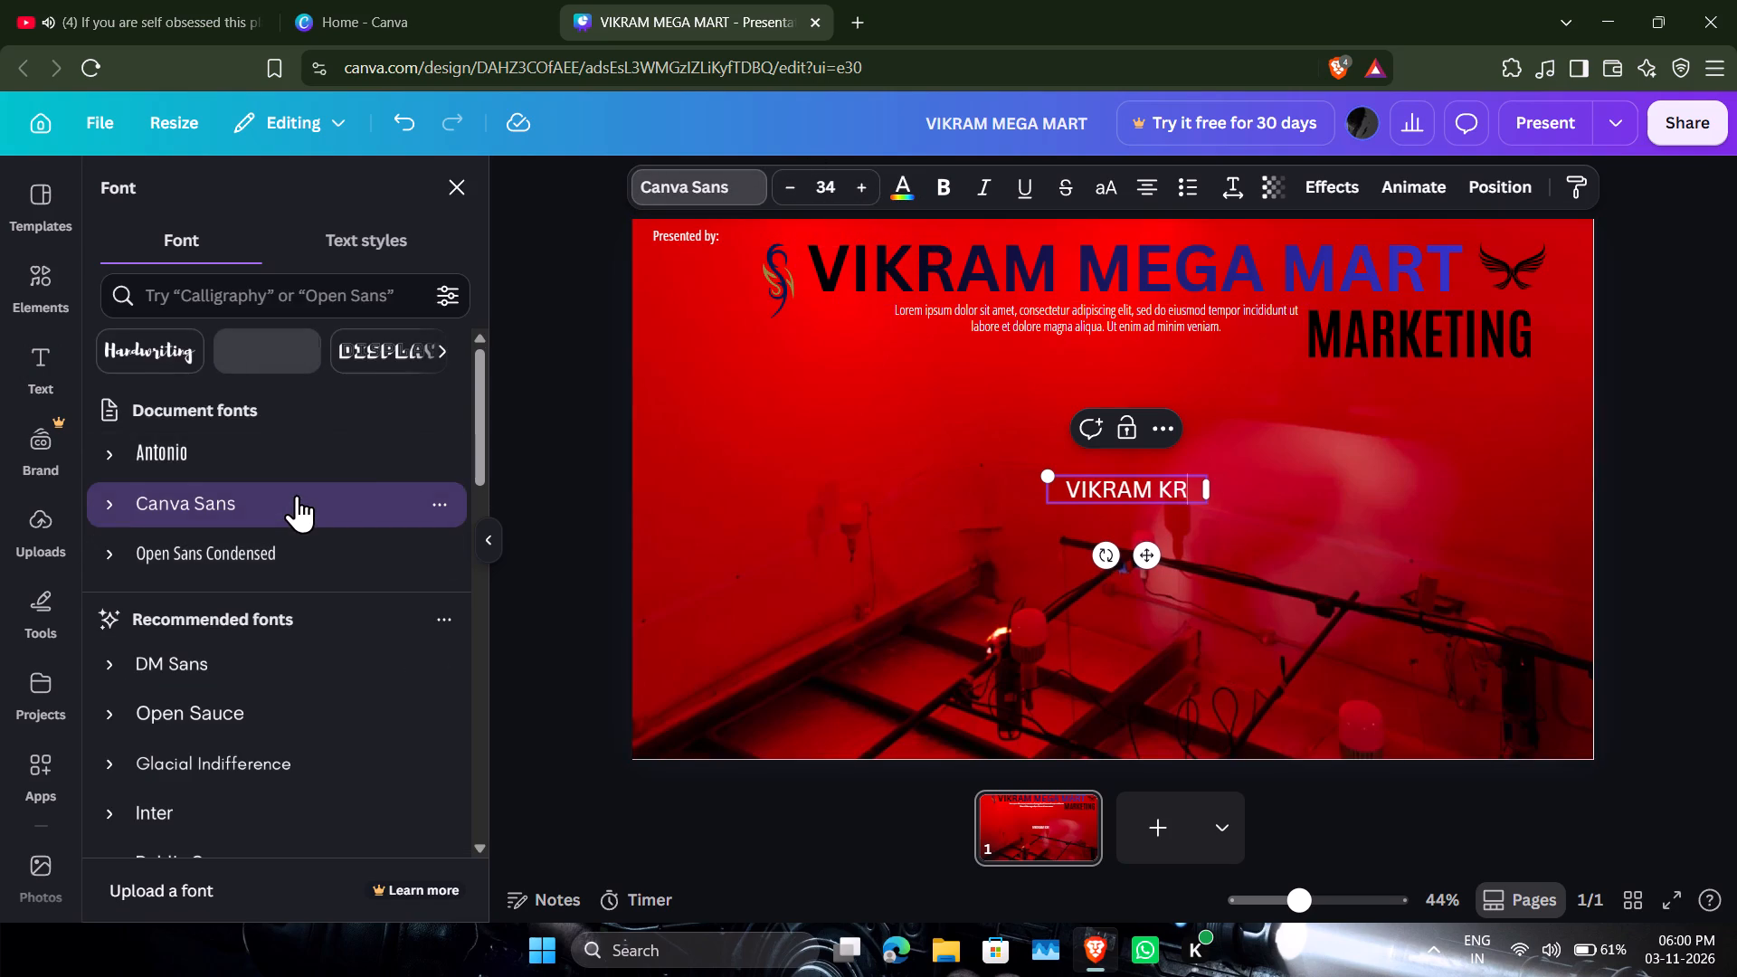
{"action": "scroll", "coordinate": [297, 495], "scroll_direction": "down", "scroll_amount": 4}
{"action": "left_click", "coordinate": [283, 502]}
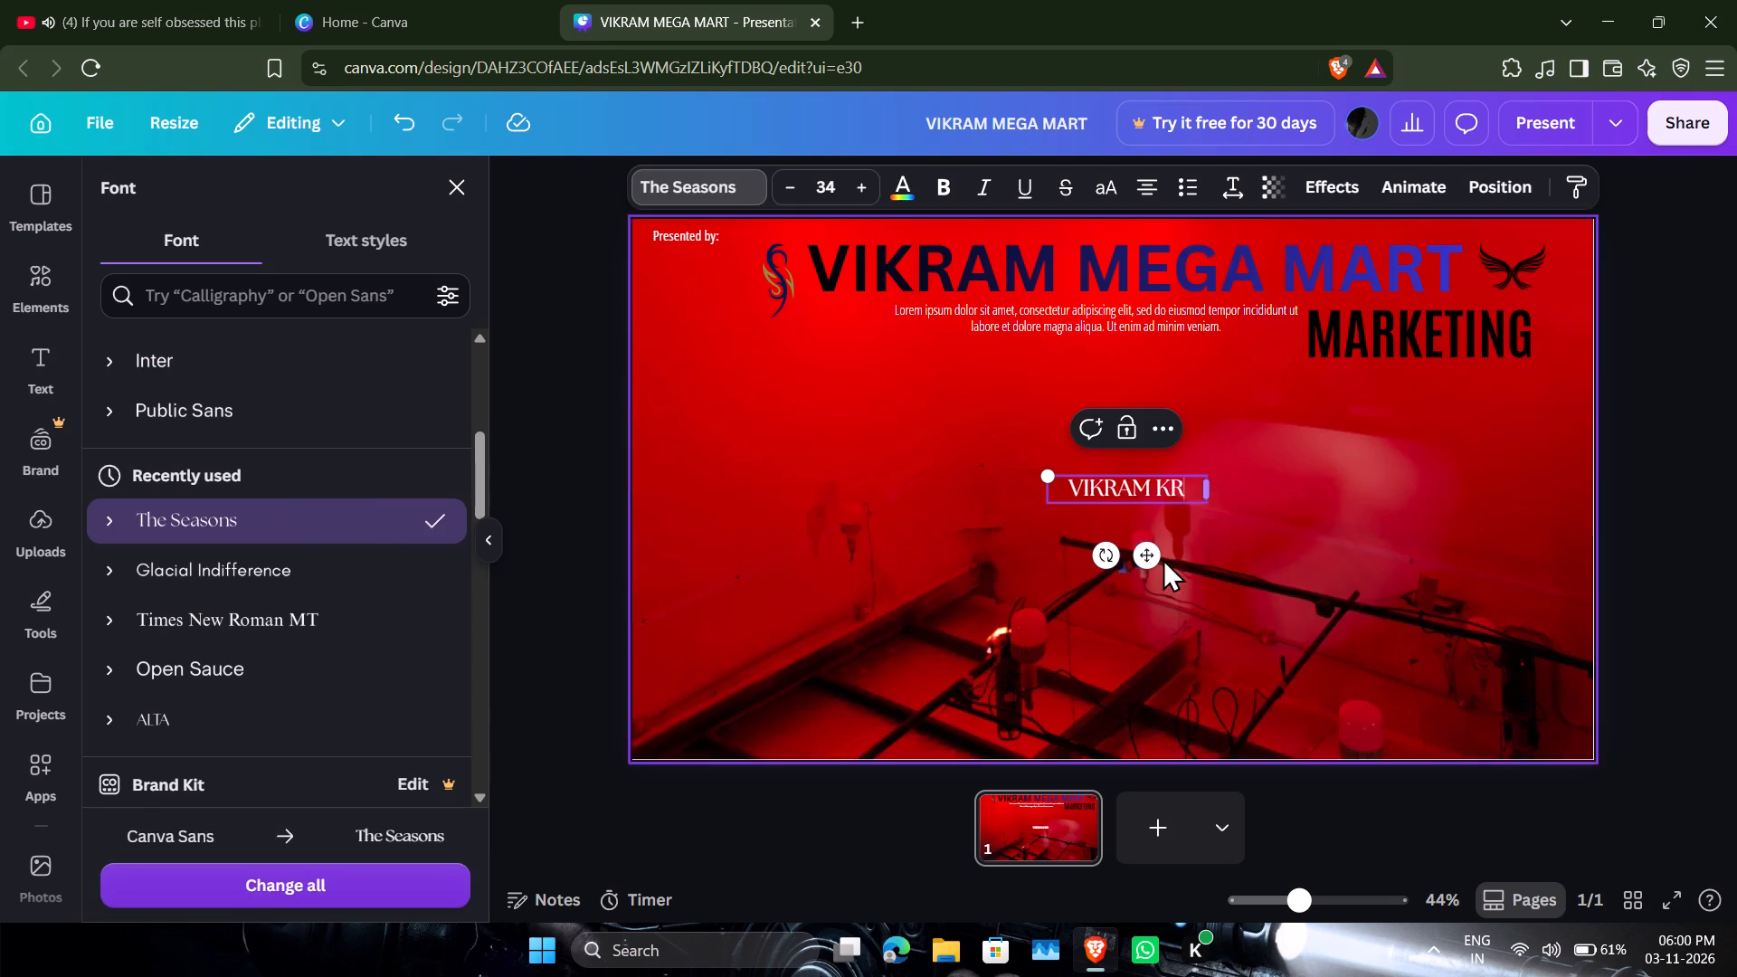
Shrink the presenter name to a font size of about 26.5 and place it directly beneath "Presented by:".
{"action": "left_click_drag", "start_coordinate": [1208, 506], "coordinate": [1159, 478]}
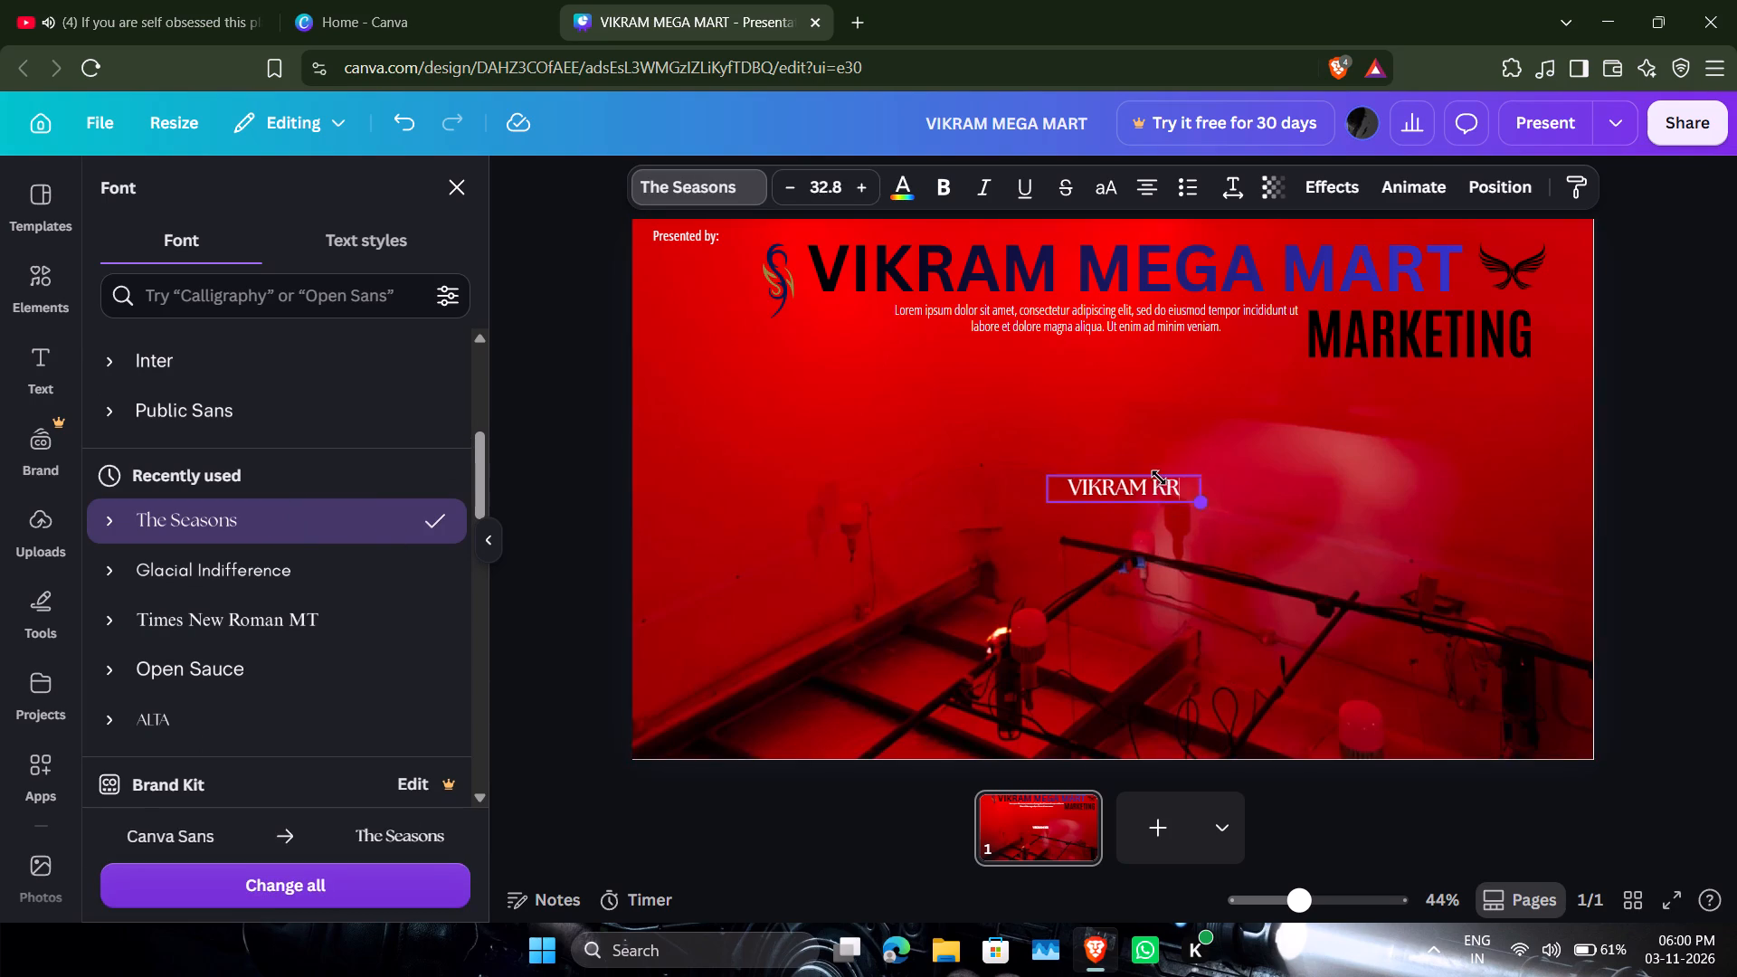
{"action": "left_click_drag", "start_coordinate": [1159, 478], "coordinate": [1175, 487]}
{"action": "left_click_drag", "start_coordinate": [1128, 563], "coordinate": [923, 464]}
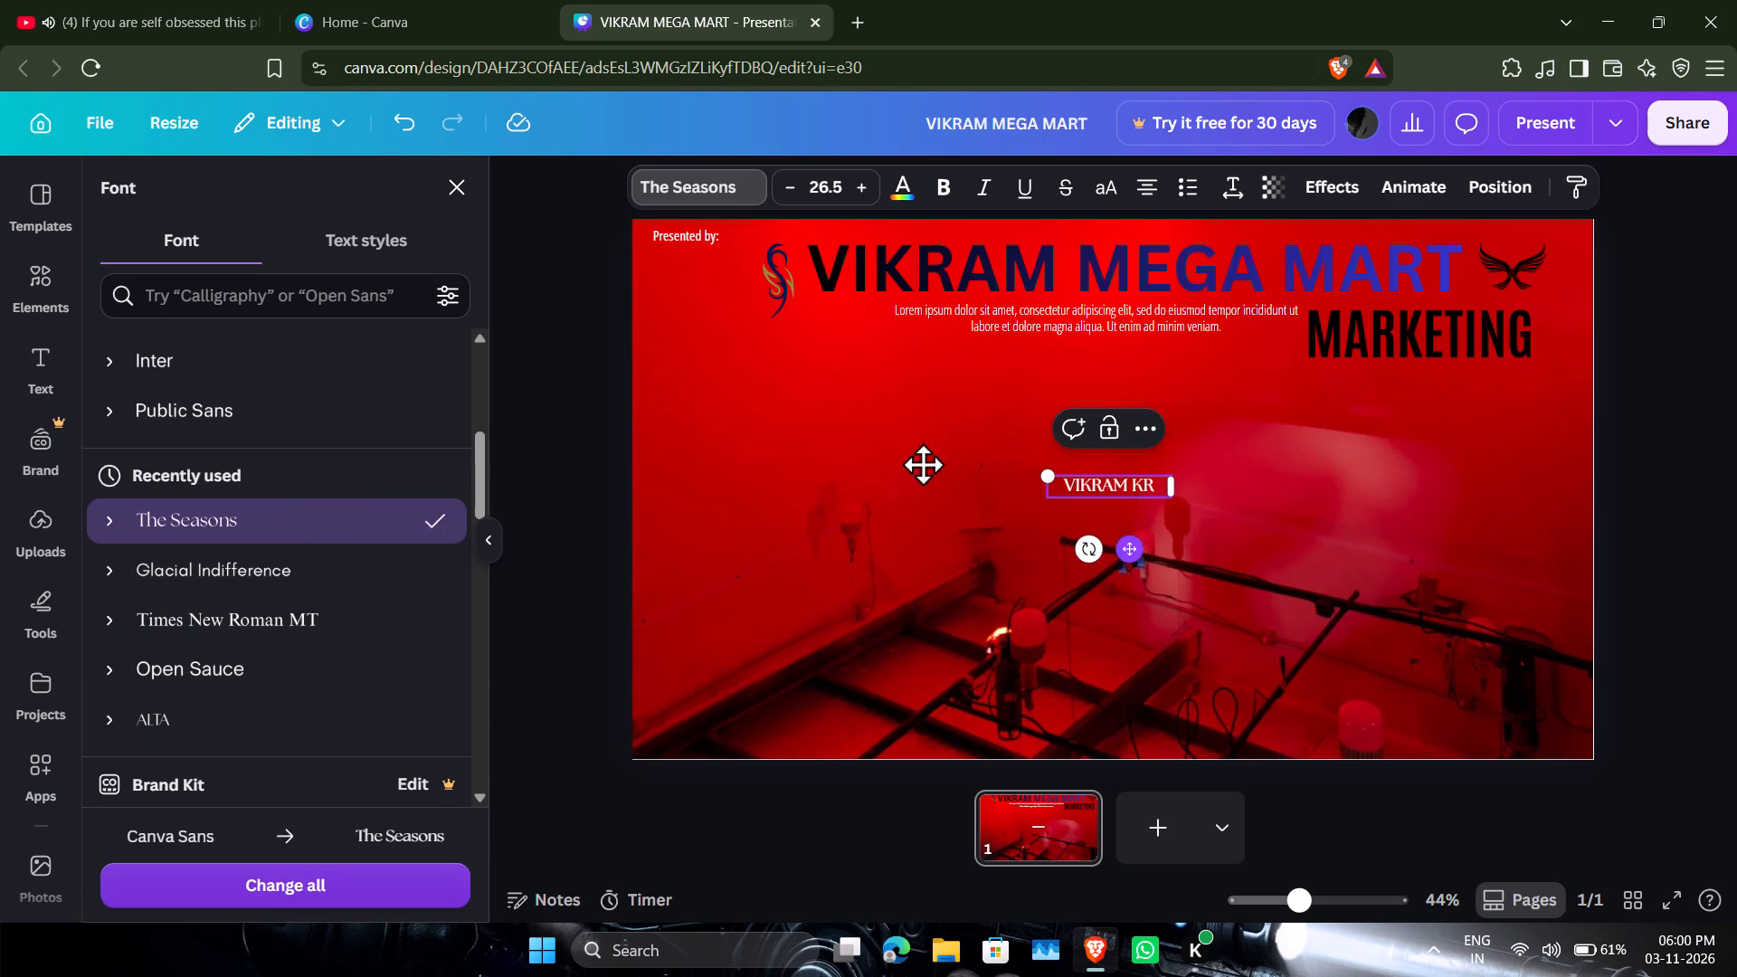
{"action": "left_click_drag", "start_coordinate": [923, 464], "coordinate": [708, 335]}
{"action": "left_click", "coordinate": [1032, 507]}
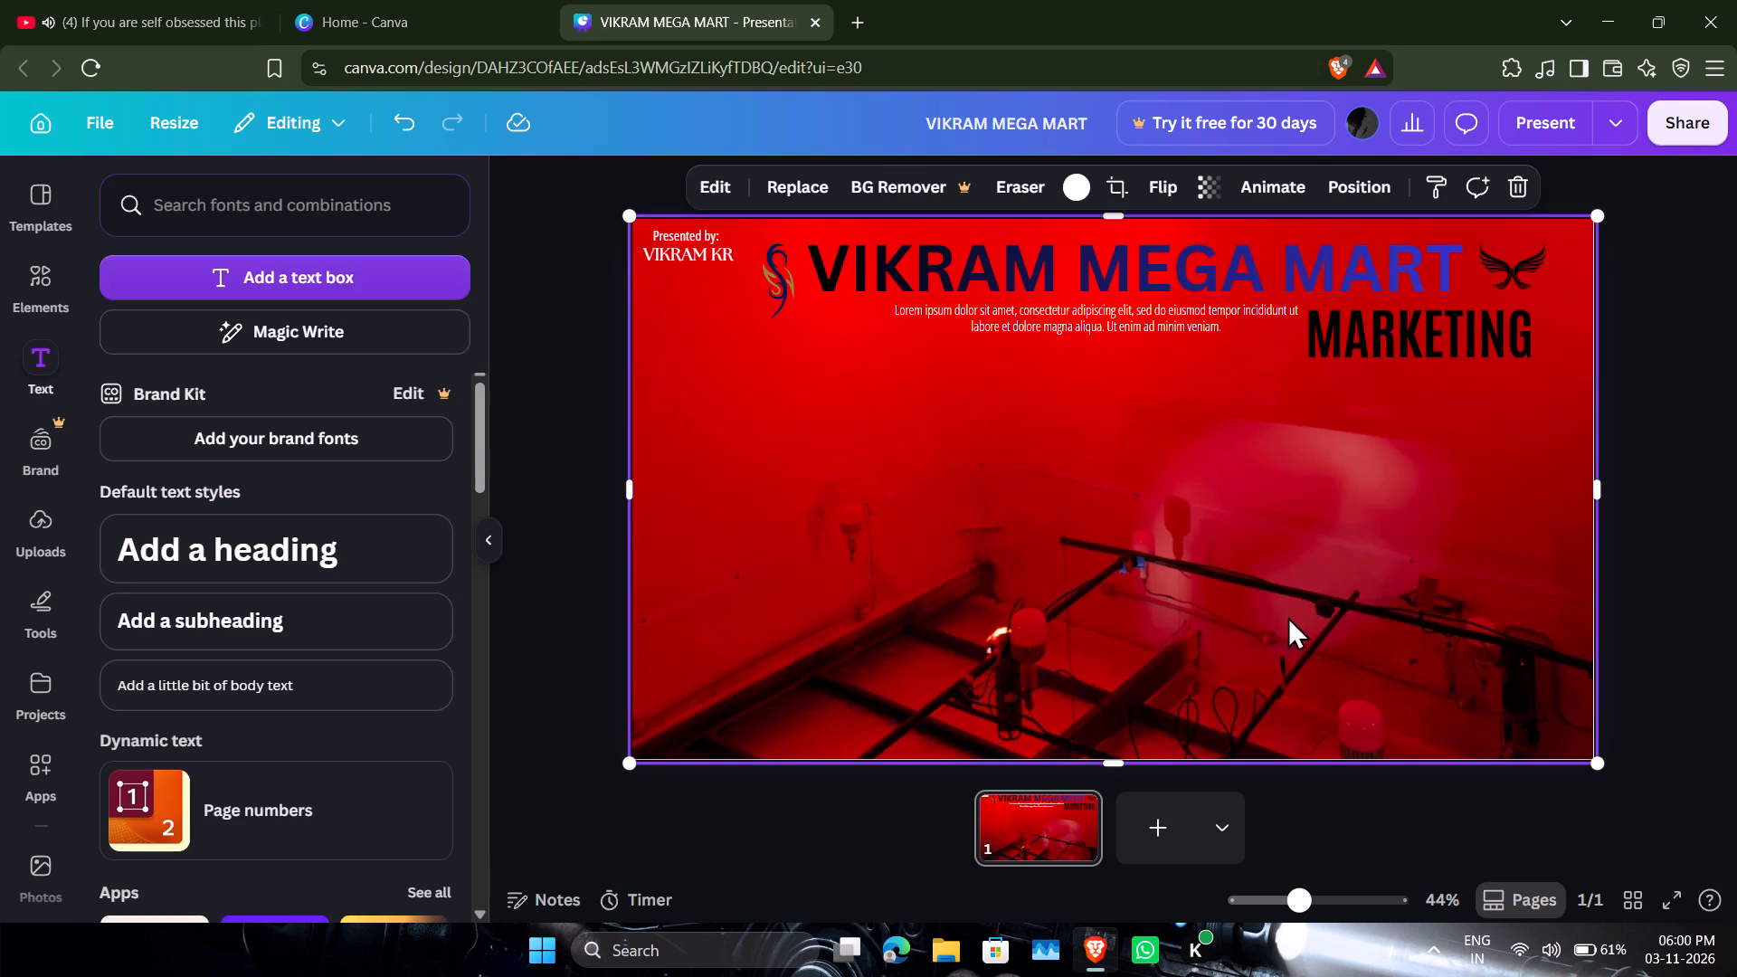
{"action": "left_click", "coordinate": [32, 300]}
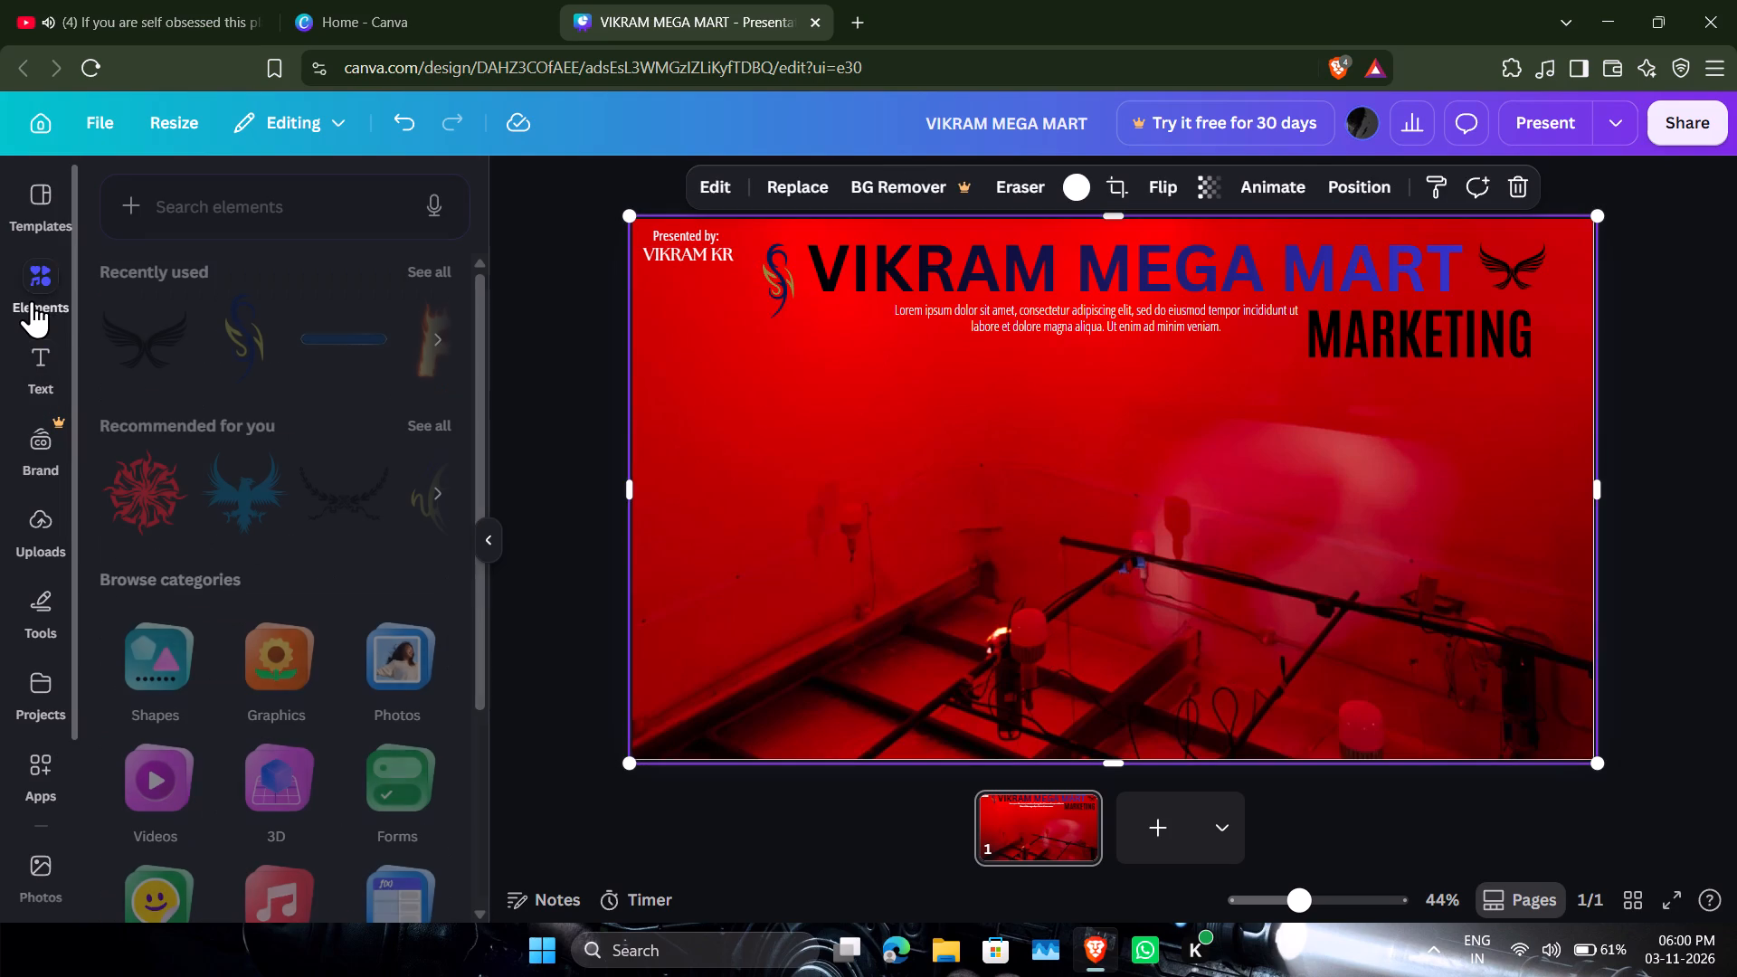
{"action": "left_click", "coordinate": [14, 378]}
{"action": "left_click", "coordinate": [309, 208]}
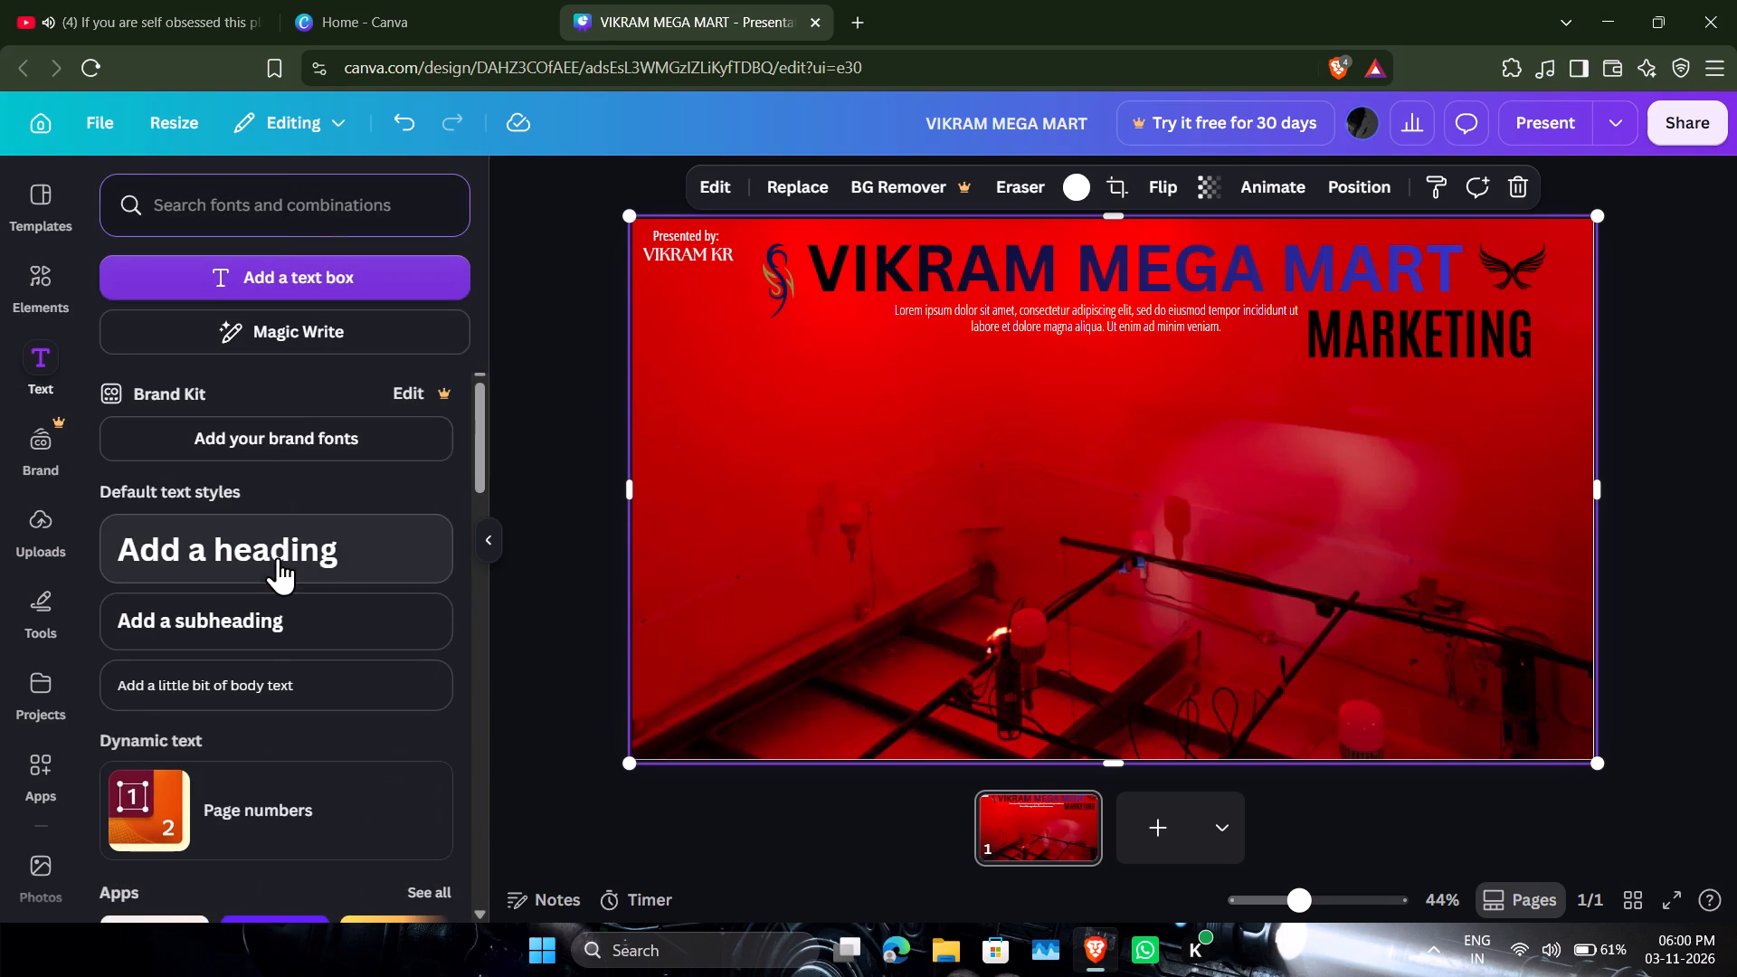
Add a subheading text box in the lower middle of the slide and clear its placeholder wording.
{"action": "left_click_drag", "start_coordinate": [261, 629], "coordinate": [1027, 598]}
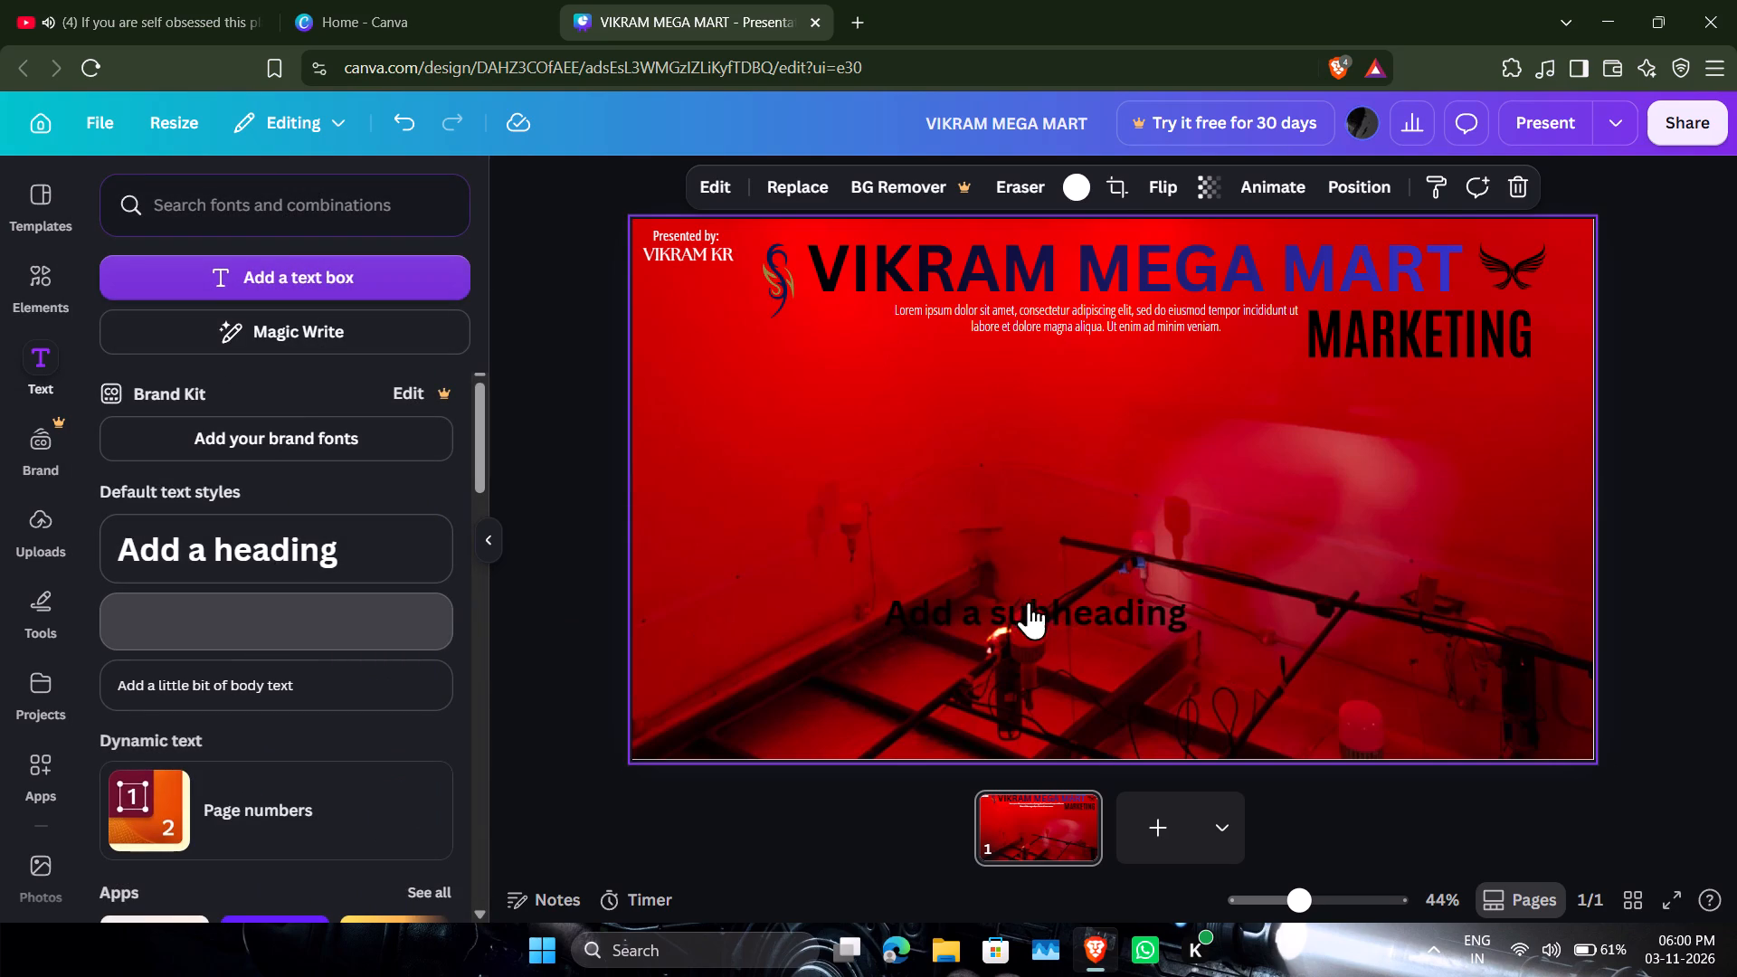
{"action": "left_click", "coordinate": [1212, 628]}
{"action": "left_click", "coordinate": [1206, 614]}
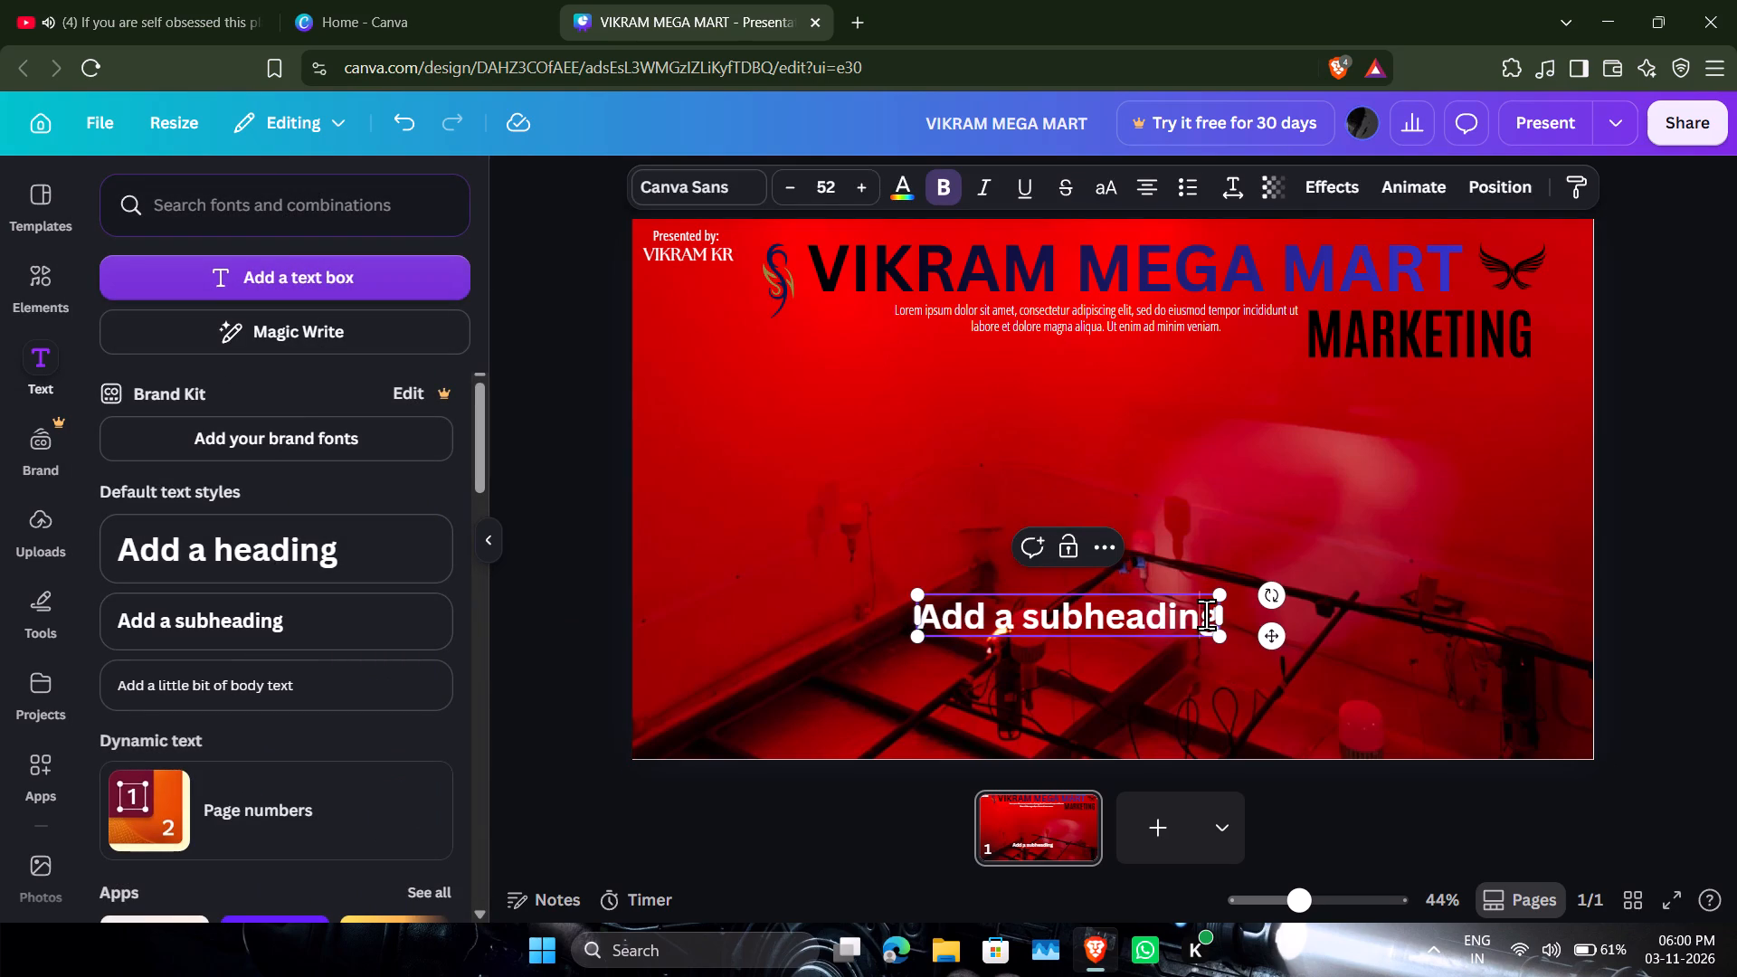
{"action": "left_click", "coordinate": [1206, 614]}
{"action": "key", "text": "BackSpace"}
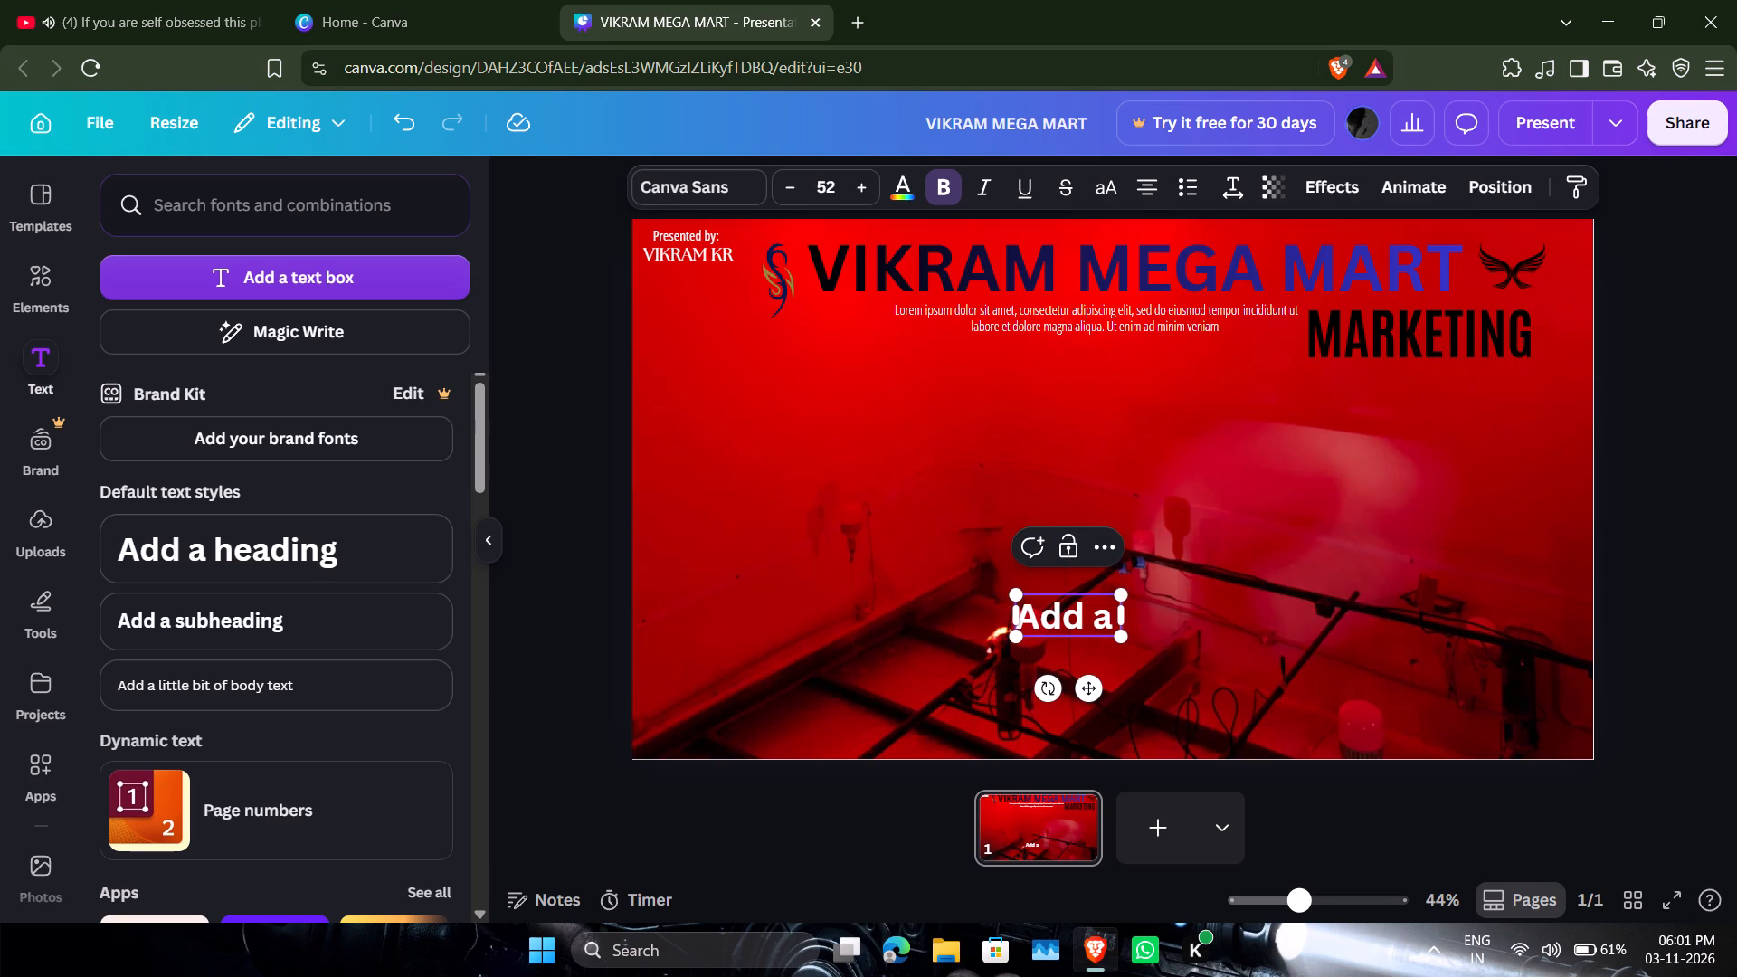
{"action": "left_click", "coordinate": [1110, 614]}
{"action": "key", "text": "BackSpace"}
{"action": "key", "text": "BackSpace"}
{"action": "key", "text": "BackSpace"}
{"action": "key", "text": "BackSpace"}
{"action": "key", "text": "BackSpace"}
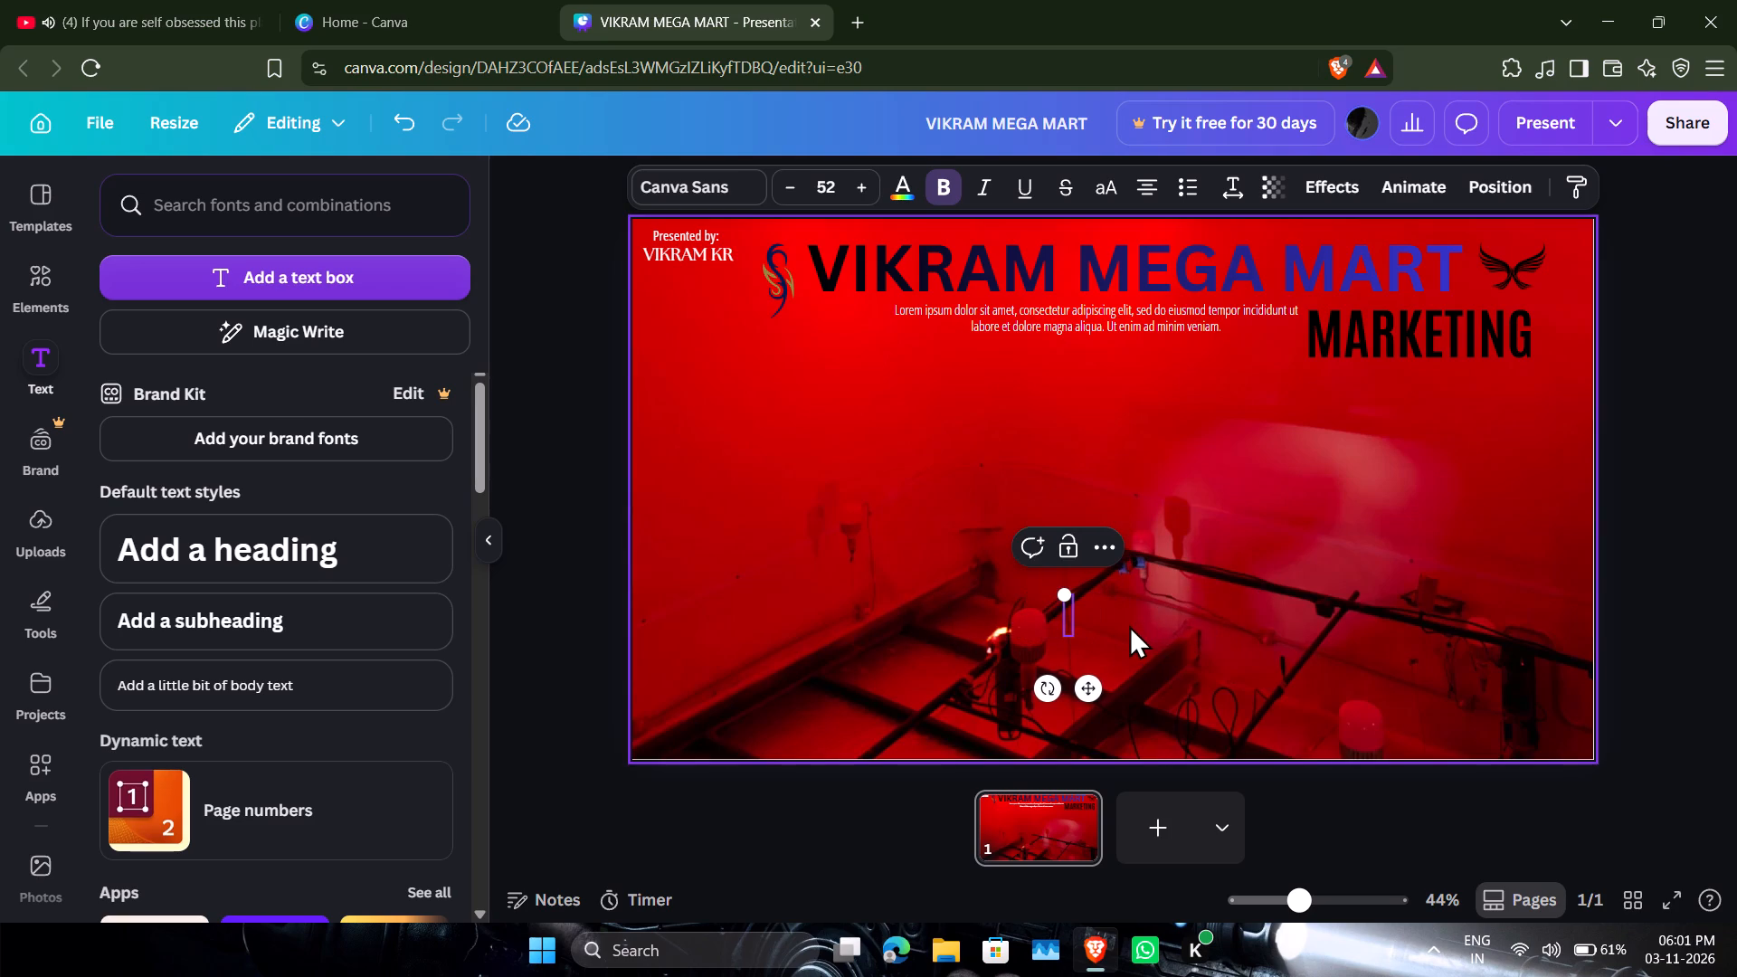
Widen the empty subheading text box and enter BEST DIWALI OFFER in it.
{"action": "left_click_drag", "start_coordinate": [1069, 610], "coordinate": [1097, 600]}
{"action": "left_click_drag", "start_coordinate": [1079, 611], "coordinate": [1262, 609]}
{"action": "left_click", "coordinate": [1227, 612]}
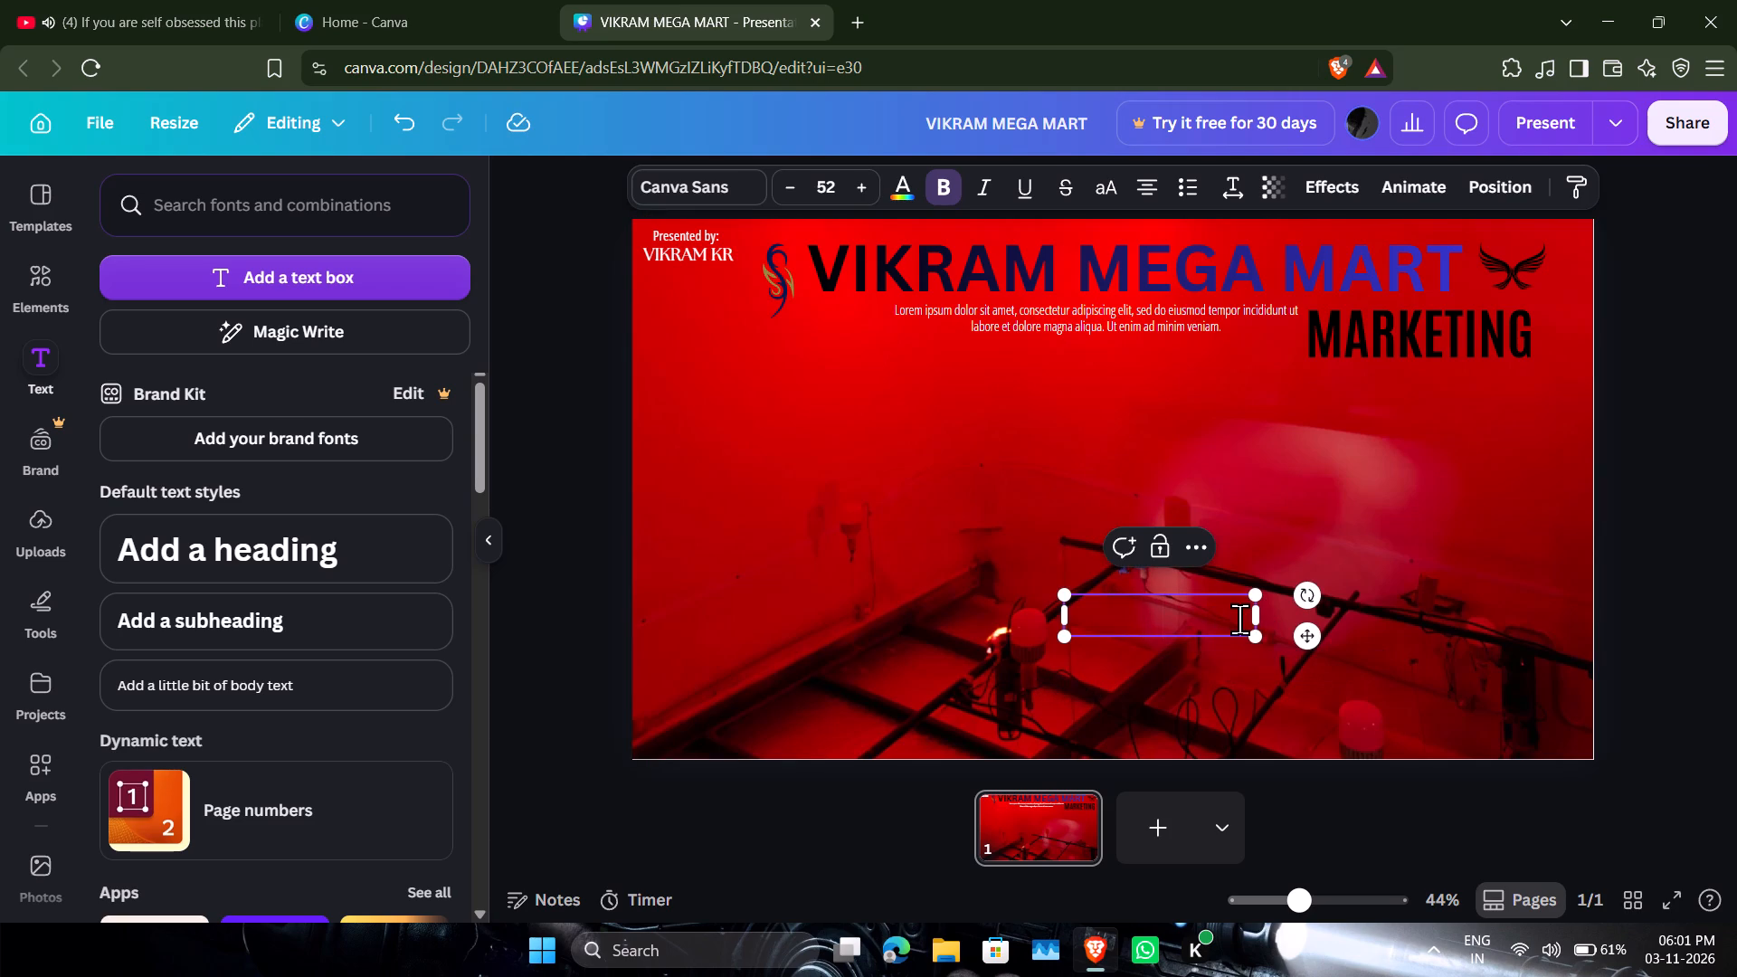
{"action": "type", "text": "BEST DIWALI"}
{"action": "key", "text": "space"}
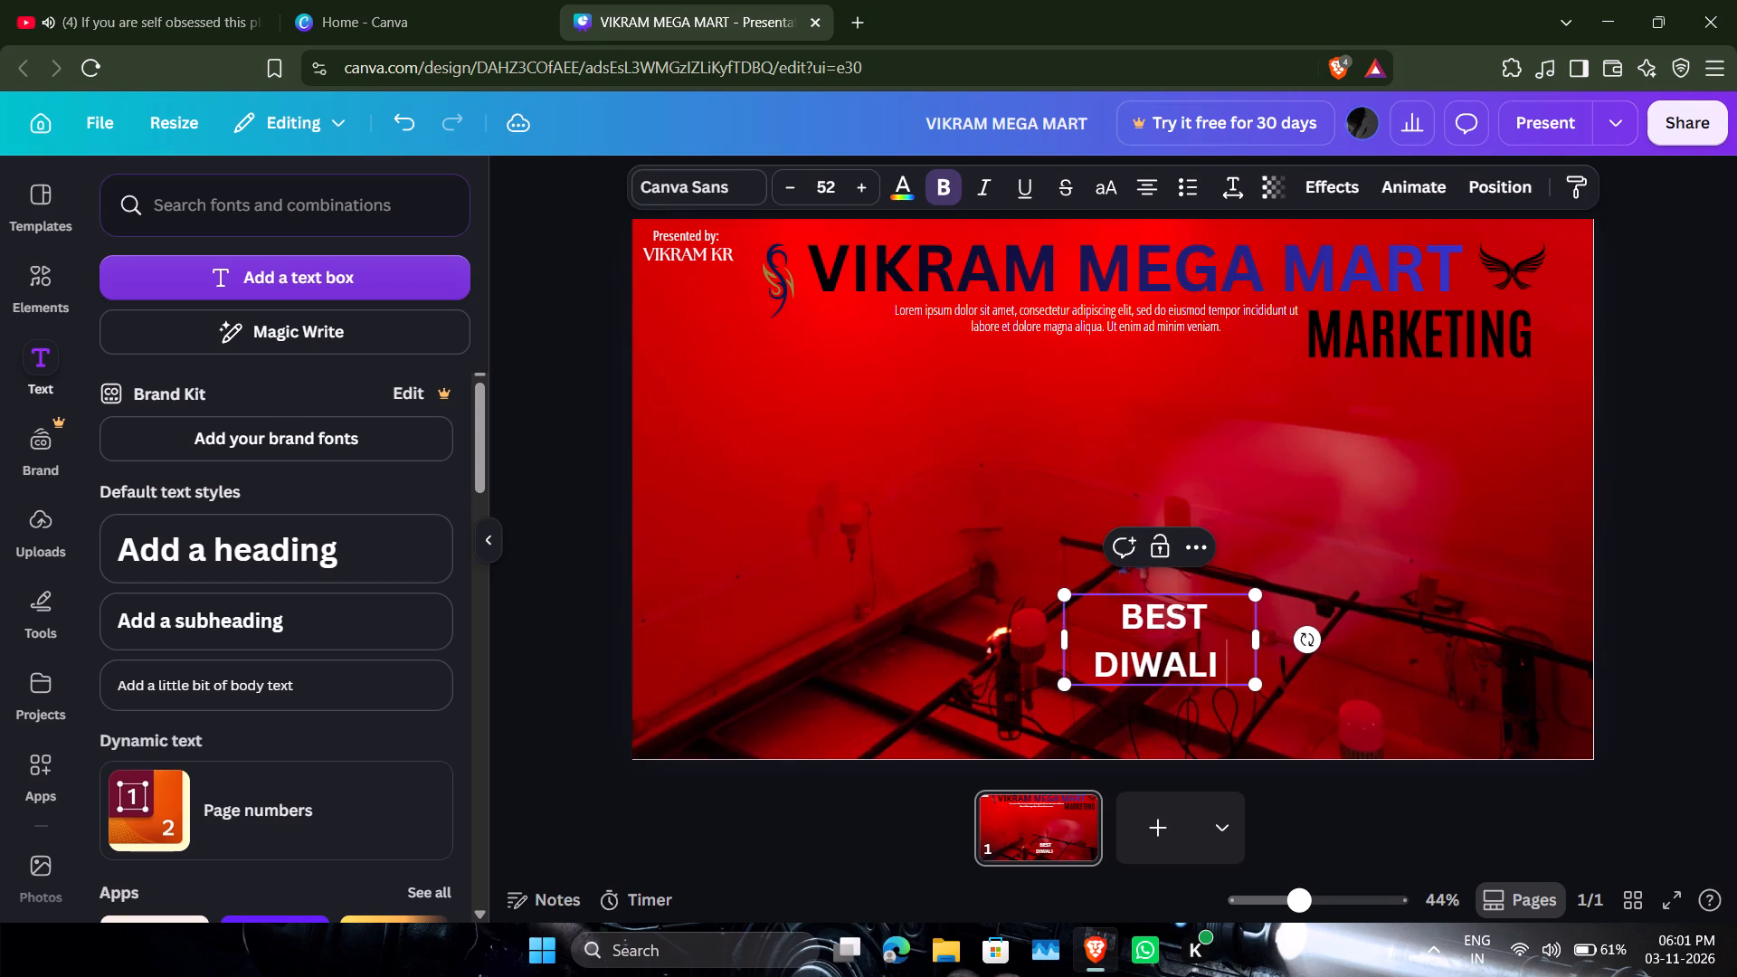
{"action": "type", "text": "OFFER"}
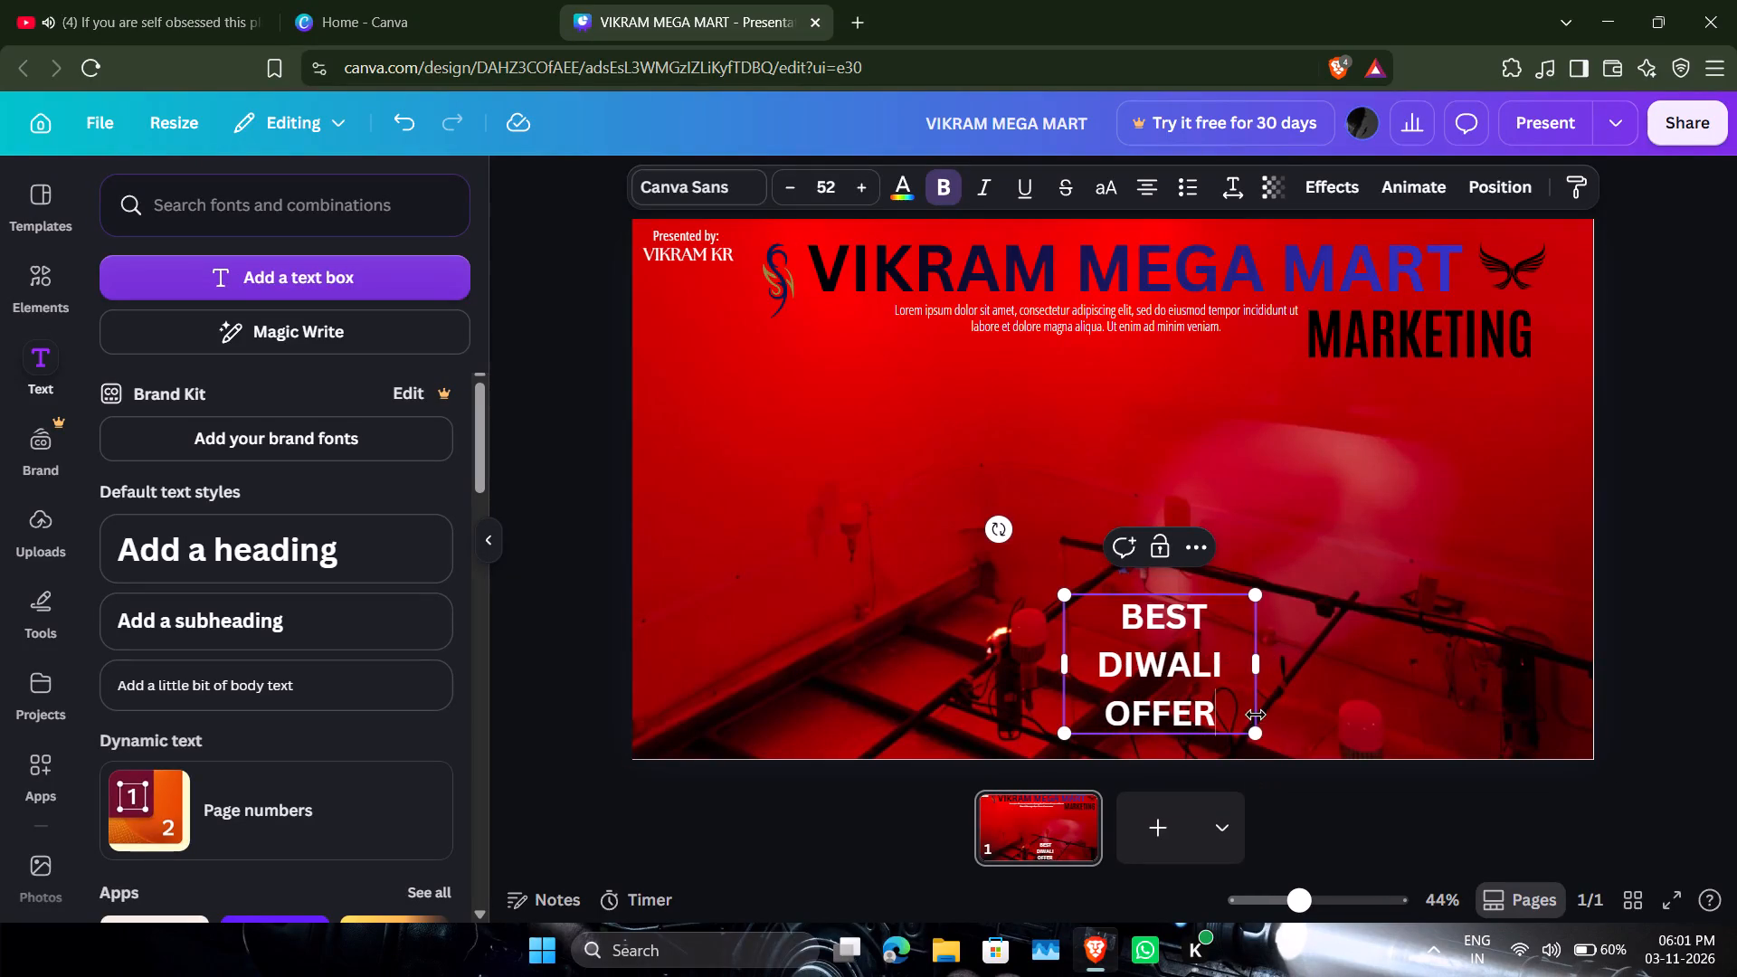
Resize the BEST DIWALI OFFER text to a font size of about 54.1 and place it near the slide's left edge, below the presenter credit.
{"action": "left_click_drag", "start_coordinate": [1256, 731], "coordinate": [1243, 691]}
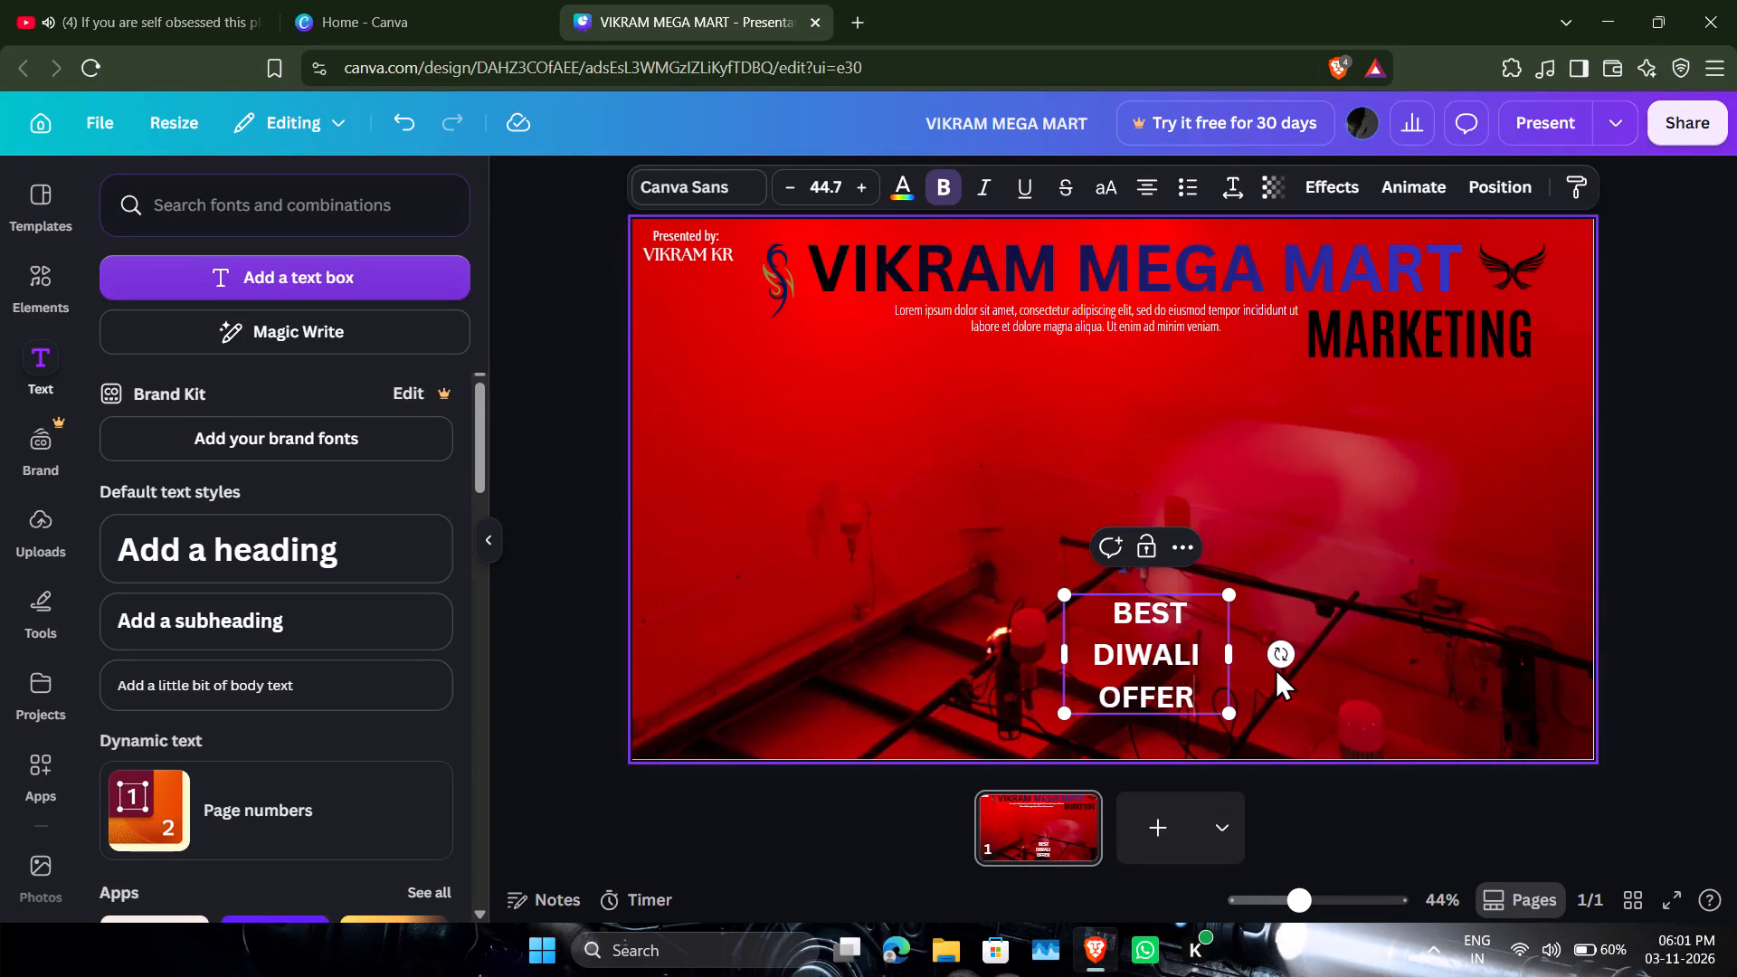
{"action": "left_click", "coordinate": [1329, 700]}
{"action": "left_click", "coordinate": [1167, 652]}
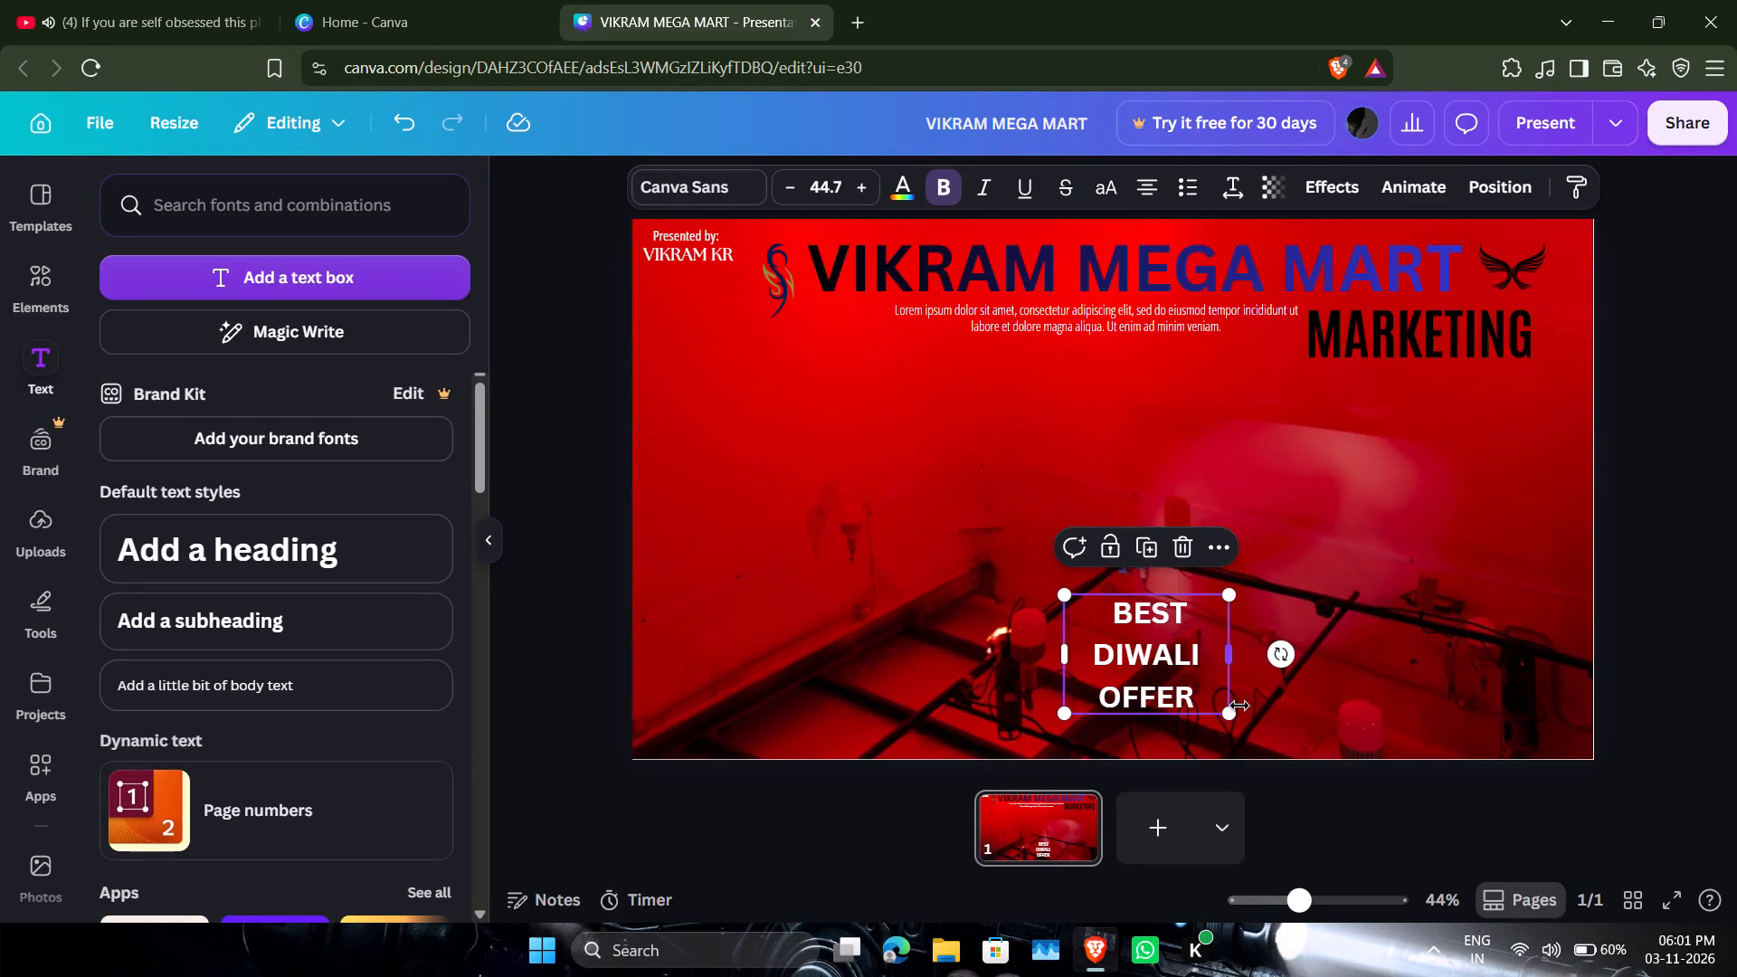
{"action": "left_click_drag", "start_coordinate": [1235, 715], "coordinate": [1319, 676]}
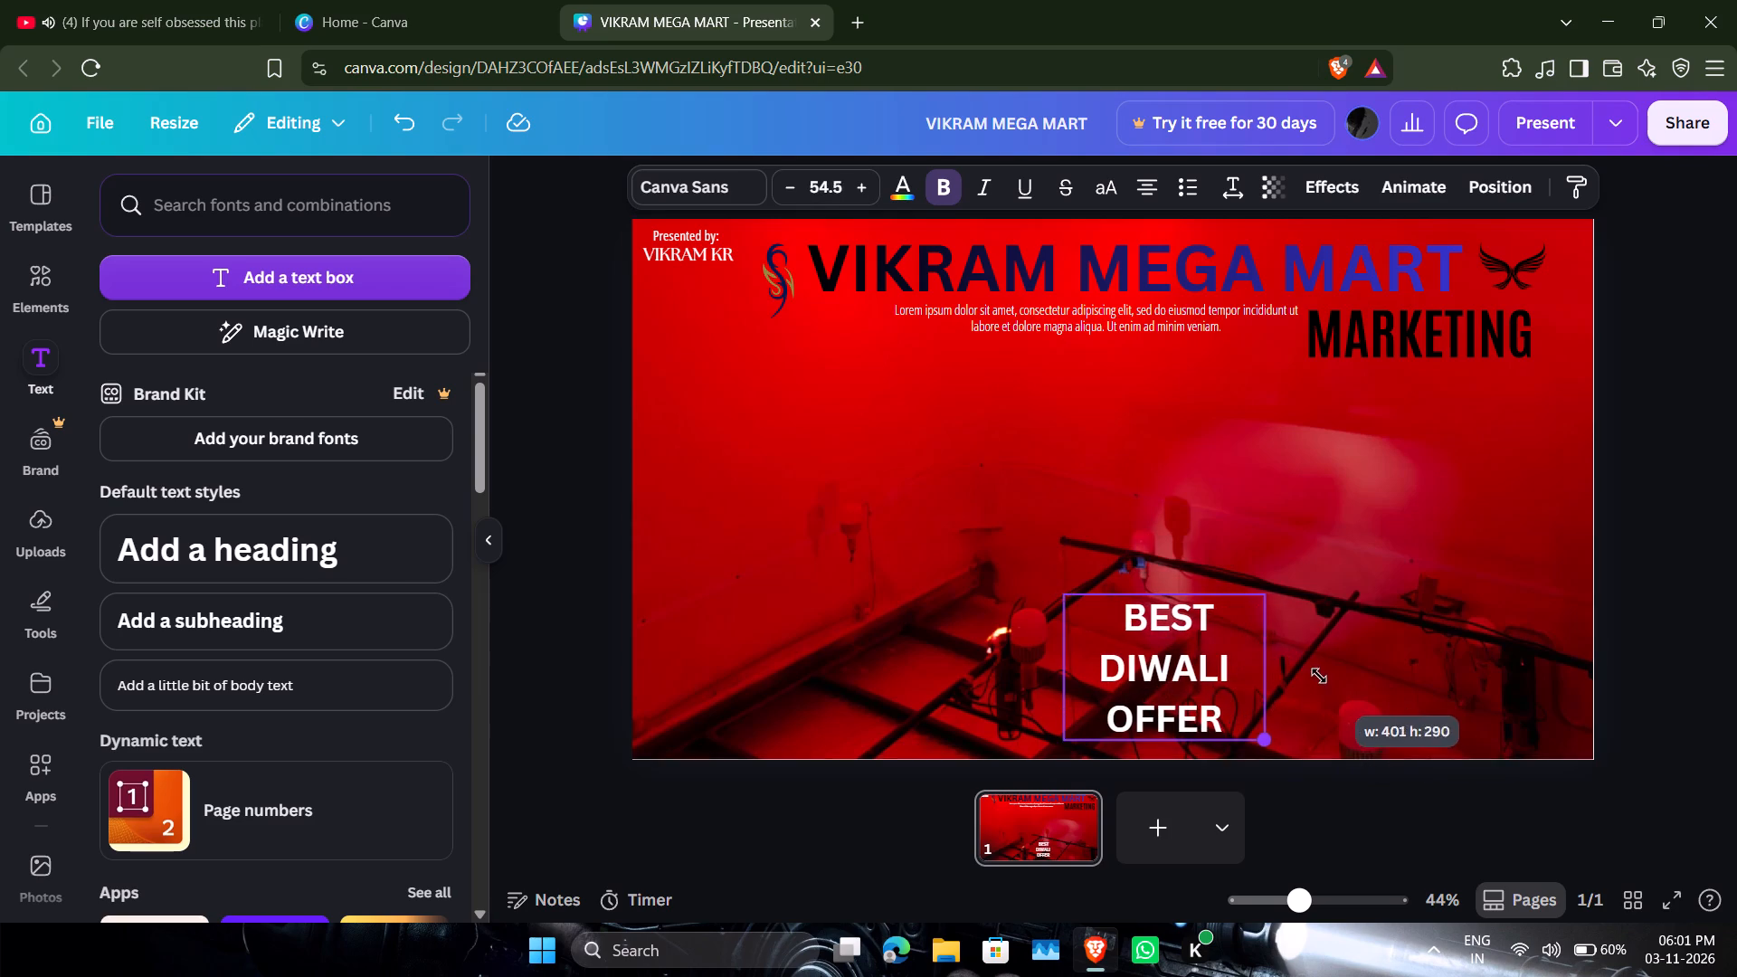
{"action": "left_click_drag", "start_coordinate": [1319, 676], "coordinate": [1316, 676]}
{"action": "left_click_drag", "start_coordinate": [1232, 698], "coordinate": [795, 462]}
{"action": "left_click_drag", "start_coordinate": [795, 462], "coordinate": [816, 474]}
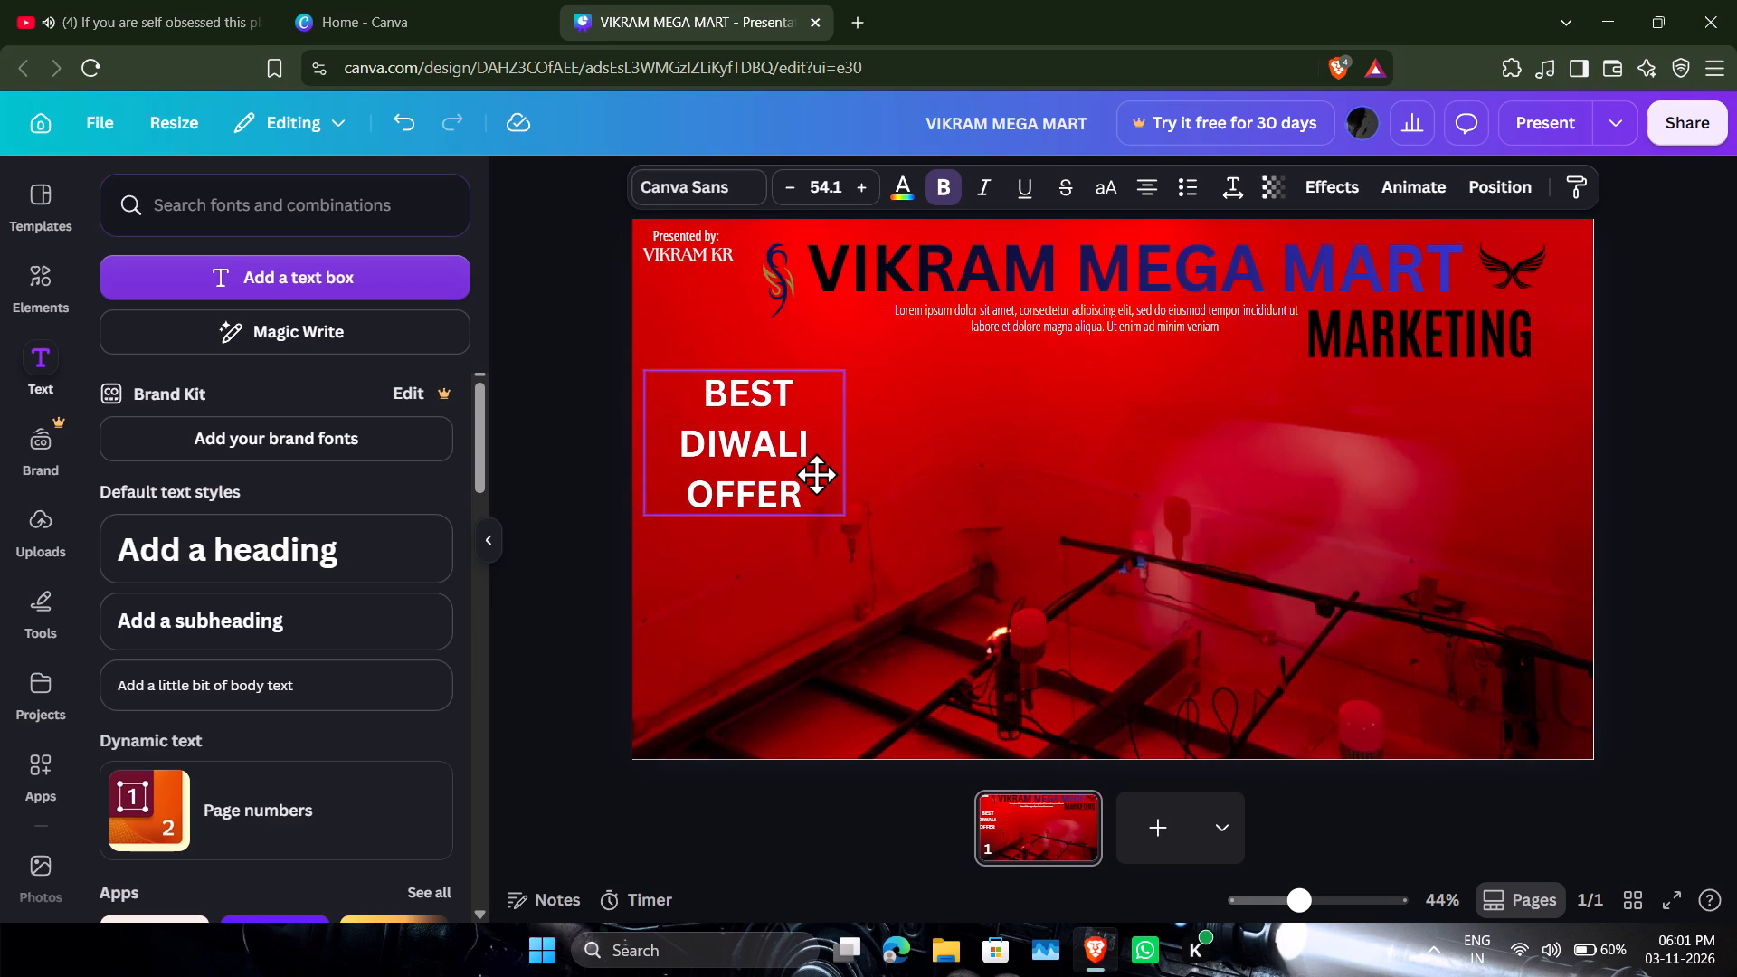
{"action": "left_click_drag", "start_coordinate": [816, 474], "coordinate": [818, 474]}
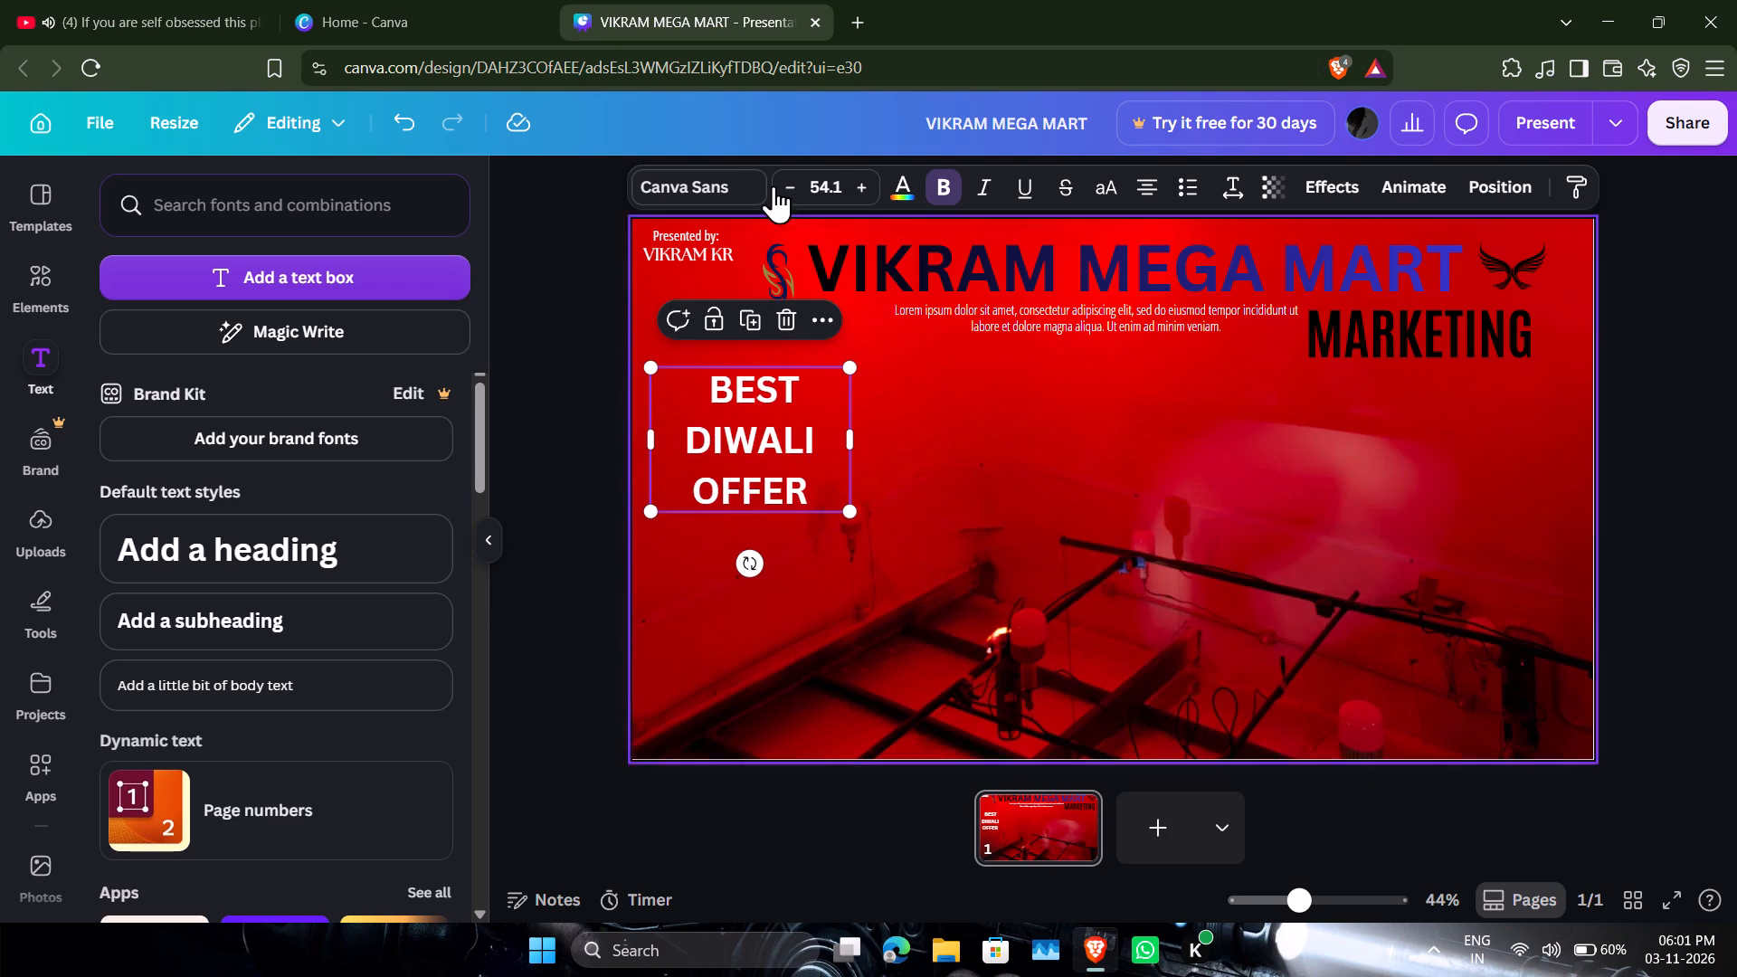
Try Open Sauce and Montserrat on the BEST DIWALI OFFER text, and settle on the Alice font.
{"action": "left_click", "coordinate": [736, 197]}
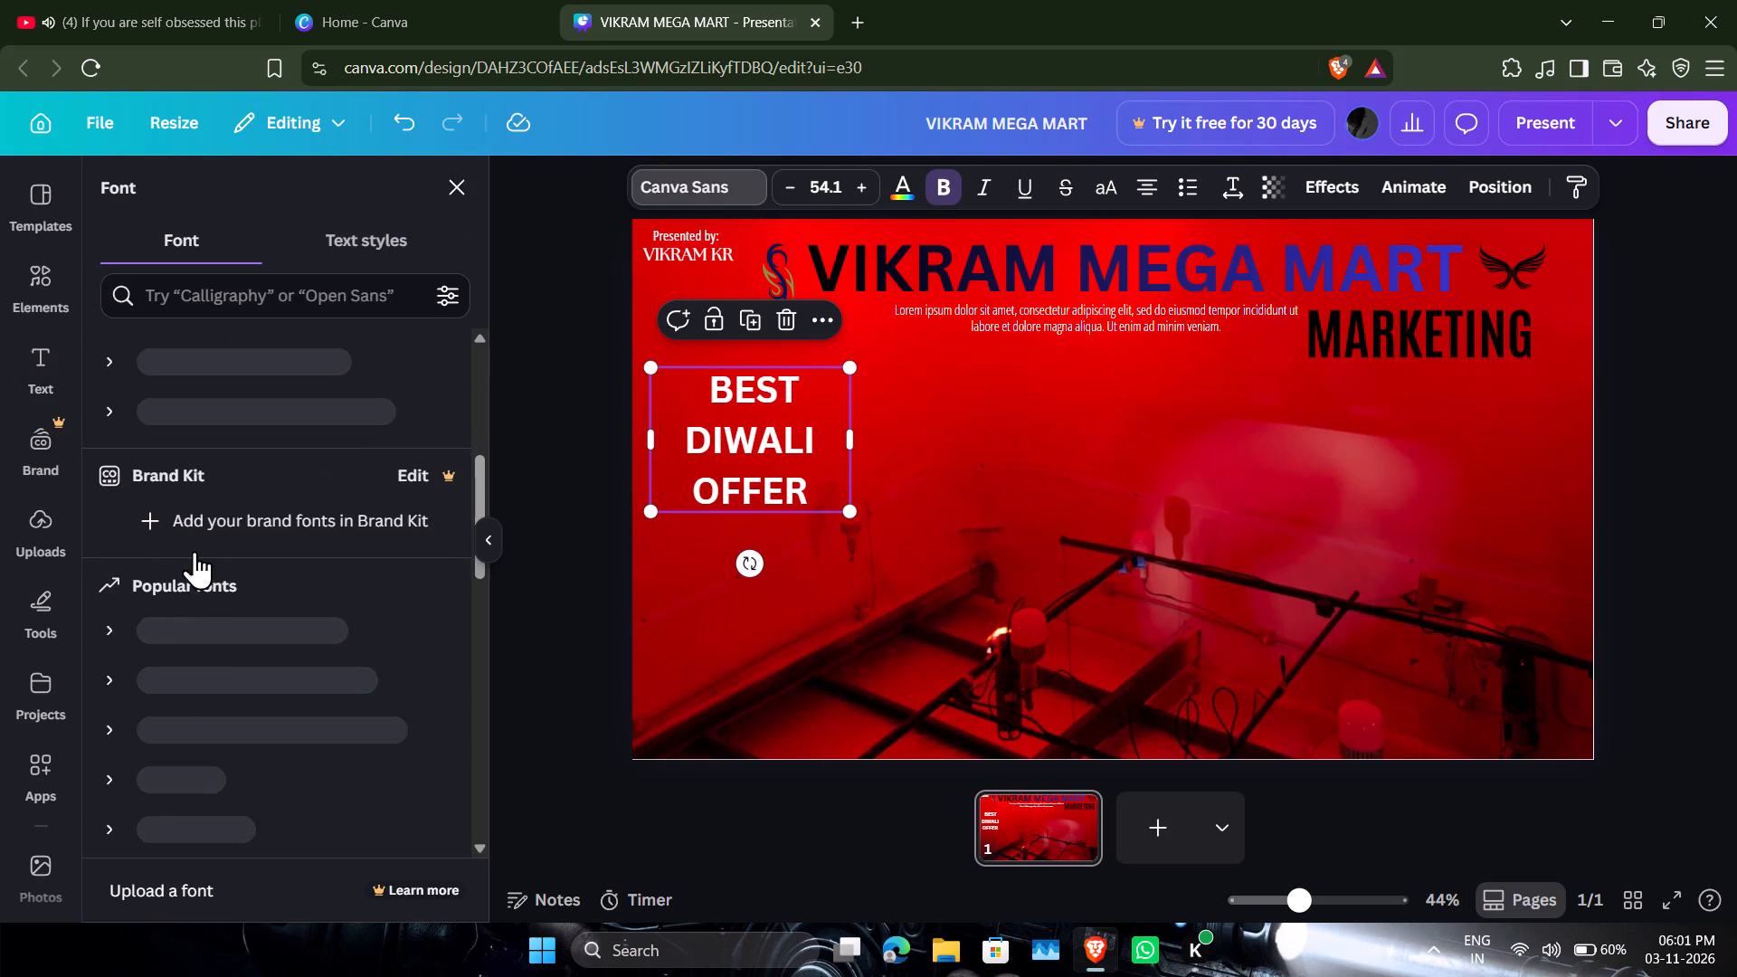
{"action": "scroll", "coordinate": [157, 645], "scroll_direction": "down", "scroll_amount": 3}
{"action": "left_click", "coordinate": [243, 377]}
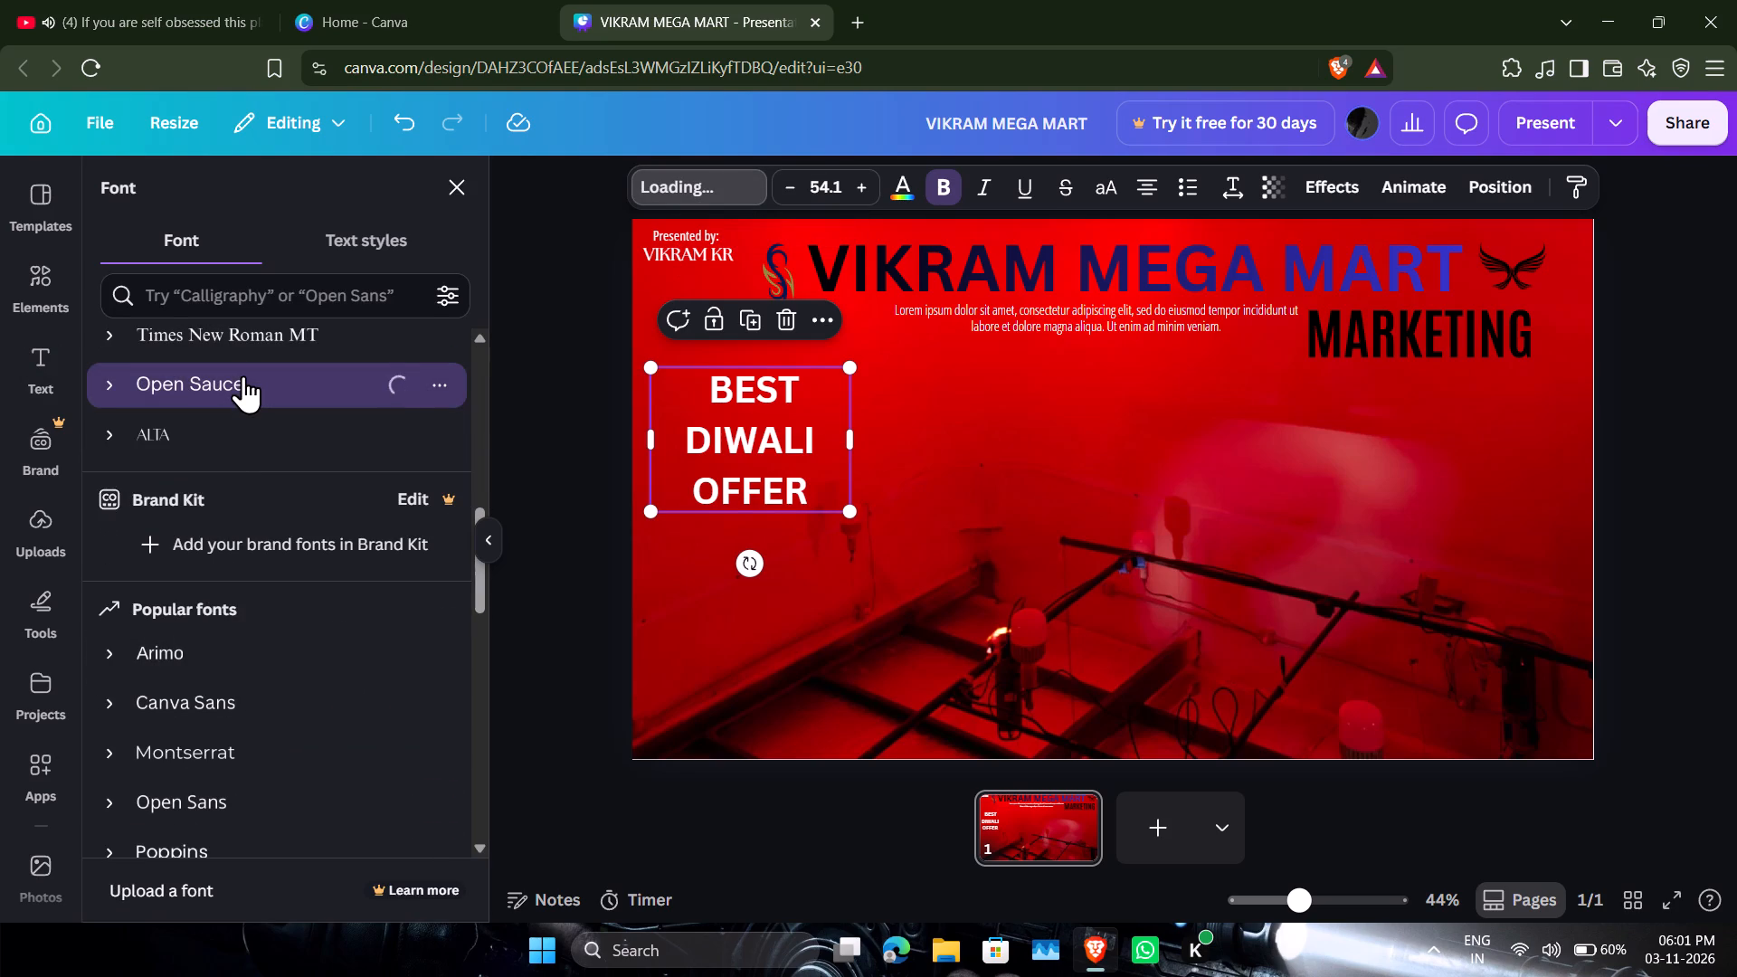
{"action": "scroll", "coordinate": [239, 417], "scroll_direction": "down", "scroll_amount": 2}
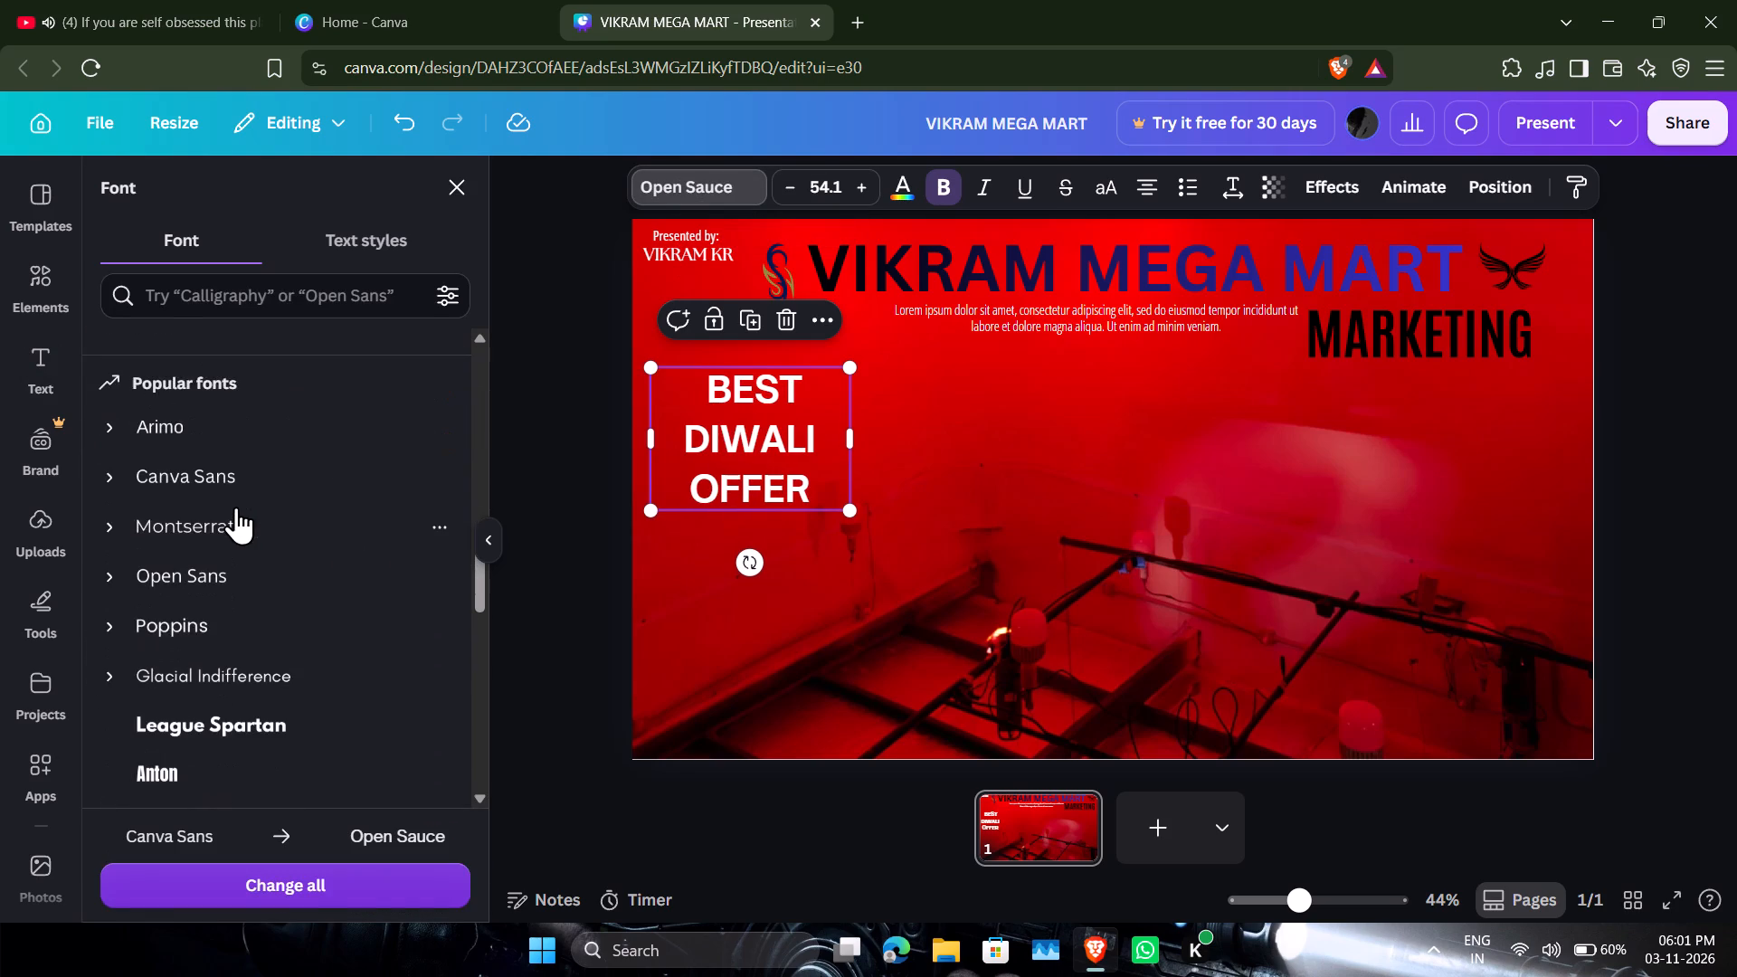
{"action": "left_click", "coordinate": [236, 507]}
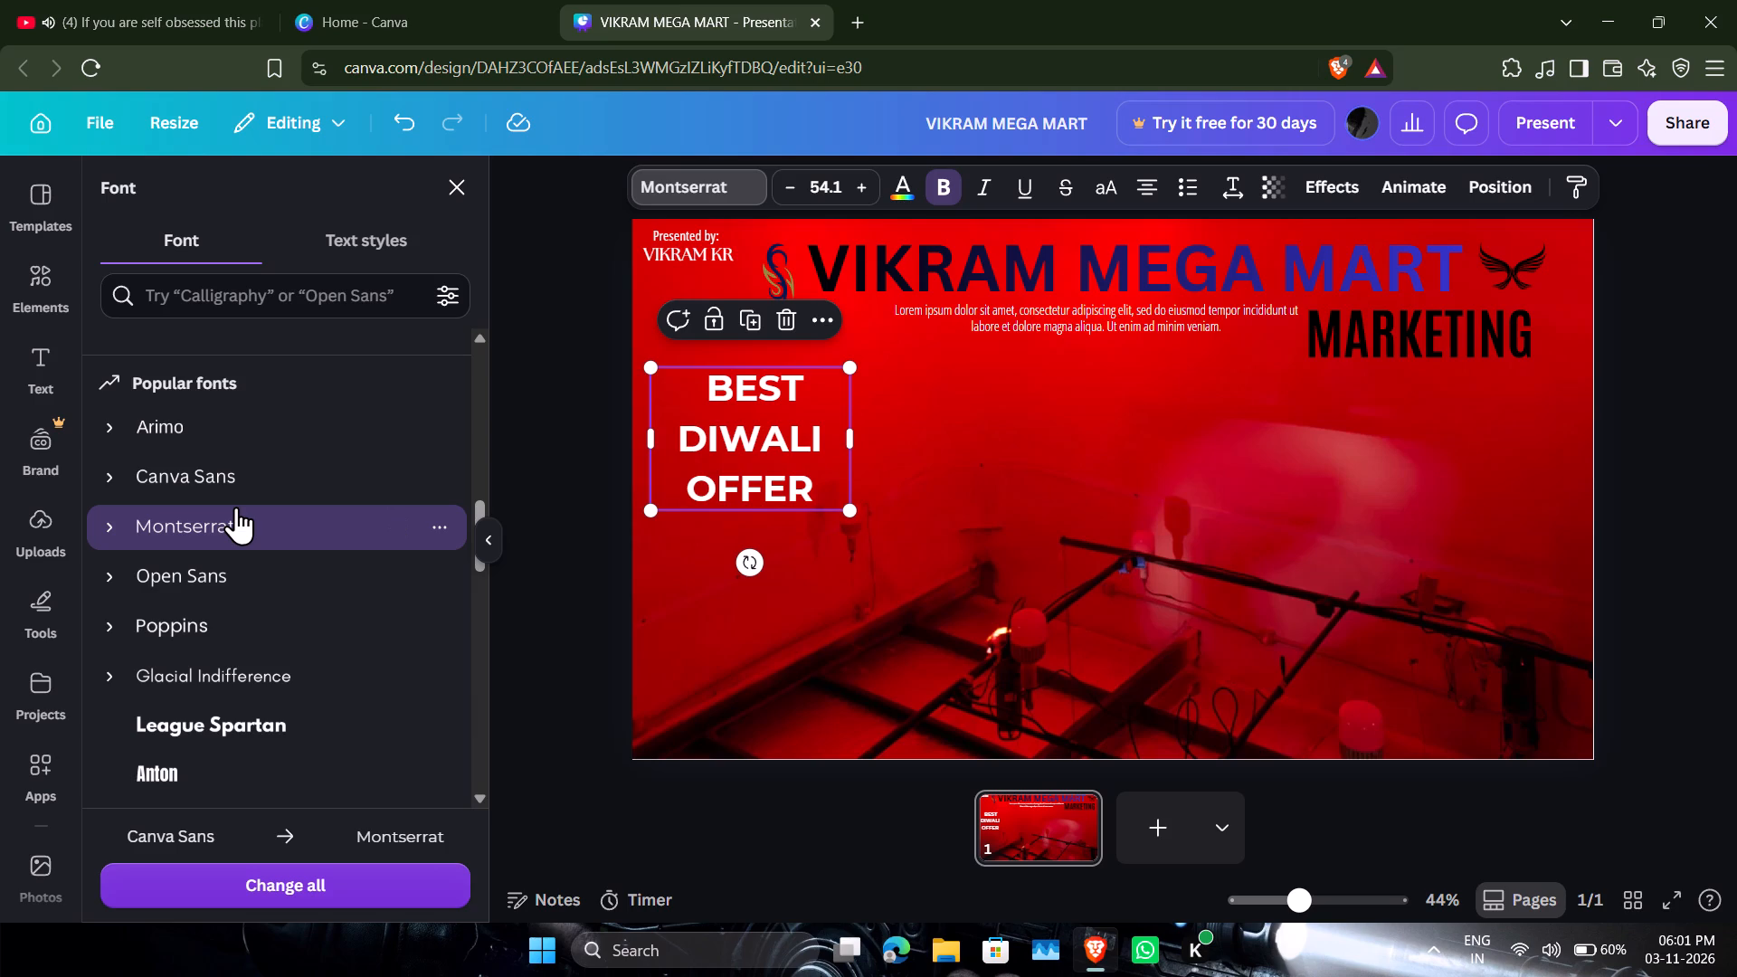
{"action": "left_click", "coordinate": [236, 507]}
{"action": "scroll", "coordinate": [236, 507], "scroll_direction": "down", "scroll_amount": 3}
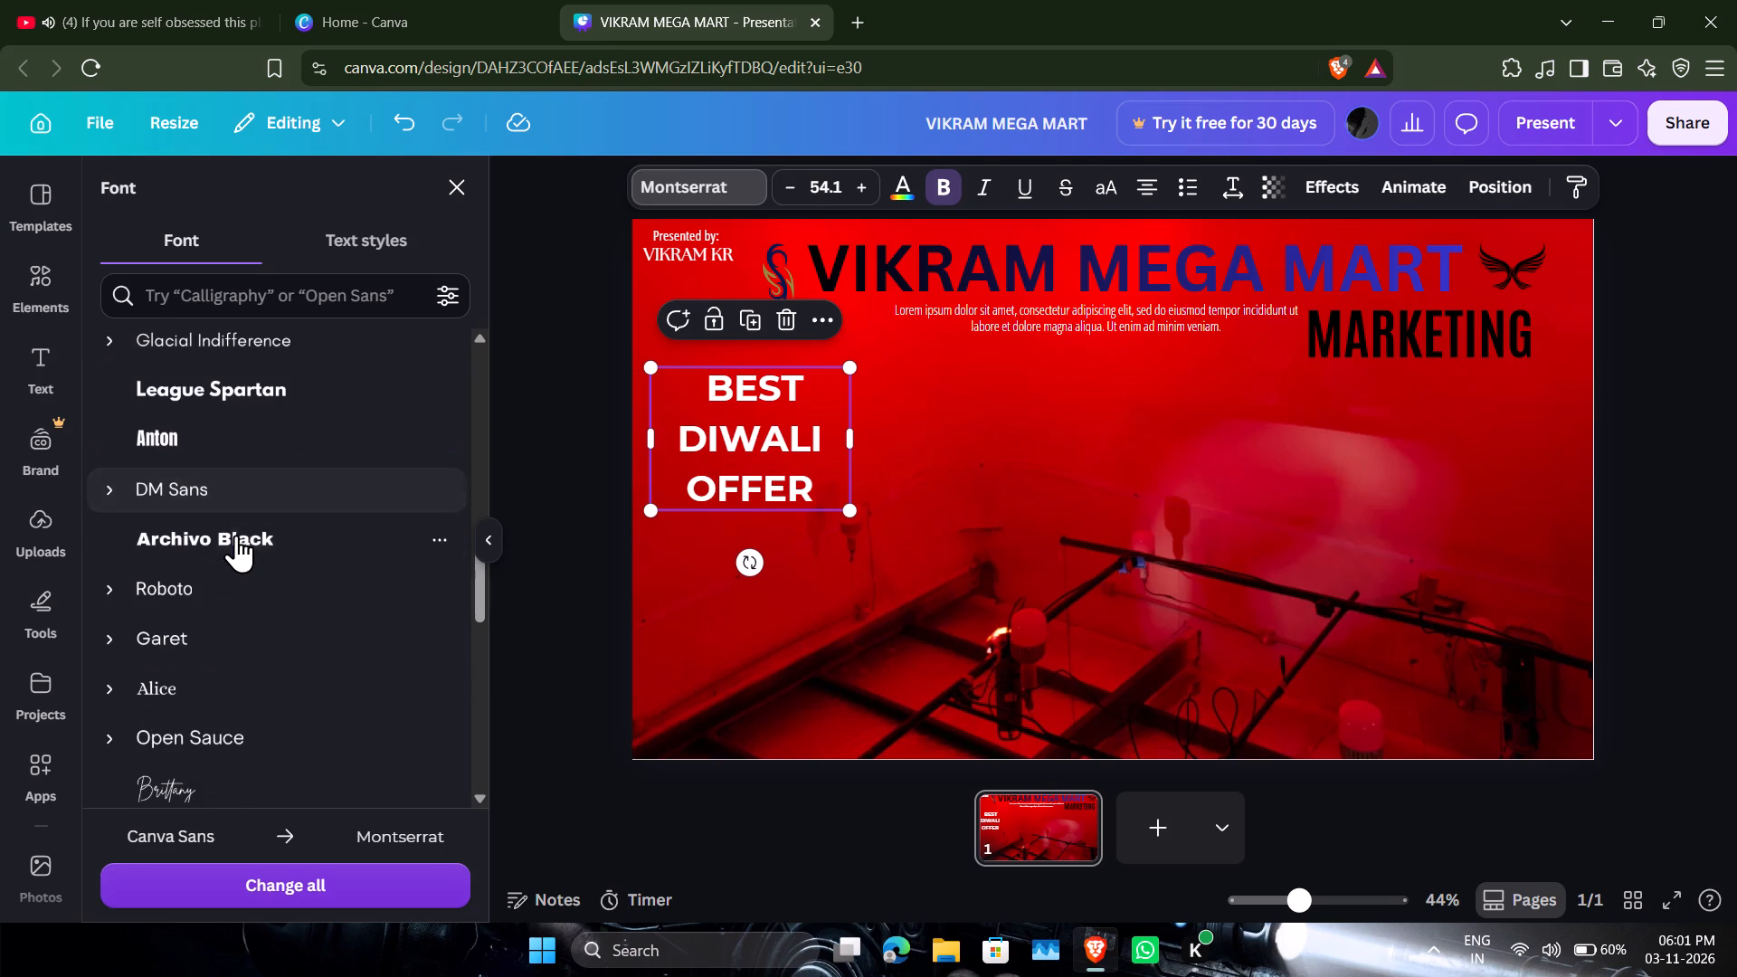
{"action": "scroll", "coordinate": [243, 541], "scroll_direction": "down", "scroll_amount": 2}
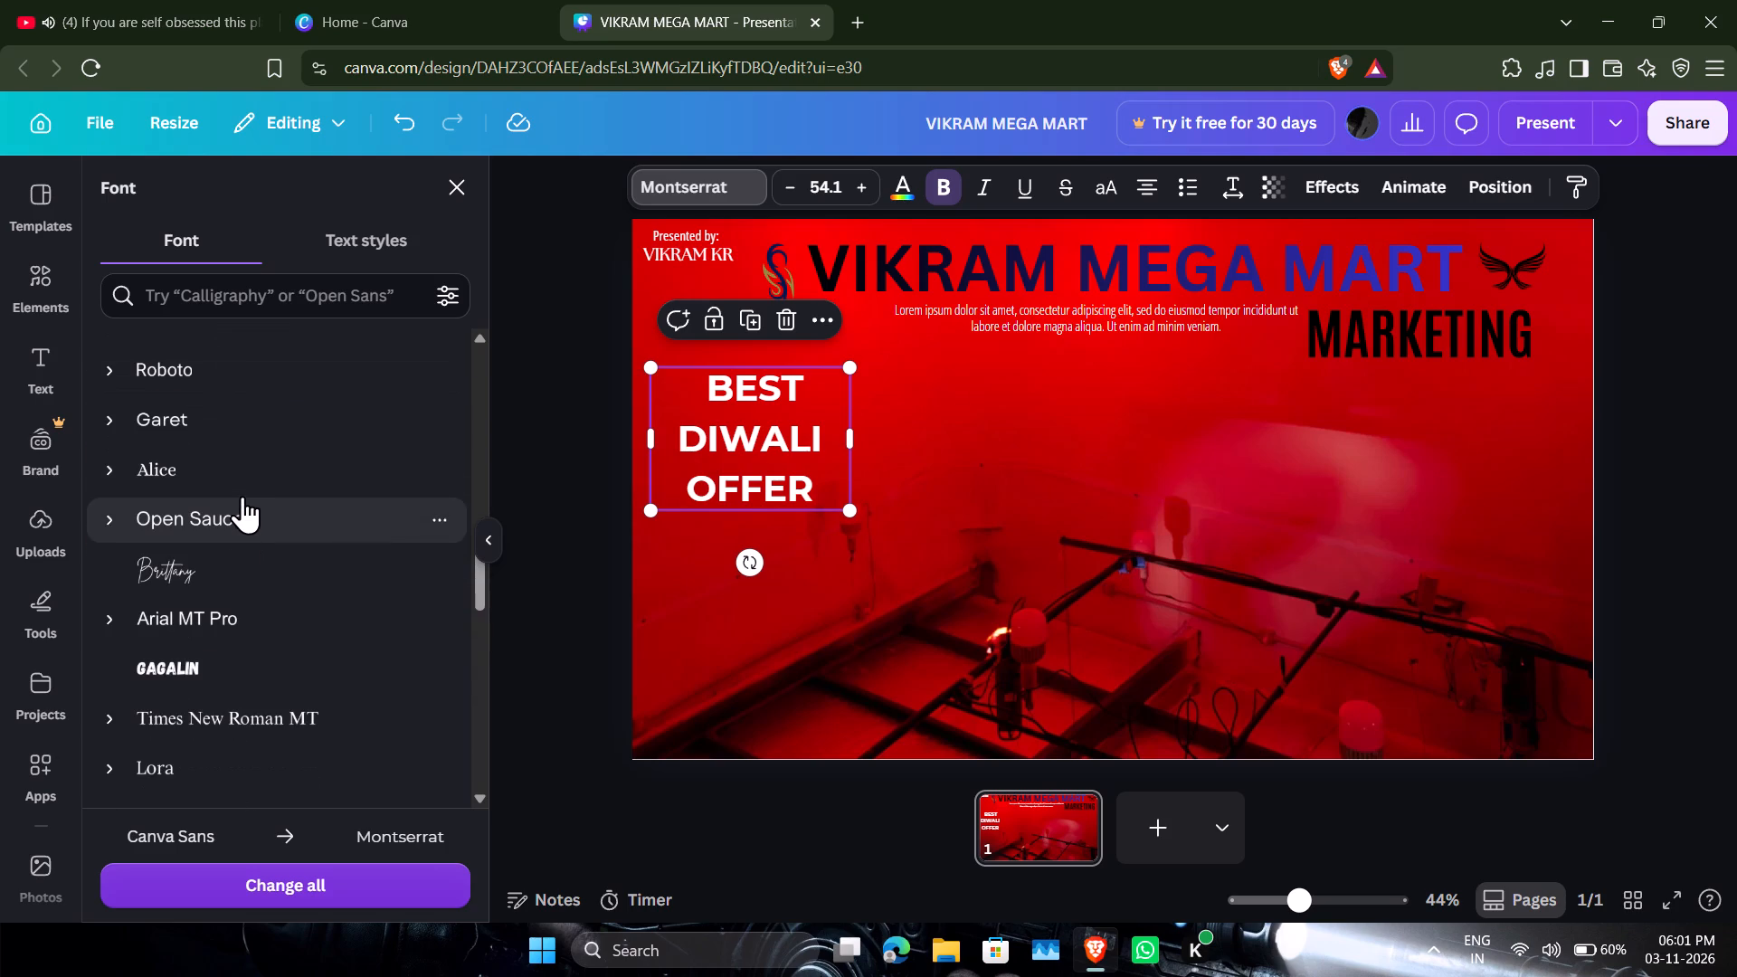
{"action": "left_click", "coordinate": [248, 478]}
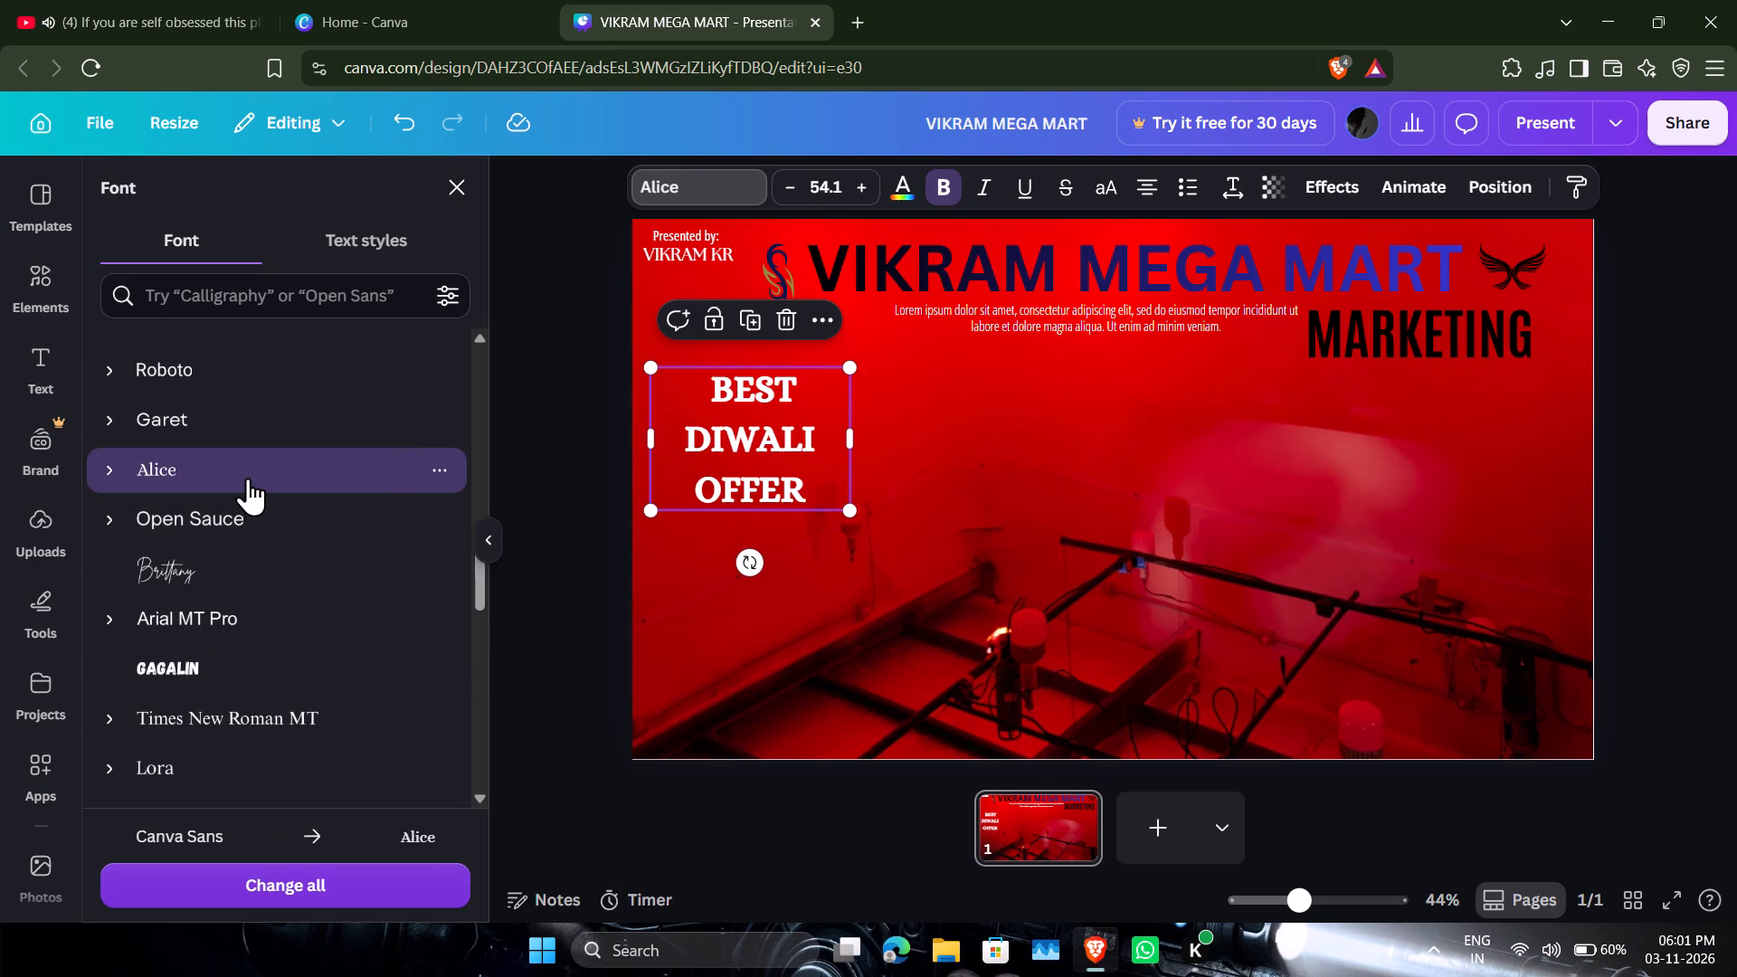
Remove the bold formatting from the BEST DIWALI OFFER text.
{"action": "left_click", "coordinate": [944, 180]}
{"action": "left_click", "coordinate": [944, 180]}
{"action": "left_click", "coordinate": [944, 181]}
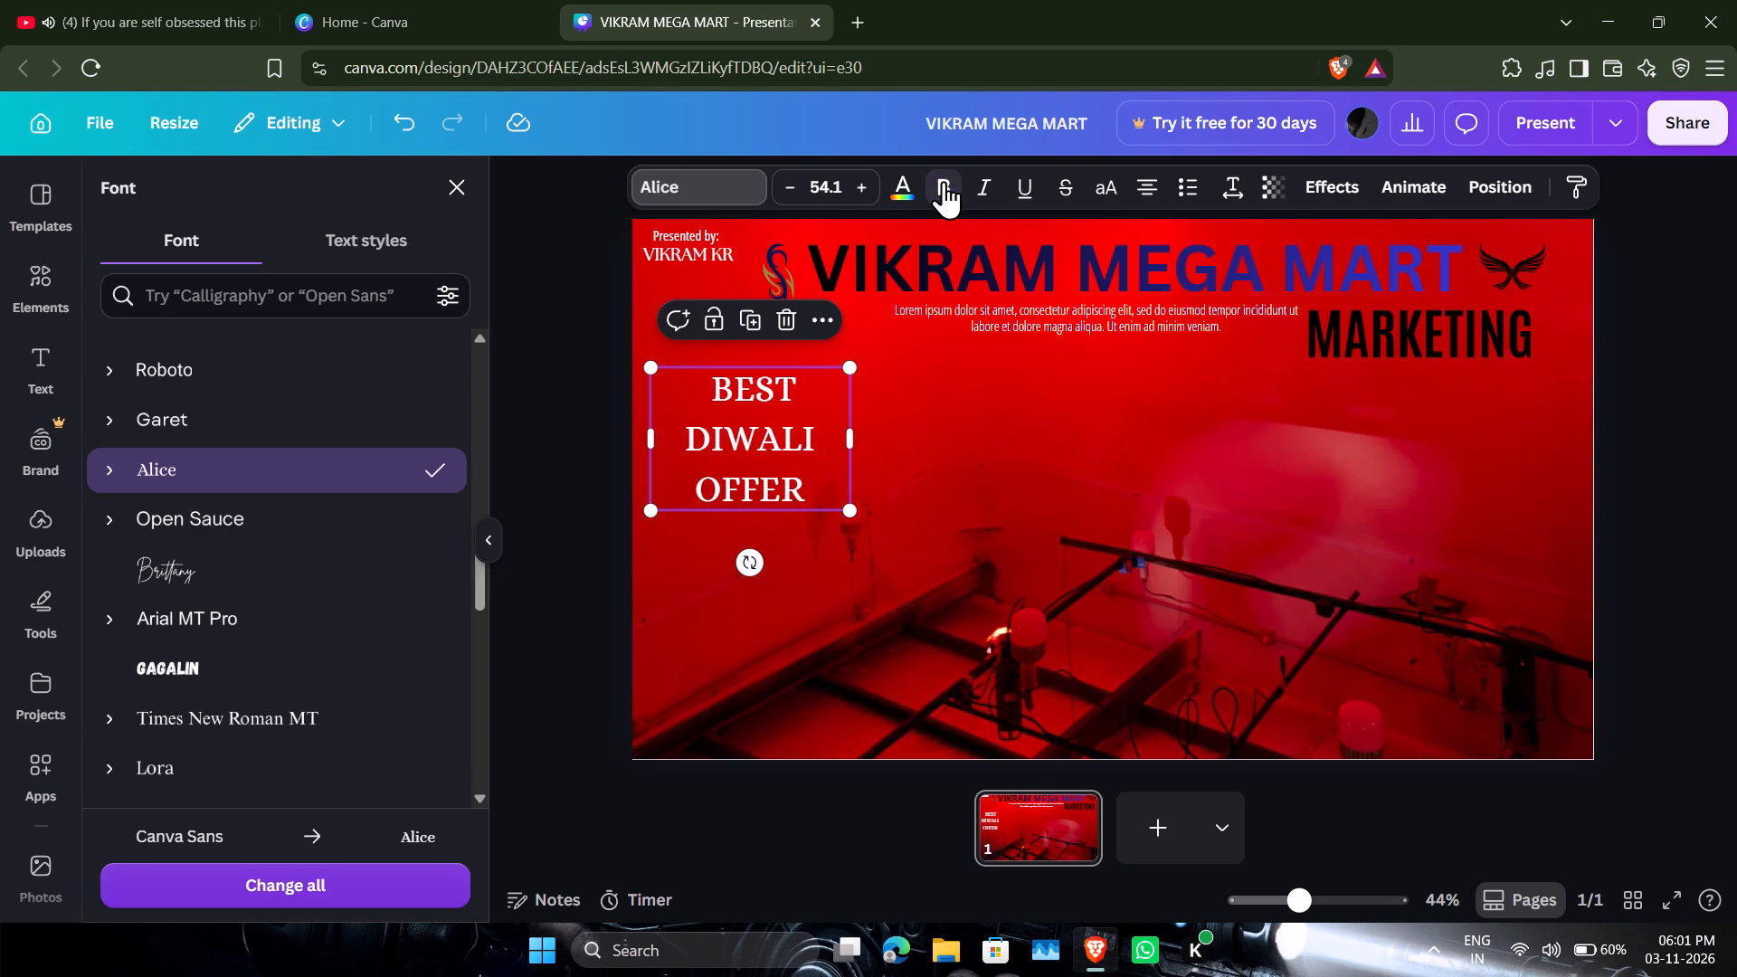
Try several default gradients on the BEST DIWALI OFFER text, and settle on the light grey-to-white one.
{"action": "left_click", "coordinate": [903, 203]}
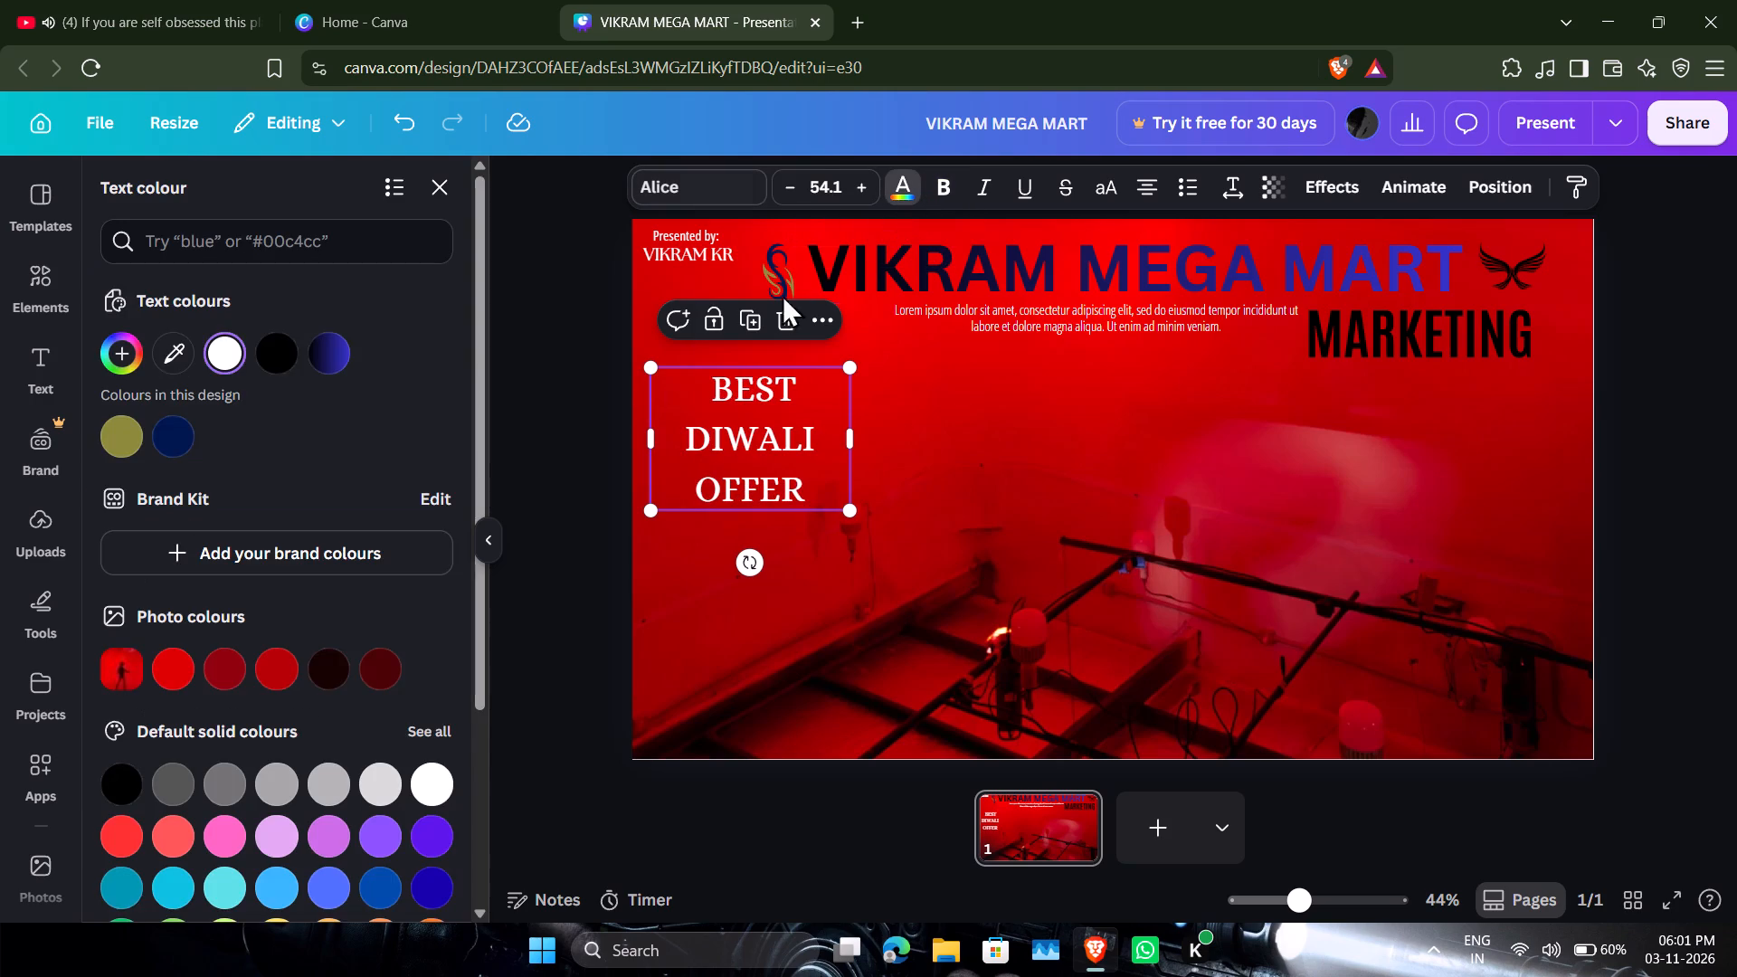
{"action": "scroll", "coordinate": [502, 583], "scroll_direction": "down", "scroll_amount": 3}
{"action": "scroll", "coordinate": [390, 689], "scroll_direction": "down", "scroll_amount": 5}
{"action": "left_click", "coordinate": [428, 765]}
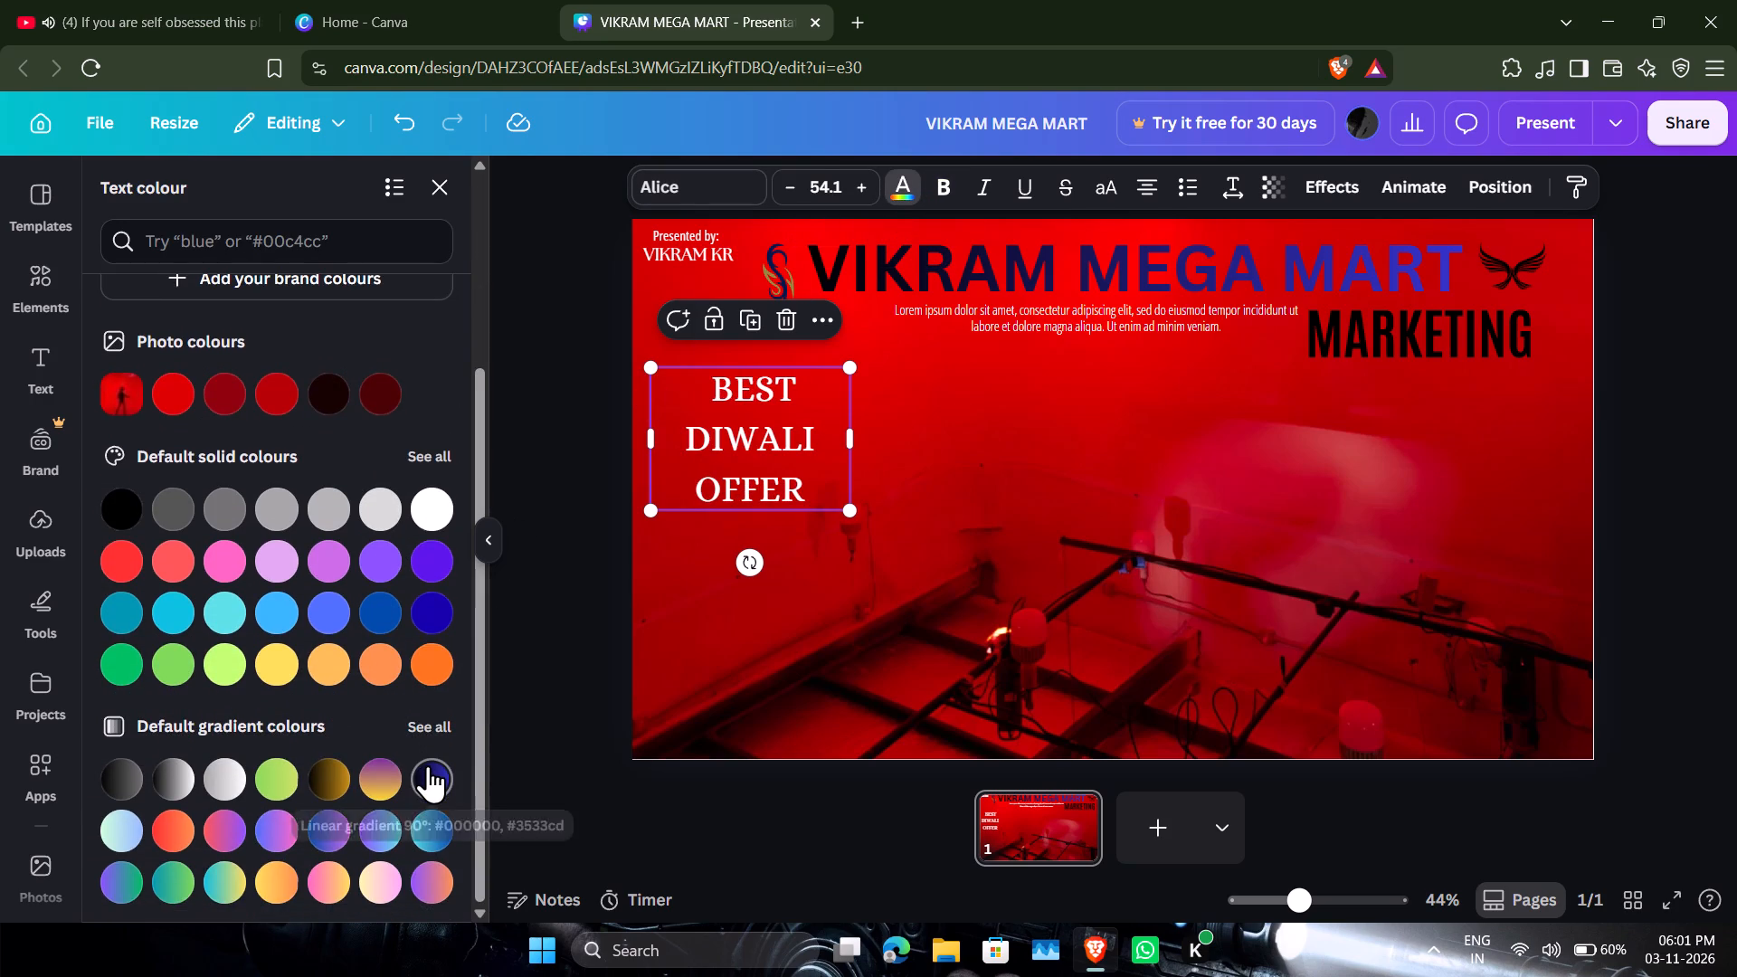
{"action": "scroll", "coordinate": [327, 683], "scroll_direction": "down", "scroll_amount": 2}
{"action": "left_click", "coordinate": [335, 682]}
{"action": "scroll", "coordinate": [335, 682], "scroll_direction": "down", "scroll_amount": 1}
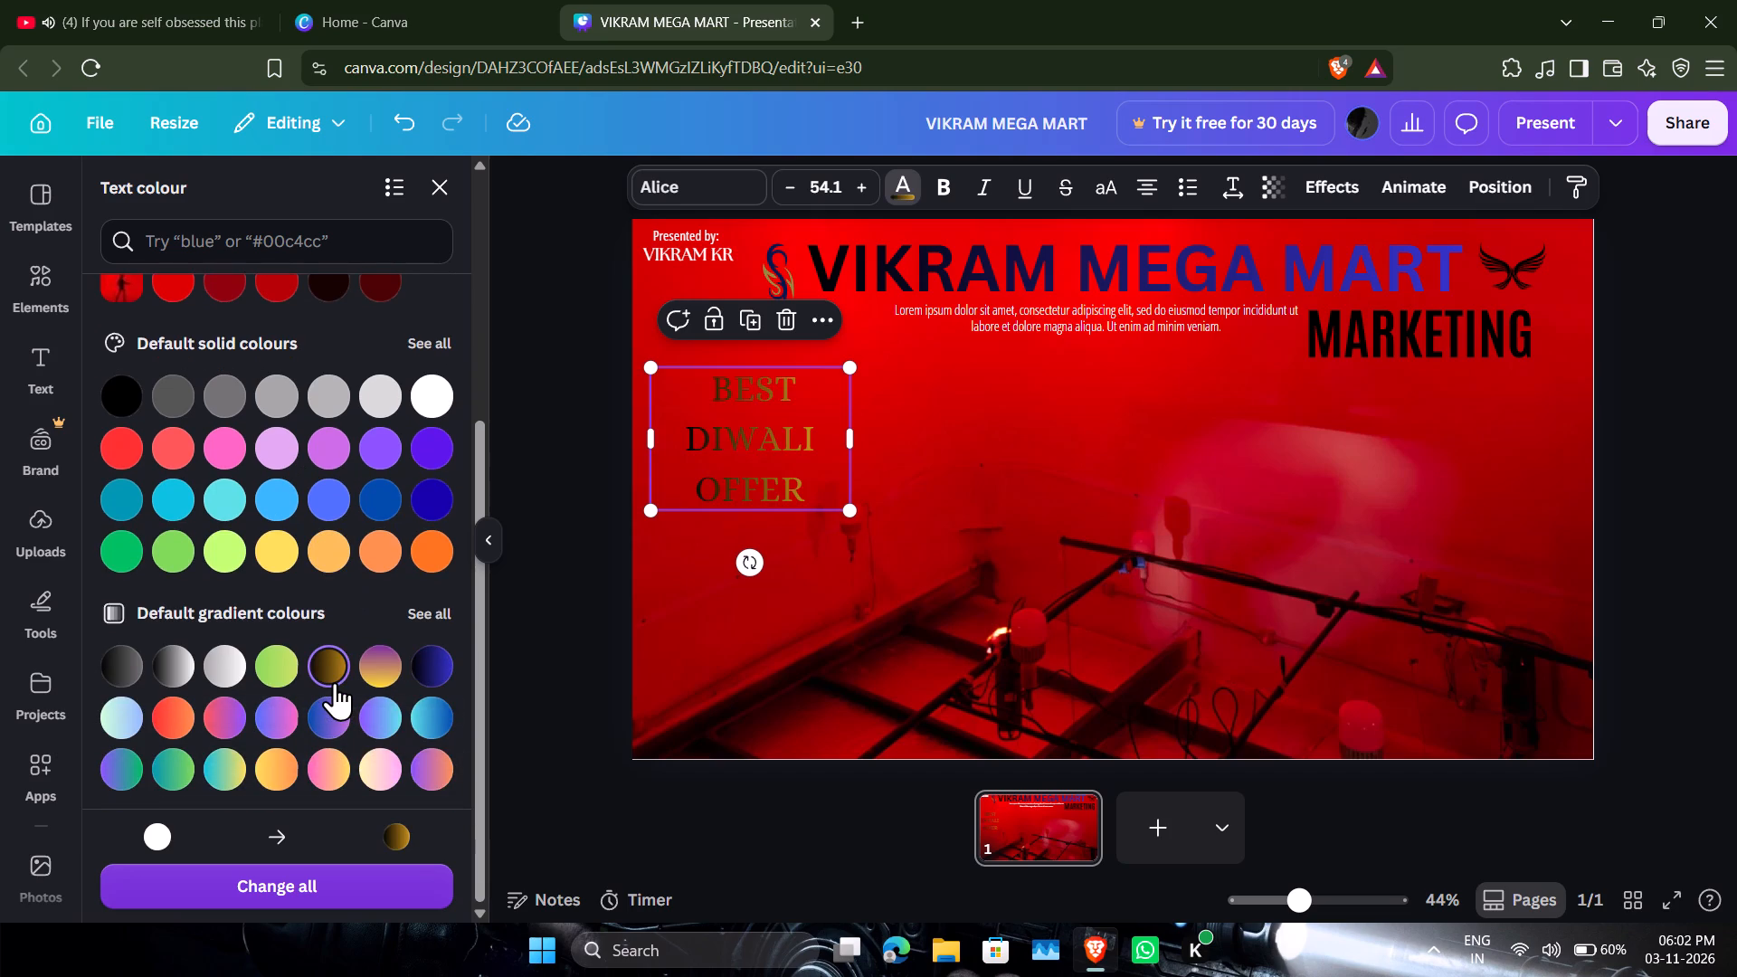
{"action": "left_click", "coordinate": [377, 659]}
{"action": "left_click", "coordinate": [211, 697]}
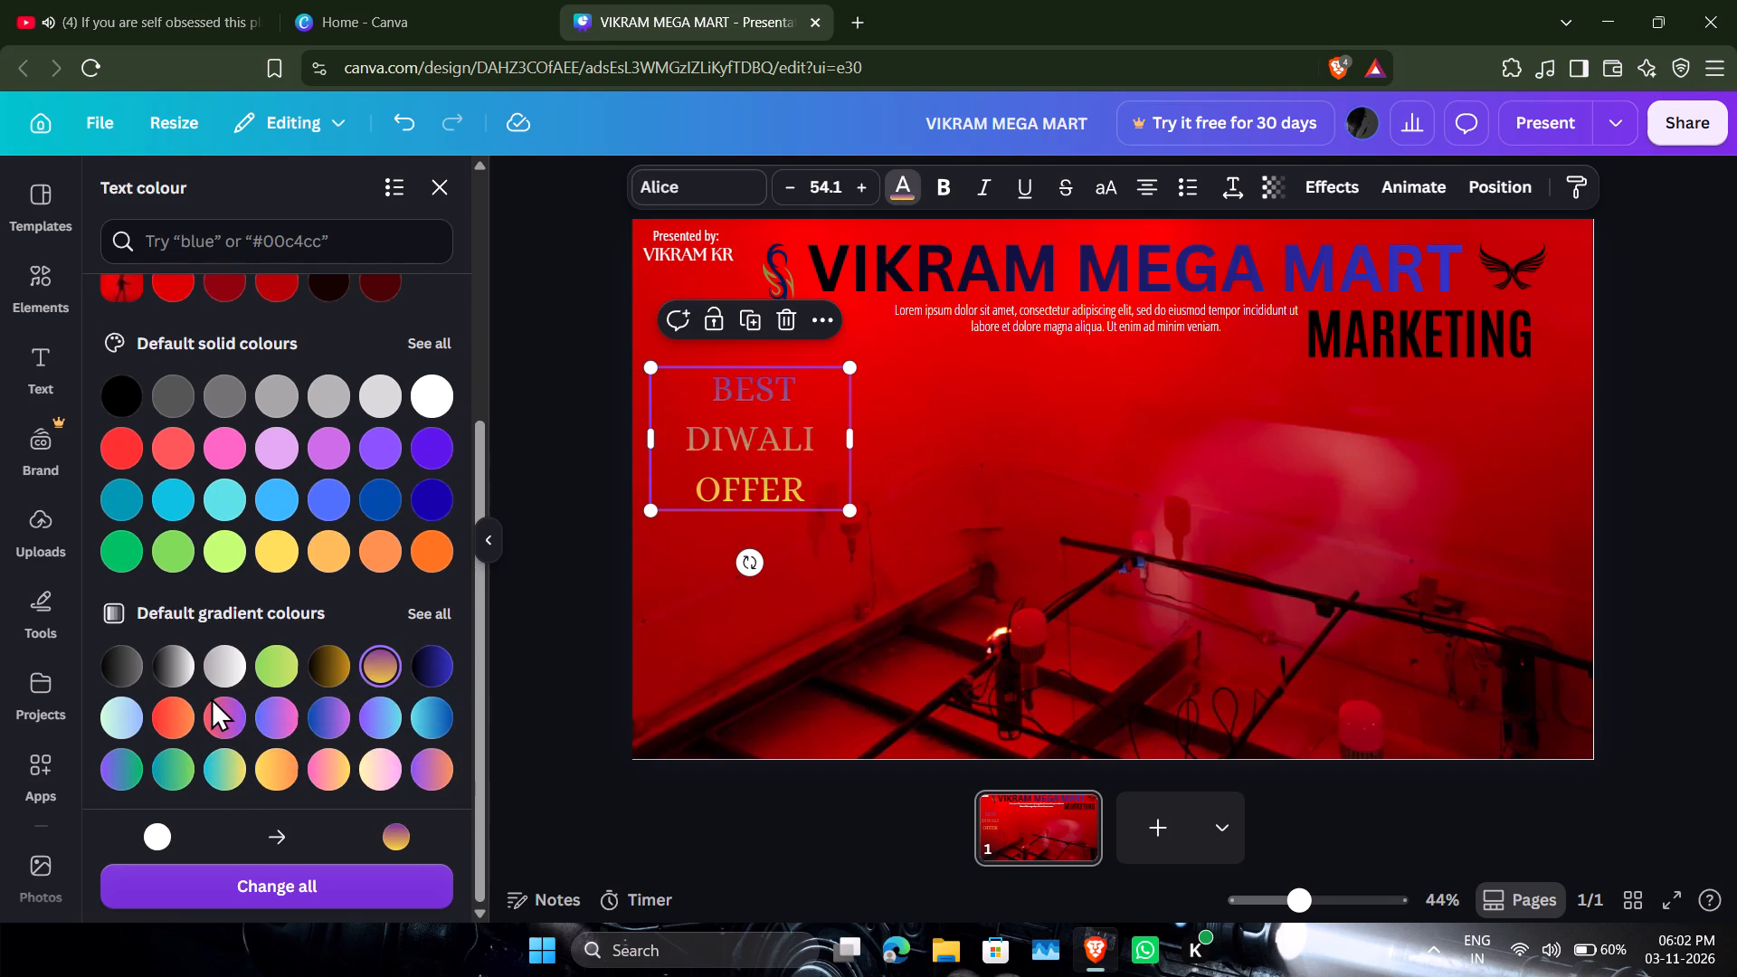
{"action": "left_click", "coordinate": [204, 668]}
{"action": "left_click", "coordinate": [202, 667]}
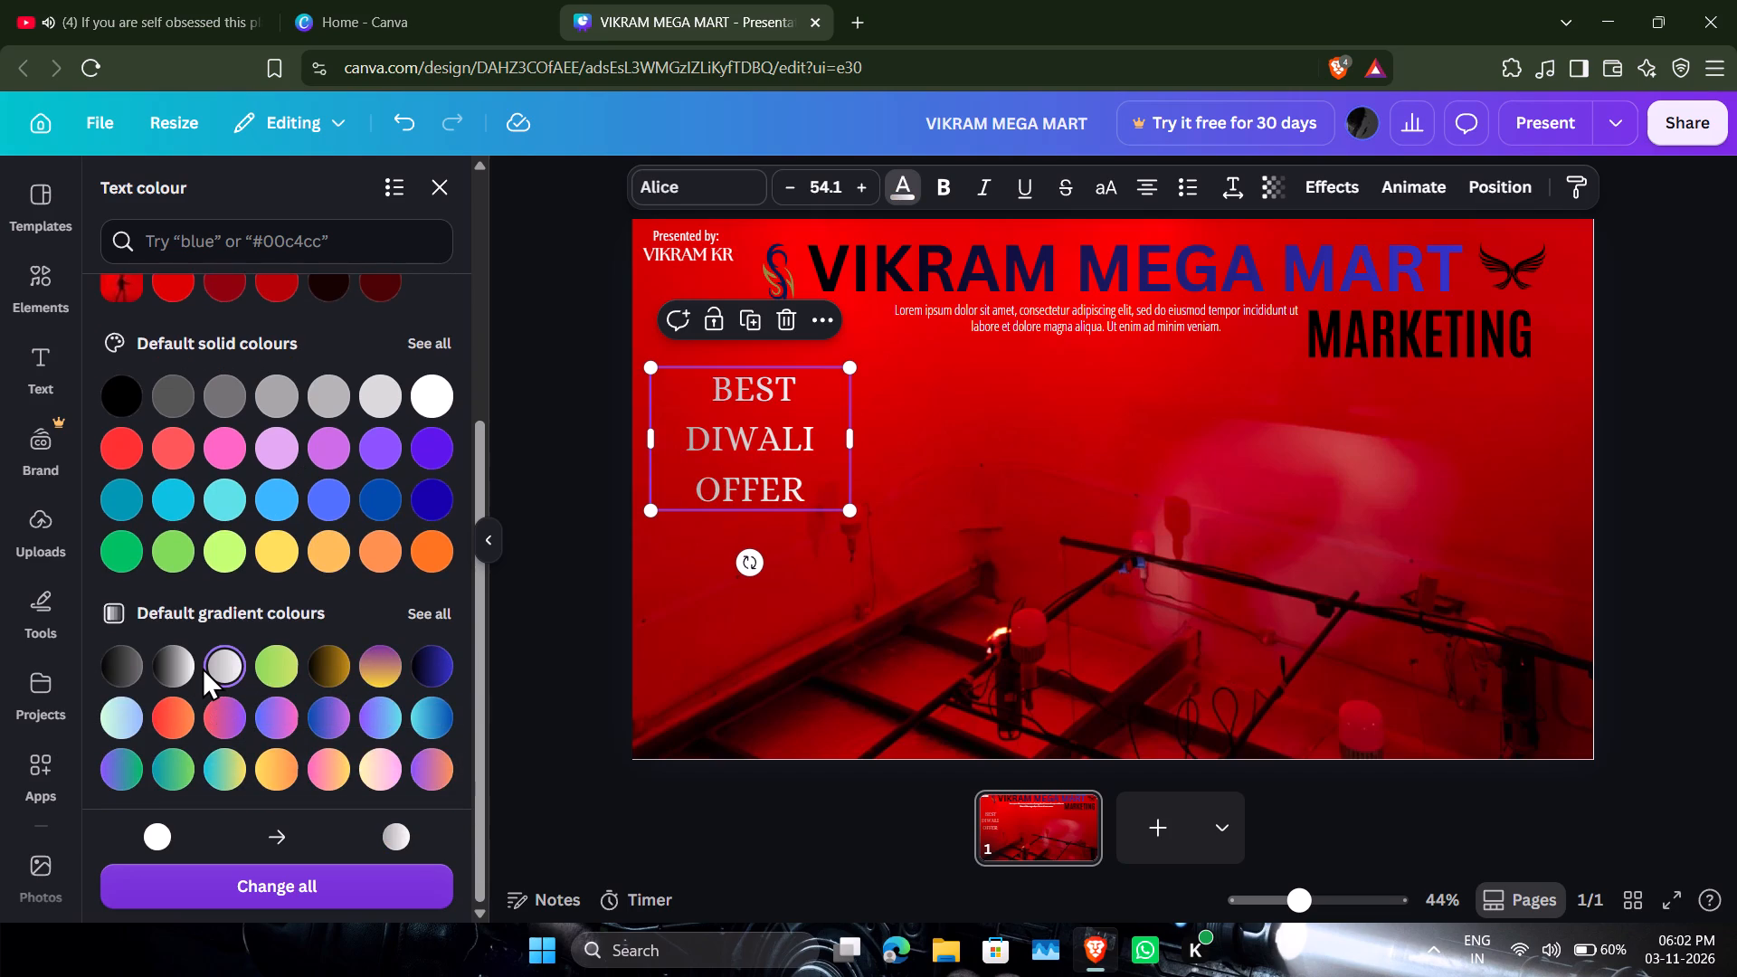
{"action": "left_click", "coordinate": [1203, 512]}
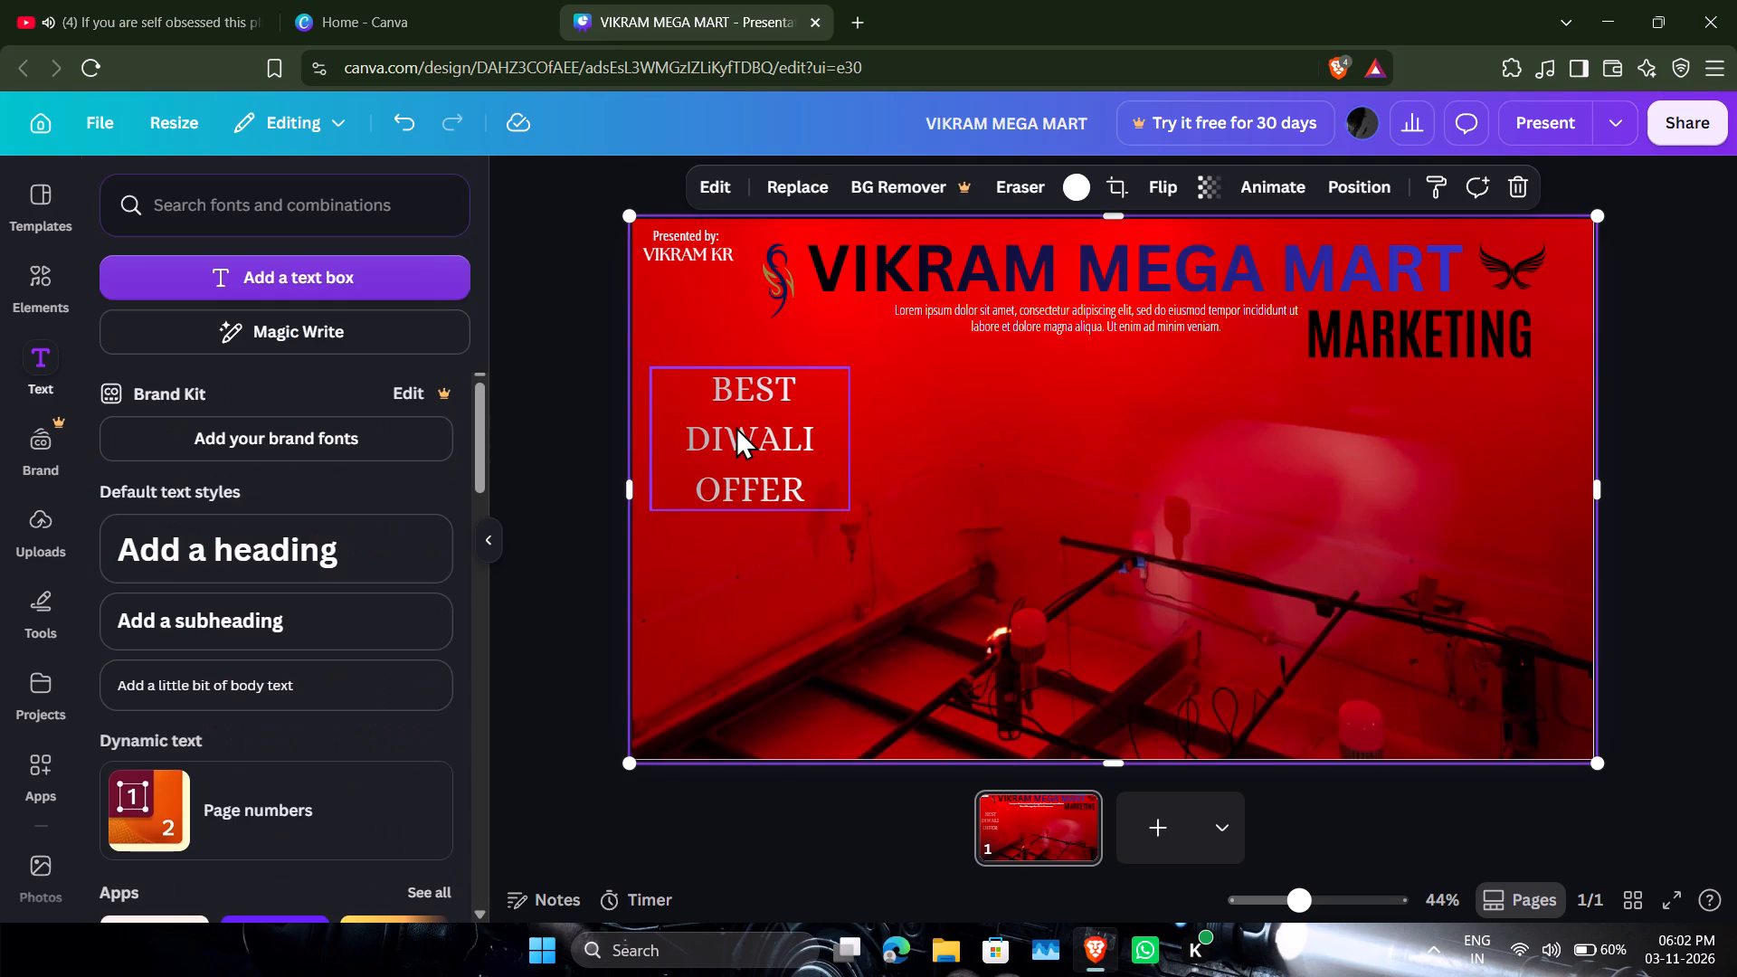
Add the red swirl flourish from the recently used elements and position it over the BEST DIWALI OFFER text.
{"action": "left_click", "coordinate": [51, 297]}
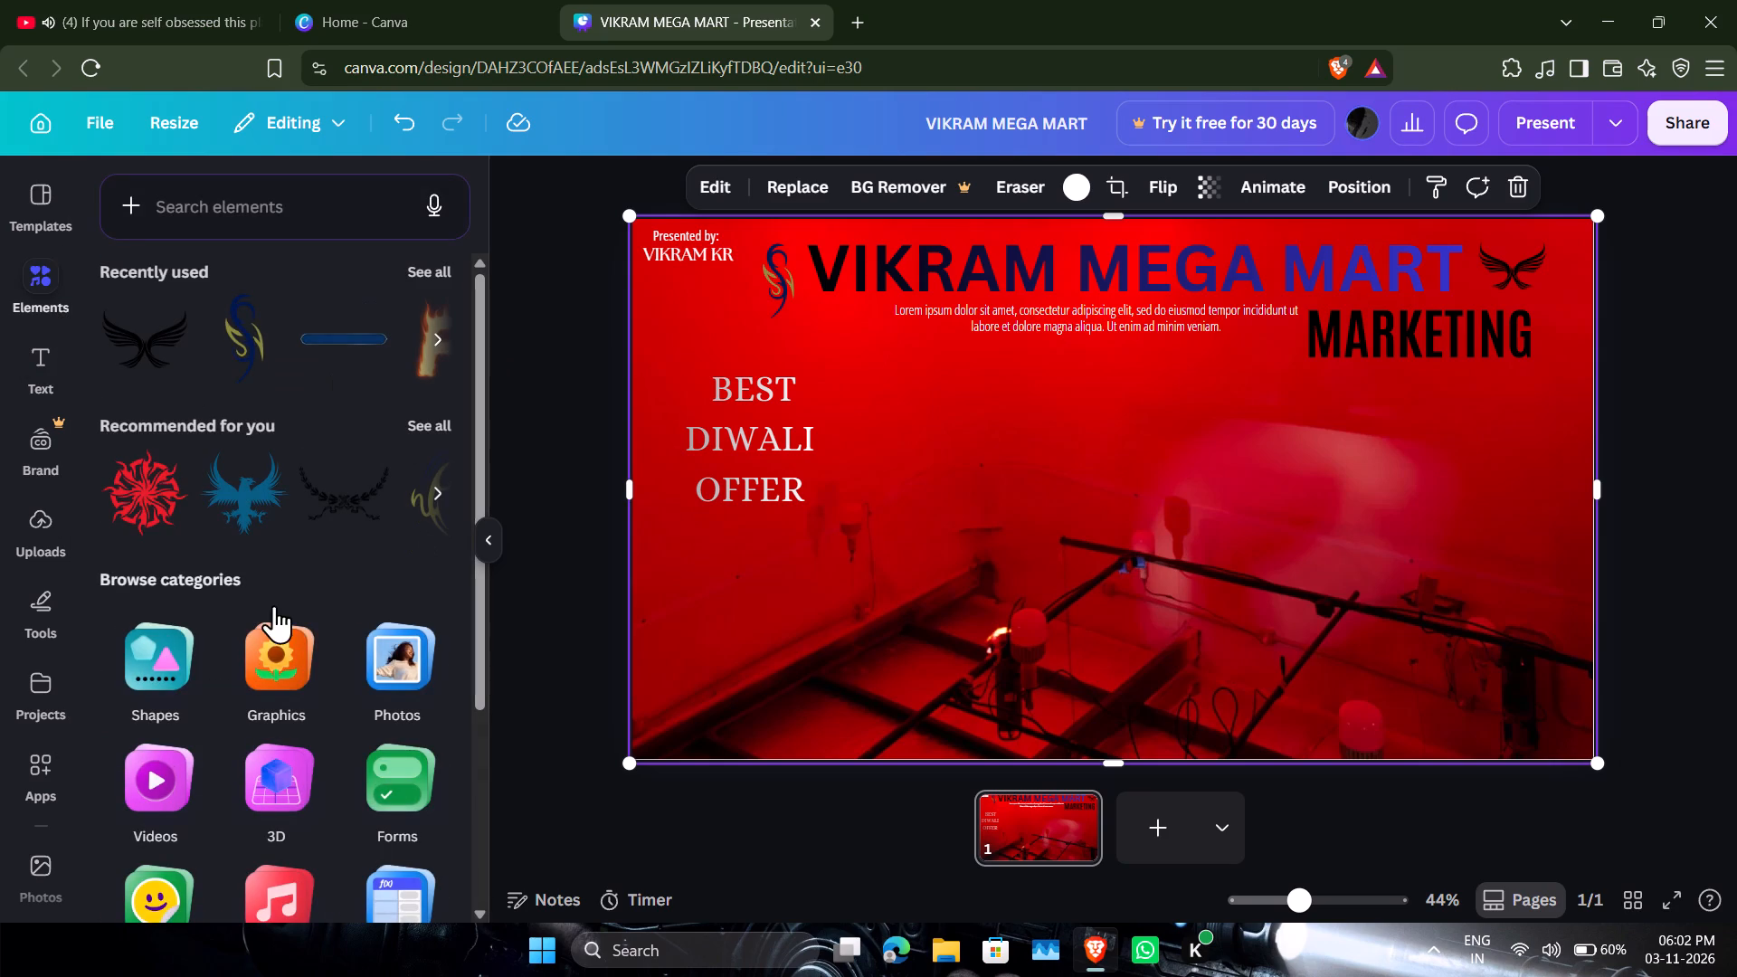
{"action": "left_click", "coordinate": [442, 262]}
{"action": "scroll", "coordinate": [318, 545], "scroll_direction": "down", "scroll_amount": 3}
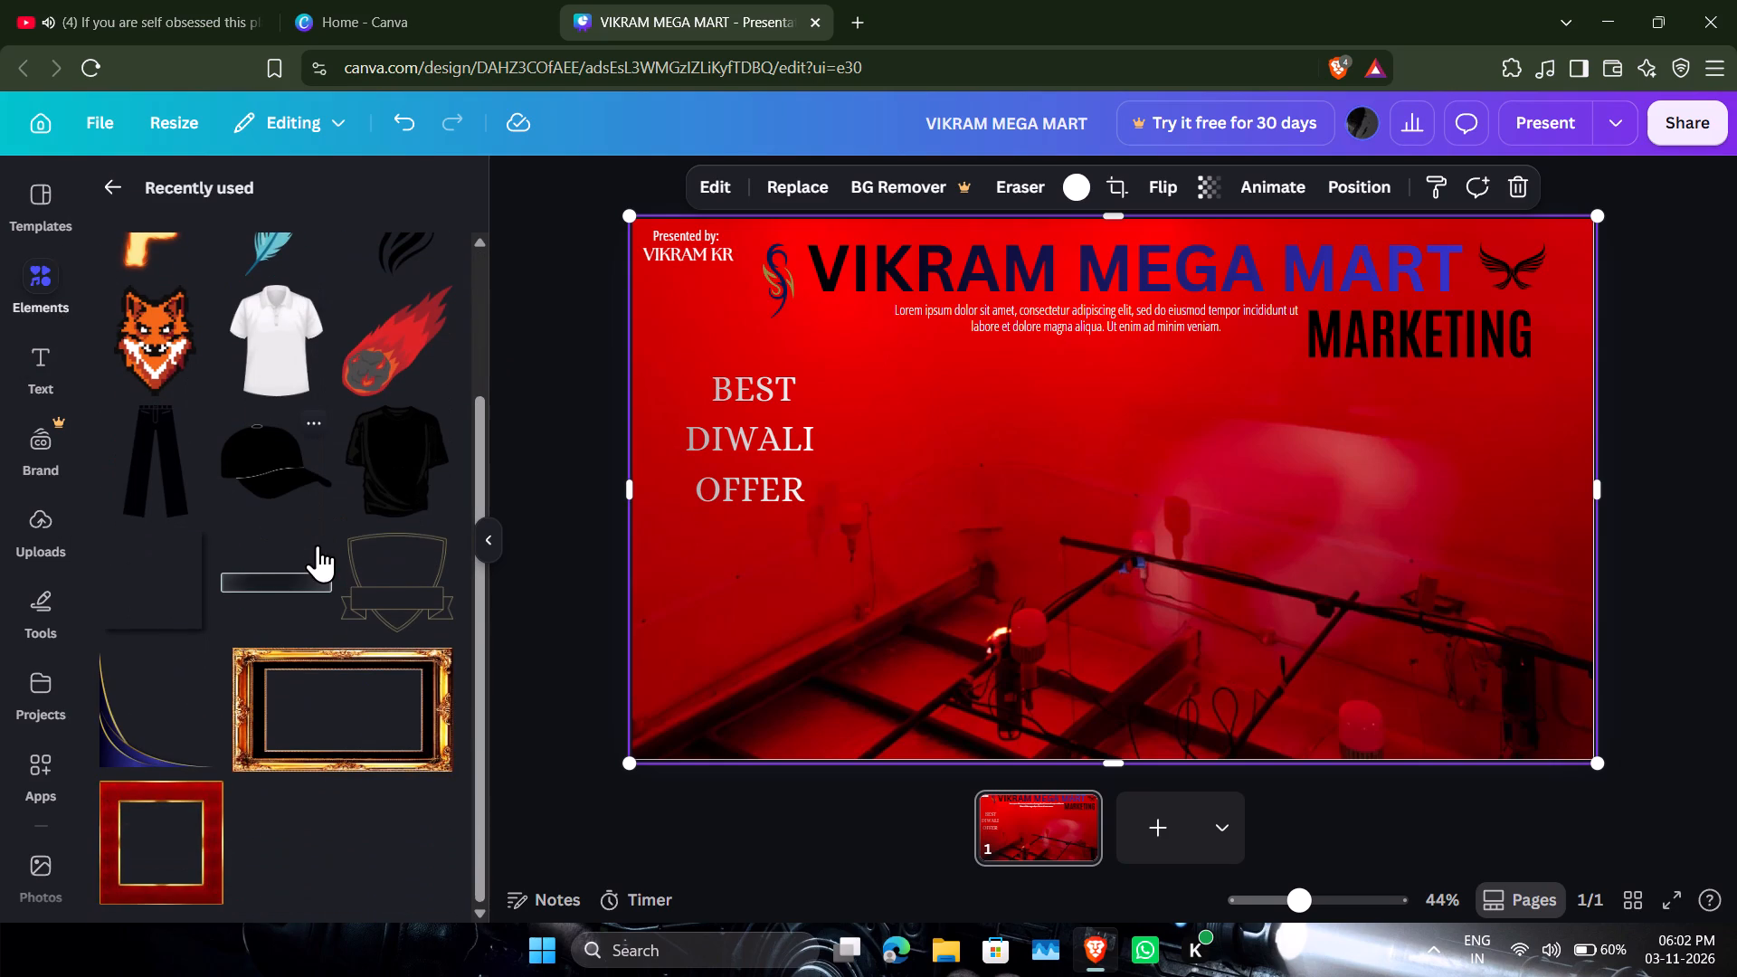
{"action": "scroll", "coordinate": [318, 545], "scroll_direction": "down", "scroll_amount": 2}
{"action": "scroll", "coordinate": [285, 668], "scroll_direction": "down", "scroll_amount": 5}
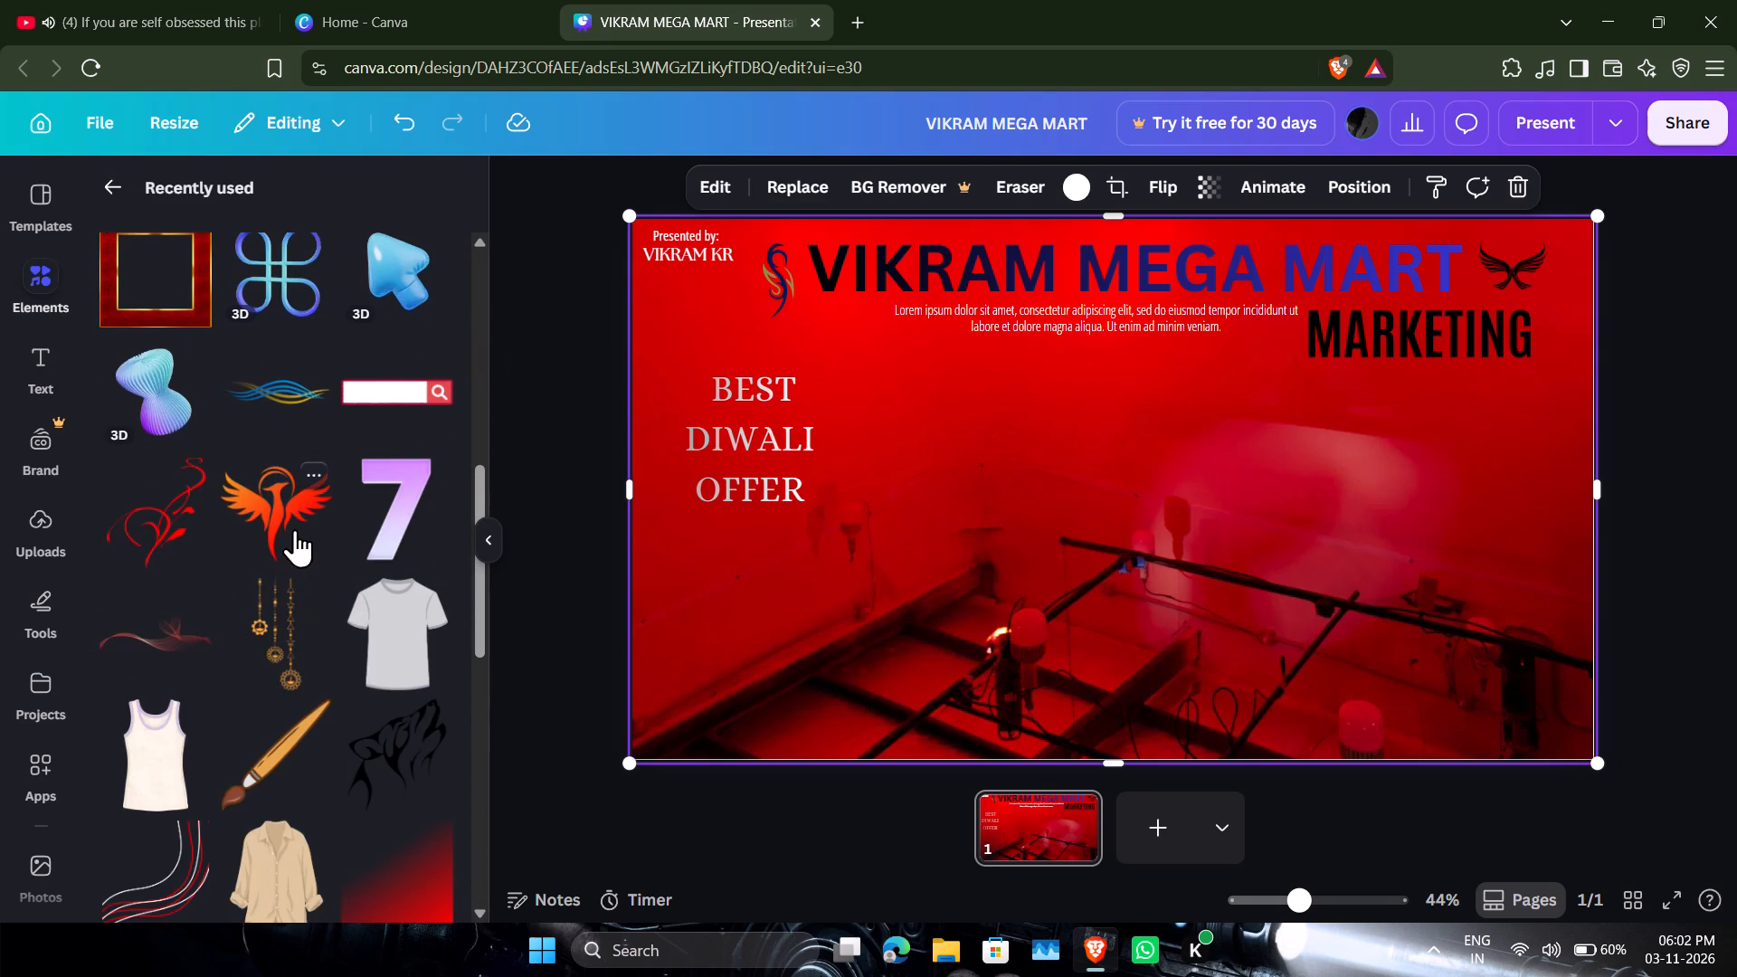
{"action": "left_click_drag", "start_coordinate": [189, 501], "coordinate": [623, 437]}
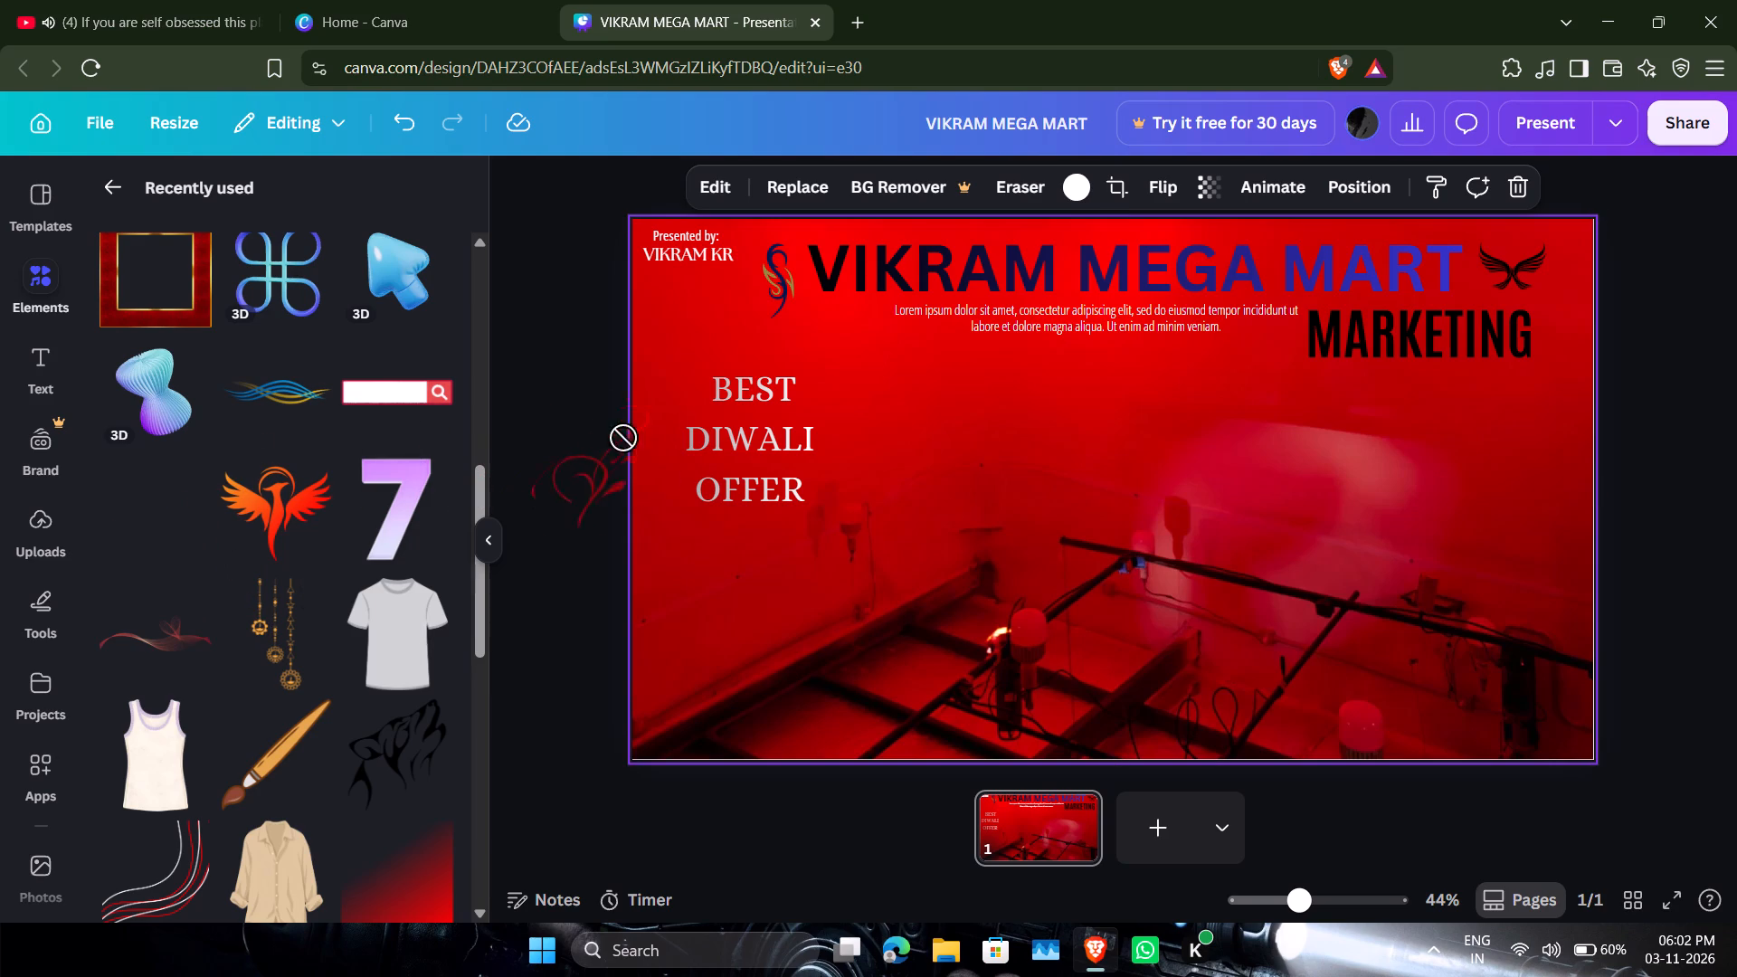
{"action": "left_click_drag", "start_coordinate": [623, 437], "coordinate": [734, 371]}
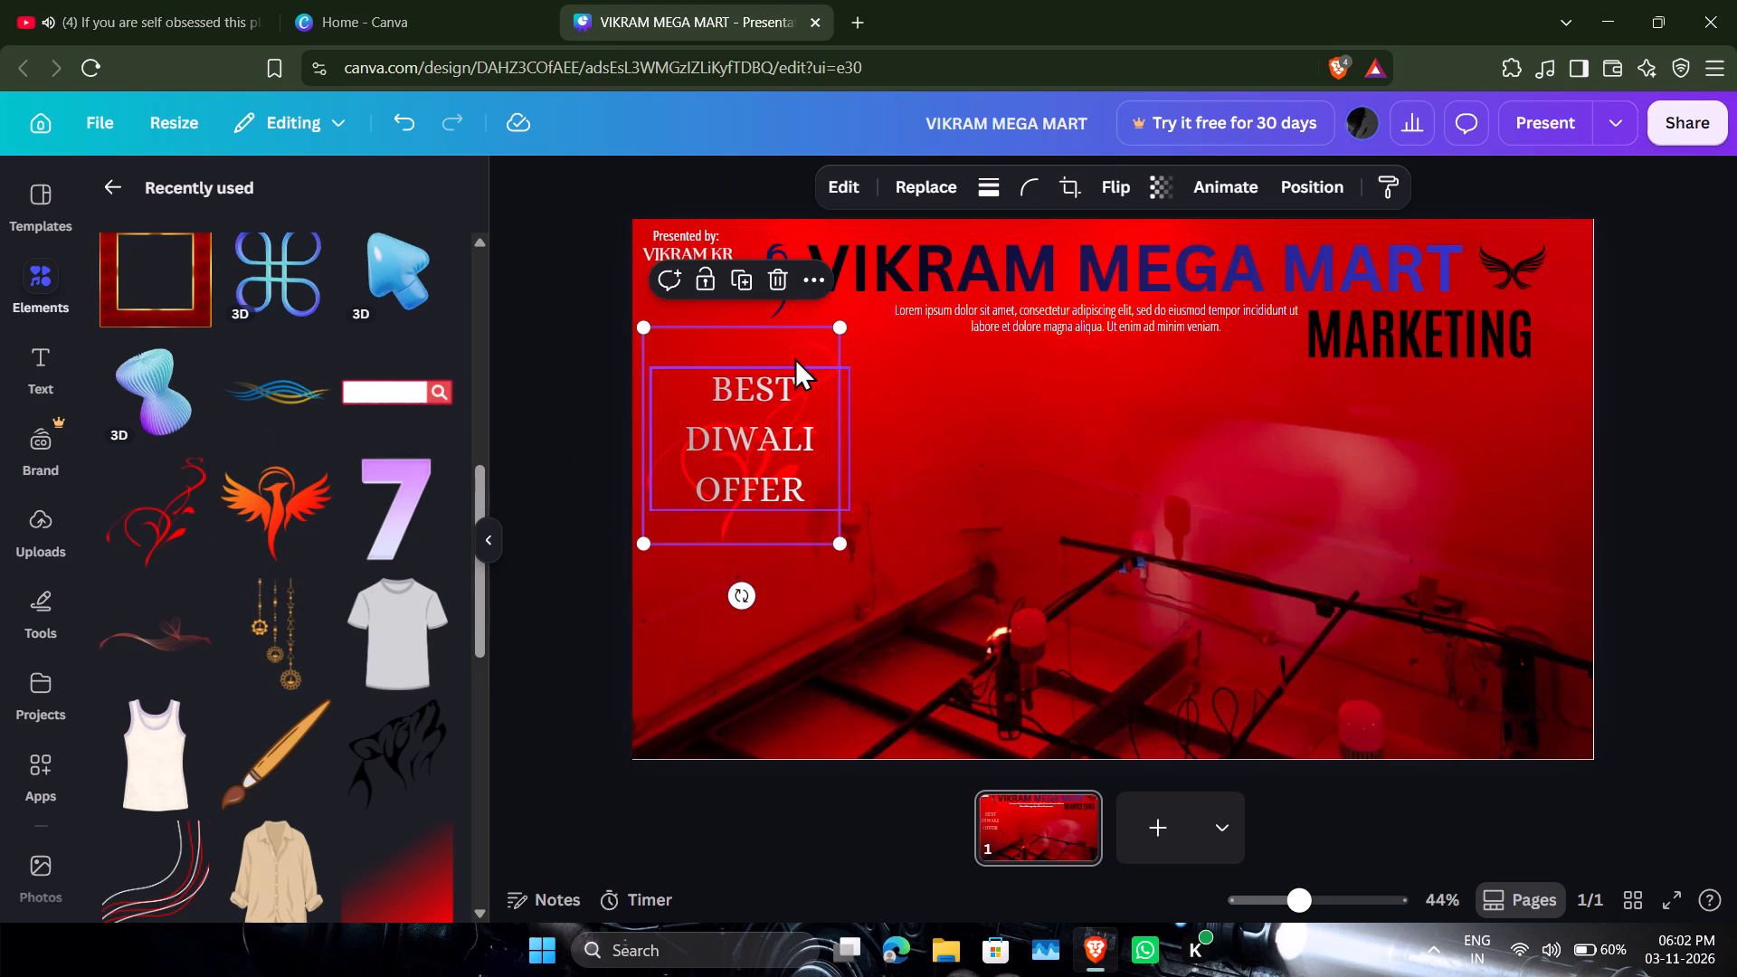
{"action": "left_click", "coordinate": [1160, 196]}
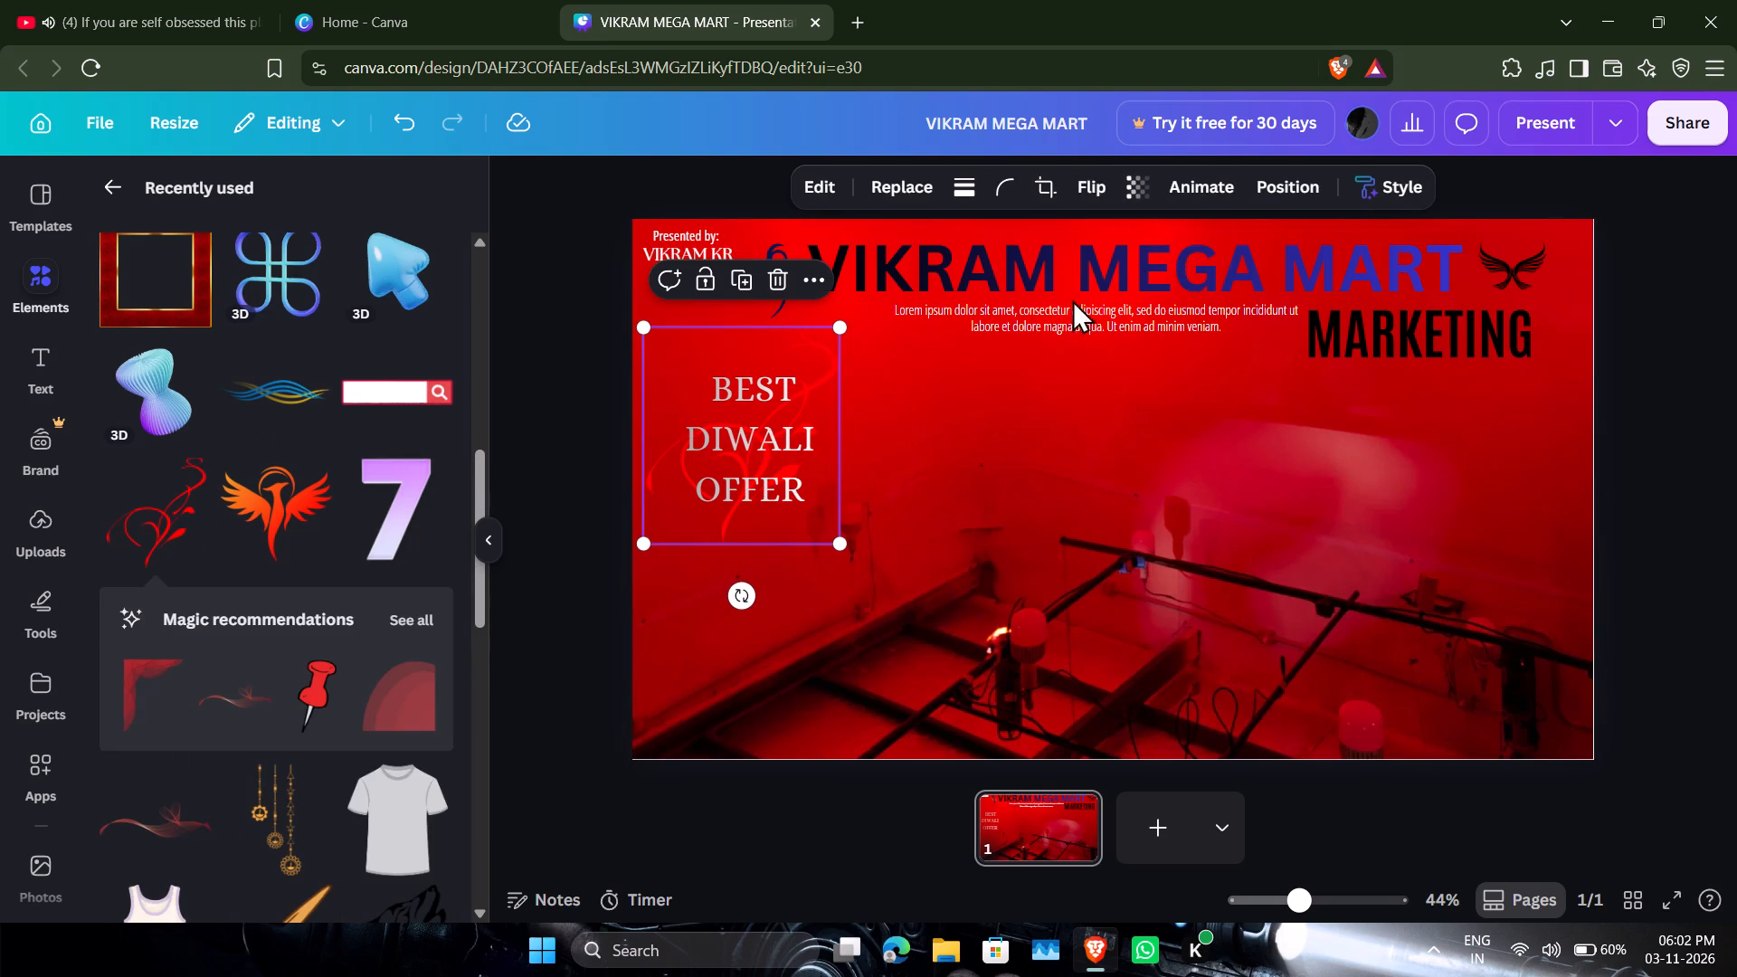
Set the transparency of the red swirl flourish over the BEST DIWALI OFFER text to 78.
{"action": "left_click", "coordinate": [746, 453]}
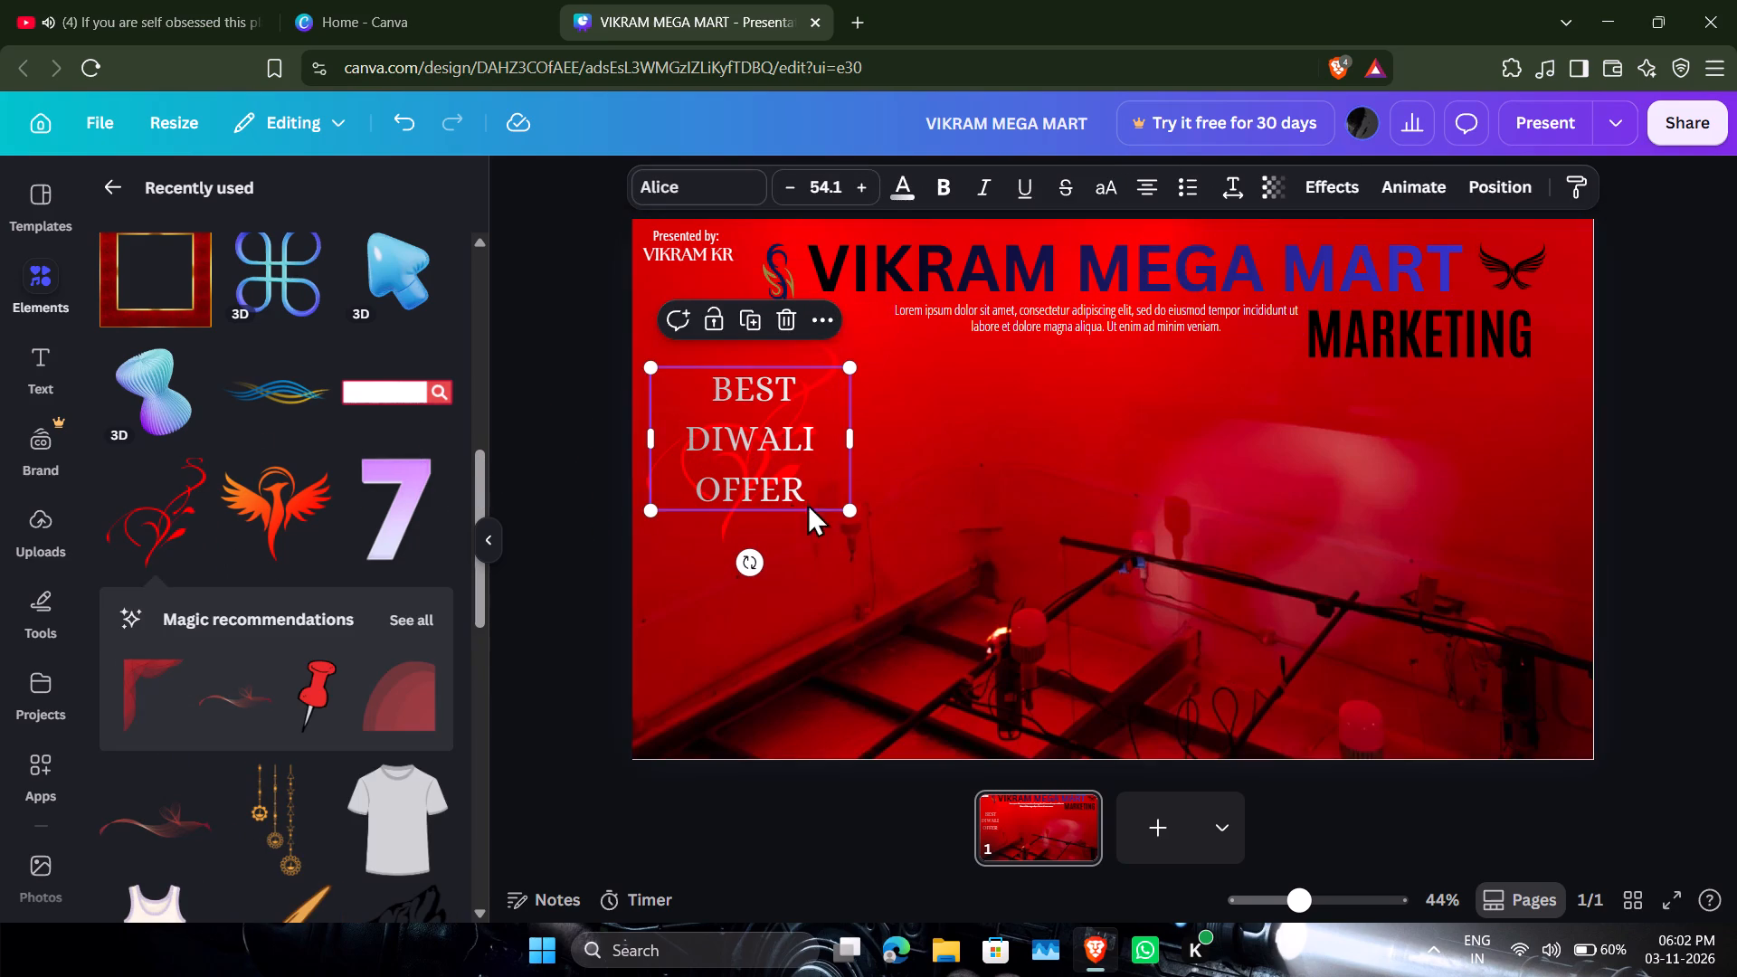
{"action": "left_click", "coordinate": [729, 524]}
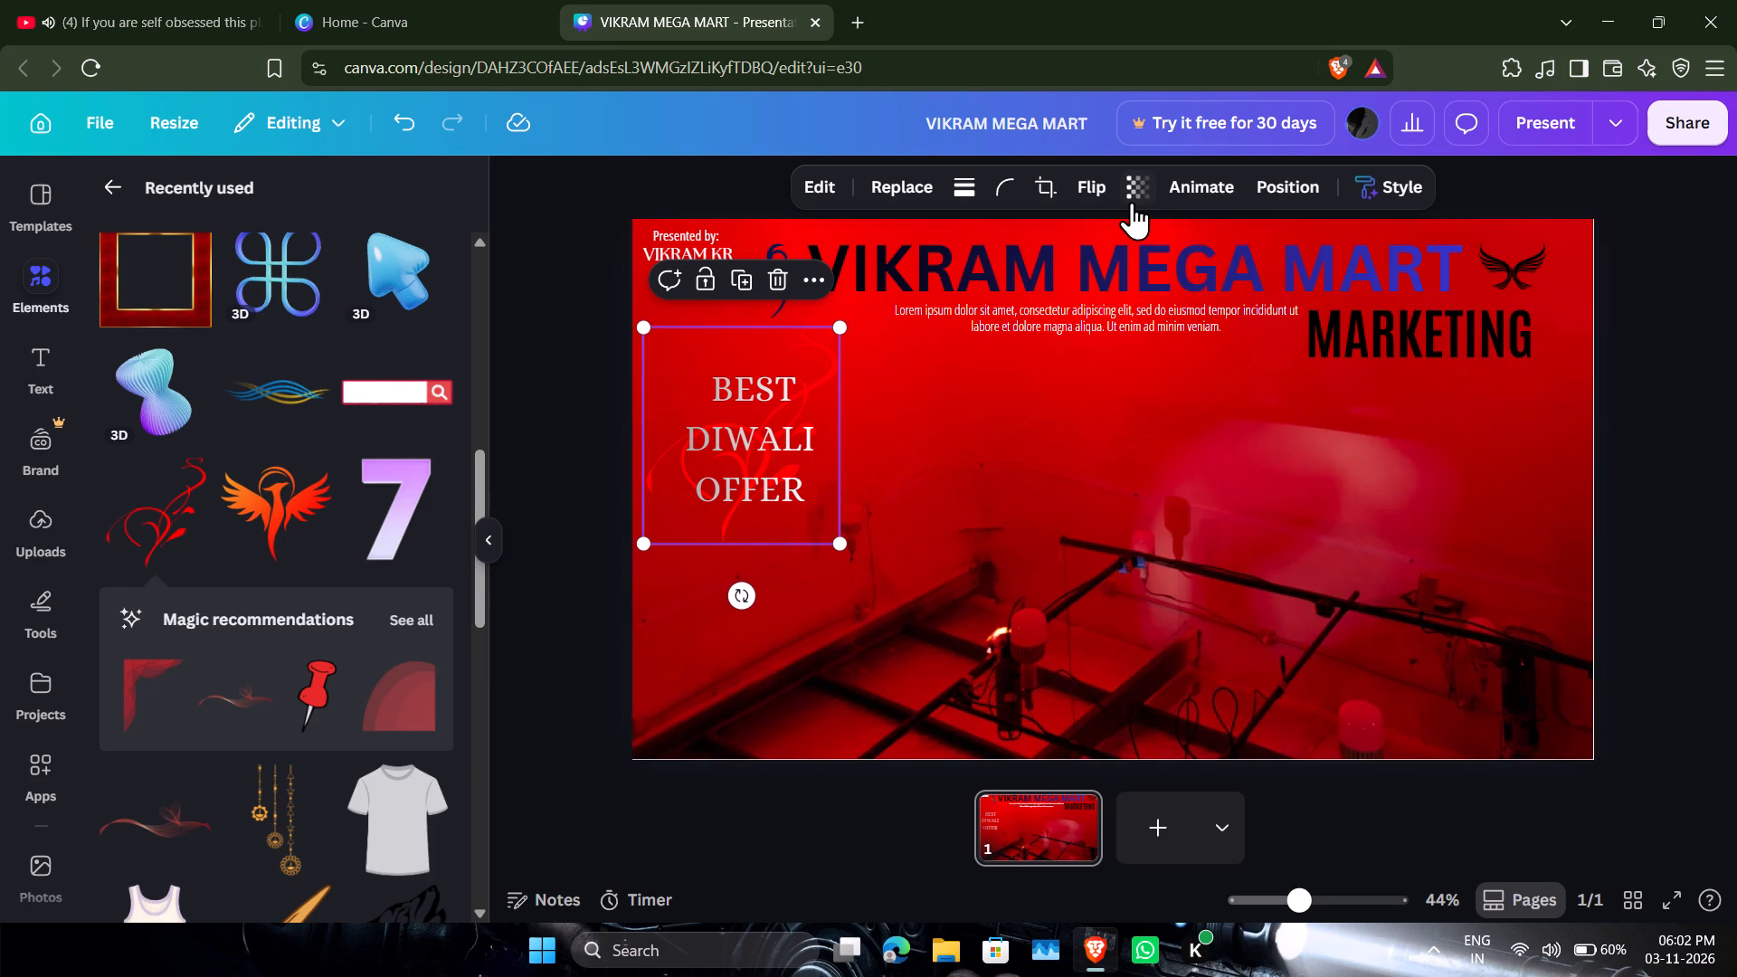
{"action": "left_click", "coordinate": [1132, 202]}
{"action": "left_click_drag", "start_coordinate": [1148, 273], "coordinate": [1154, 318]}
{"action": "double_click", "coordinate": [1154, 318]}
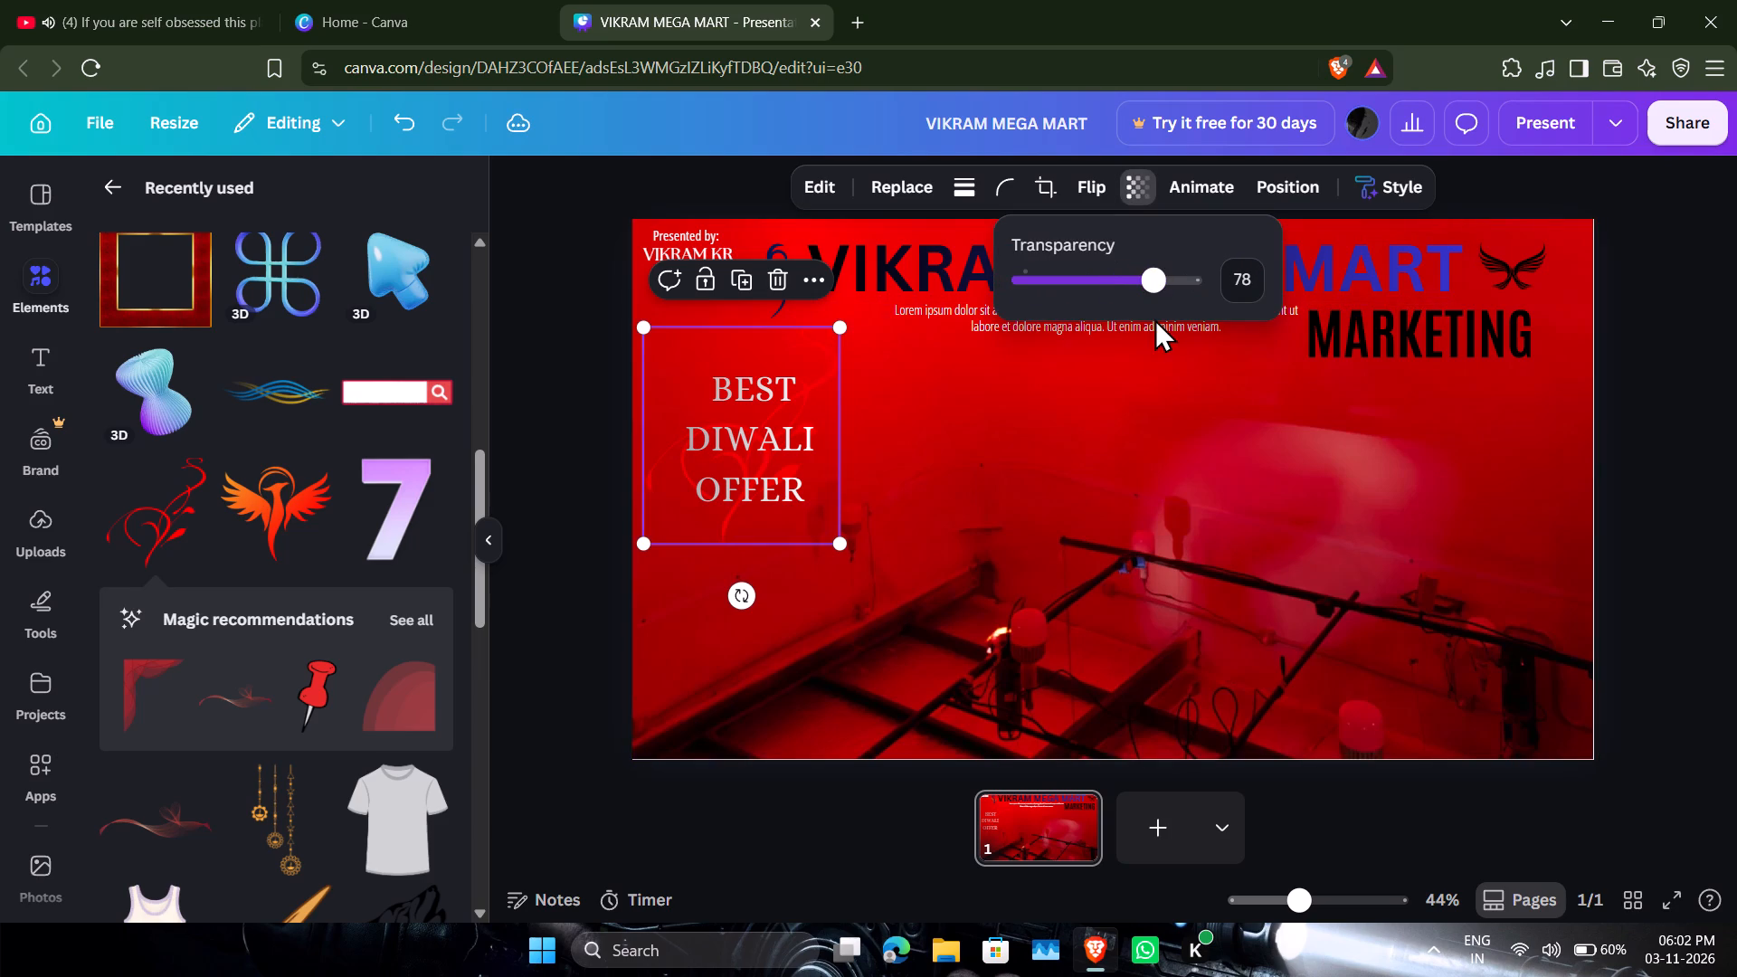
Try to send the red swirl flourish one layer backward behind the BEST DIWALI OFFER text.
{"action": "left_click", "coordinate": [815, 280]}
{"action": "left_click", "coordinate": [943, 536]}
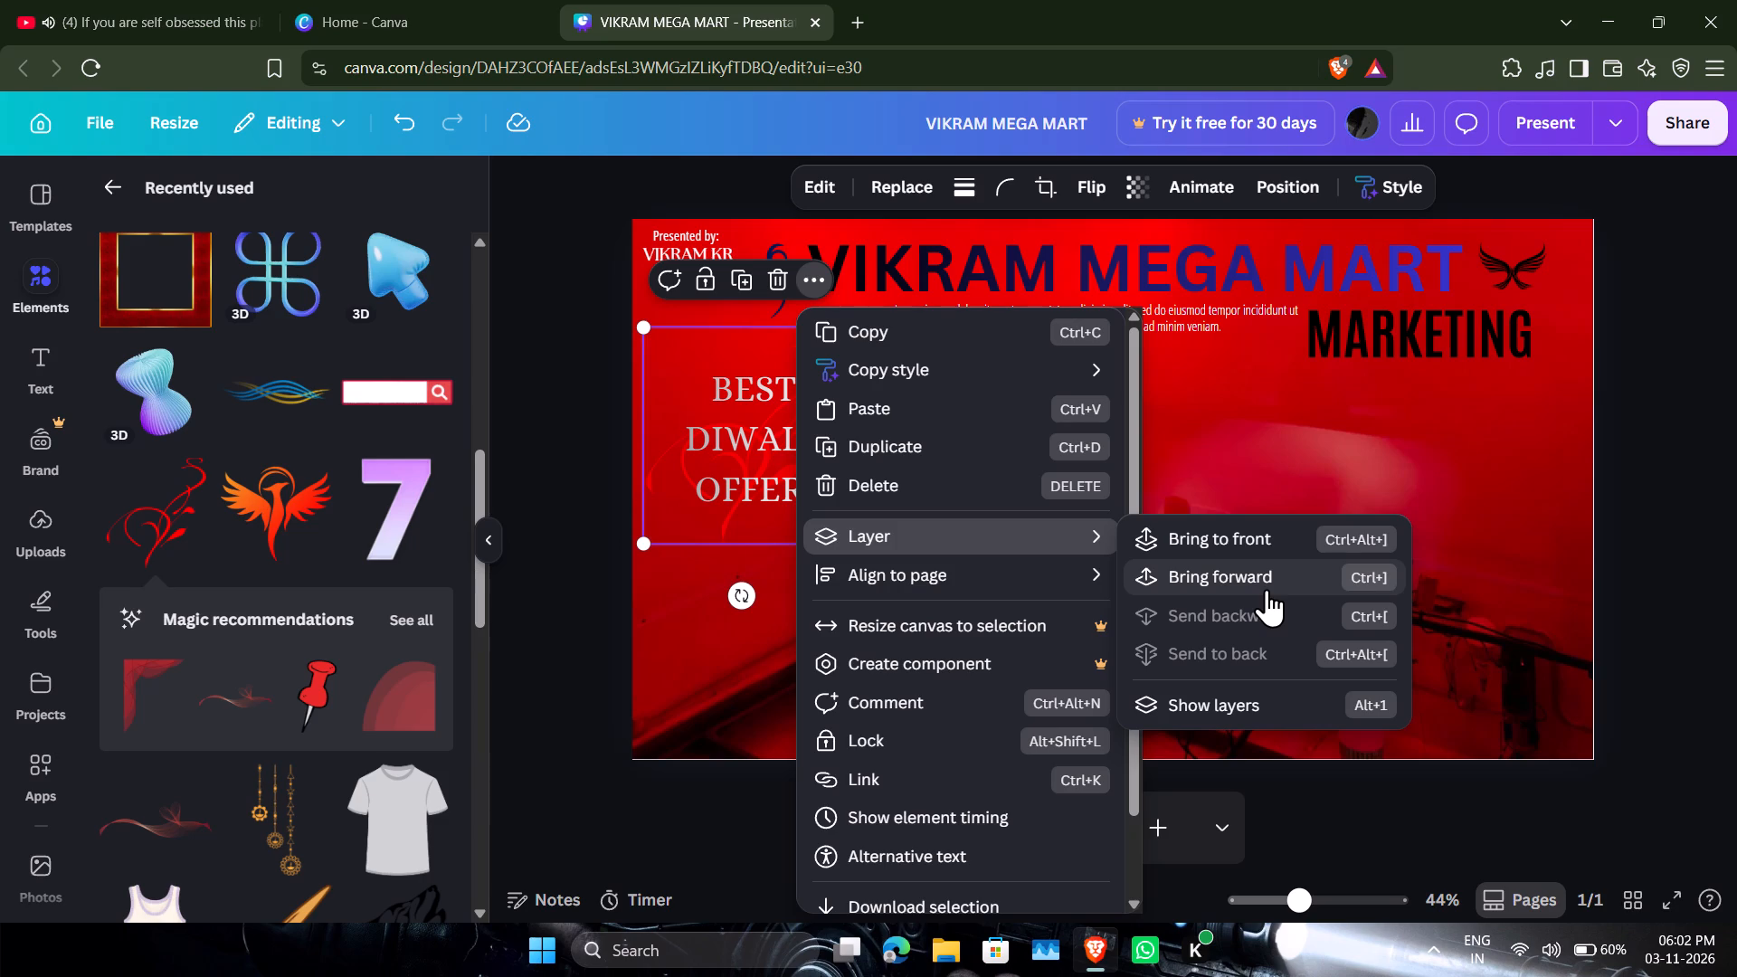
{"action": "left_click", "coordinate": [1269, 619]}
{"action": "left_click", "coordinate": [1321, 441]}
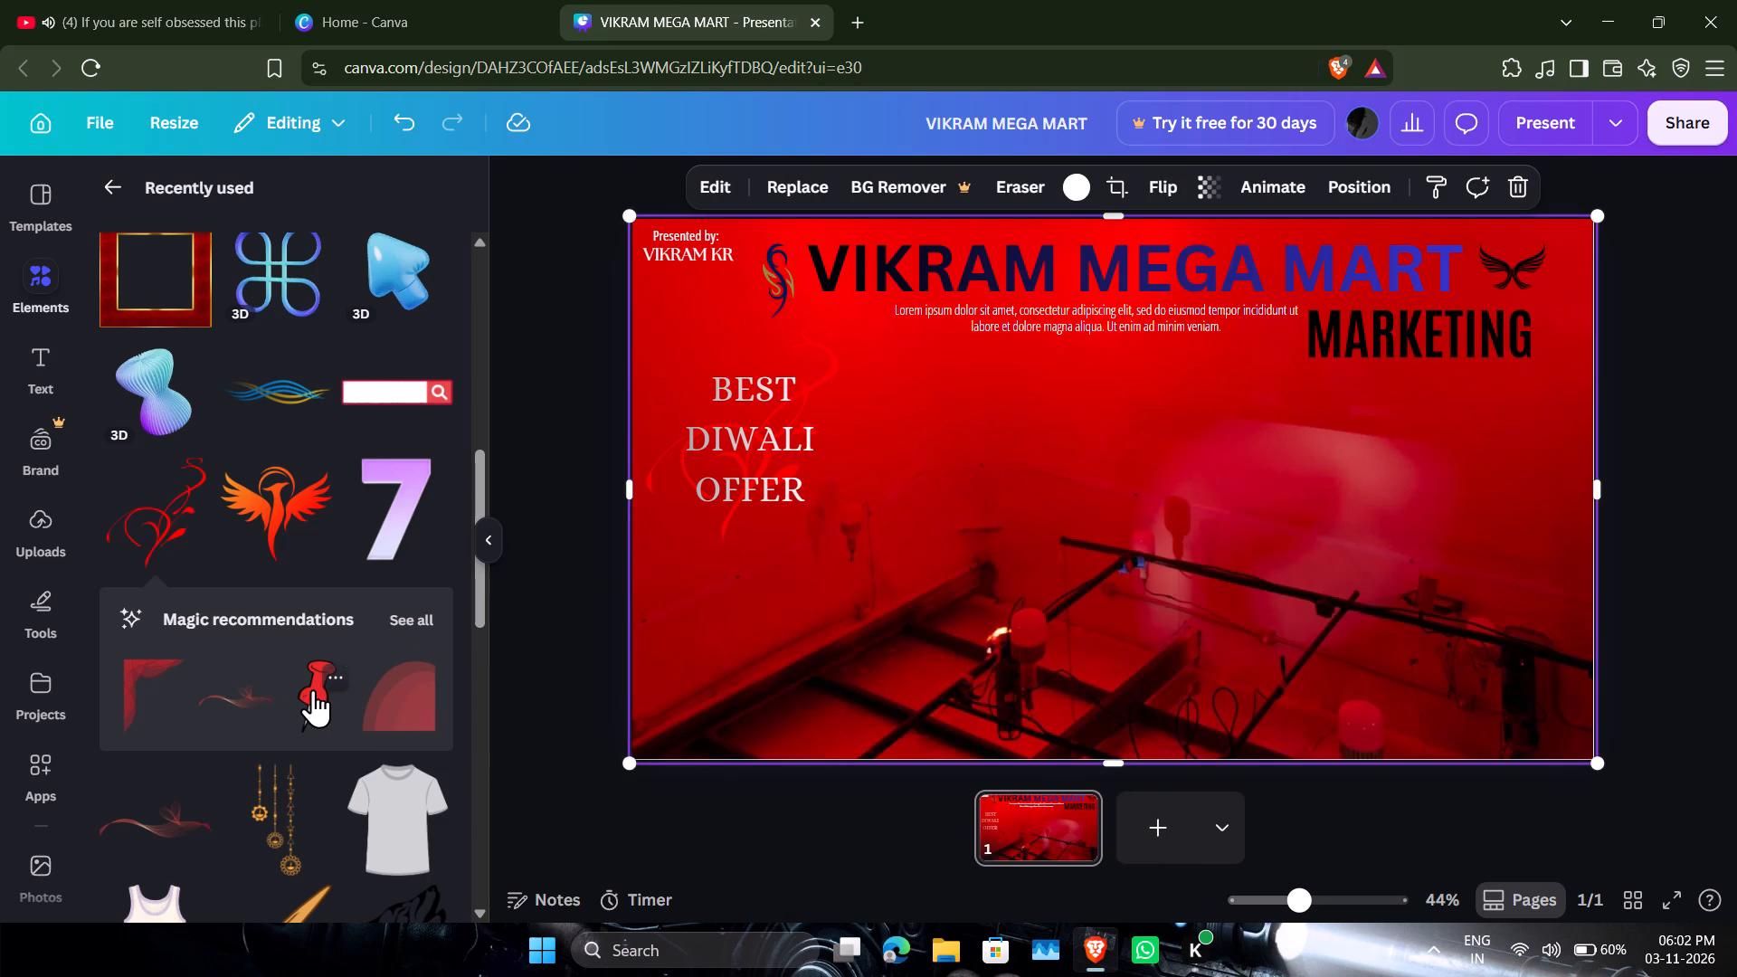
Add the blue and orange wave graphic from the recently used elements and place it just below the lorem ipsum paragraph, slightly overlapping it.
{"action": "left_click_drag", "start_coordinate": [313, 689], "coordinate": [296, 740]}
{"action": "scroll", "coordinate": [308, 489], "scroll_direction": "down", "scroll_amount": 1}
{"action": "scroll", "coordinate": [314, 489], "scroll_direction": "up", "scroll_amount": 1}
{"action": "left_click_drag", "start_coordinate": [266, 369], "coordinate": [896, 346]}
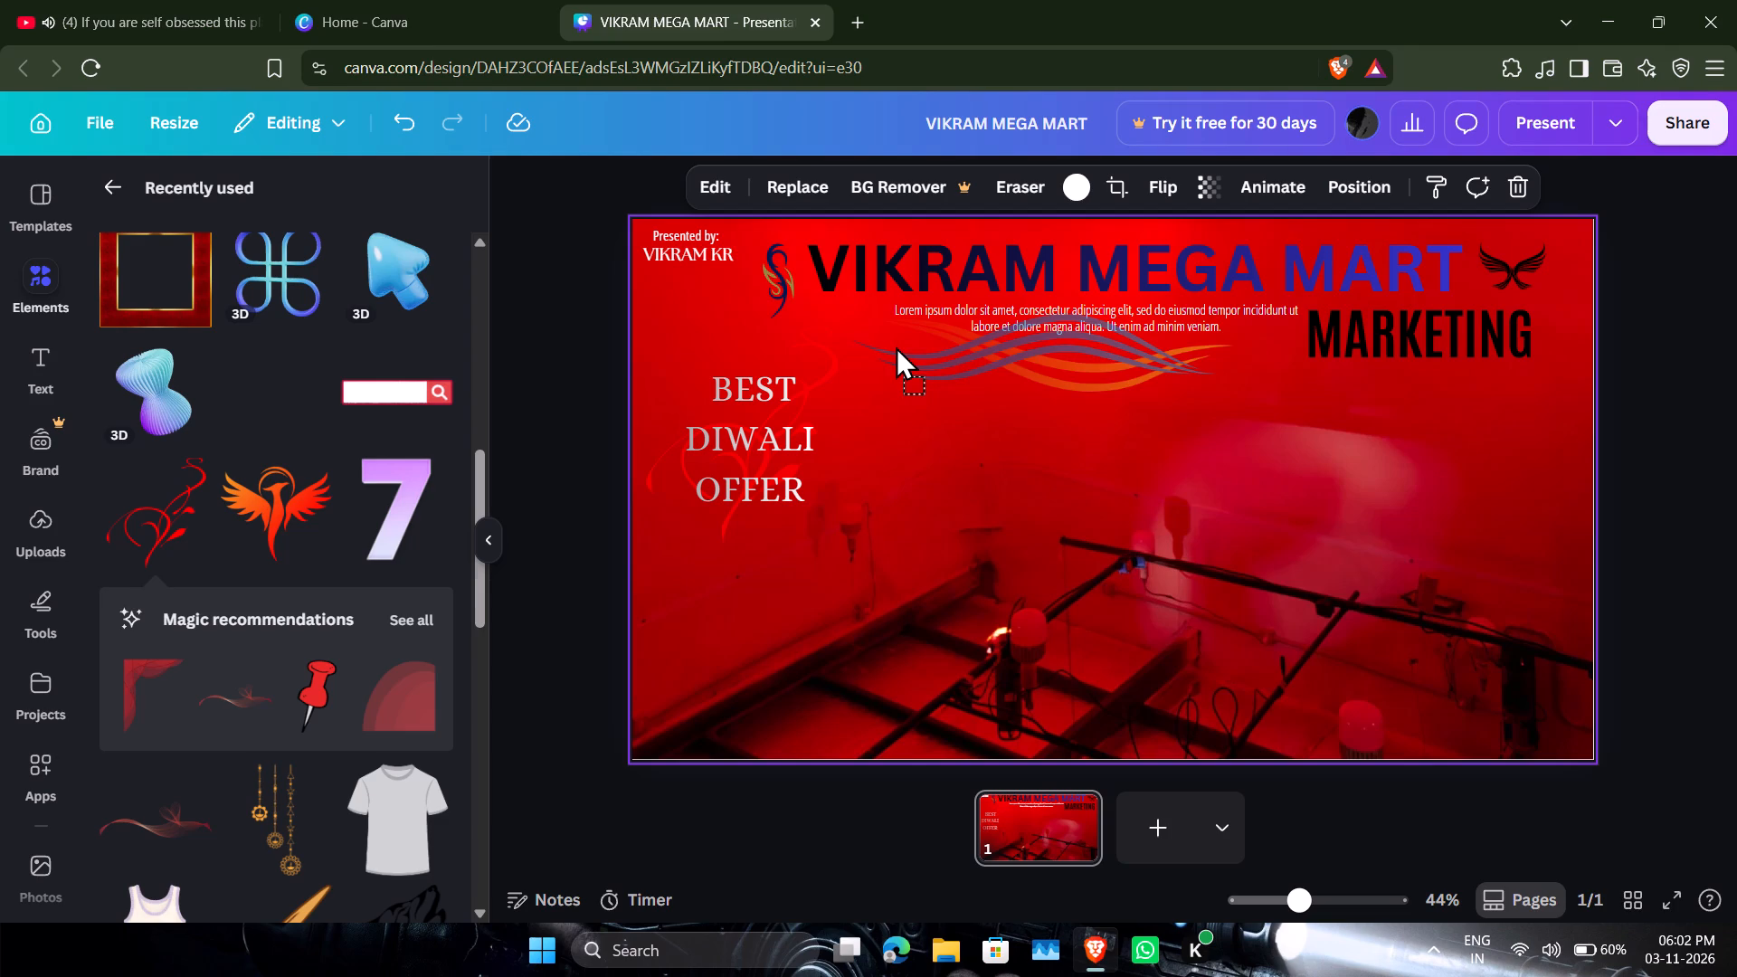
{"action": "left_click_drag", "start_coordinate": [896, 346], "coordinate": [969, 349]}
{"action": "left_click_drag", "start_coordinate": [970, 346], "coordinate": [972, 338]}
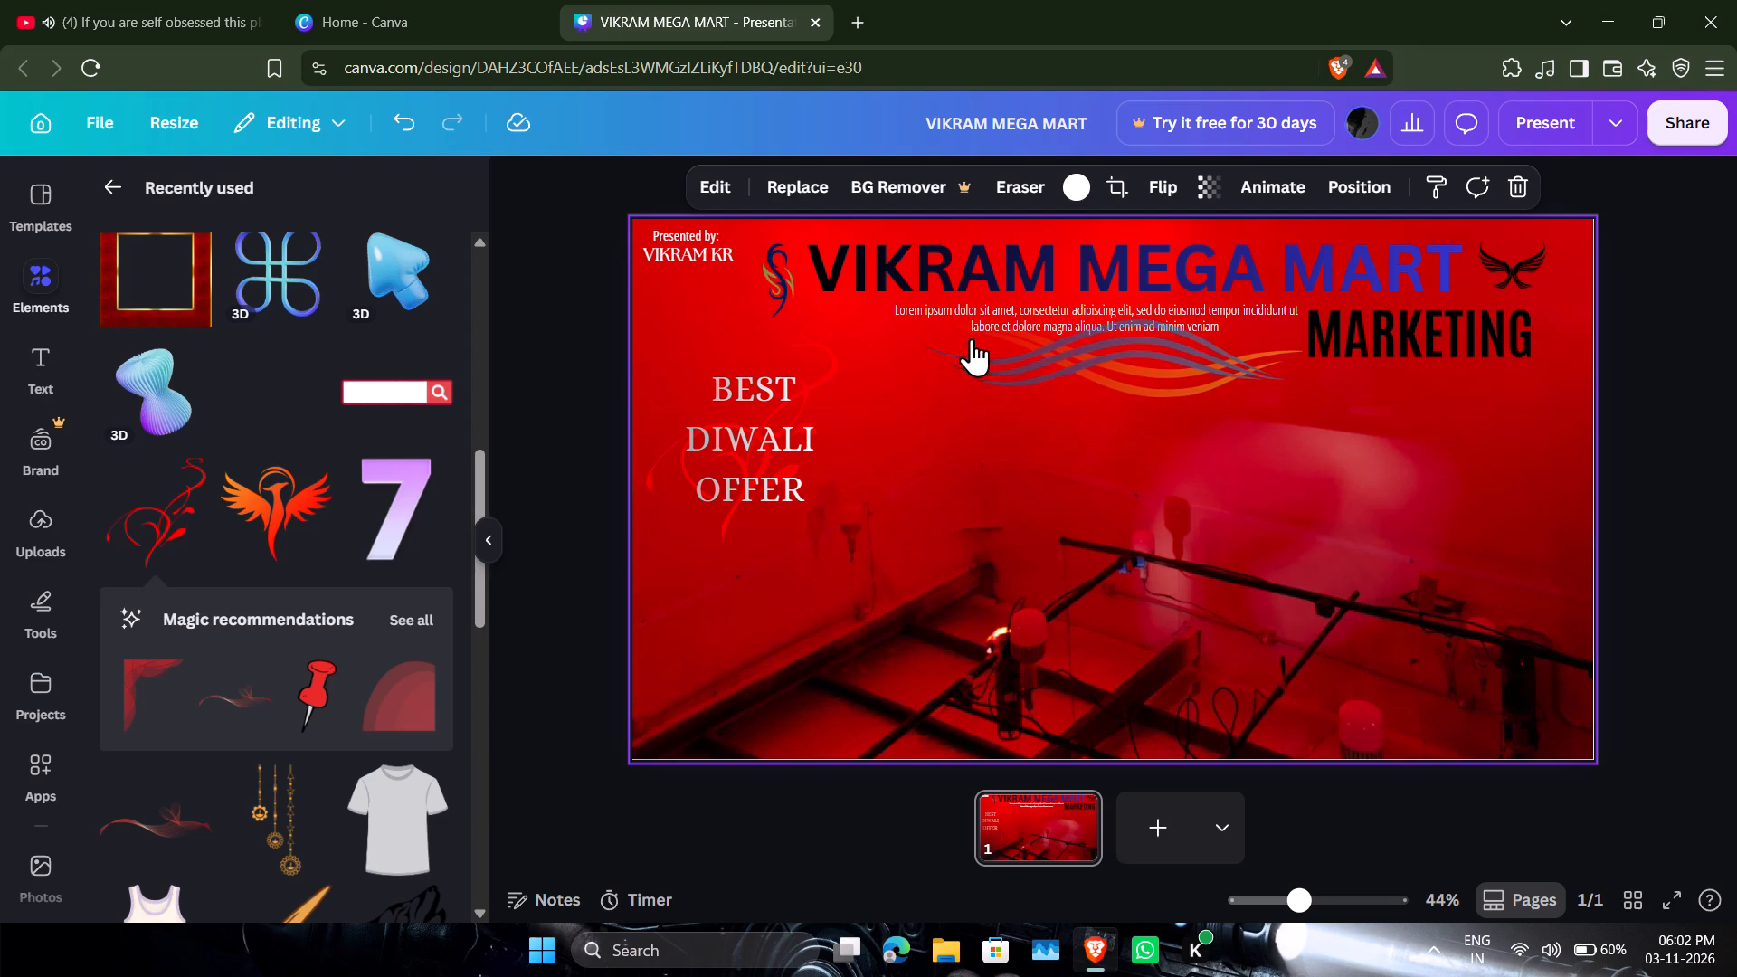
{"action": "left_click_drag", "start_coordinate": [972, 338], "coordinate": [972, 337]}
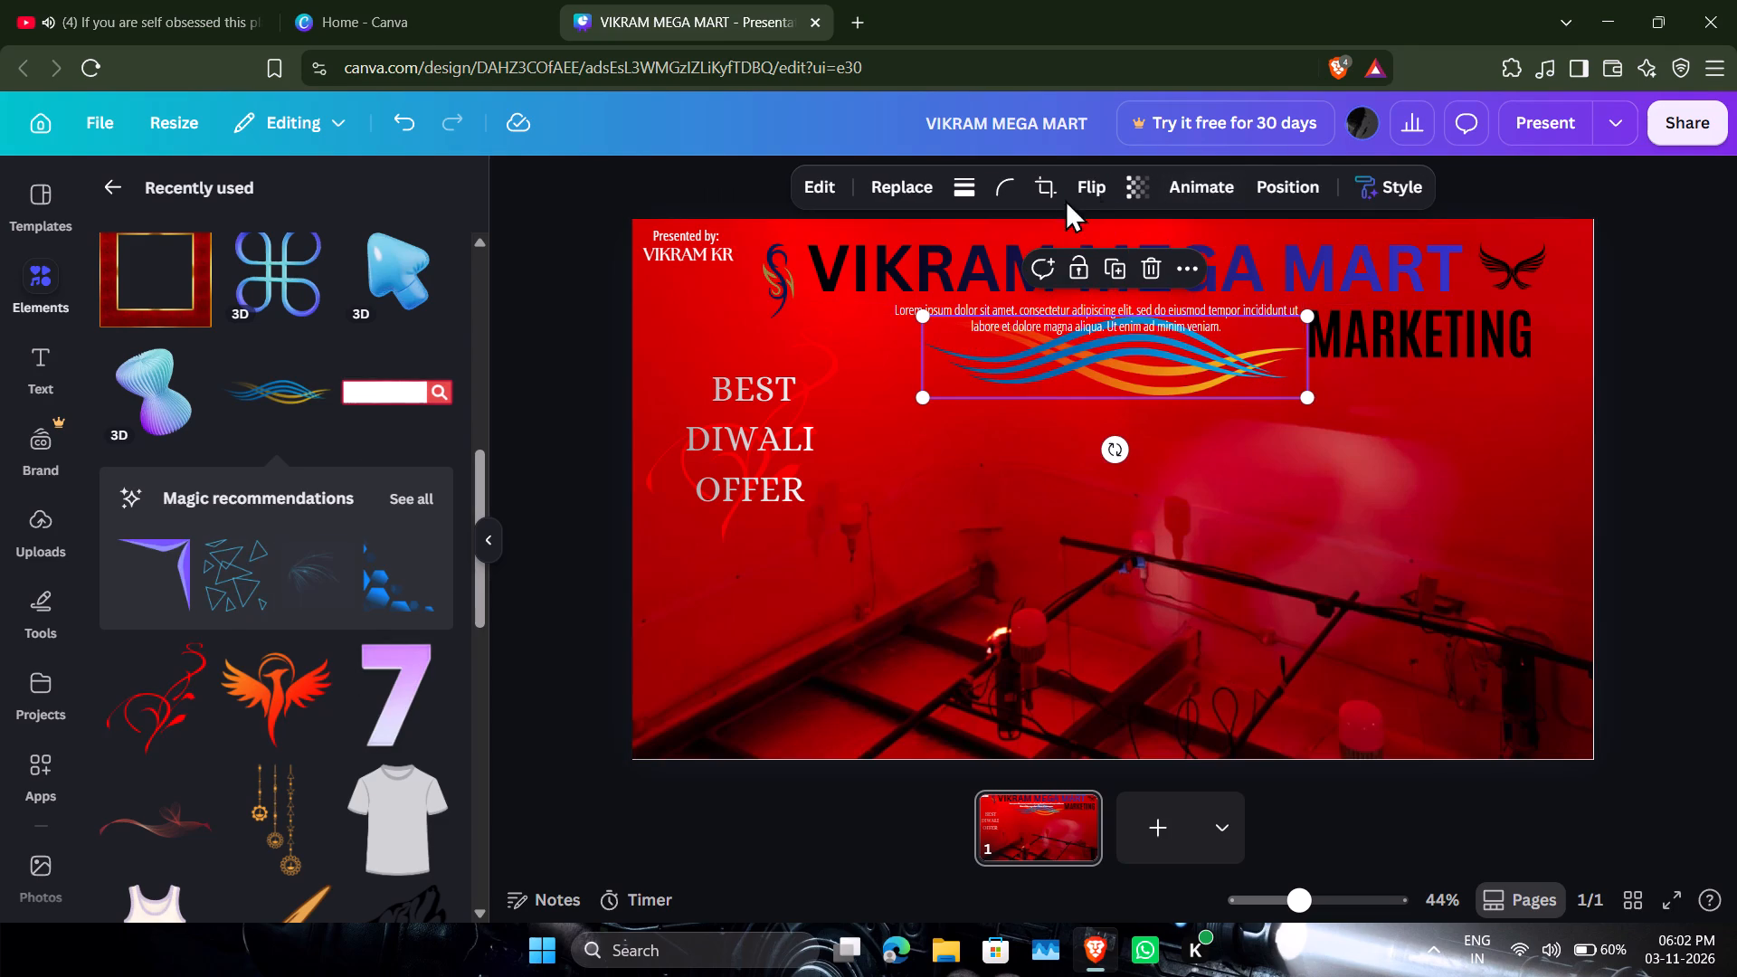
Set the transparency of the blue and orange wave graphic to 72.
{"action": "left_click", "coordinate": [1136, 193]}
{"action": "left_click_drag", "start_coordinate": [1153, 279], "coordinate": [1142, 286]}
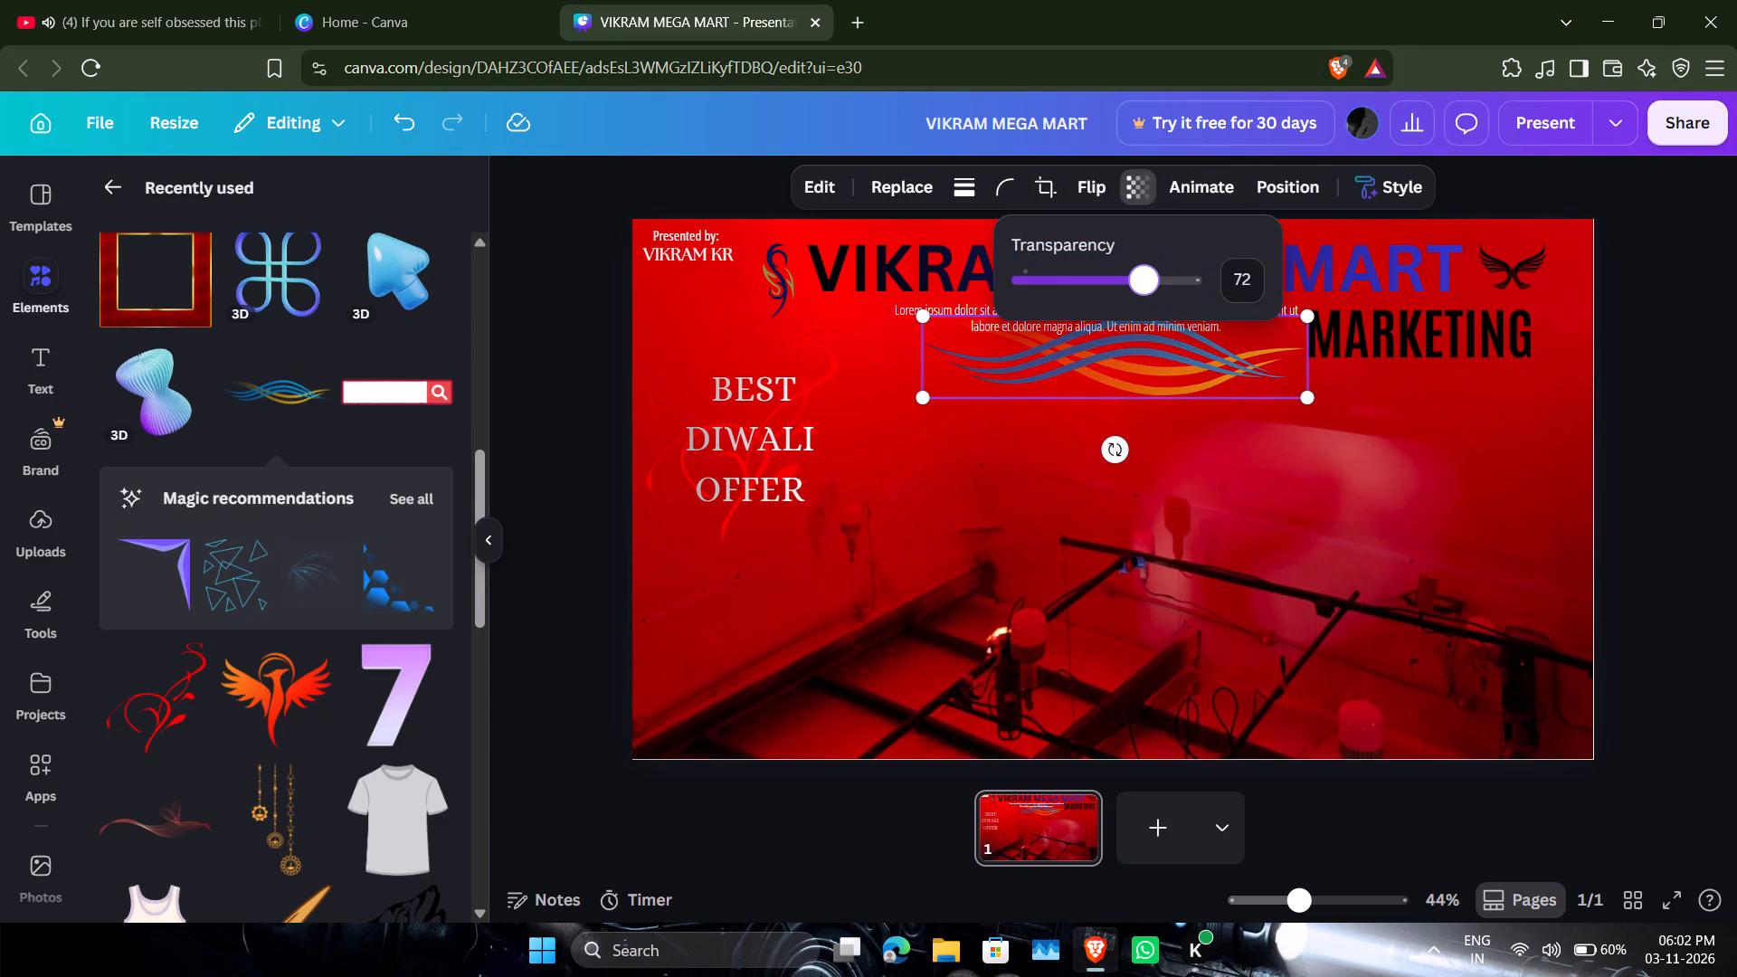
{"action": "double_click", "coordinate": [1082, 359]}
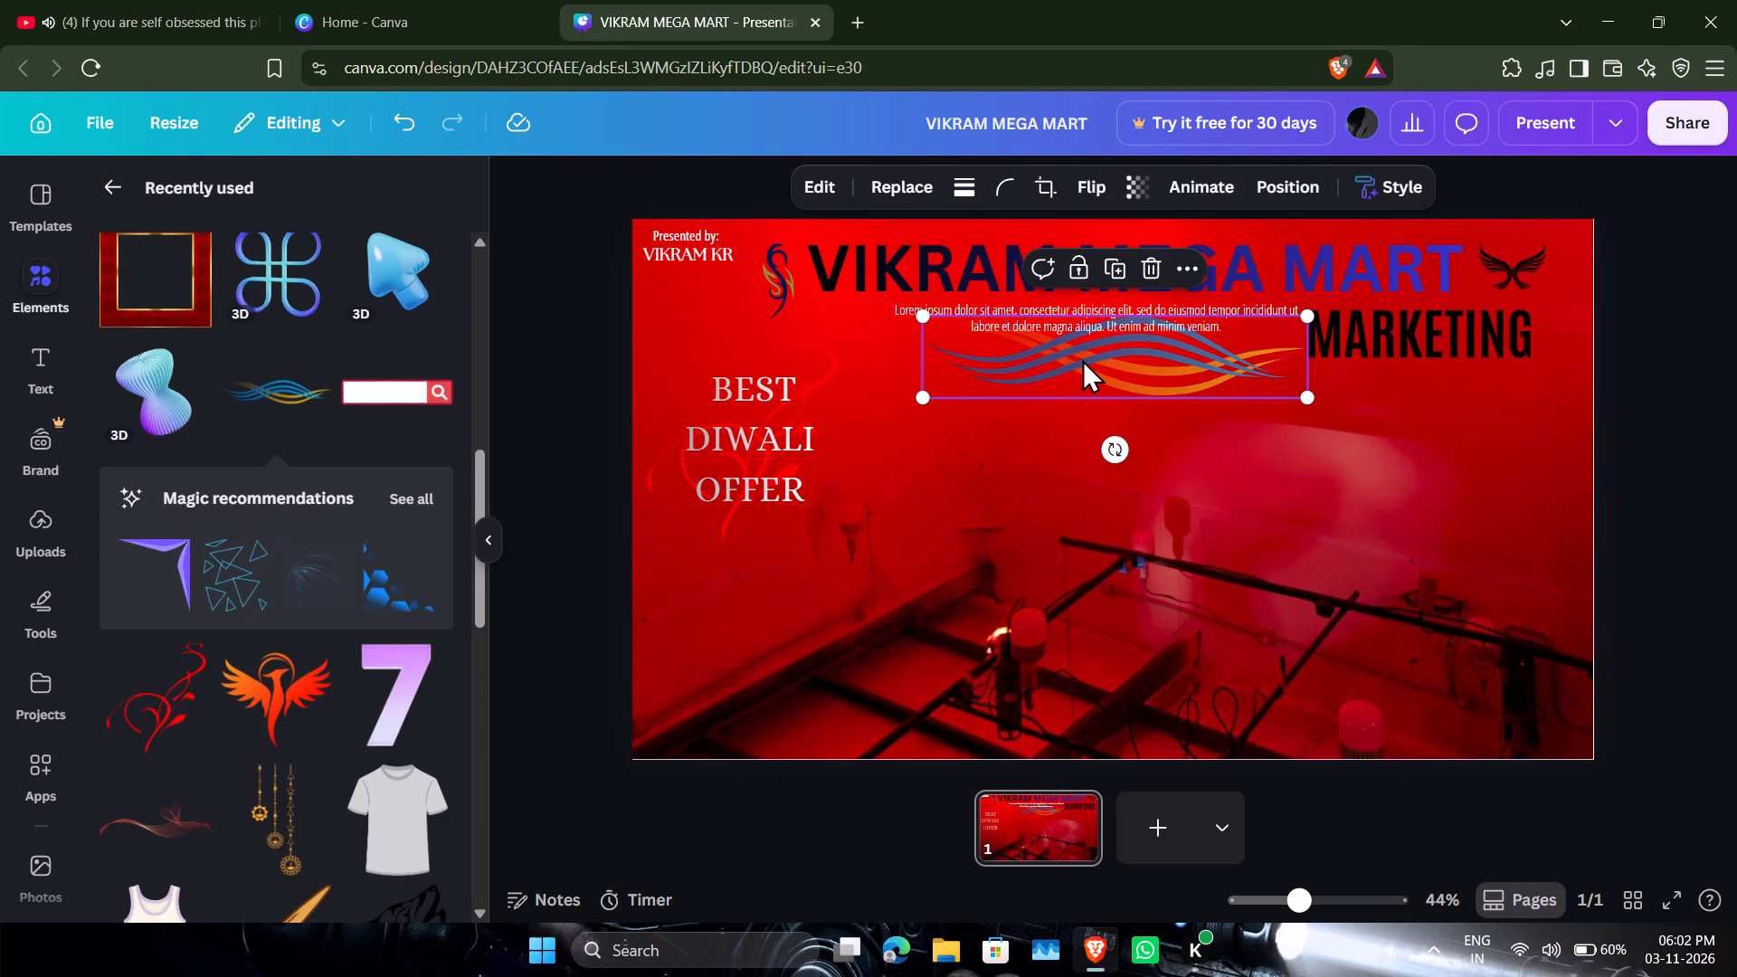
{"action": "left_click", "coordinate": [1111, 358]}
{"action": "left_click", "coordinate": [1317, 546]}
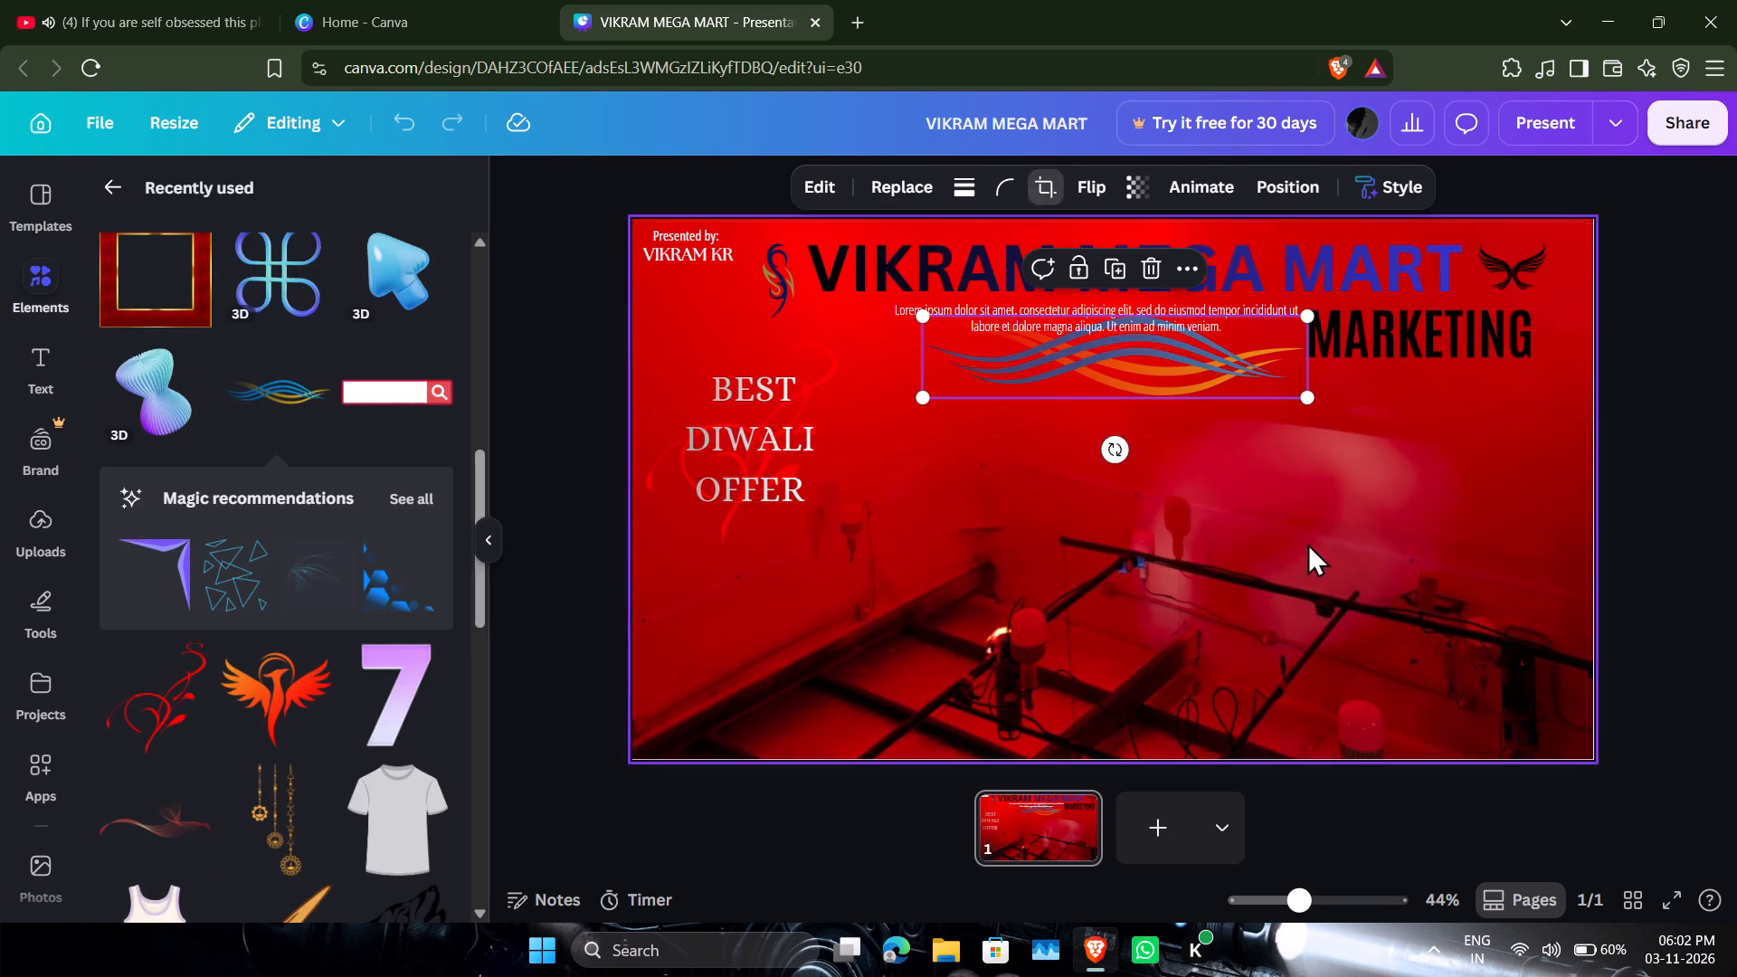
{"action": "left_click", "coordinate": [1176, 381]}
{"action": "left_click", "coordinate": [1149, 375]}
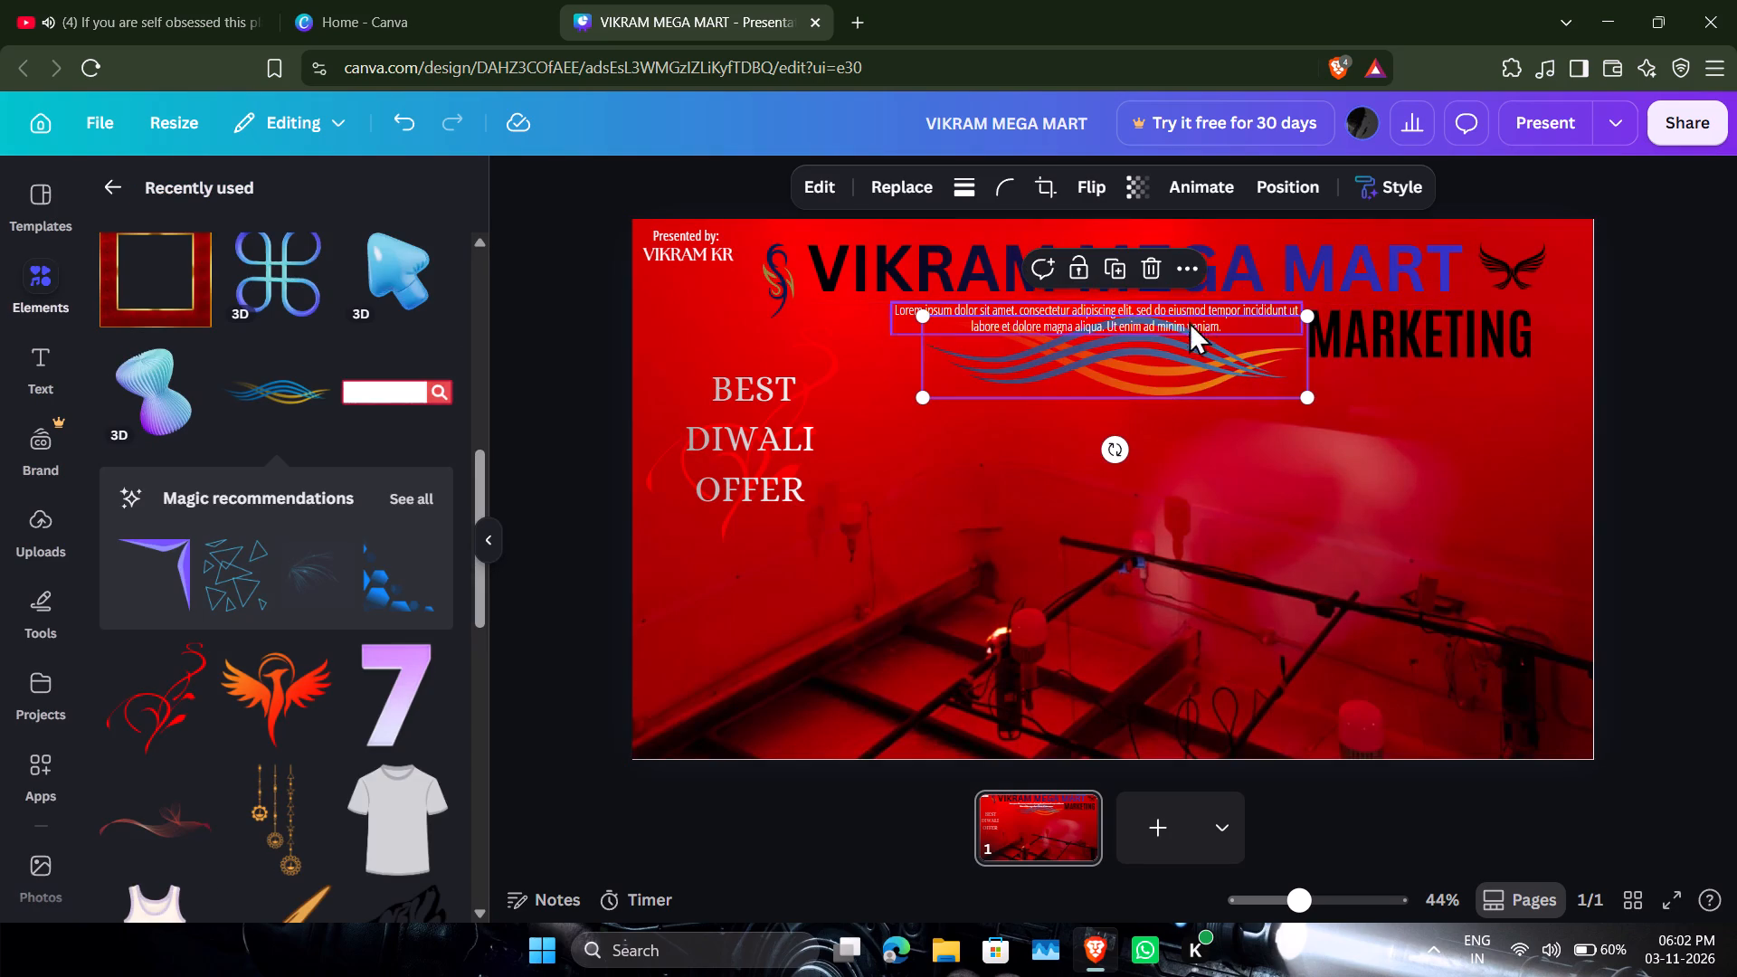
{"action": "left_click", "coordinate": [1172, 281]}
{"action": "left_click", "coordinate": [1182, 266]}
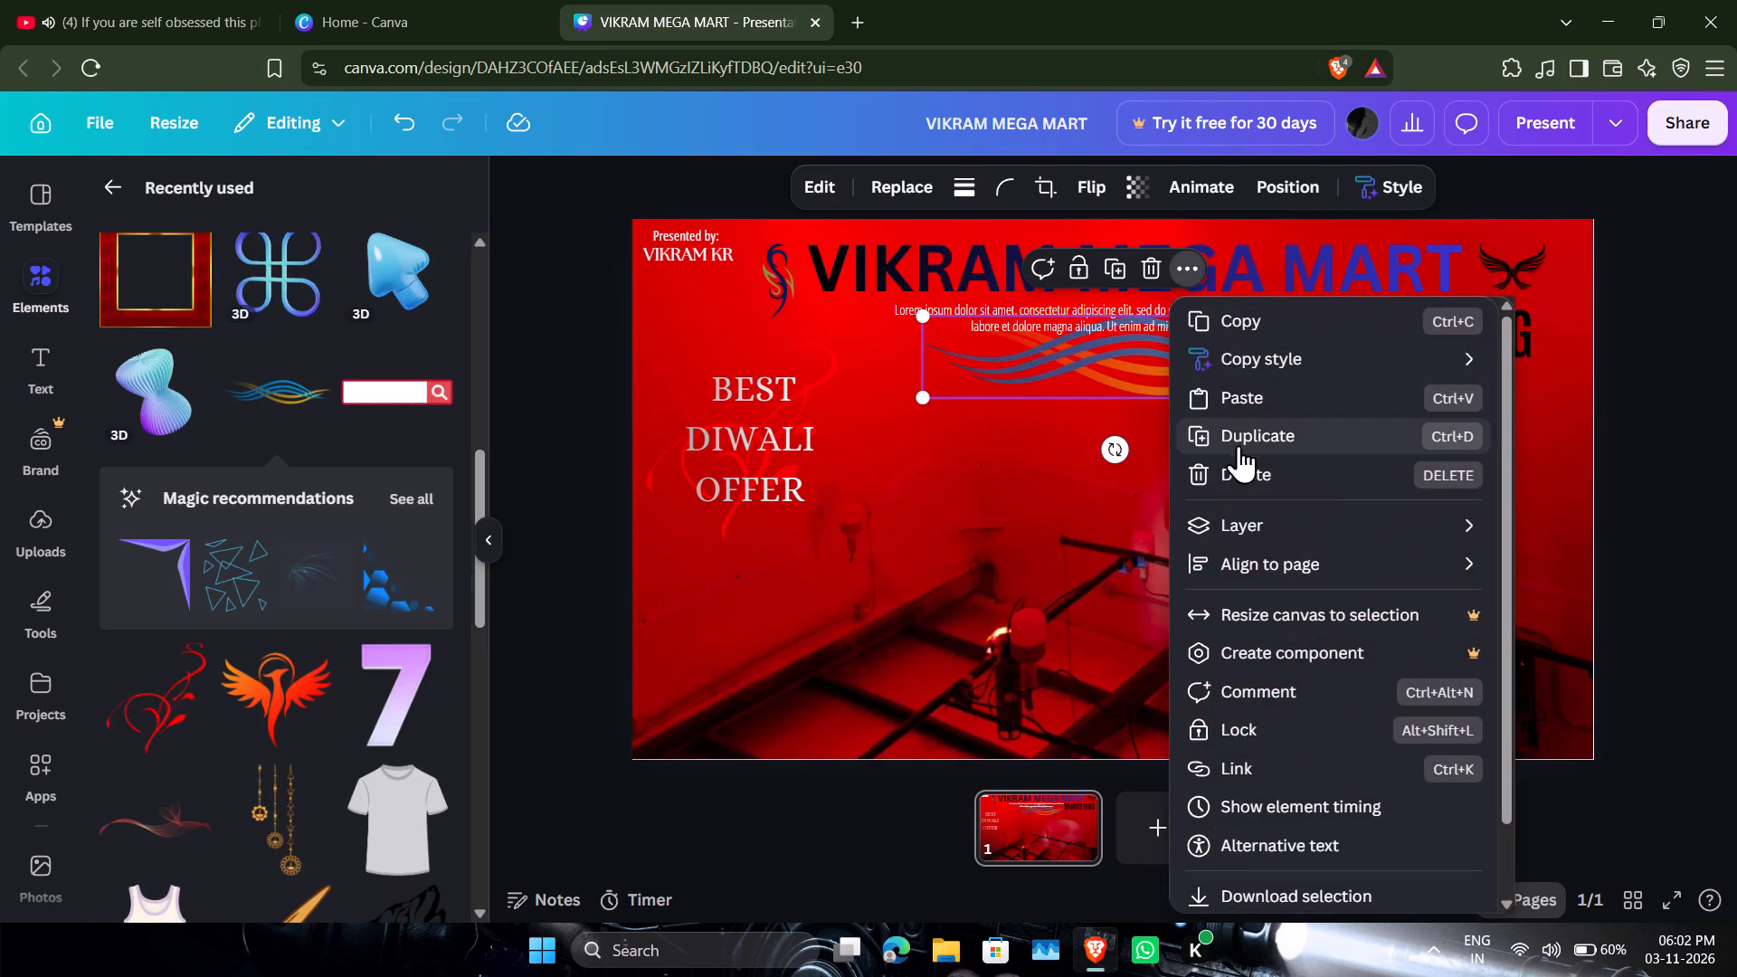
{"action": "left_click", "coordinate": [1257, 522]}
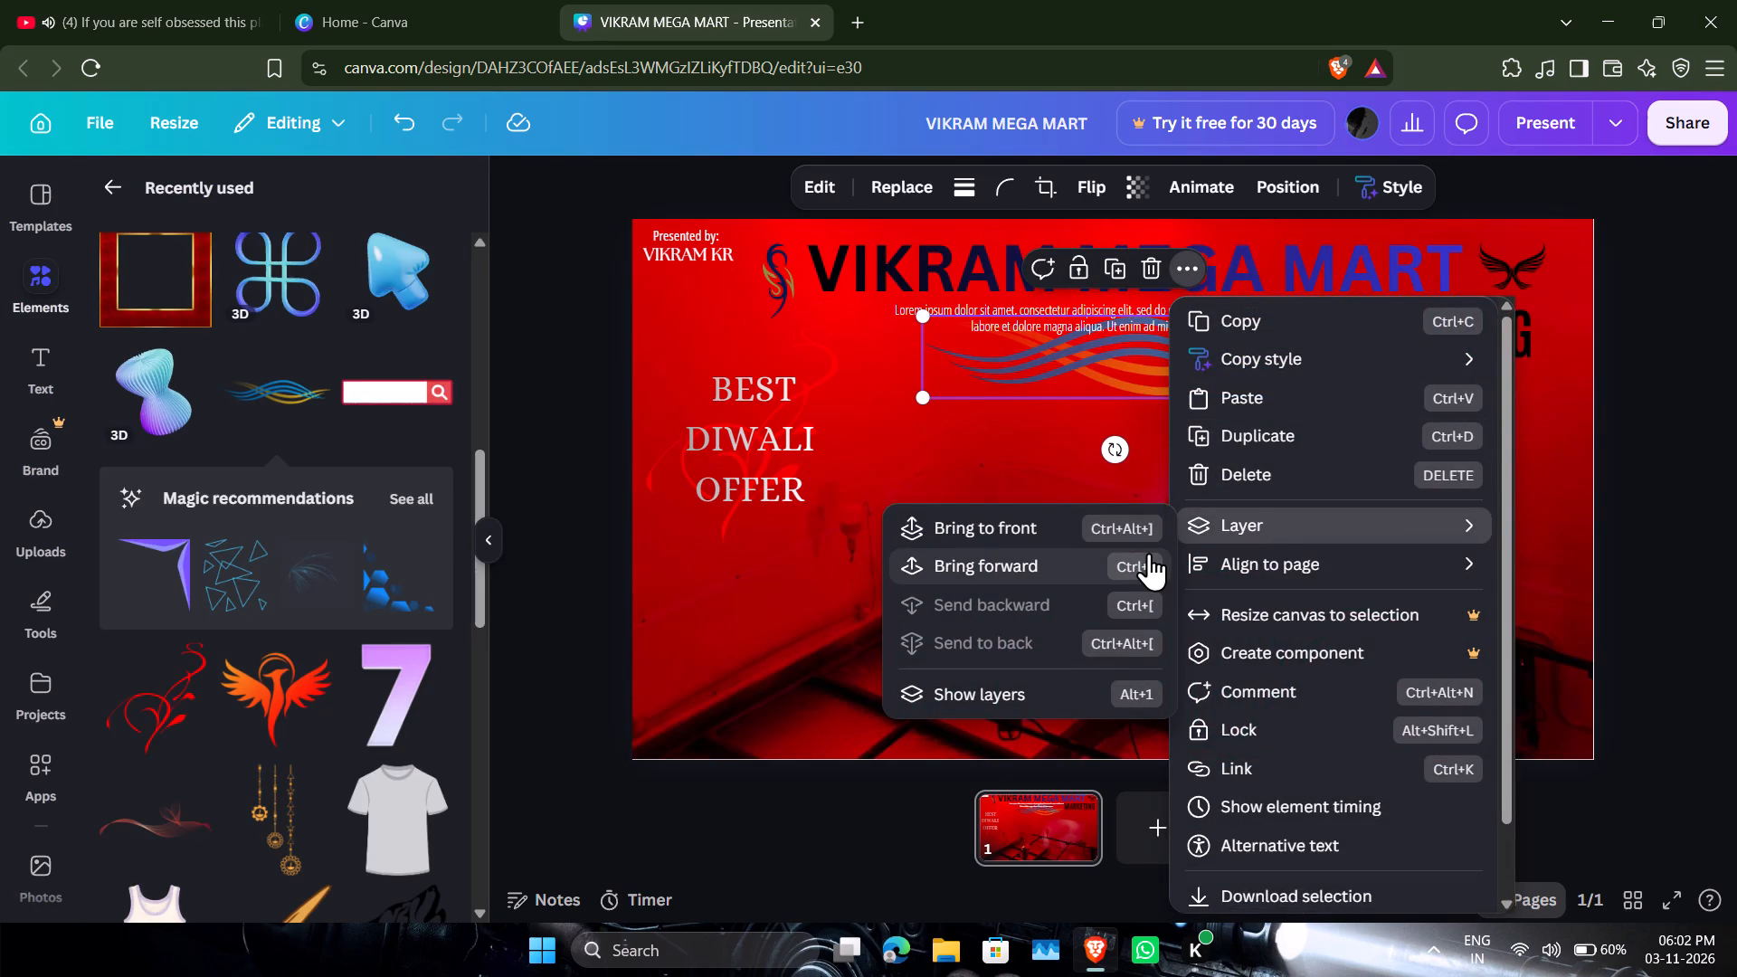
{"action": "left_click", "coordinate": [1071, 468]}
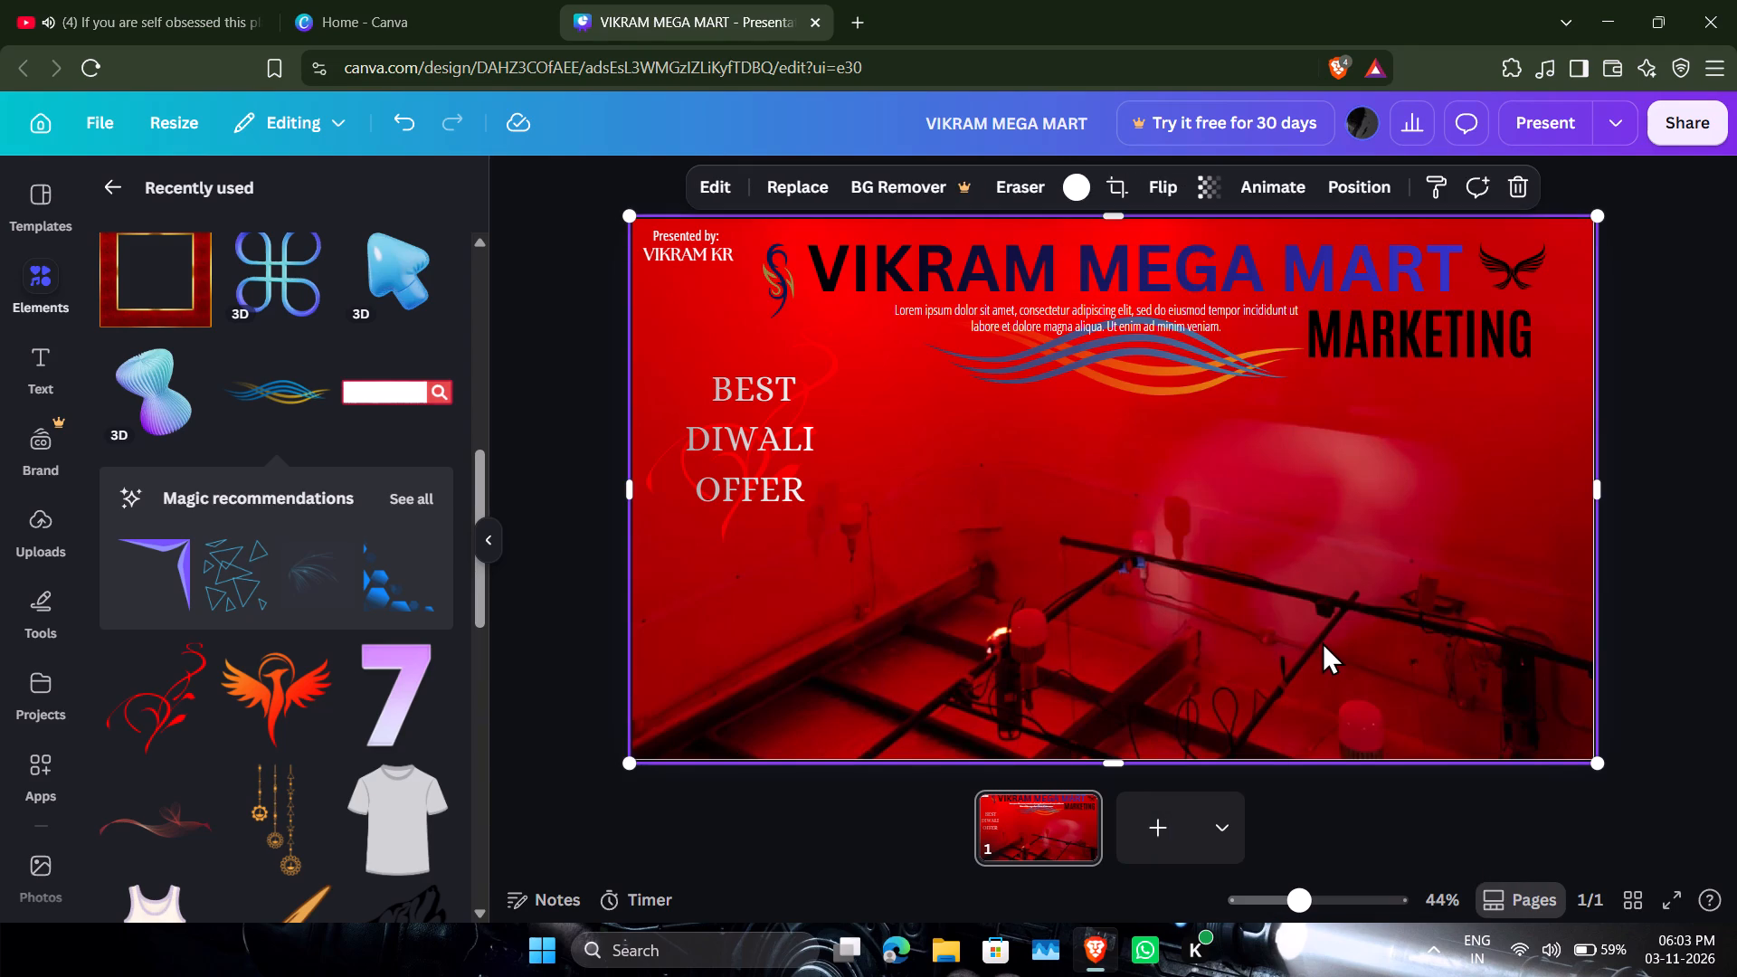
Add a subheading text box in the lower middle of the cover and clear its placeholder text.
{"action": "left_click", "coordinate": [18, 381]}
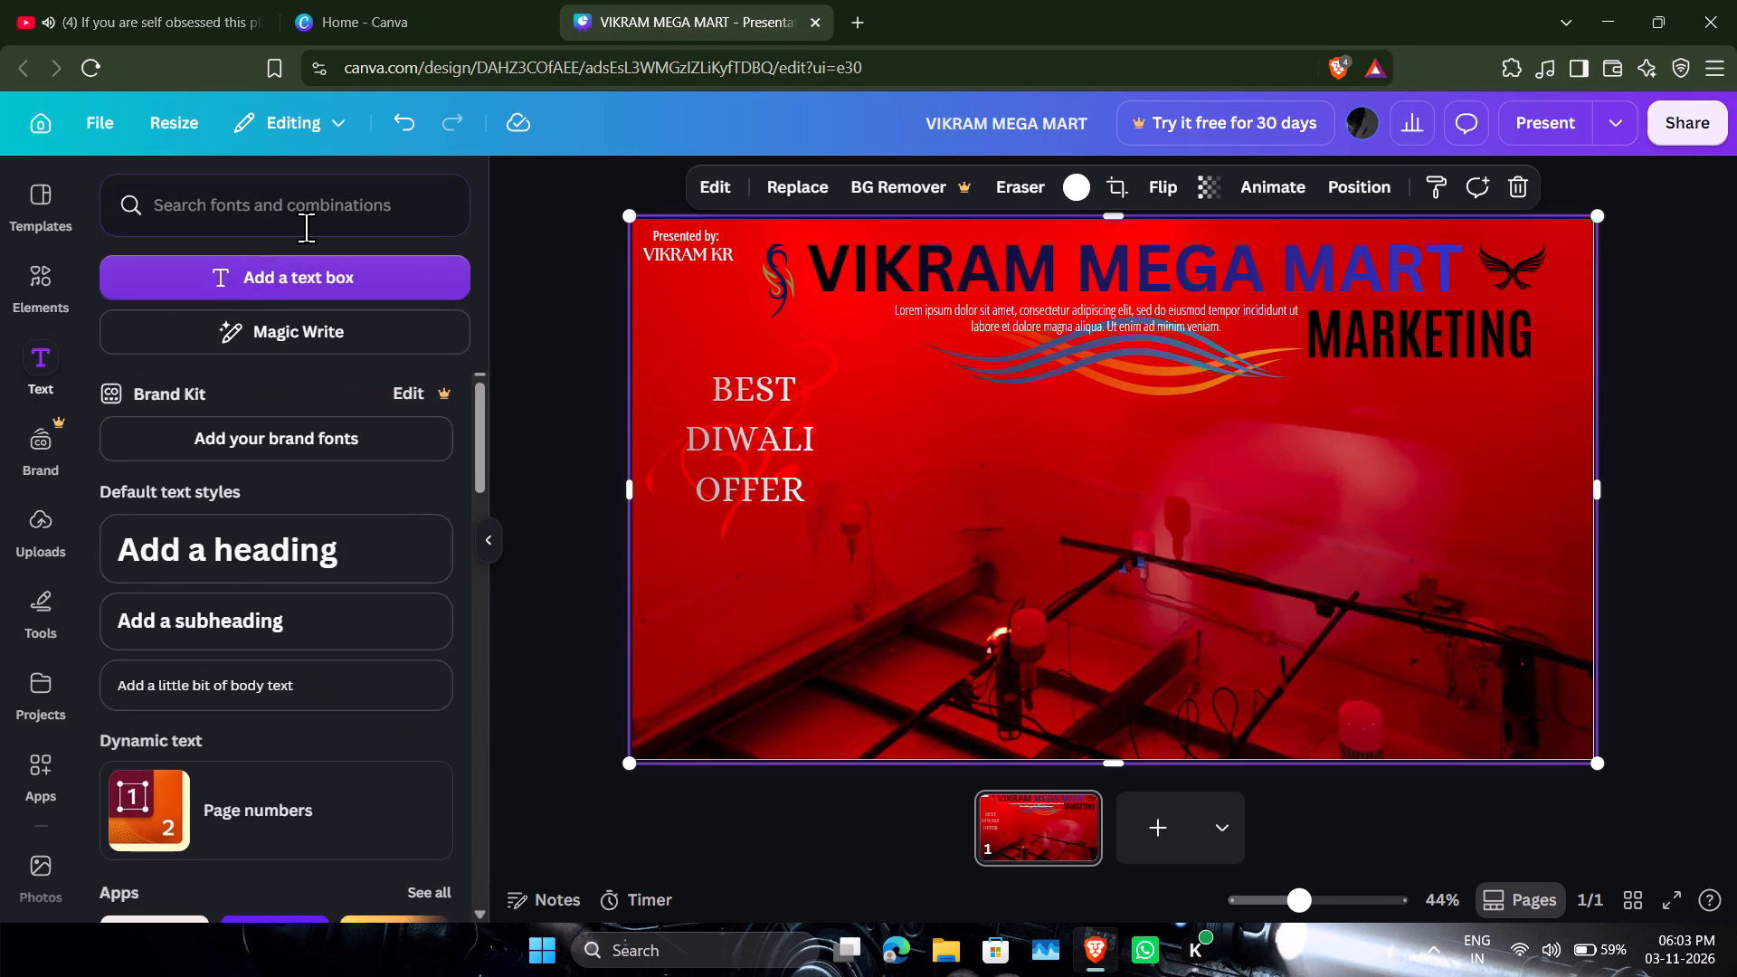
{"action": "left_click_drag", "start_coordinate": [280, 637], "coordinate": [1049, 600]}
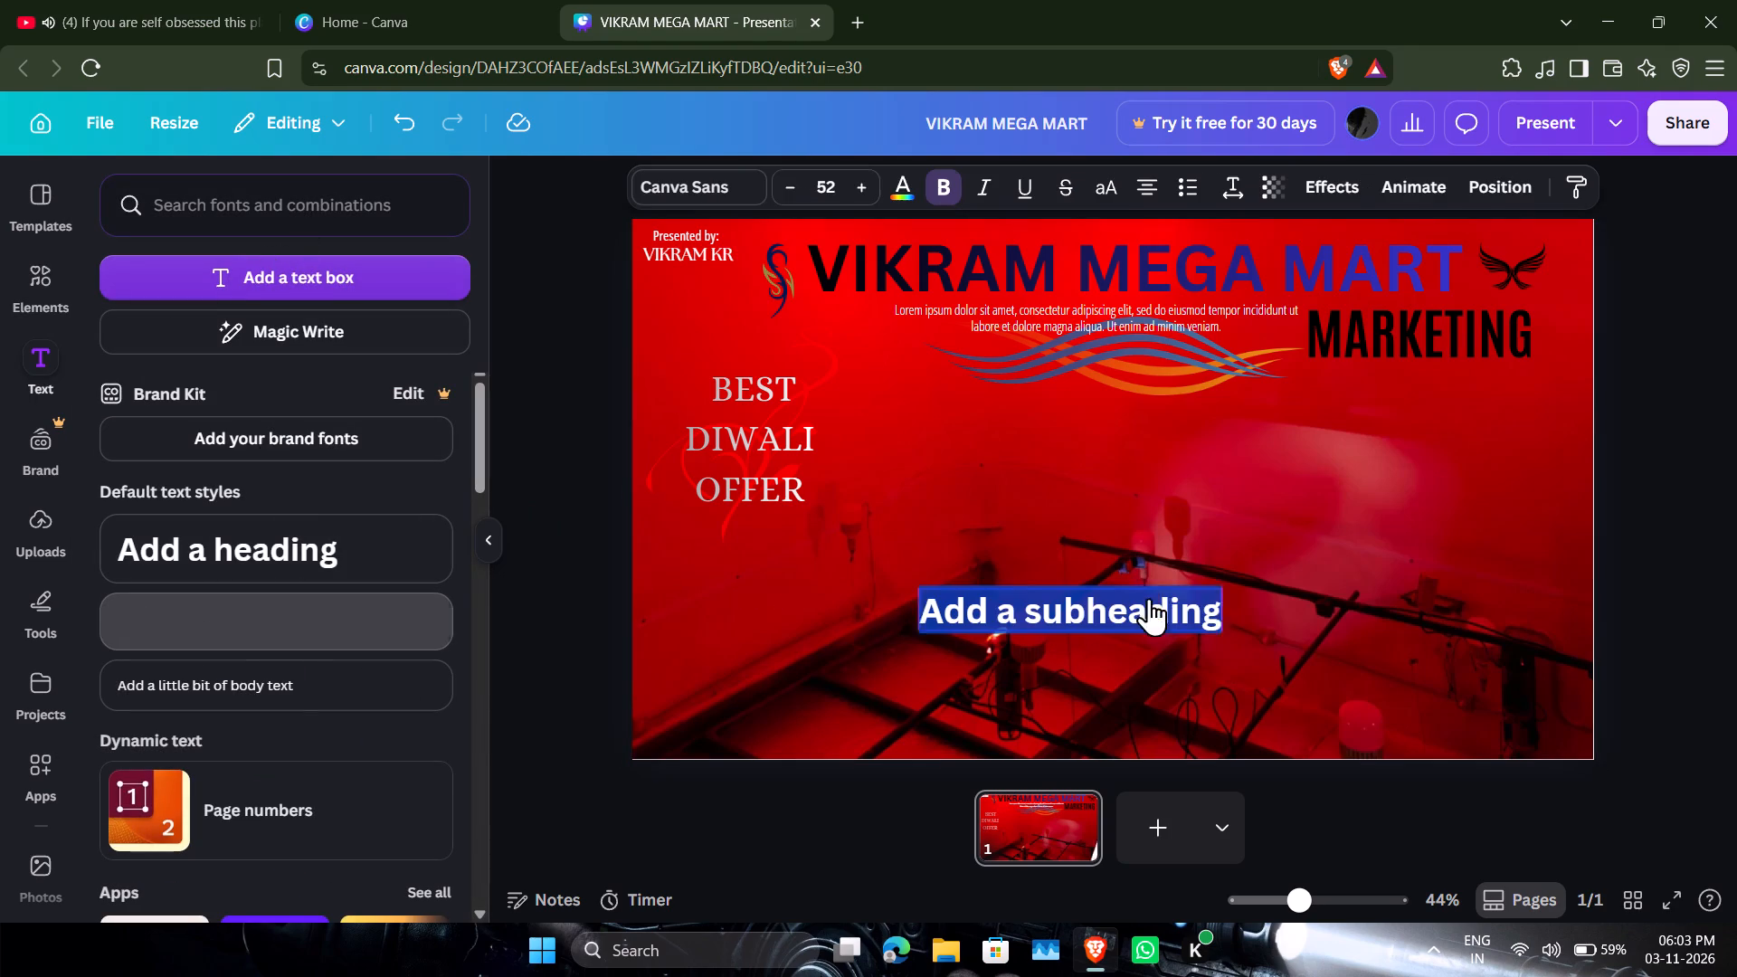
{"action": "double_click", "coordinate": [1156, 594]}
{"action": "left_click", "coordinate": [1201, 613]}
{"action": "left_click_drag", "start_coordinate": [1206, 613], "coordinate": [1215, 617]}
{"action": "key", "text": "BackSpace"}
{"action": "key", "text": "BackSpace"}
{"action": "key", "text": "BackSpace"}
{"action": "key", "text": "BackSpace"}
{"action": "key", "text": "BackSpace"}
{"action": "key", "text": "BackSpace"}
{"action": "key", "text": "BackSpace"}
{"action": "key", "text": "BackSpace"}
{"action": "key", "text": "BackSpace"}
{"action": "key", "text": "BackSpace"}
{"action": "key", "text": "BackSpace"}
{"action": "key", "text": "BackSpace"}
{"action": "key", "text": "BackSpace"}
{"action": "key", "text": "BackSpace"}
{"action": "key", "text": "BackSpace"}
{"action": "key", "text": "BackSpace"}
{"action": "key", "text": "BackSpace"}
{"action": "key", "text": "BackSpace"}
{"action": "key", "text": "BackSpace"}
{"action": "key", "text": "BackSpace"}
{"action": "key", "text": "BackSpace"}
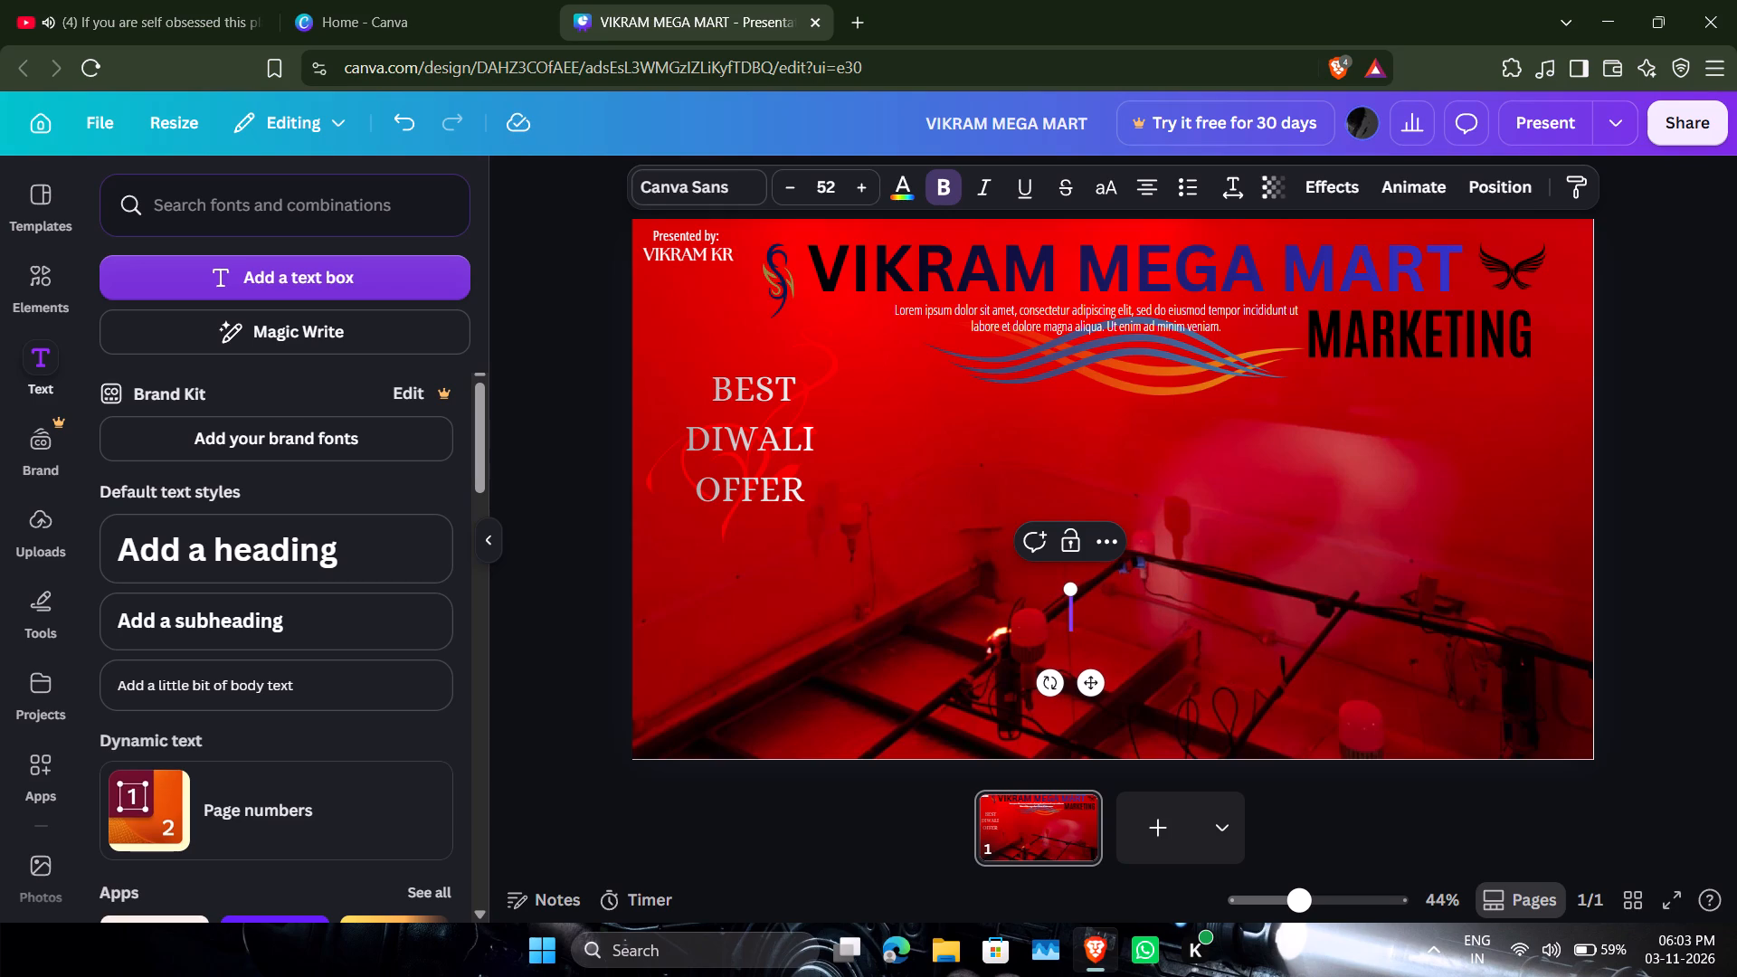
Enter "60 % TAK OFF ON ANY DEAL" in the emptied subheading, correcting any typing mistakes.
{"action": "type", "text": "60"}
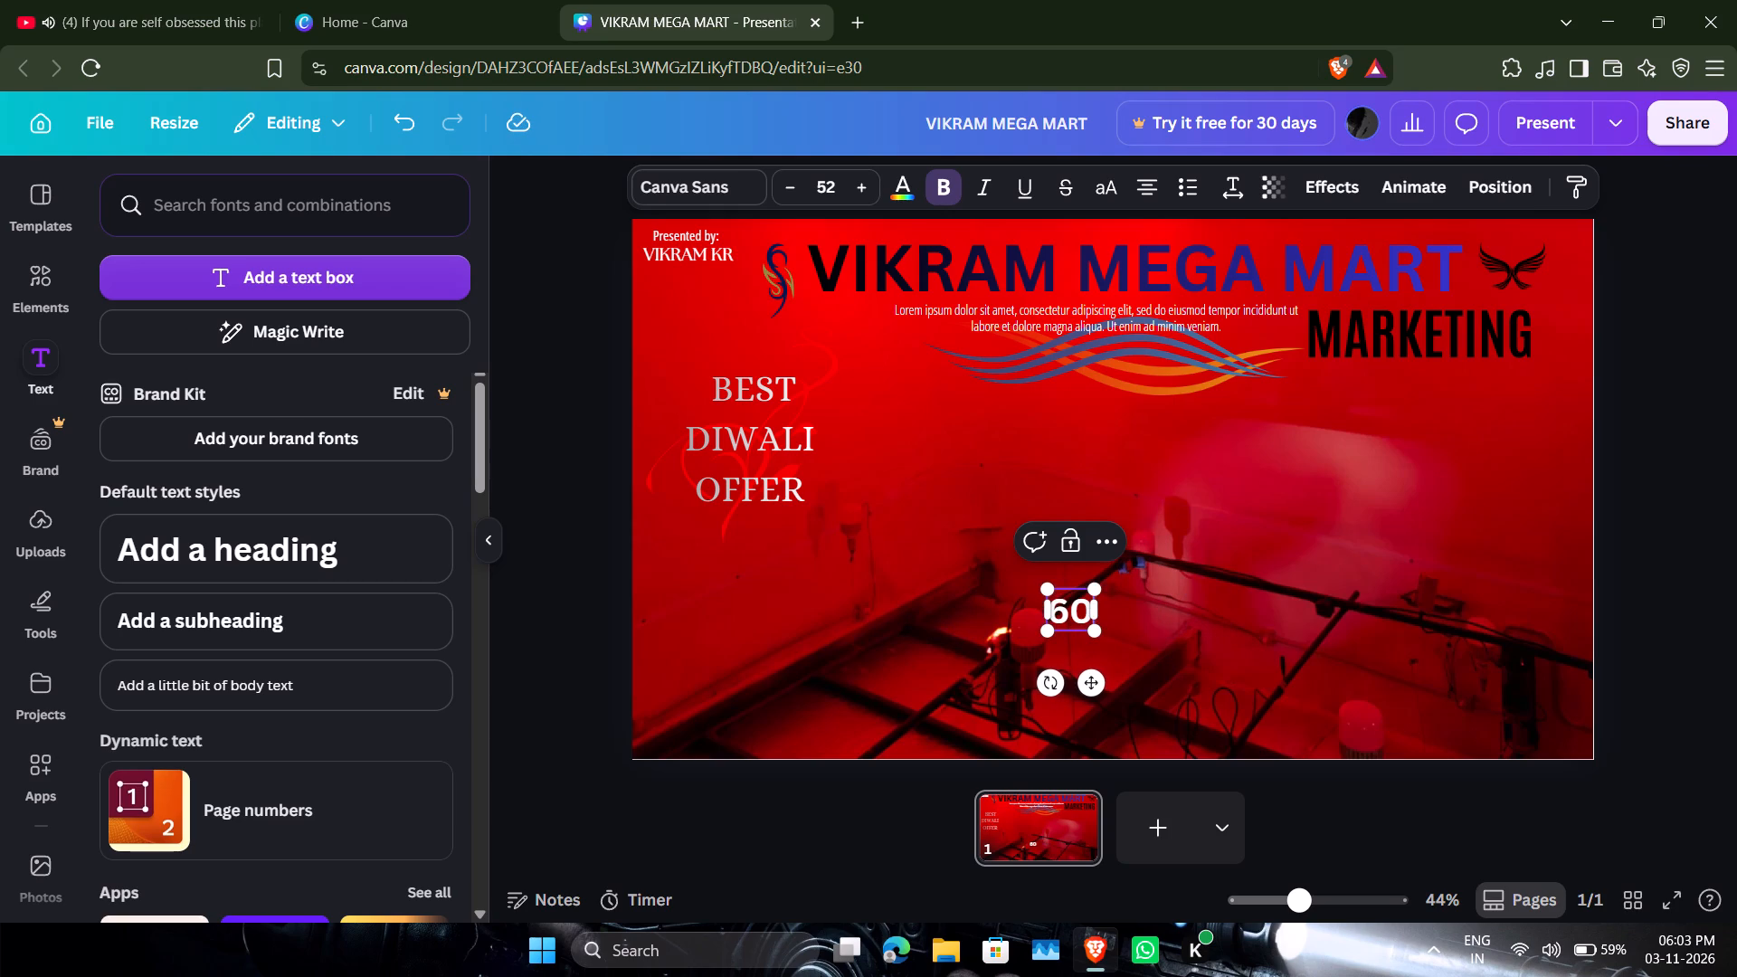
{"action": "key", "text": "space"}
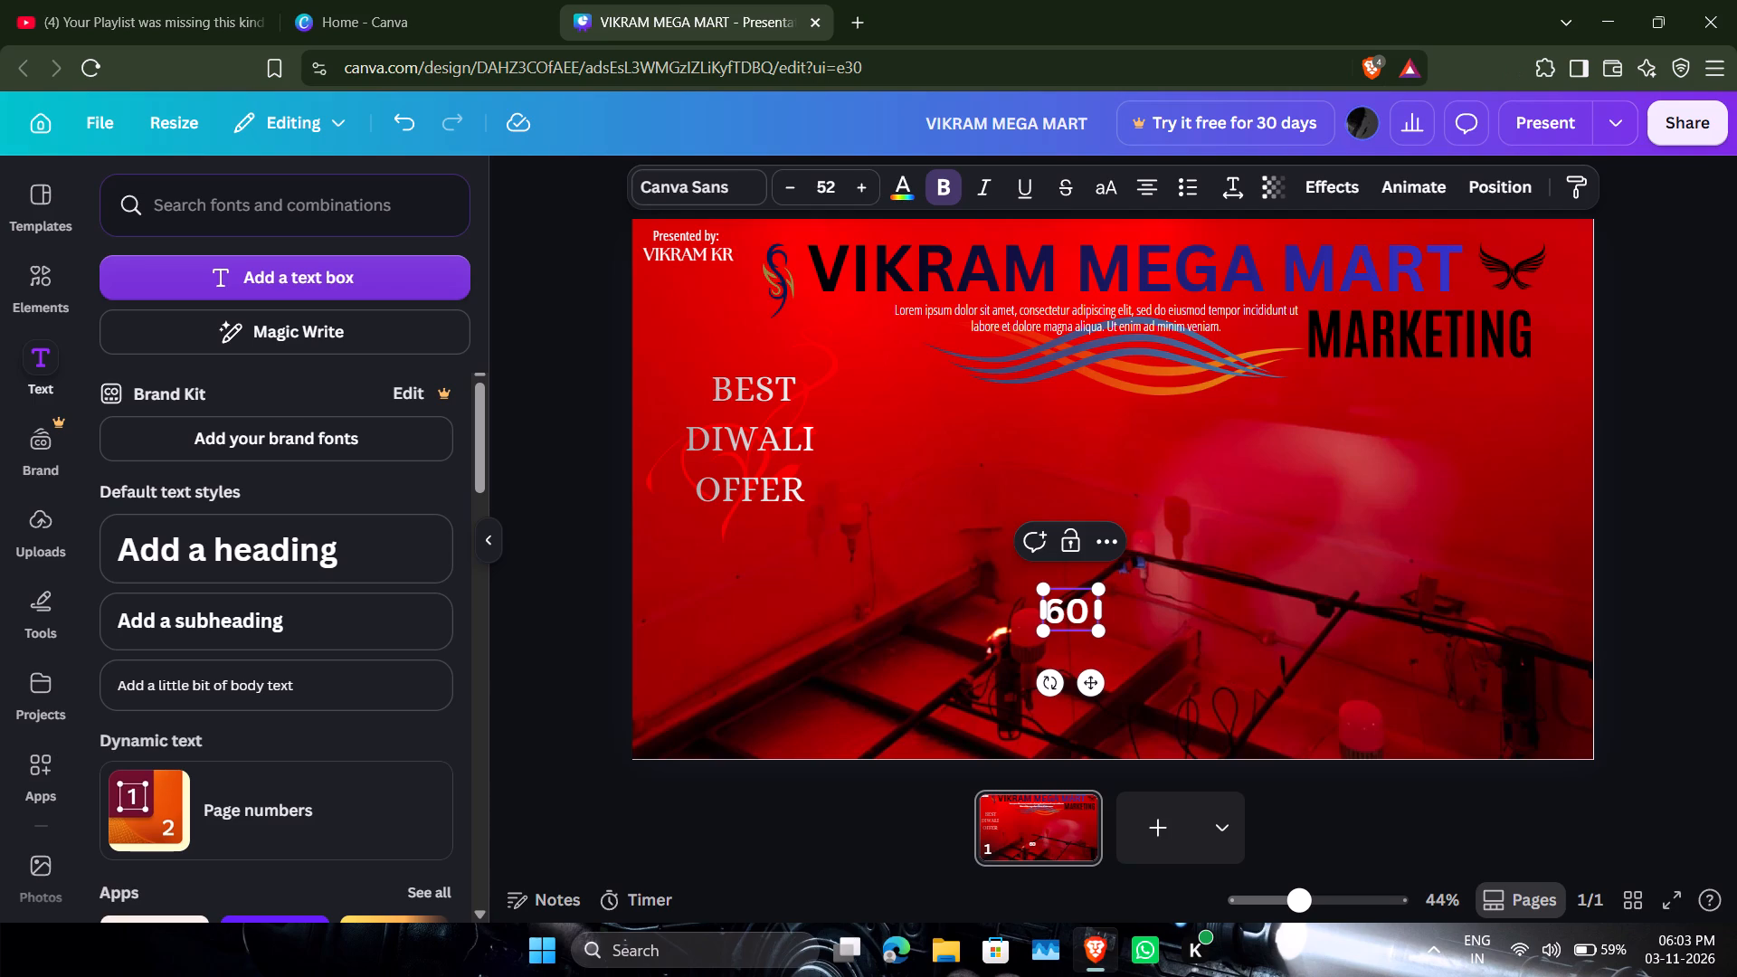
{"action": "key", "text": "shift+percent"}
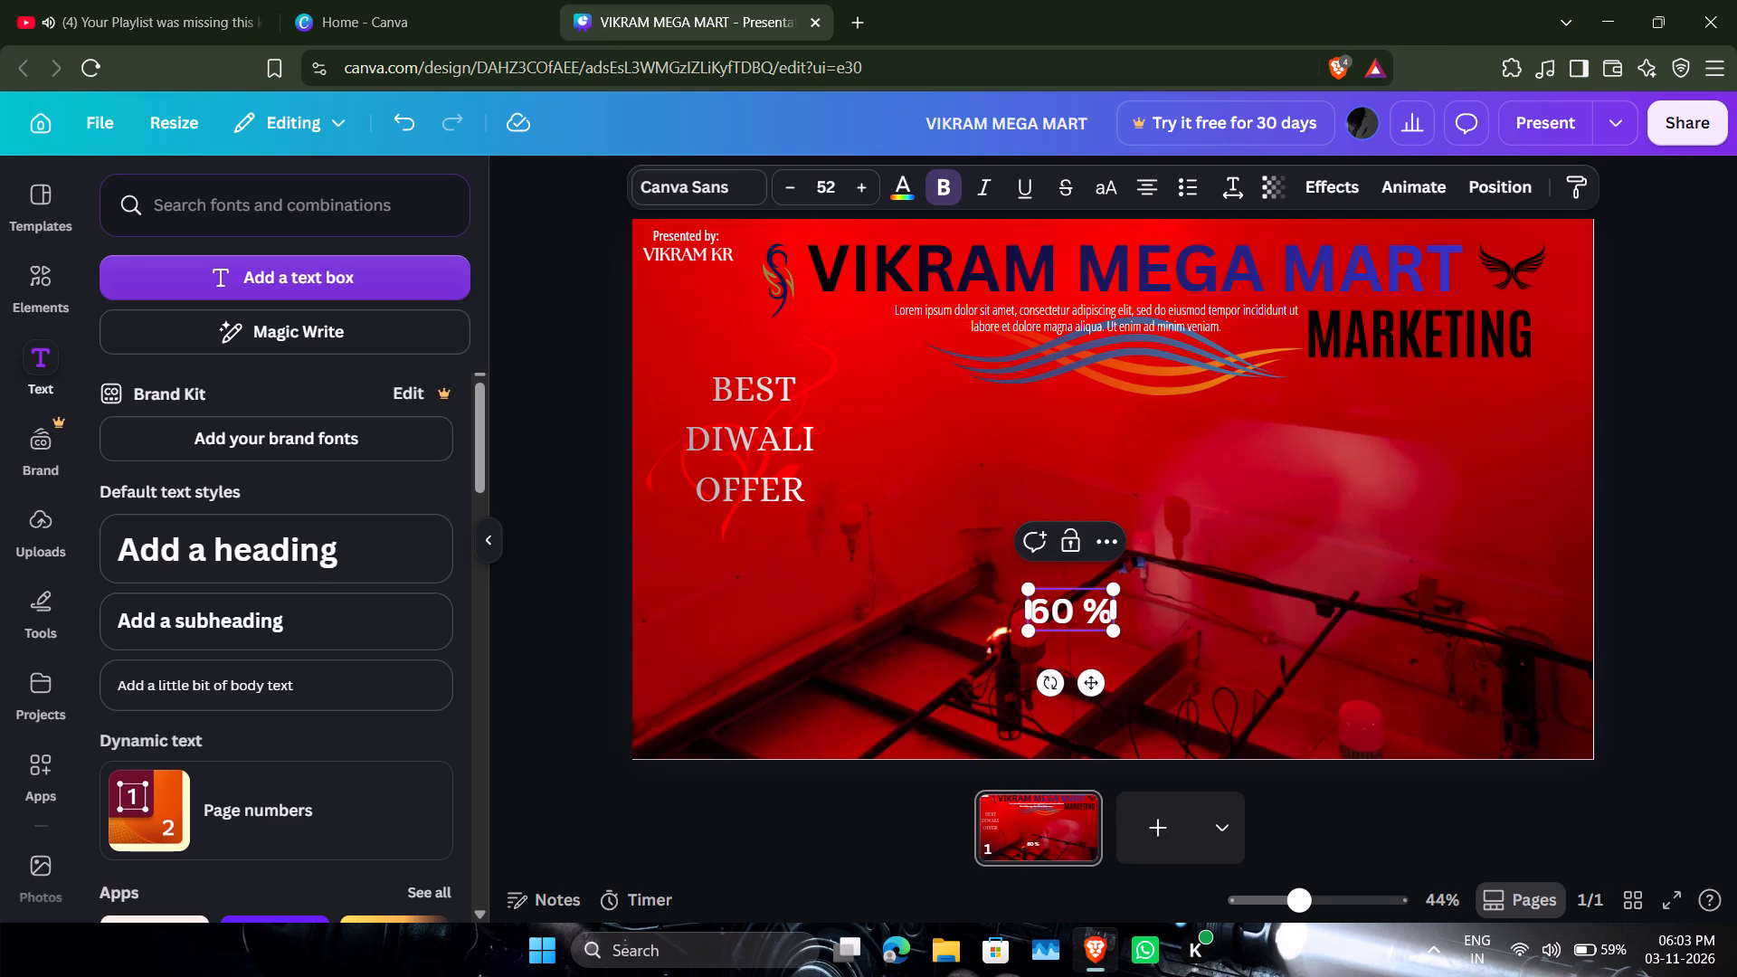
{"action": "key", "text": "space"}
{"action": "type", "text": "T6AK"}
{"action": "key", "text": "space"}
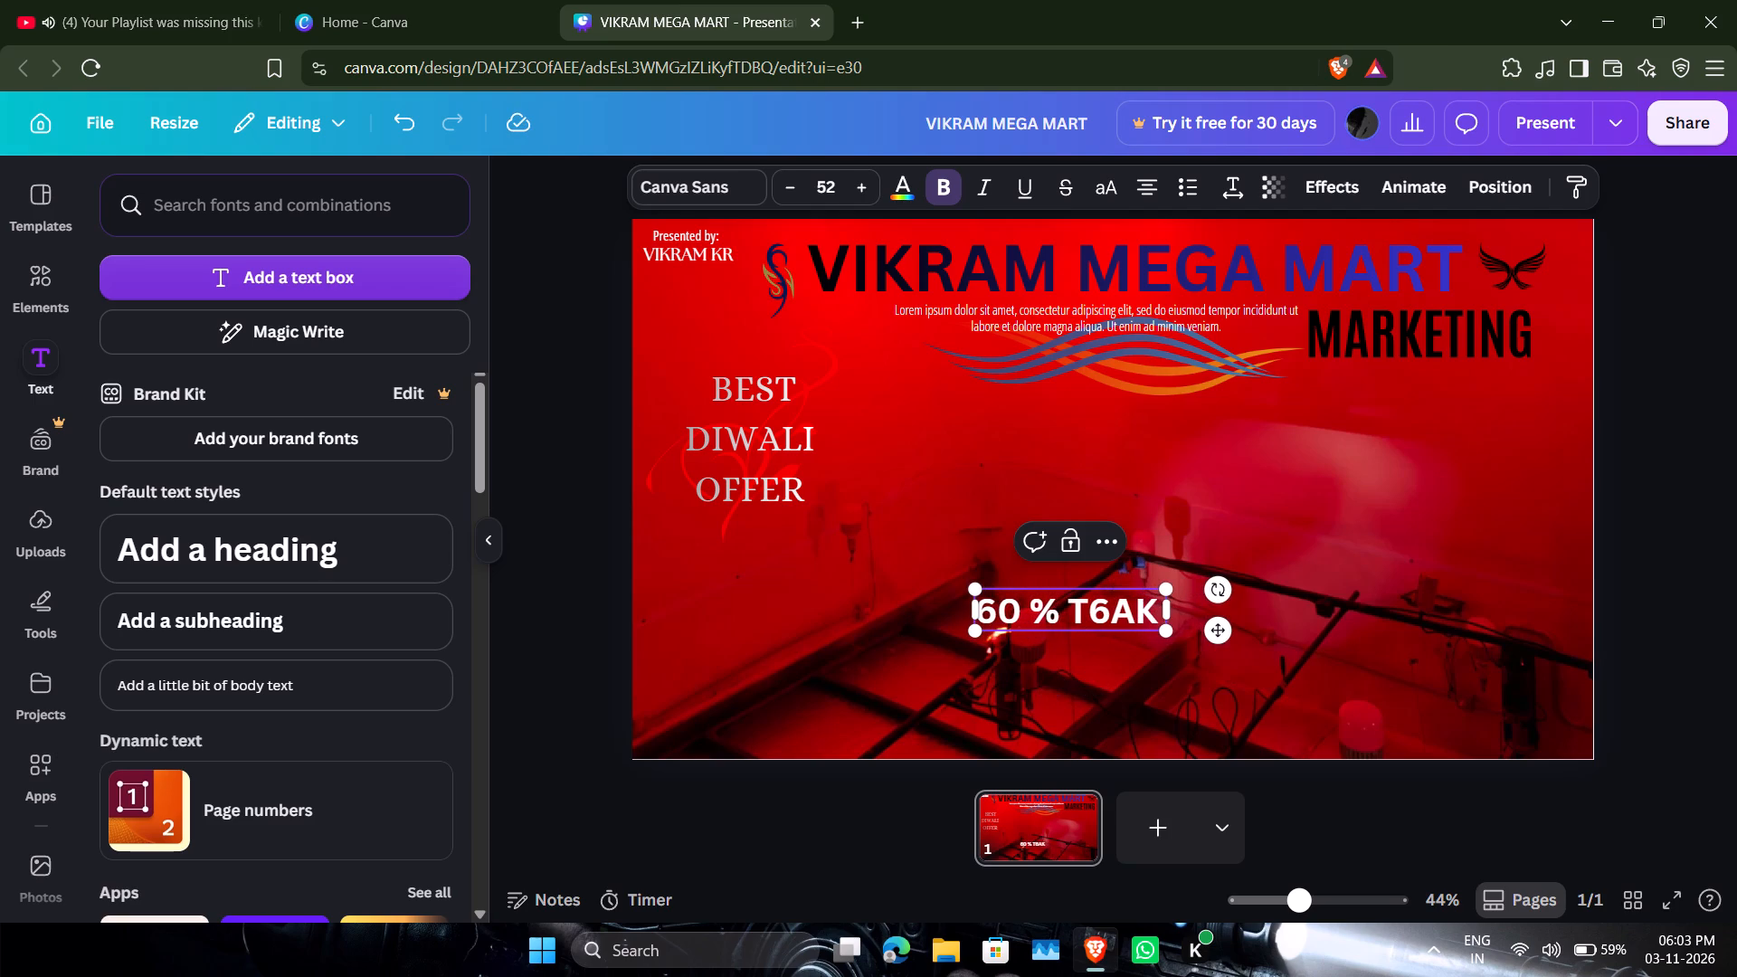
{"action": "key", "text": "BackSpace"}
{"action": "key", "text": "BackSpace"}
{"action": "key", "text": "BackSpace"}
{"action": "key", "text": "BackSpace"}
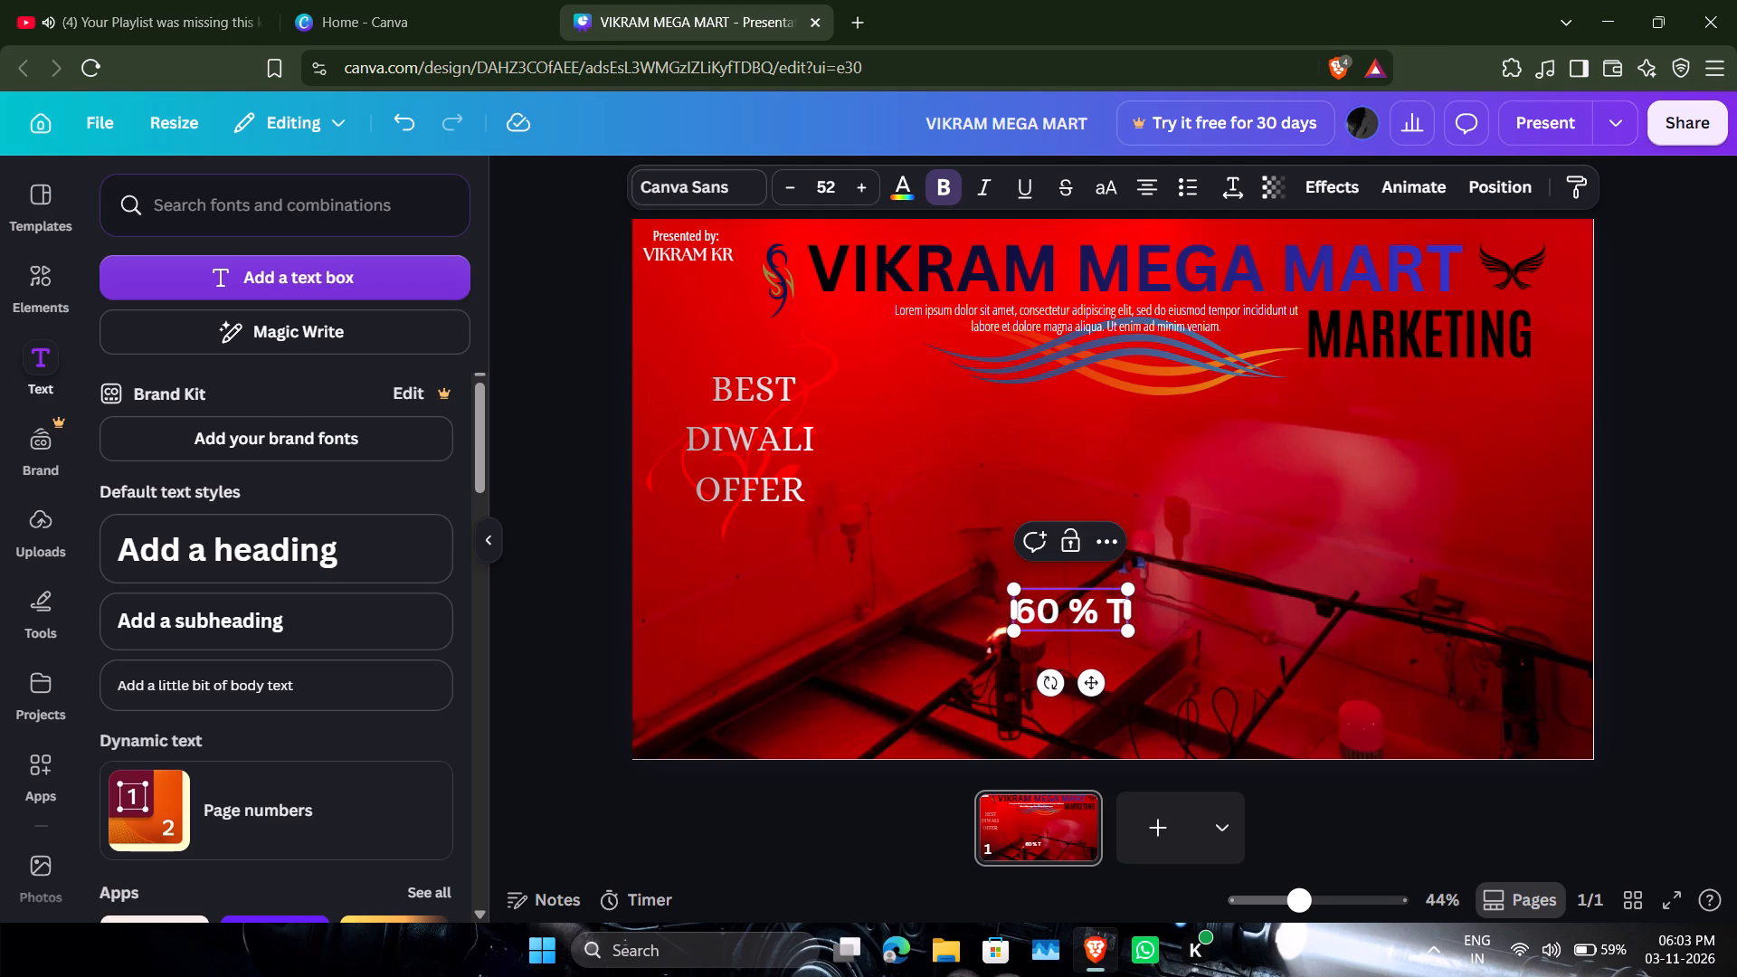
{"action": "type", "text": "AK OFF"}
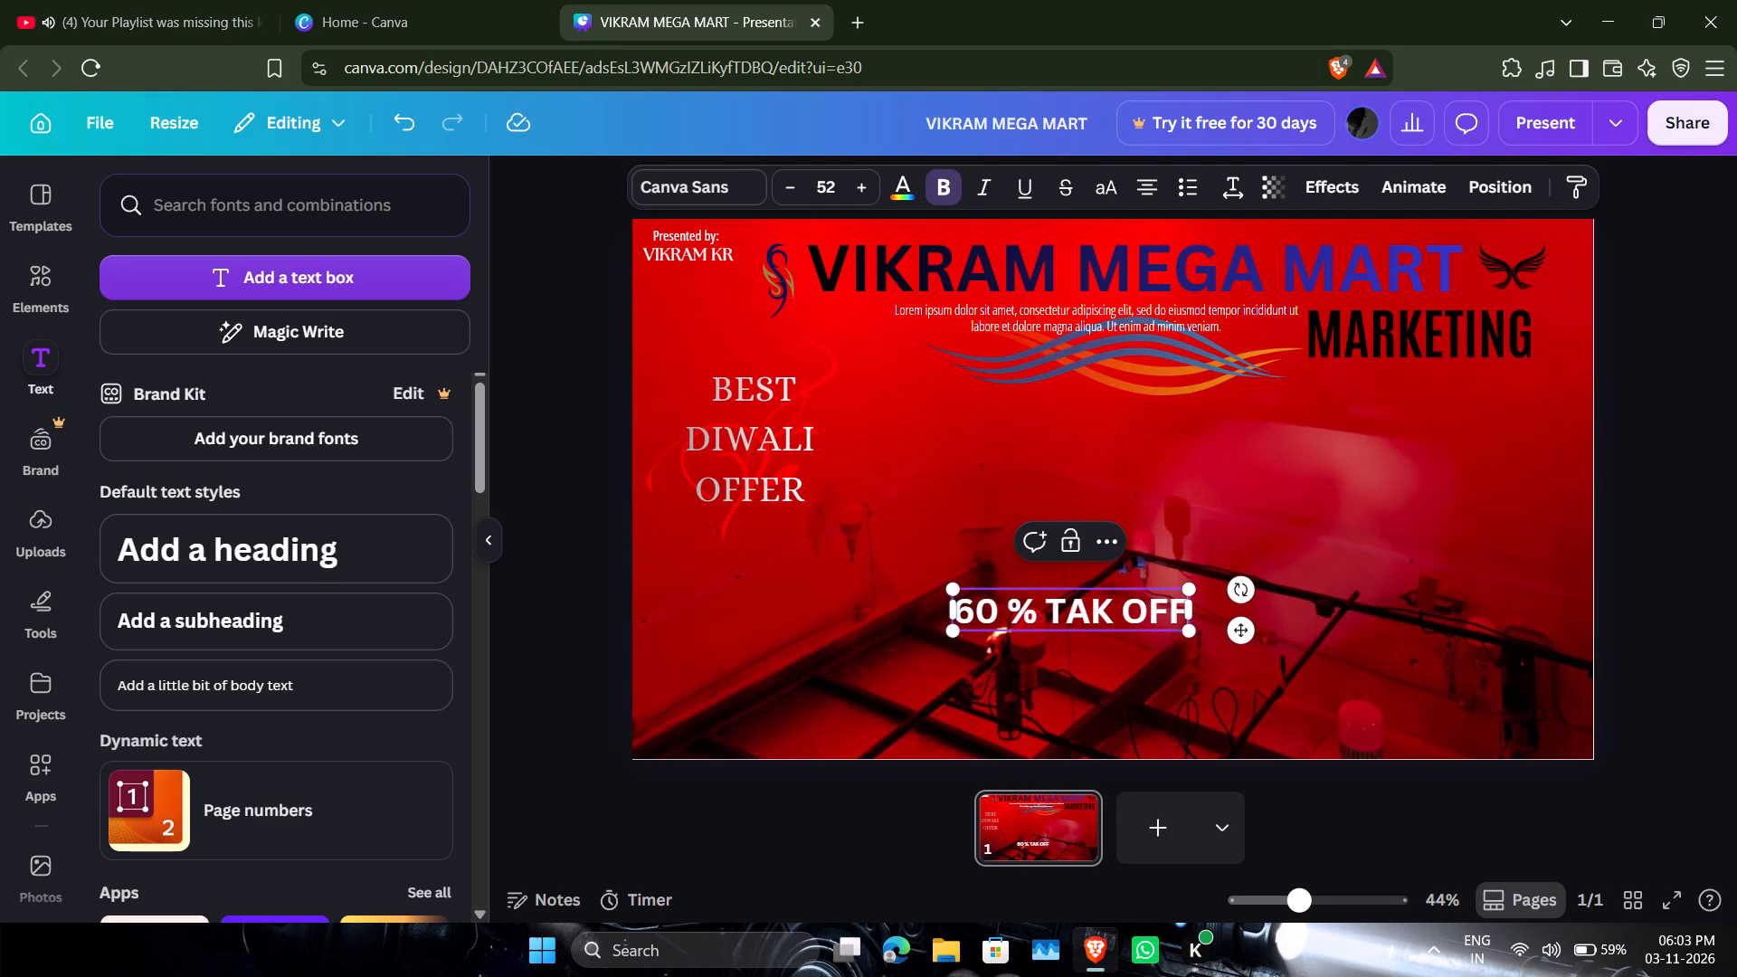
{"action": "key", "text": "space"}
{"action": "type", "text": "ANY"}
{"action": "key", "text": "space"}
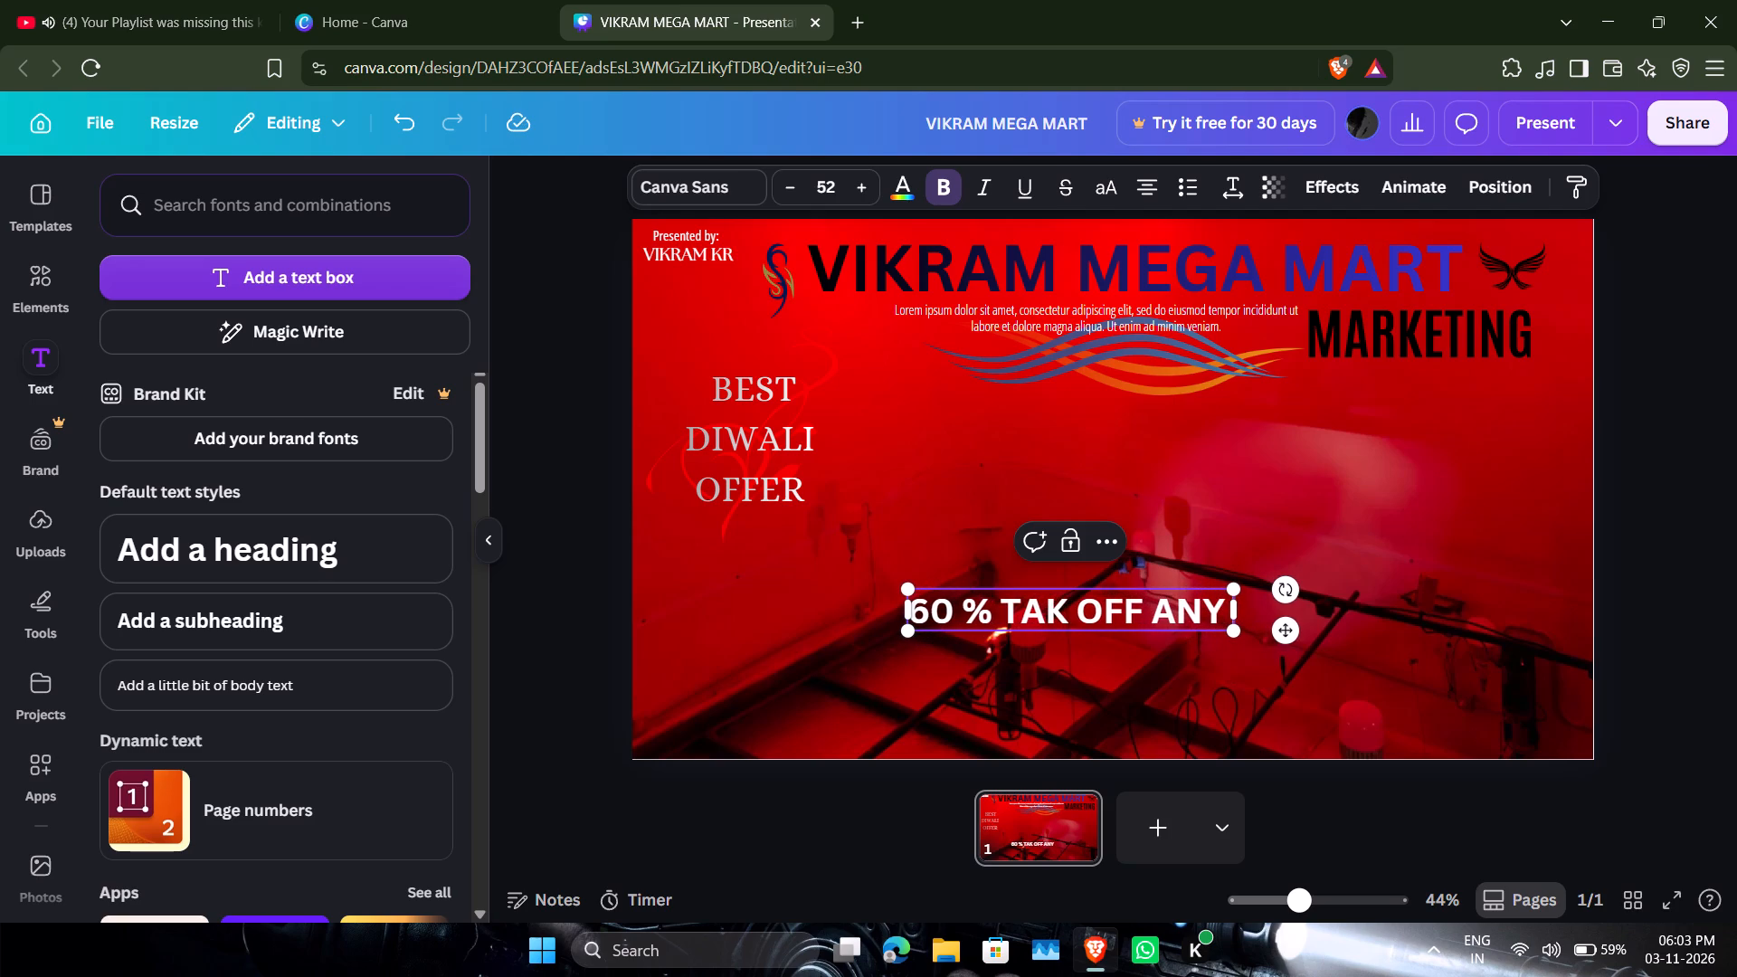
{"action": "key", "text": "BackSpace"}
{"action": "key", "text": "BackSpace"}
{"action": "key", "text": "BackSpace"}
{"action": "key", "text": "BackSpace"}
{"action": "key", "text": "BackSpace"}
{"action": "key", "text": "space"}
{"action": "type", "text": "OM"}
{"action": "key", "text": "BackSpace"}
{"action": "type", "text": "N ANUY EAL"}
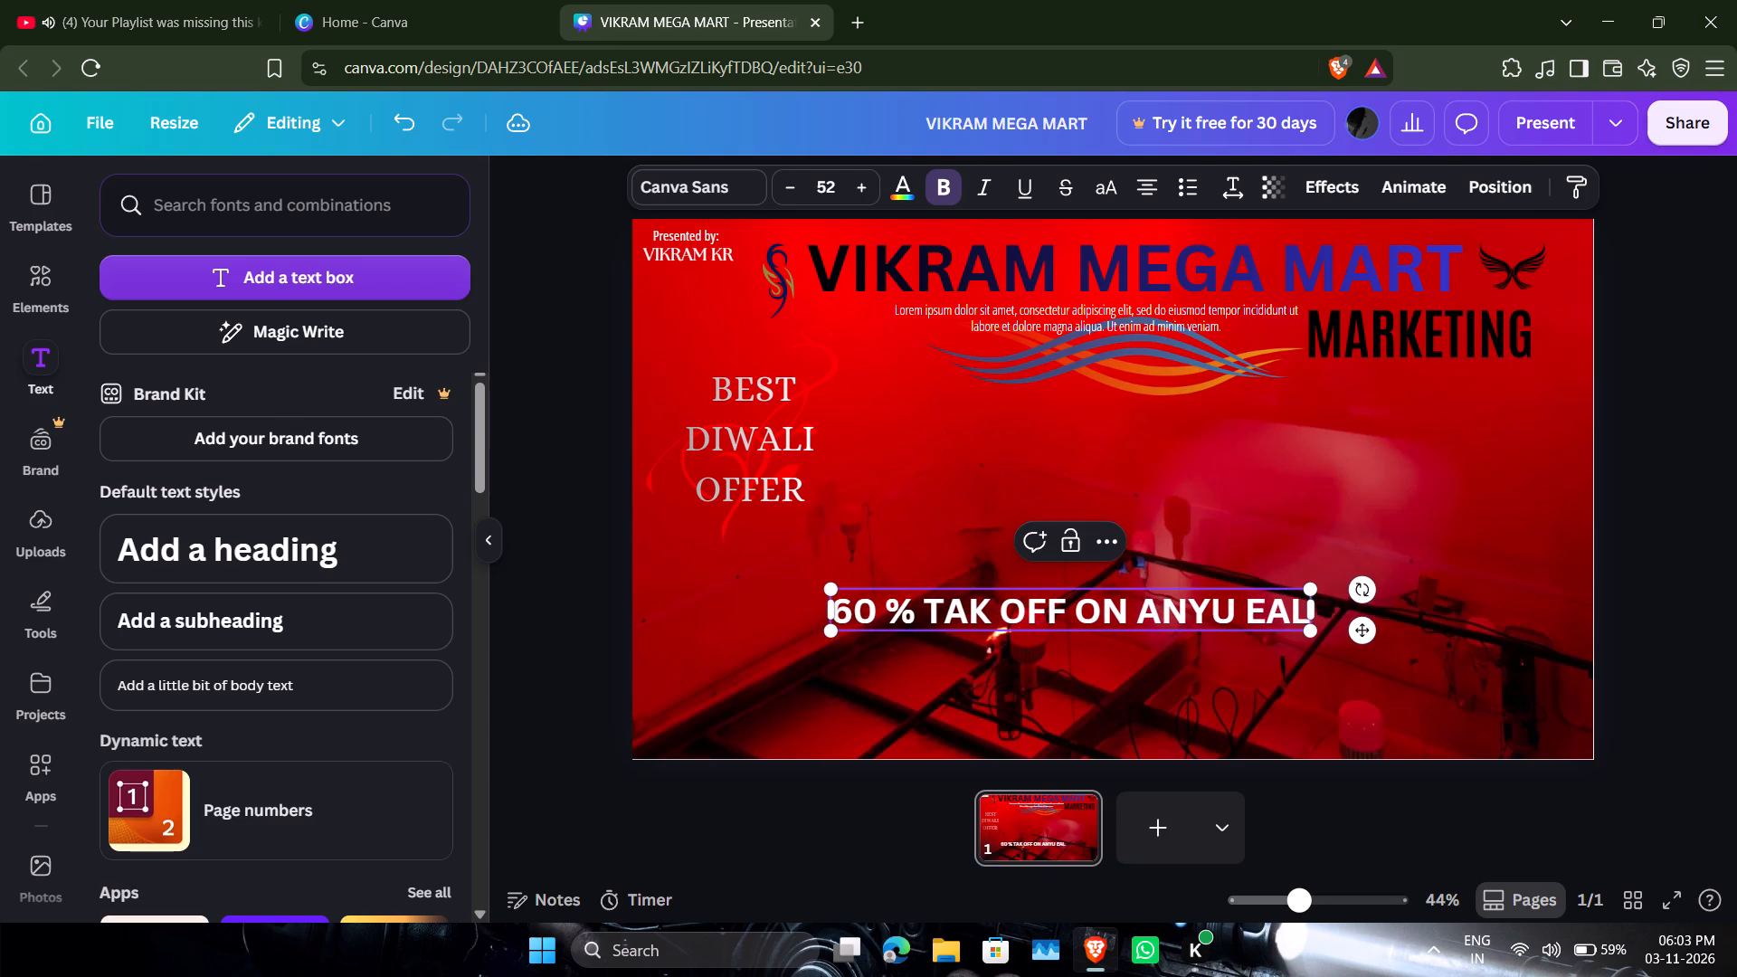
{"action": "left_click", "coordinate": [1245, 613]}
{"action": "key", "text": "BackSpace"}
{"action": "key", "text": "BackSpace"}
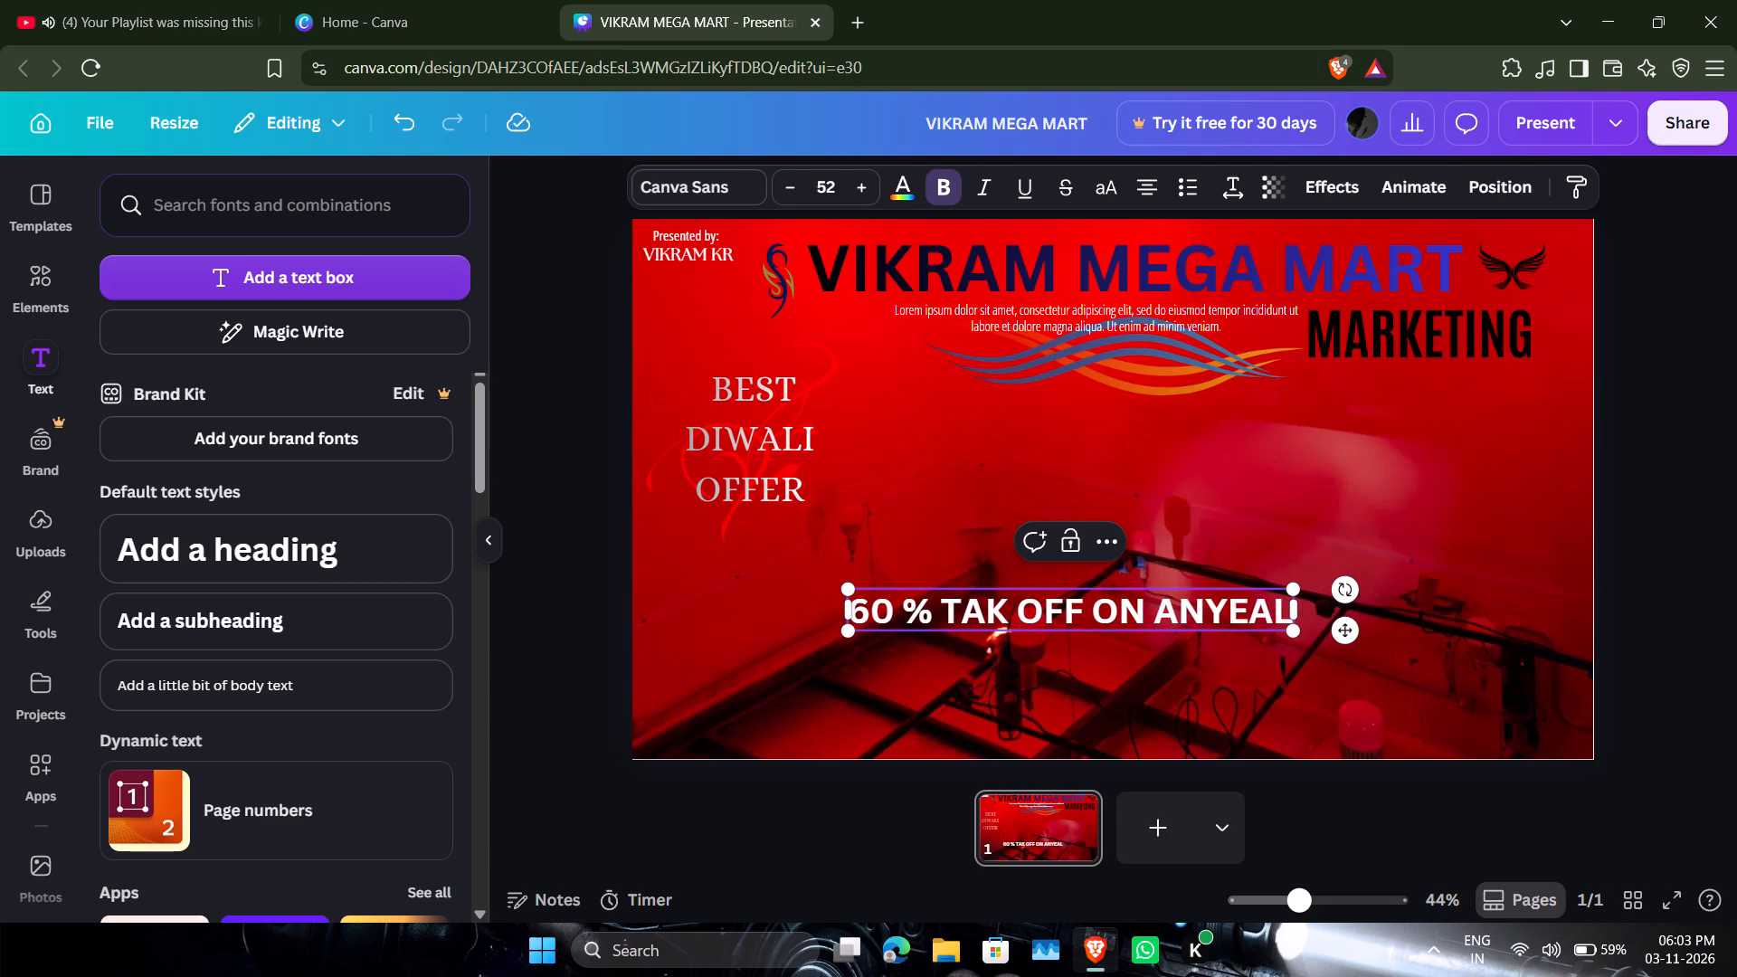
{"action": "key", "text": "d"}
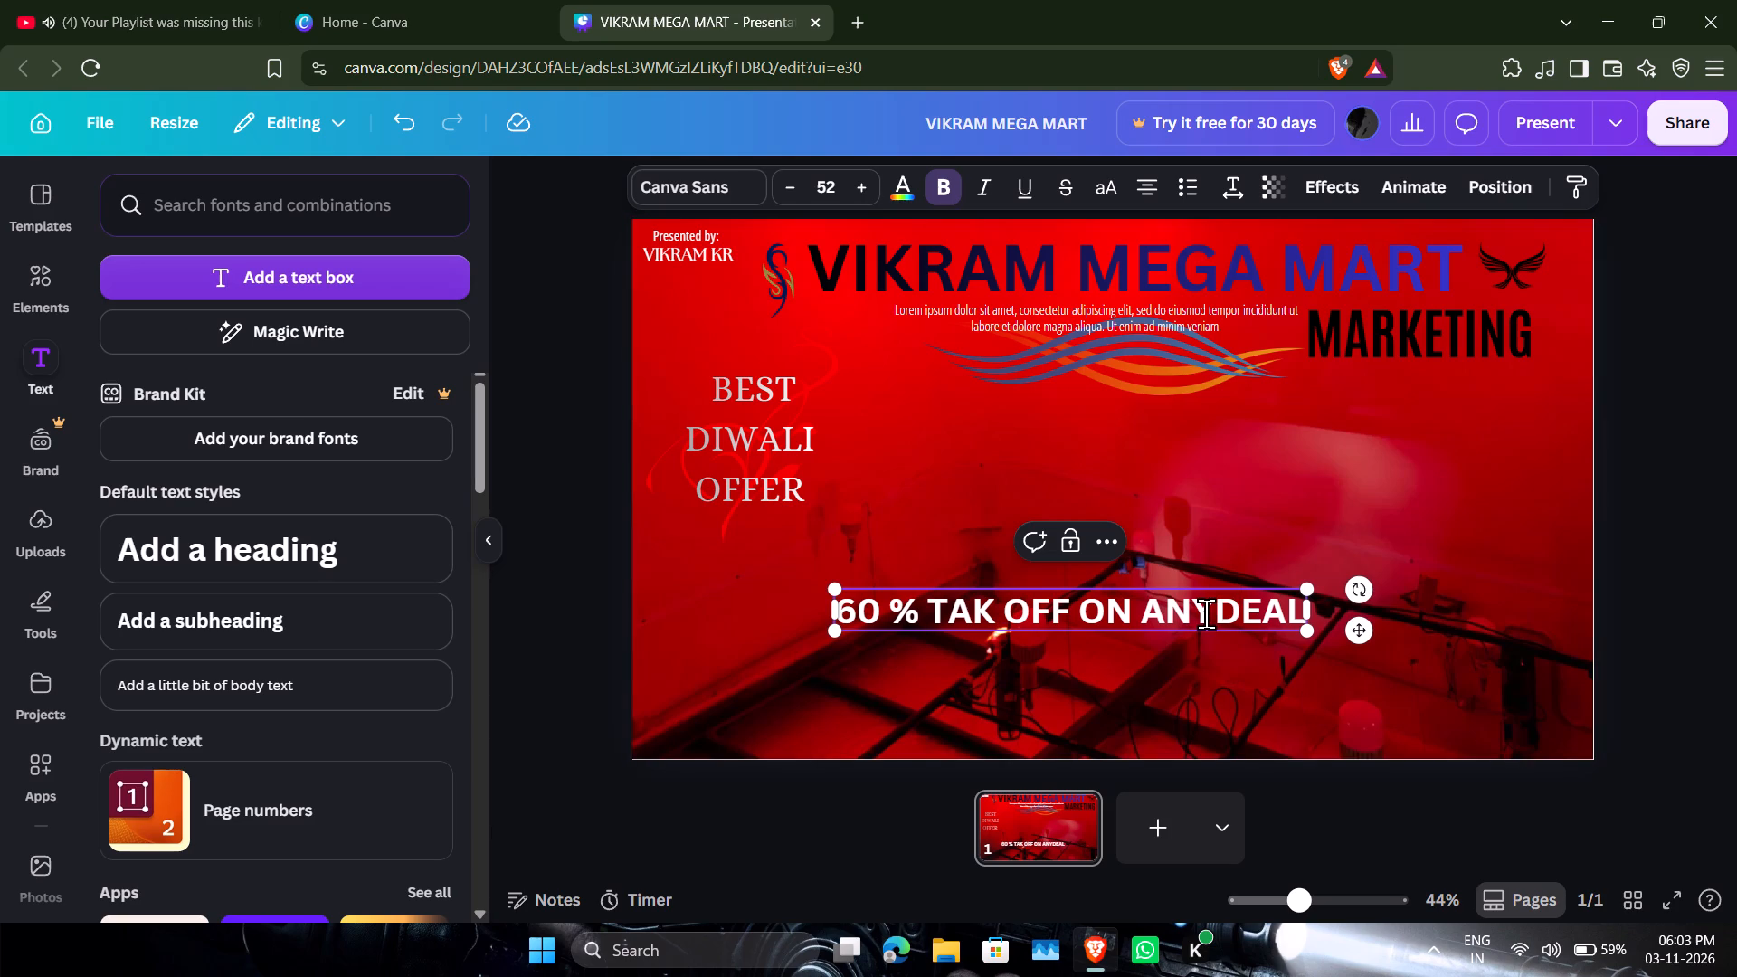
{"action": "left_click", "coordinate": [1206, 613]}
{"action": "key", "text": "space"}
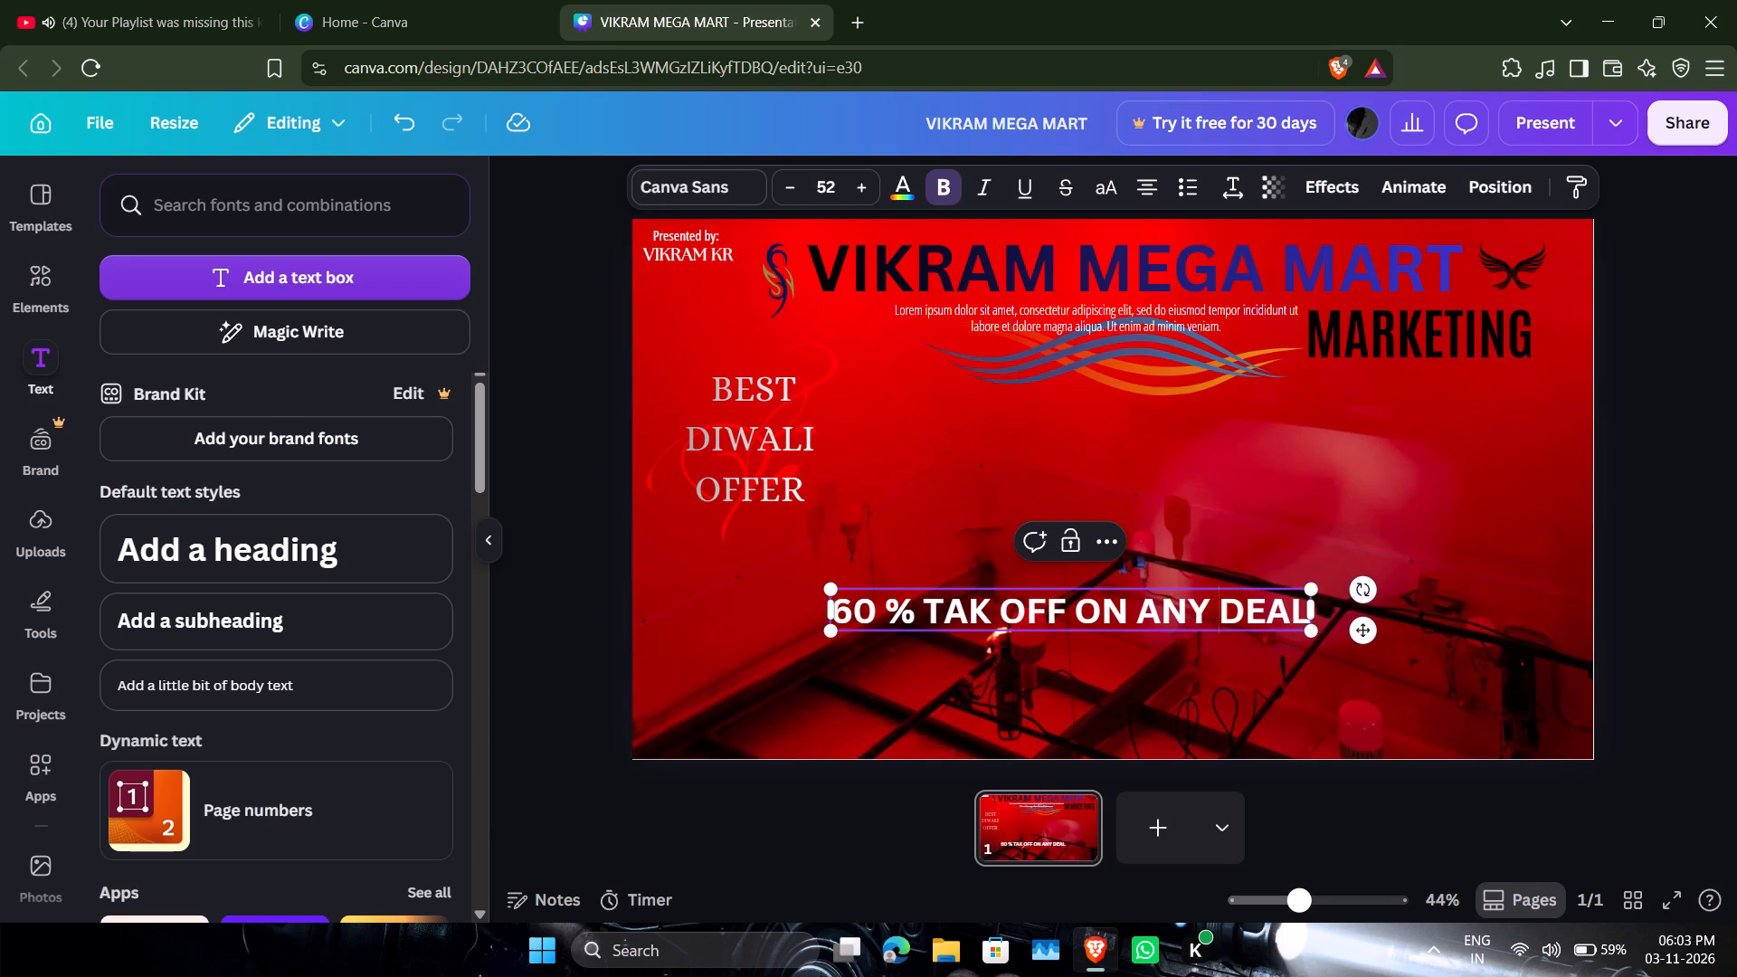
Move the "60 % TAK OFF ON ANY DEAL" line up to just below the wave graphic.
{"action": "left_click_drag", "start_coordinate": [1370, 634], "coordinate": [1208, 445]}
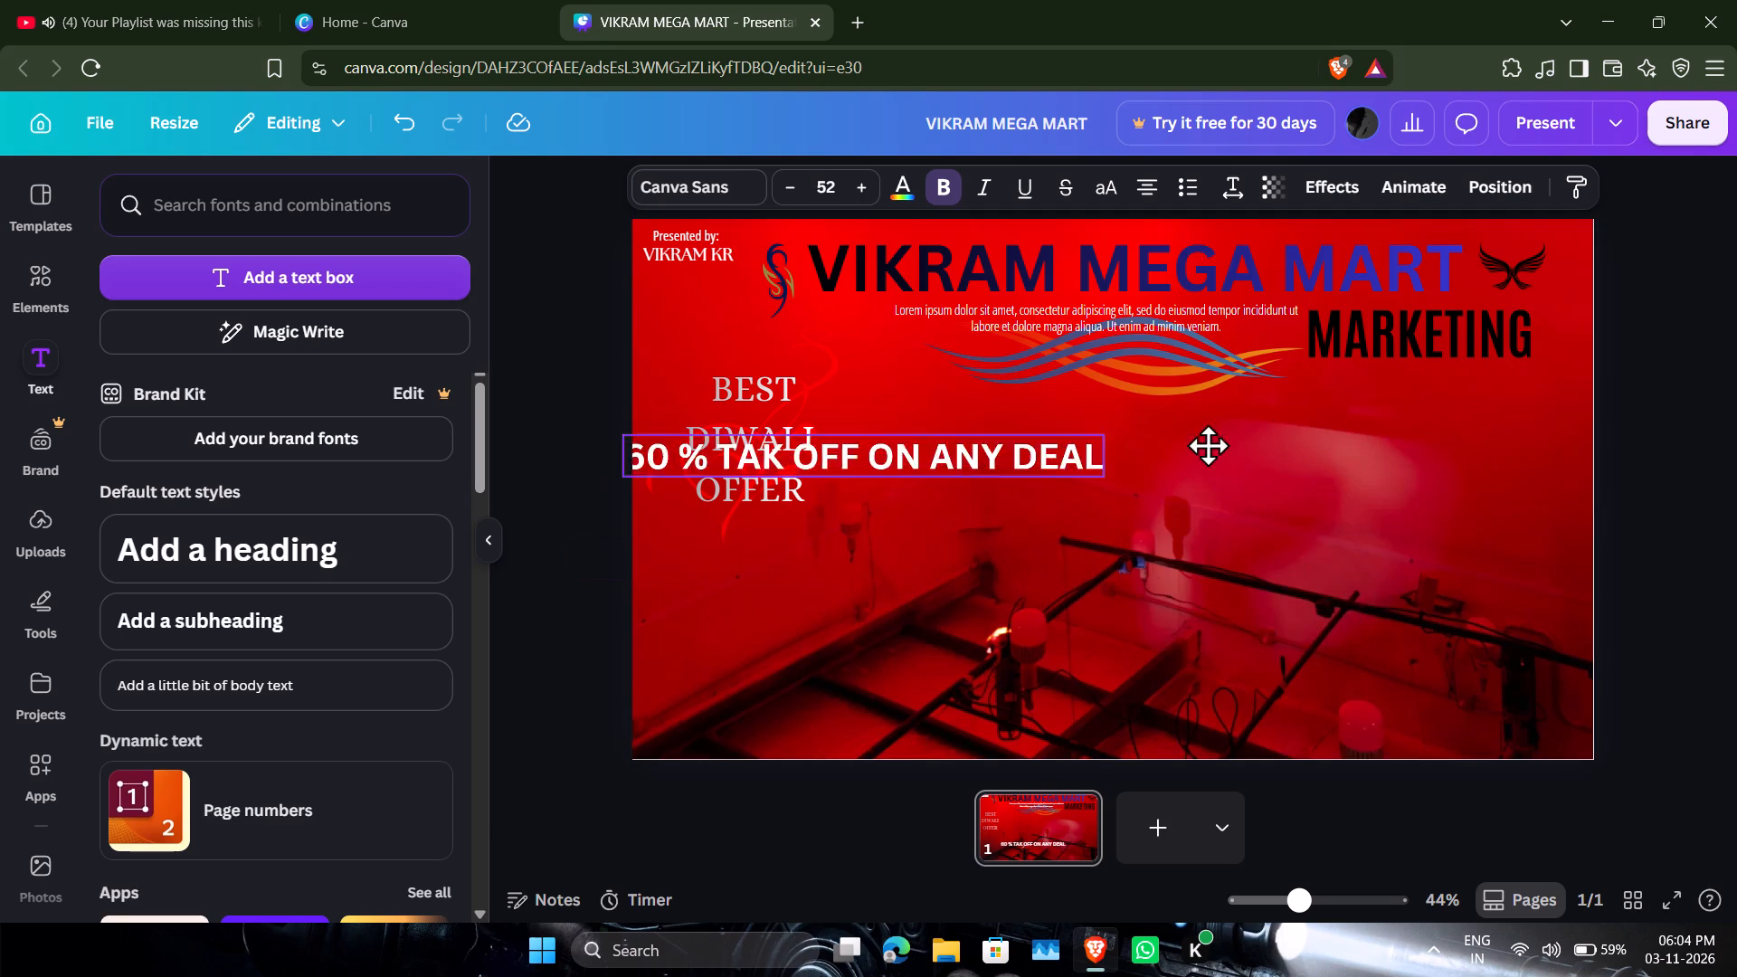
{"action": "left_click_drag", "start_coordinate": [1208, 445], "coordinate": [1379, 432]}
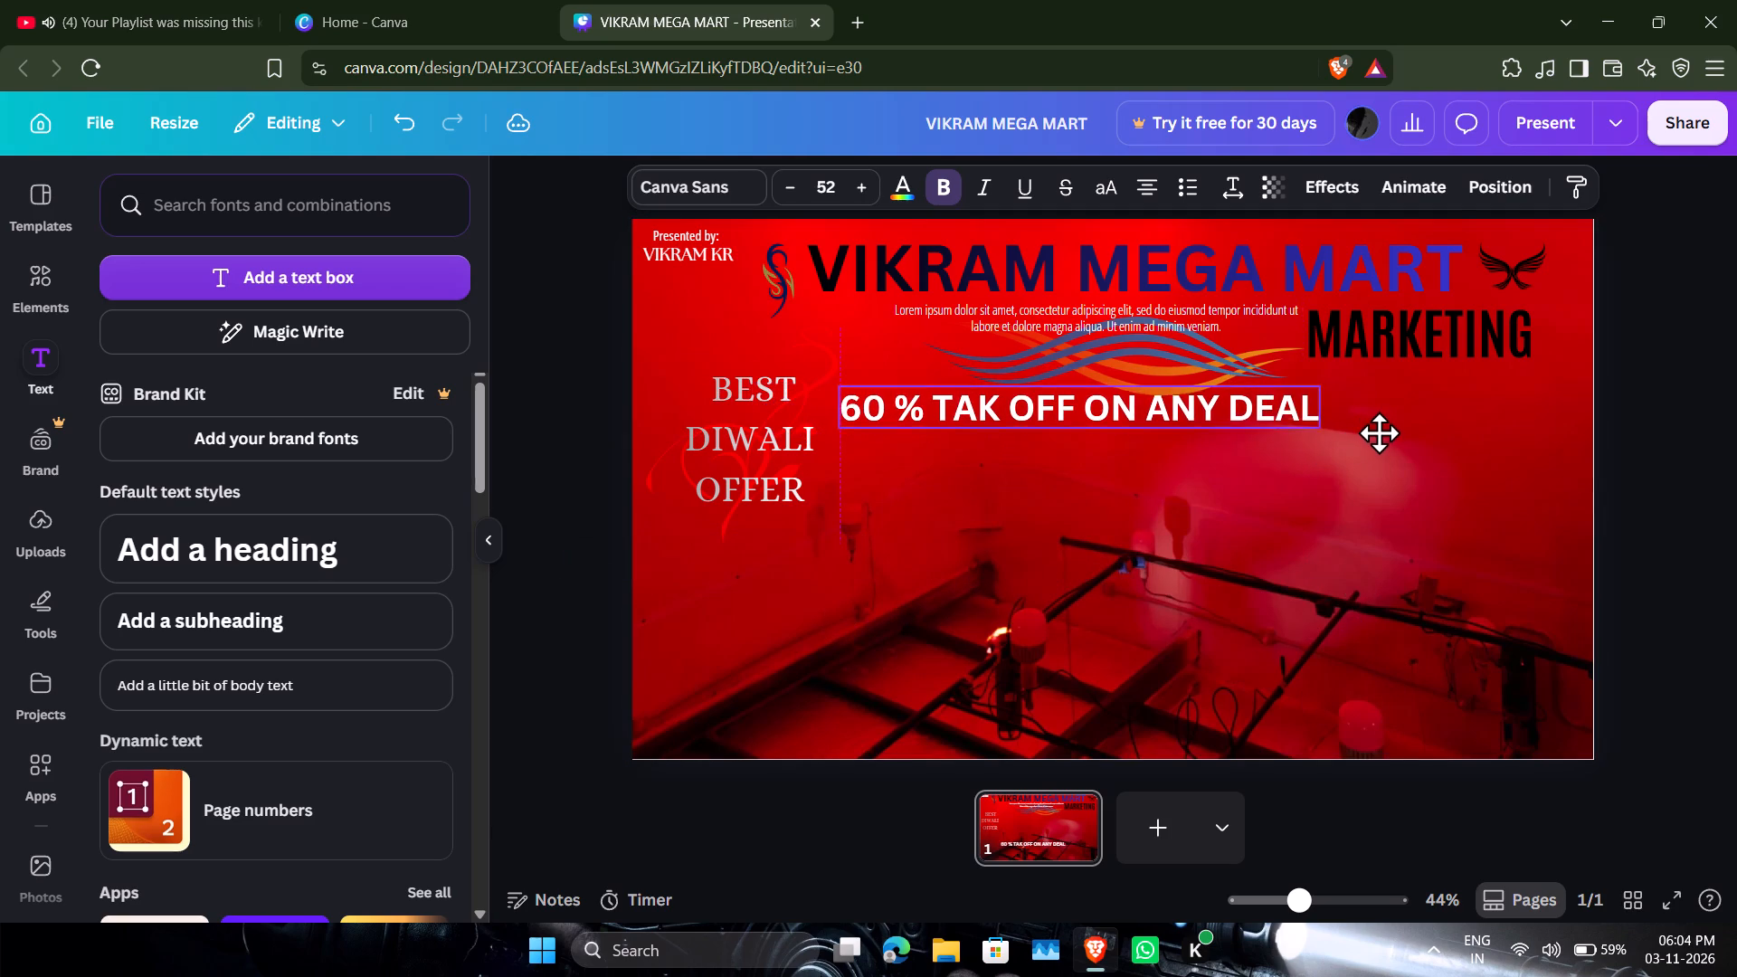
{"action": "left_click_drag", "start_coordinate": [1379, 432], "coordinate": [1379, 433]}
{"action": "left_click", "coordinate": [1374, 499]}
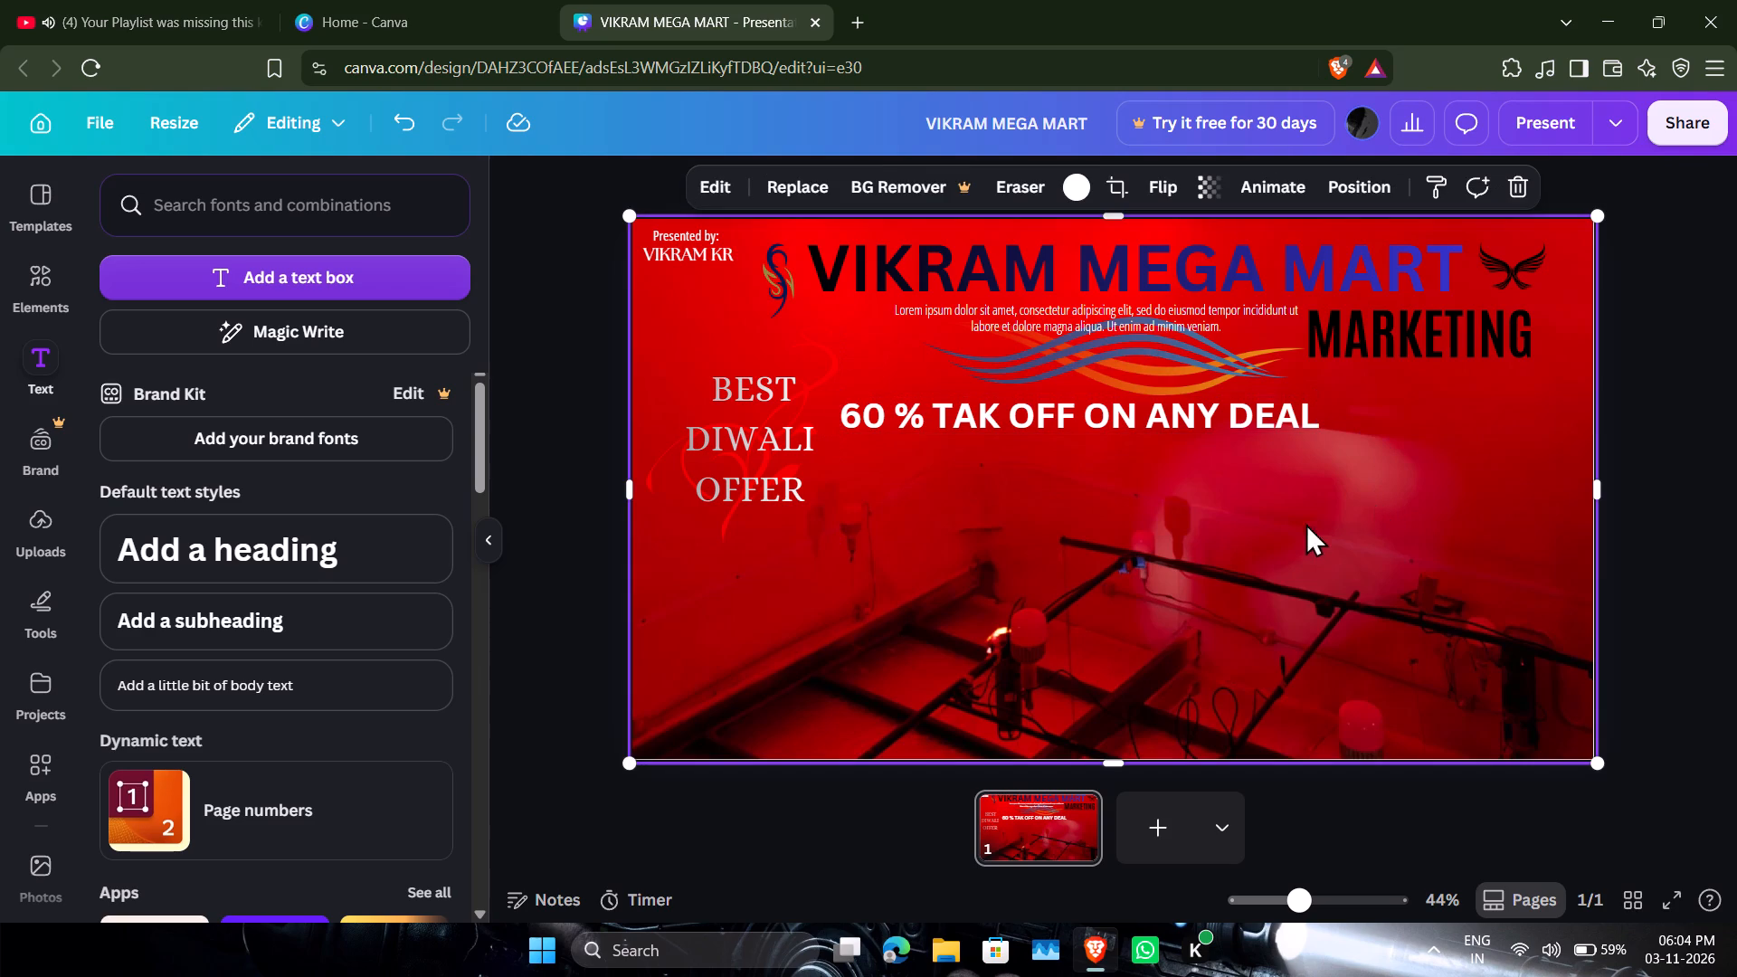
Move the "60 % TAK OFF ON ANY DEAL" line to just below the BEST DIWALI OFFER text, near the cover's left edge.
{"action": "left_click_drag", "start_coordinate": [1147, 403], "coordinate": [1049, 542]}
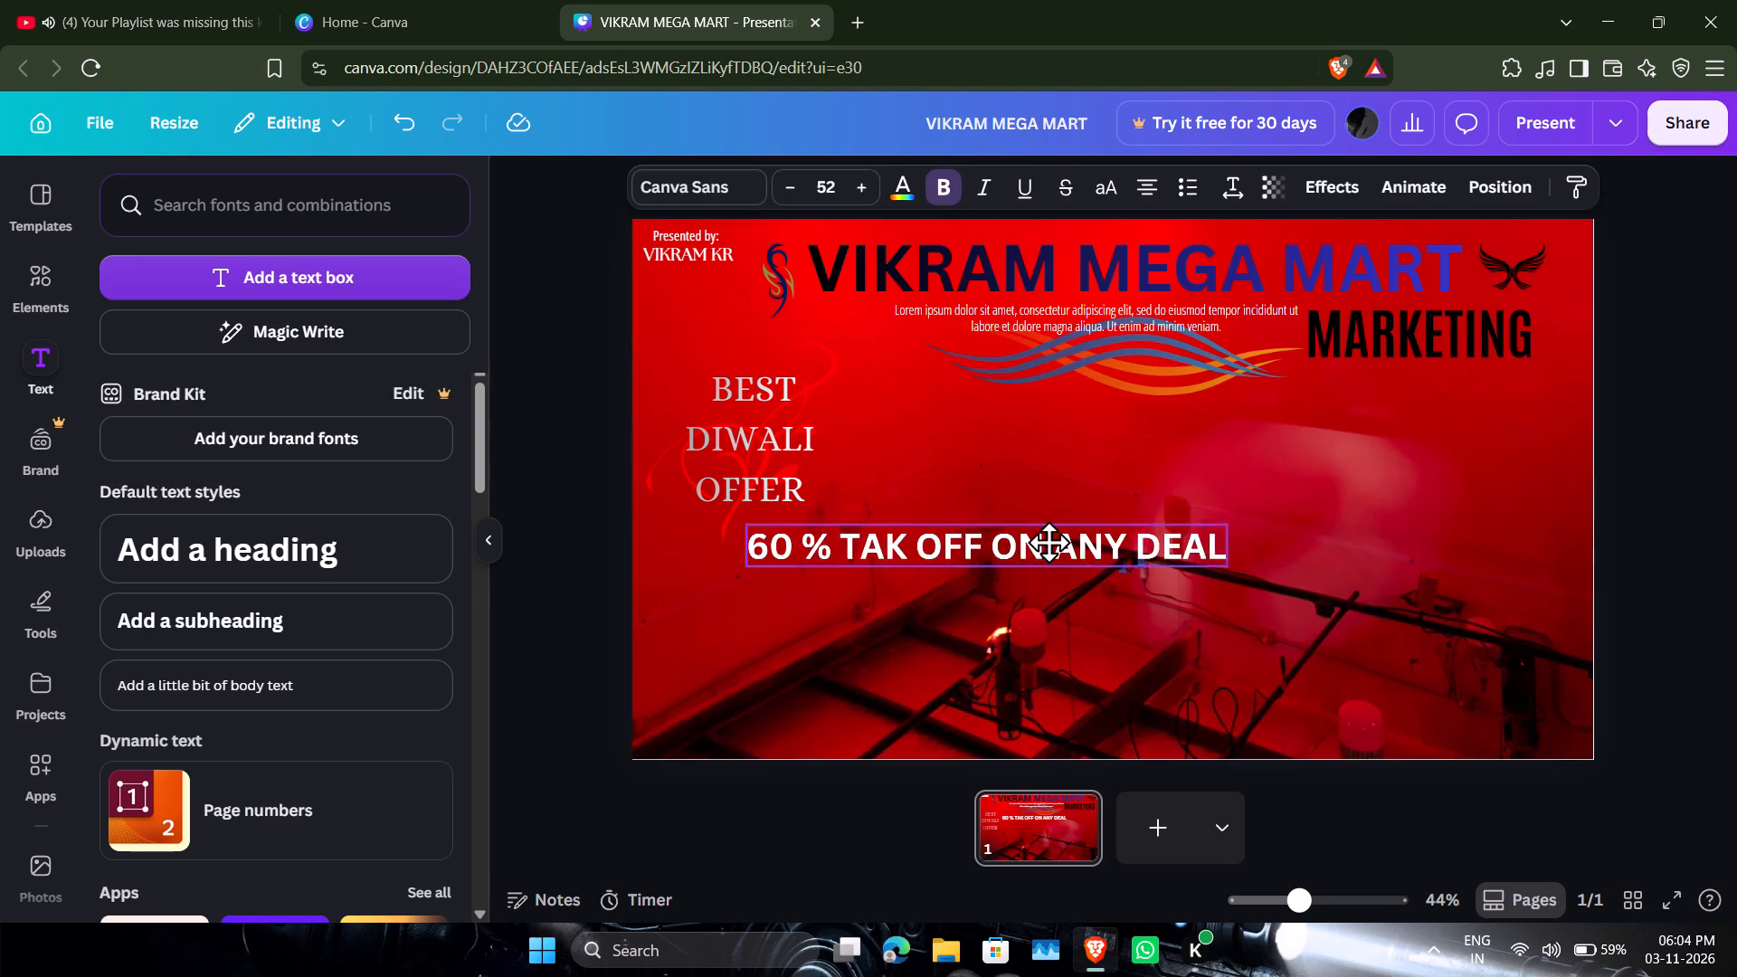
{"action": "left_click_drag", "start_coordinate": [1049, 542], "coordinate": [975, 542]}
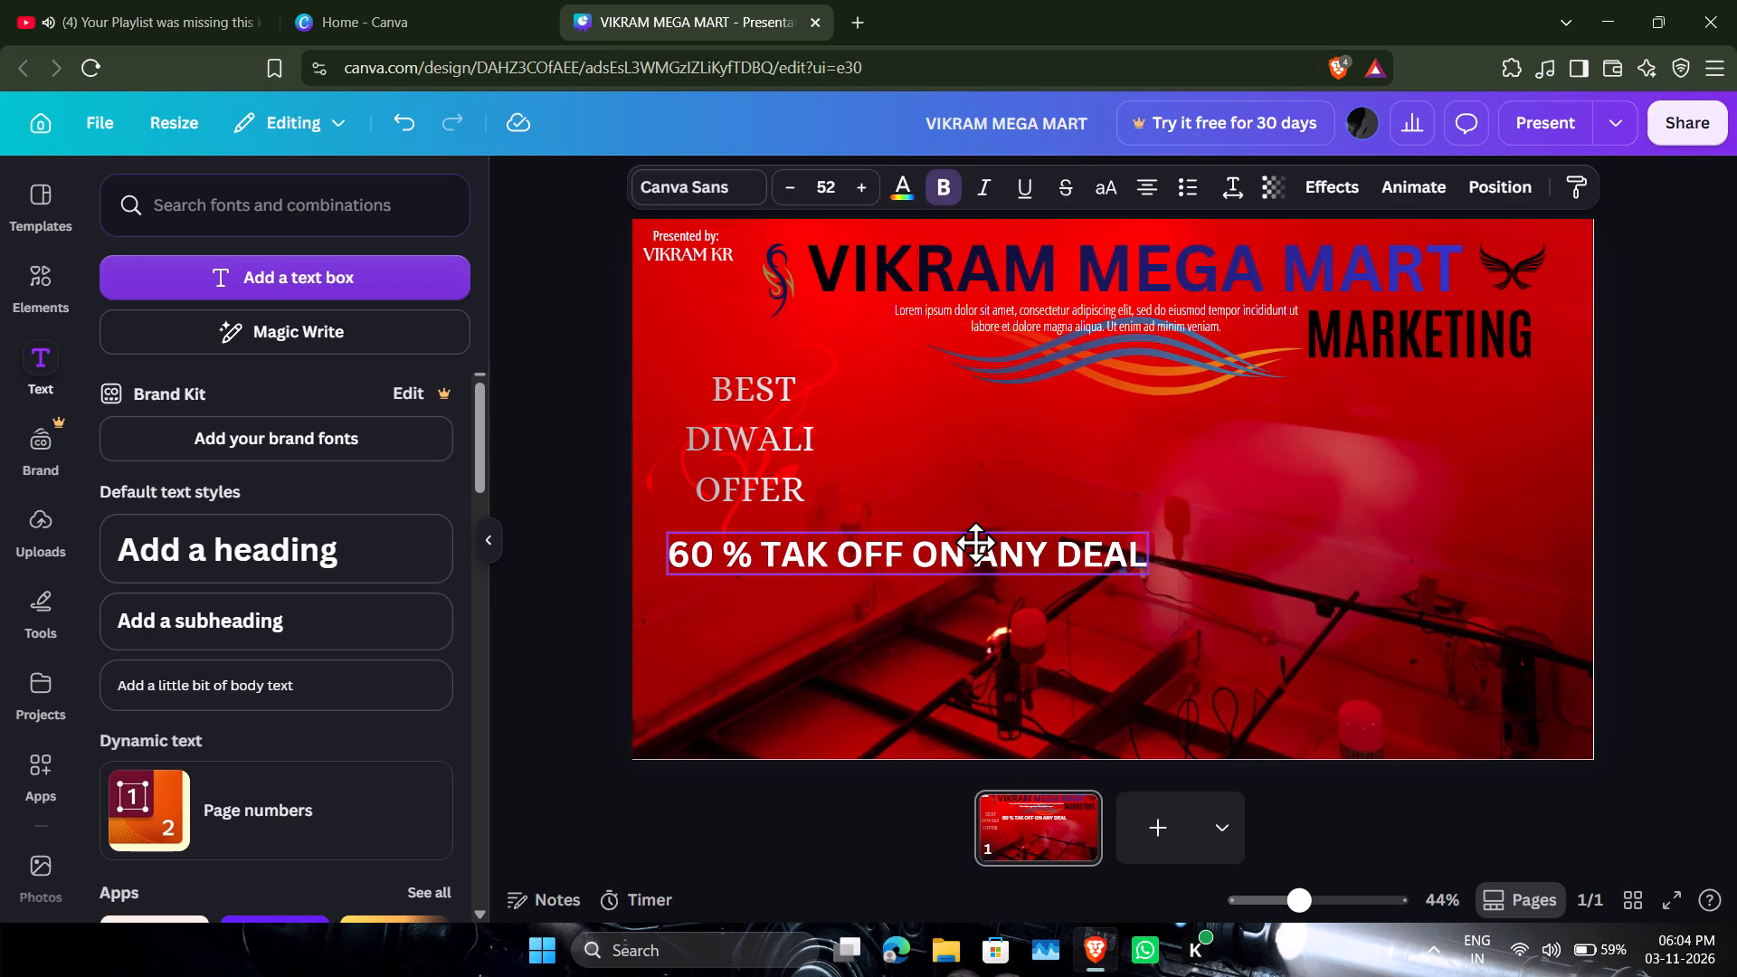
{"action": "left_click_drag", "start_coordinate": [975, 542], "coordinate": [969, 540]}
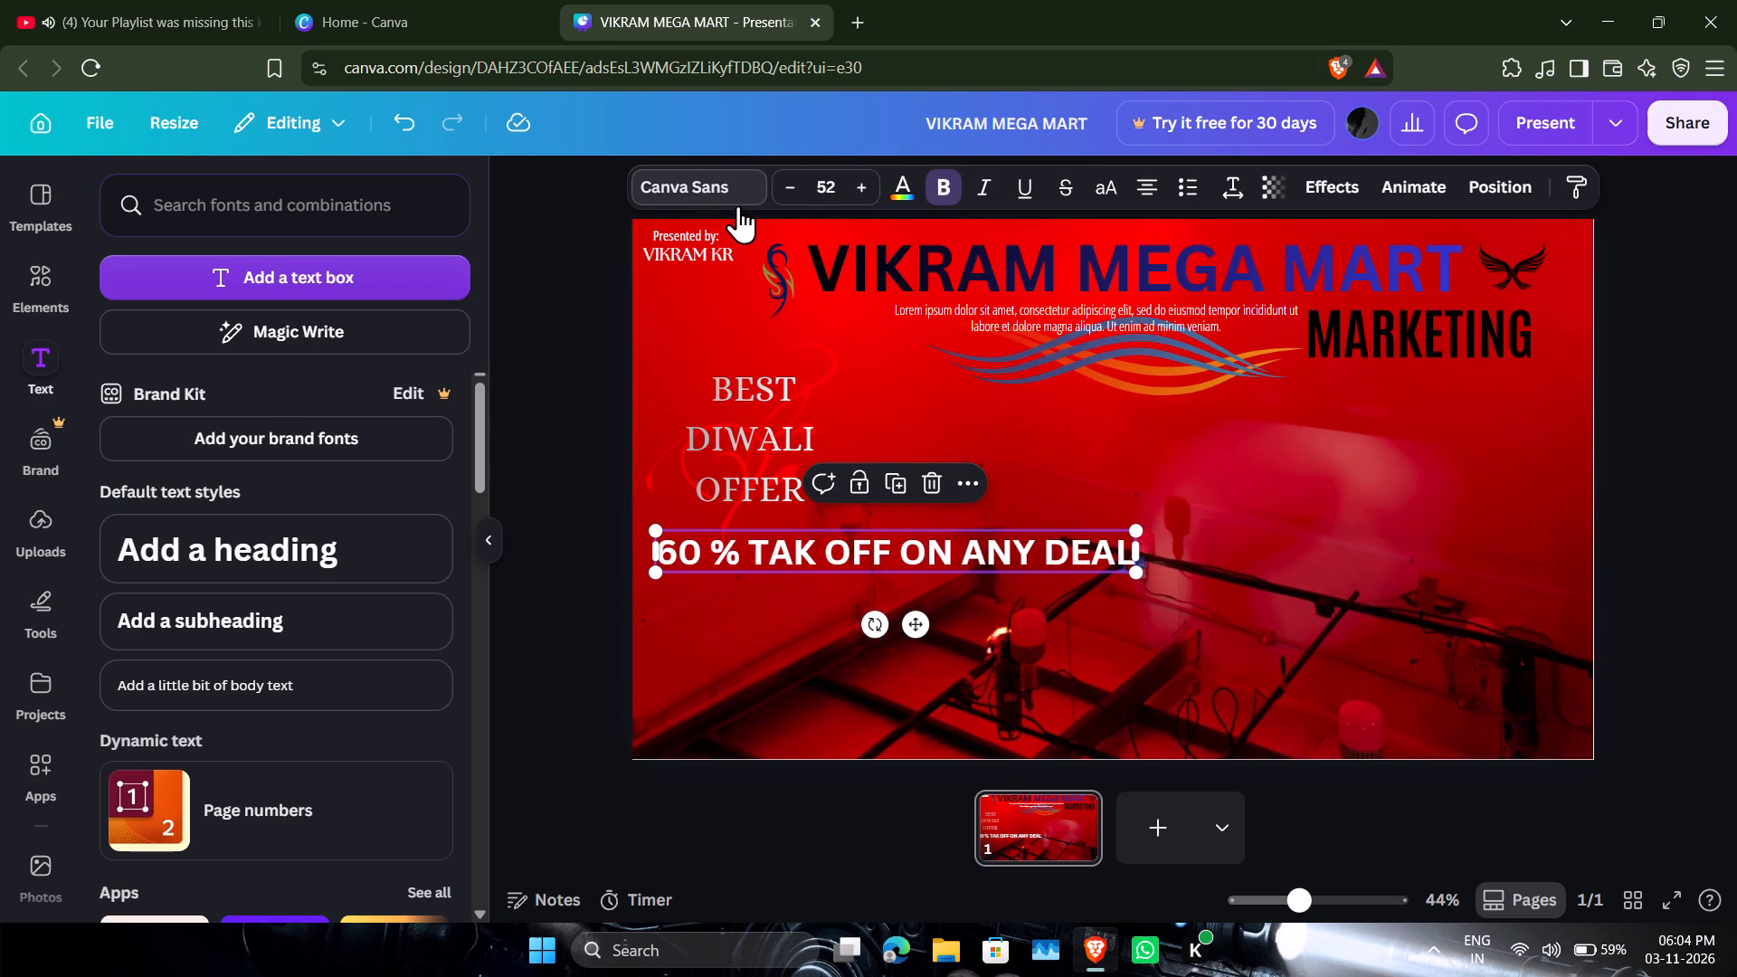
Set the font of the "60 % TAK OFF ON ANY DEAL" line to Arial MT Pro.
{"action": "left_click", "coordinate": [719, 195]}
{"action": "left_click", "coordinate": [303, 664]}
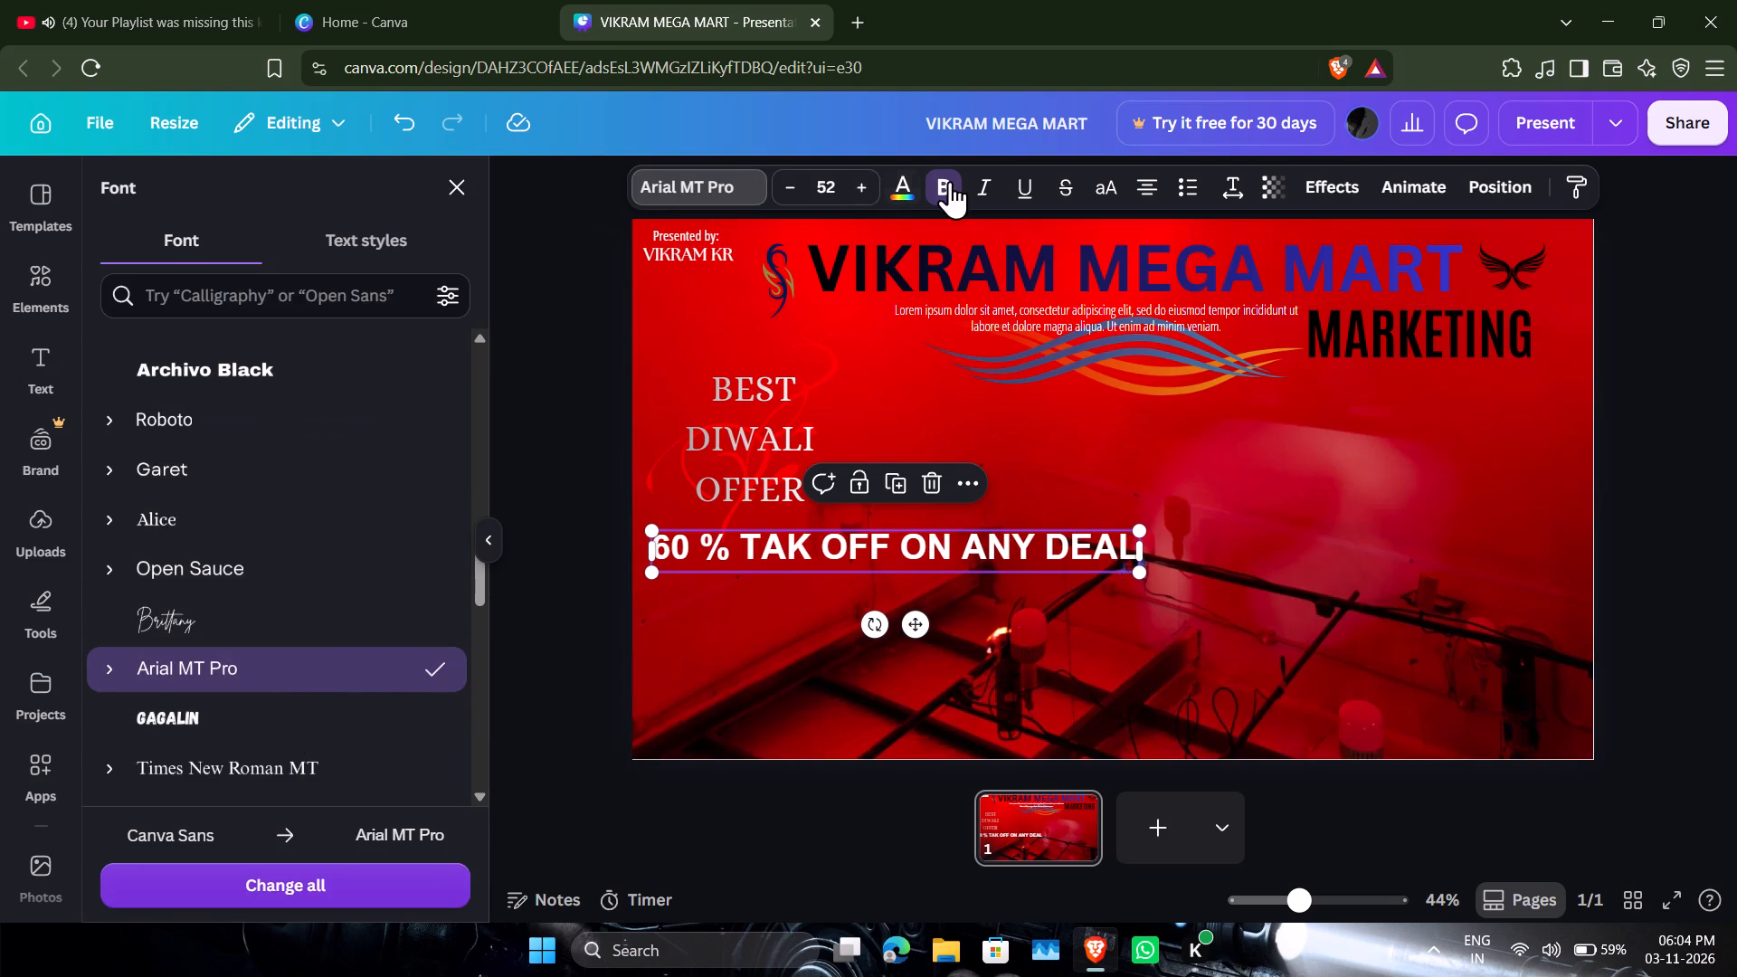
Try dark gradients on the "60 % TAK OFF ON ANY DEAL" line, settling on the grey-to-white linear gradient (#a6a6a6, #ffffff).
{"action": "left_click", "coordinate": [905, 200]}
{"action": "scroll", "coordinate": [365, 740], "scroll_direction": "down", "scroll_amount": 6}
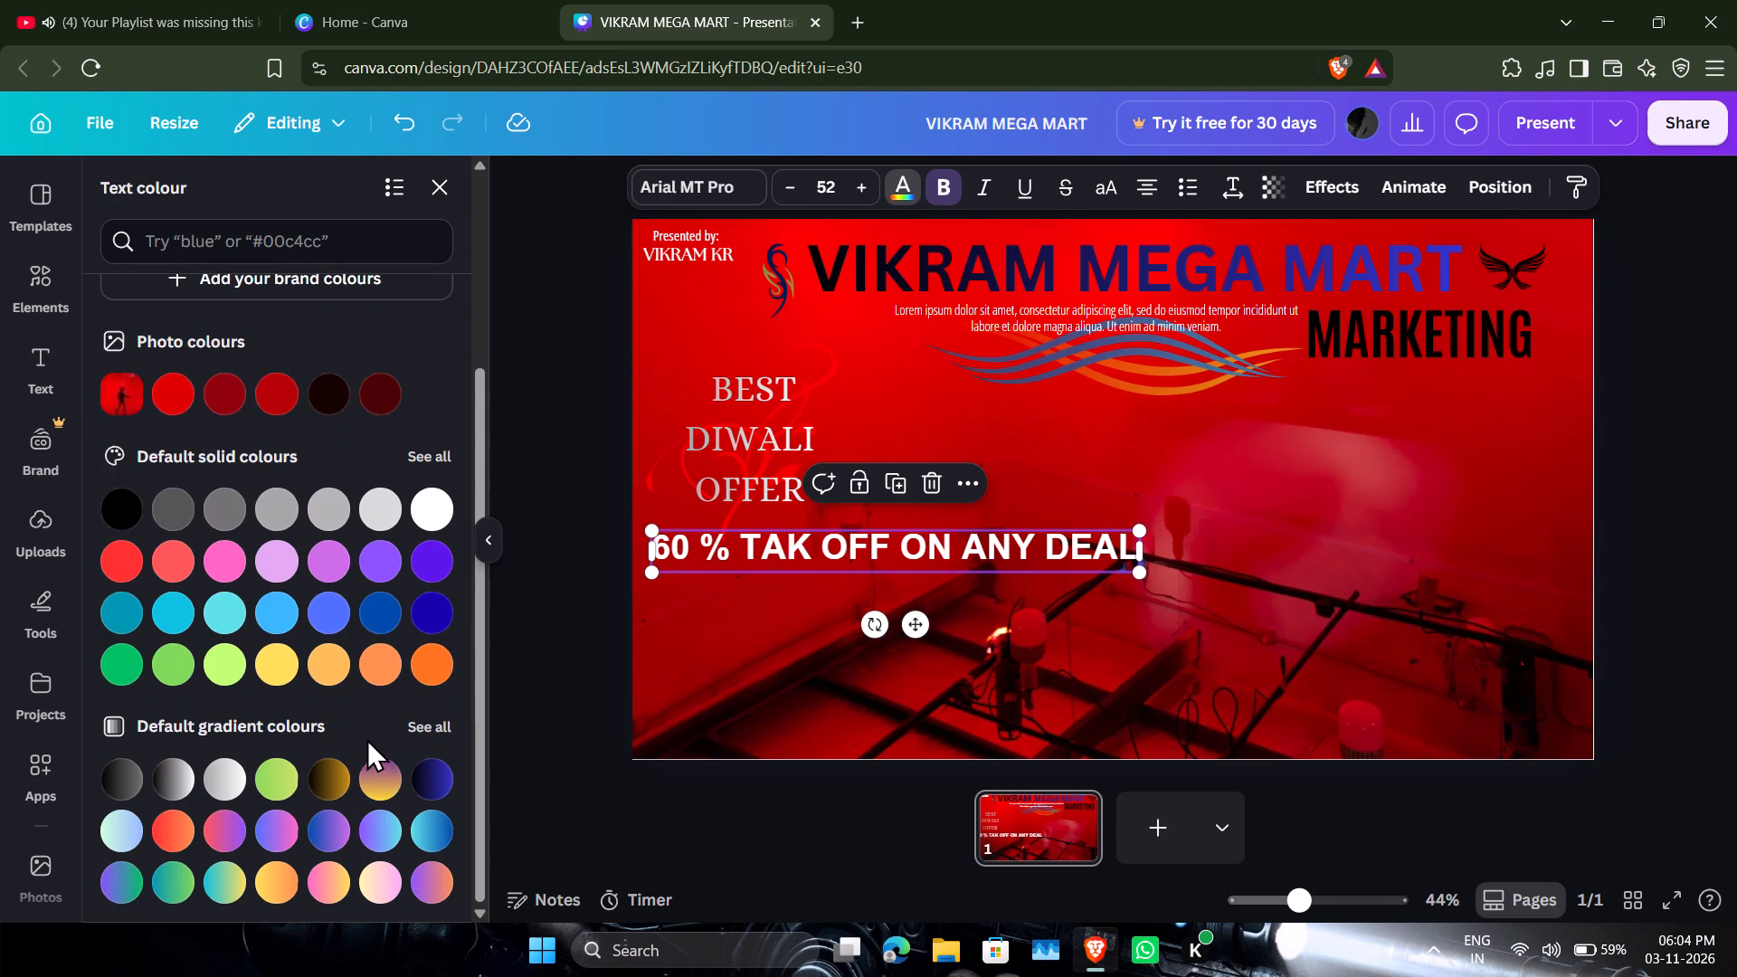
{"action": "left_click", "coordinate": [418, 780]}
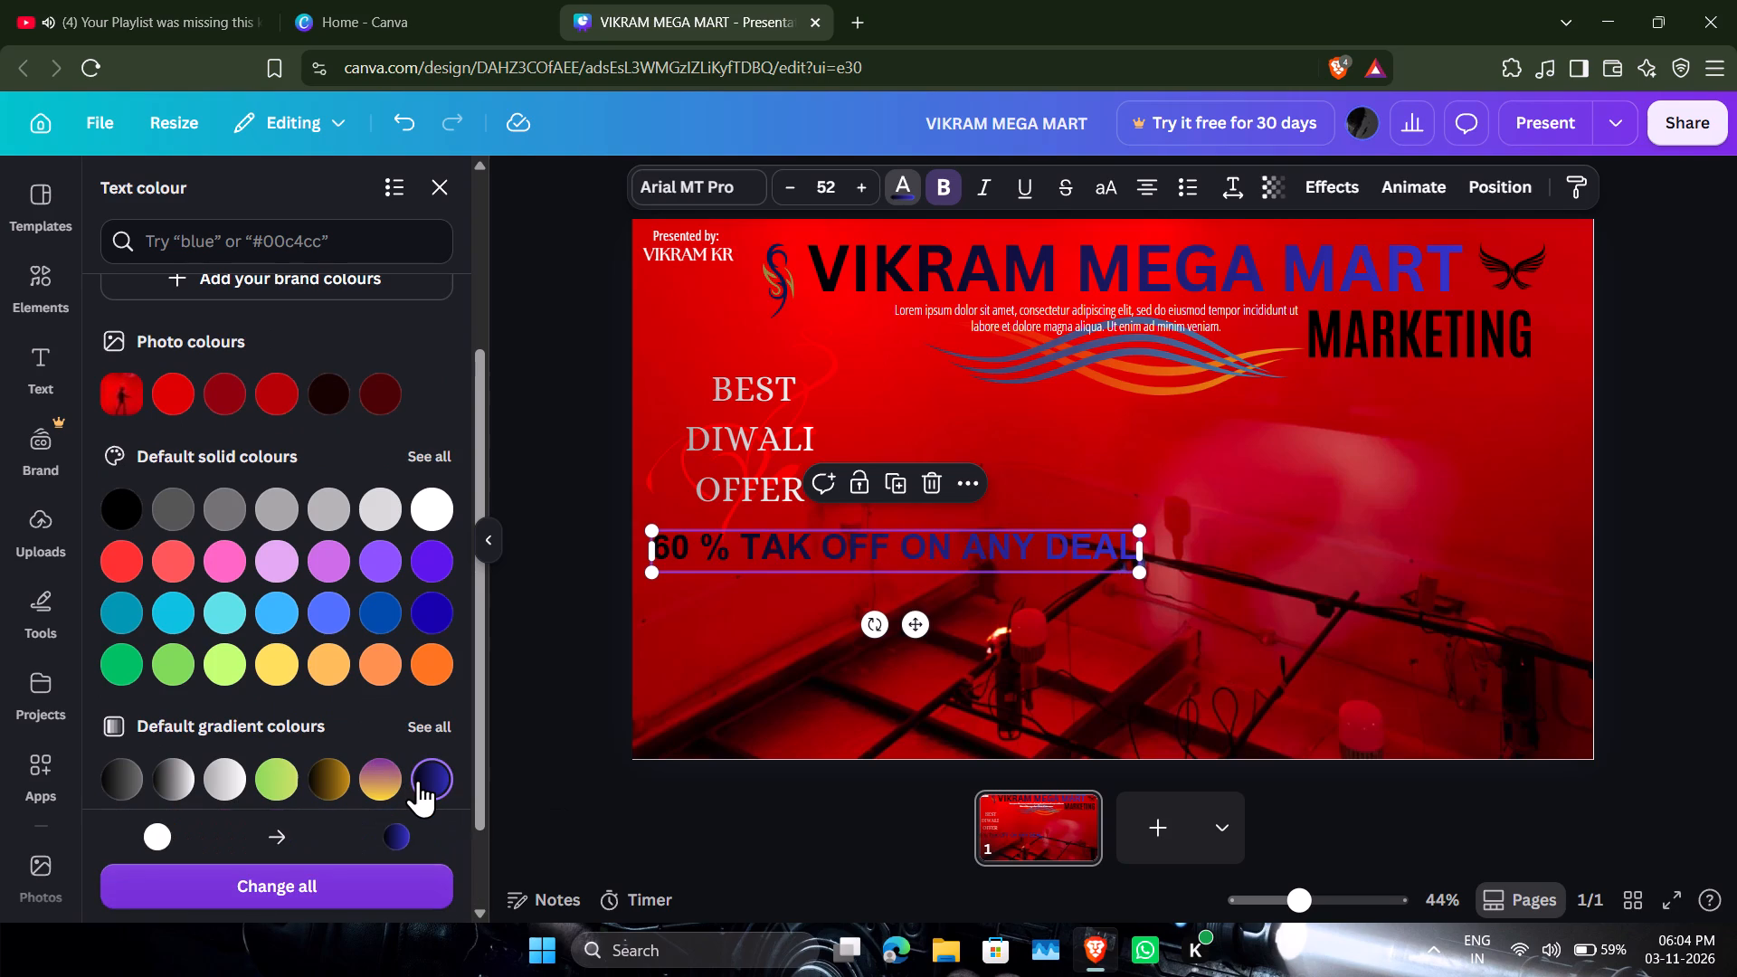
{"action": "left_click", "coordinate": [168, 761]}
{"action": "left_click", "coordinate": [118, 780]}
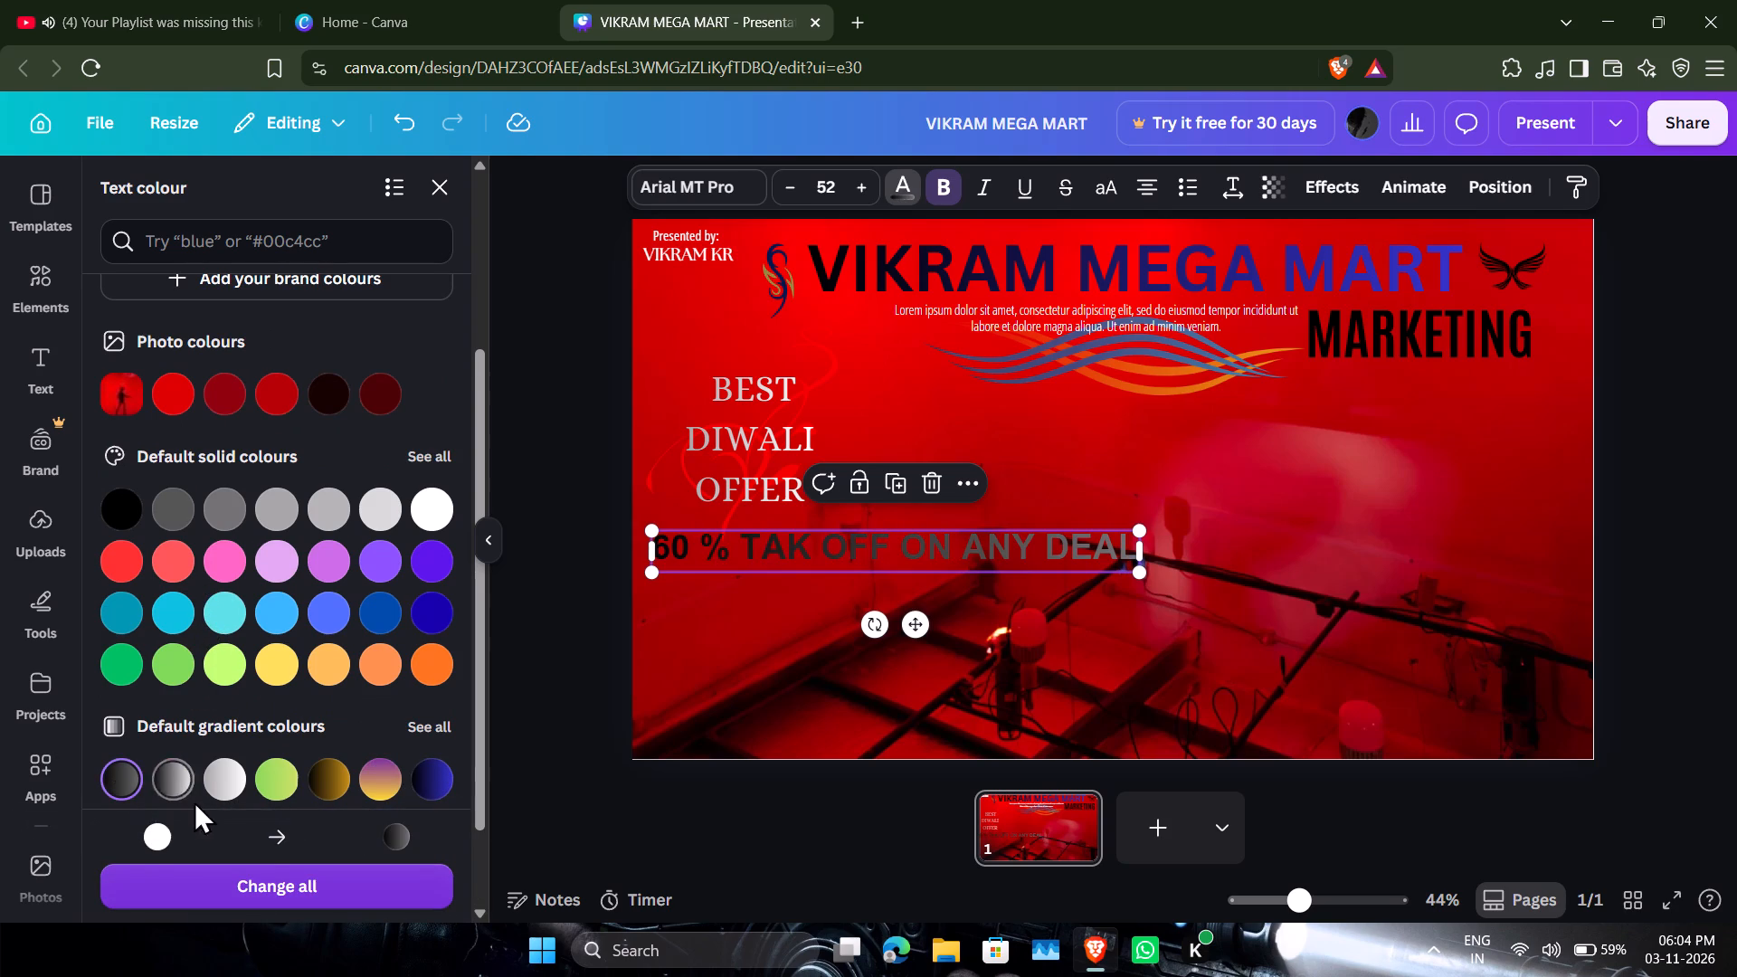
{"action": "left_click", "coordinate": [229, 798]}
{"action": "left_click", "coordinate": [1408, 687]}
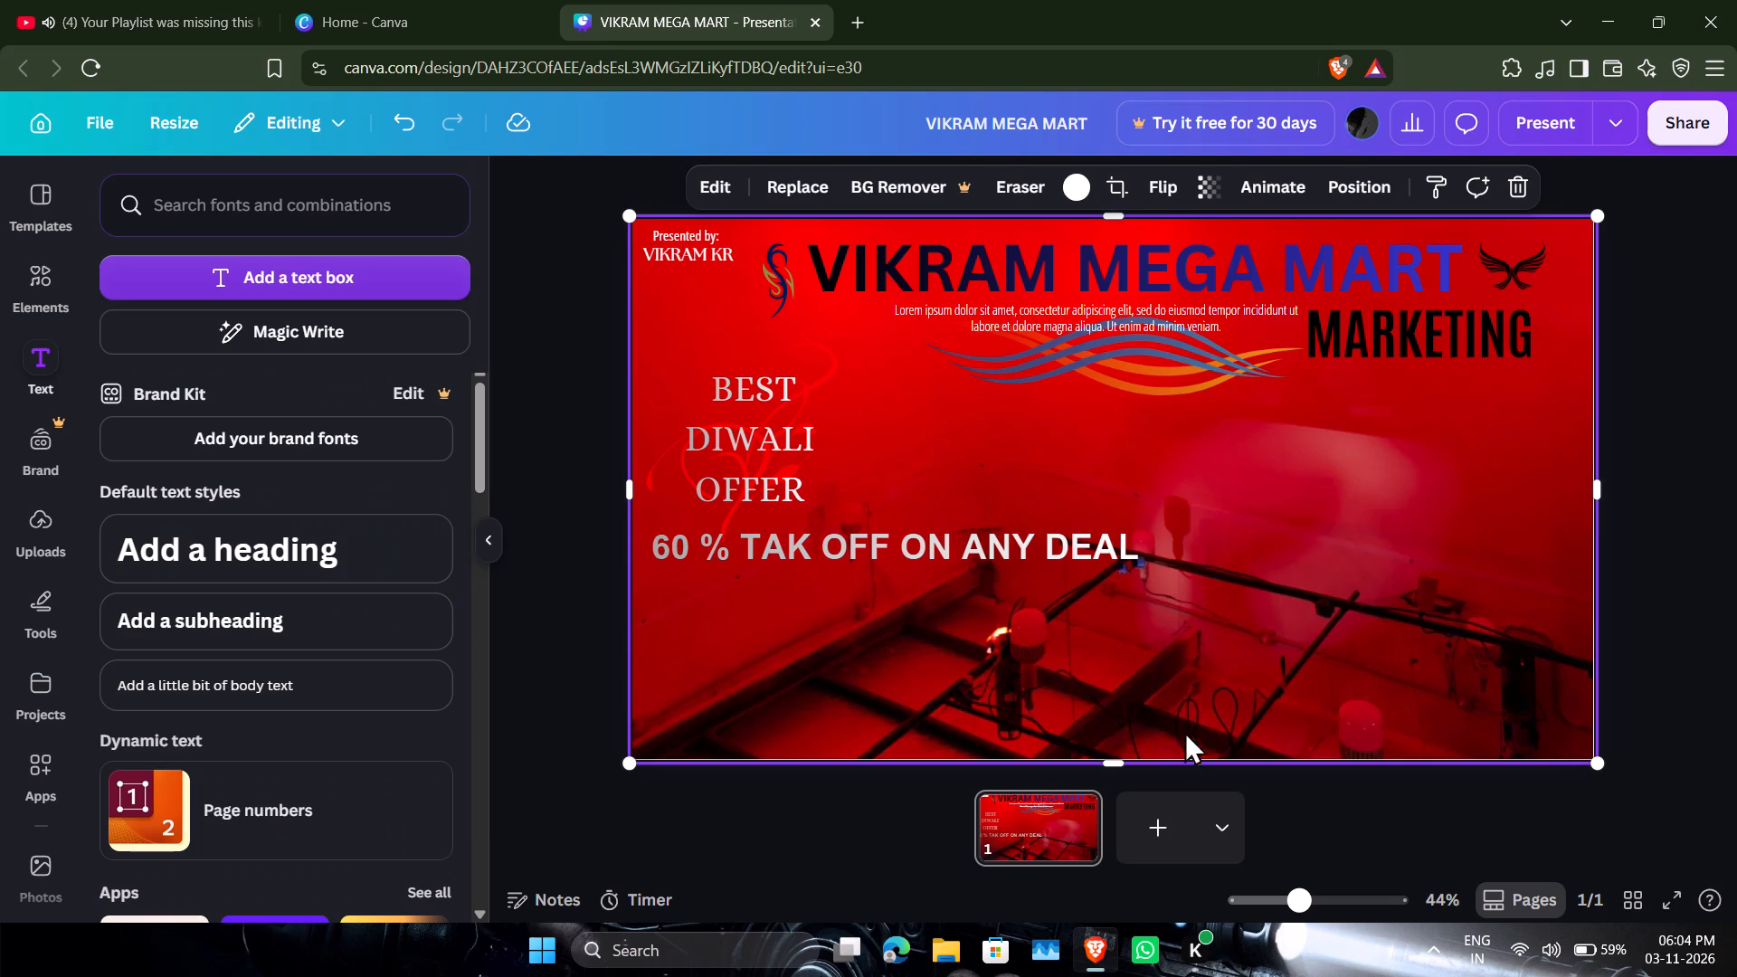
Nudge the BEST DIWALI OFFER text slightly up and to the left.
{"action": "left_click", "coordinate": [694, 440]}
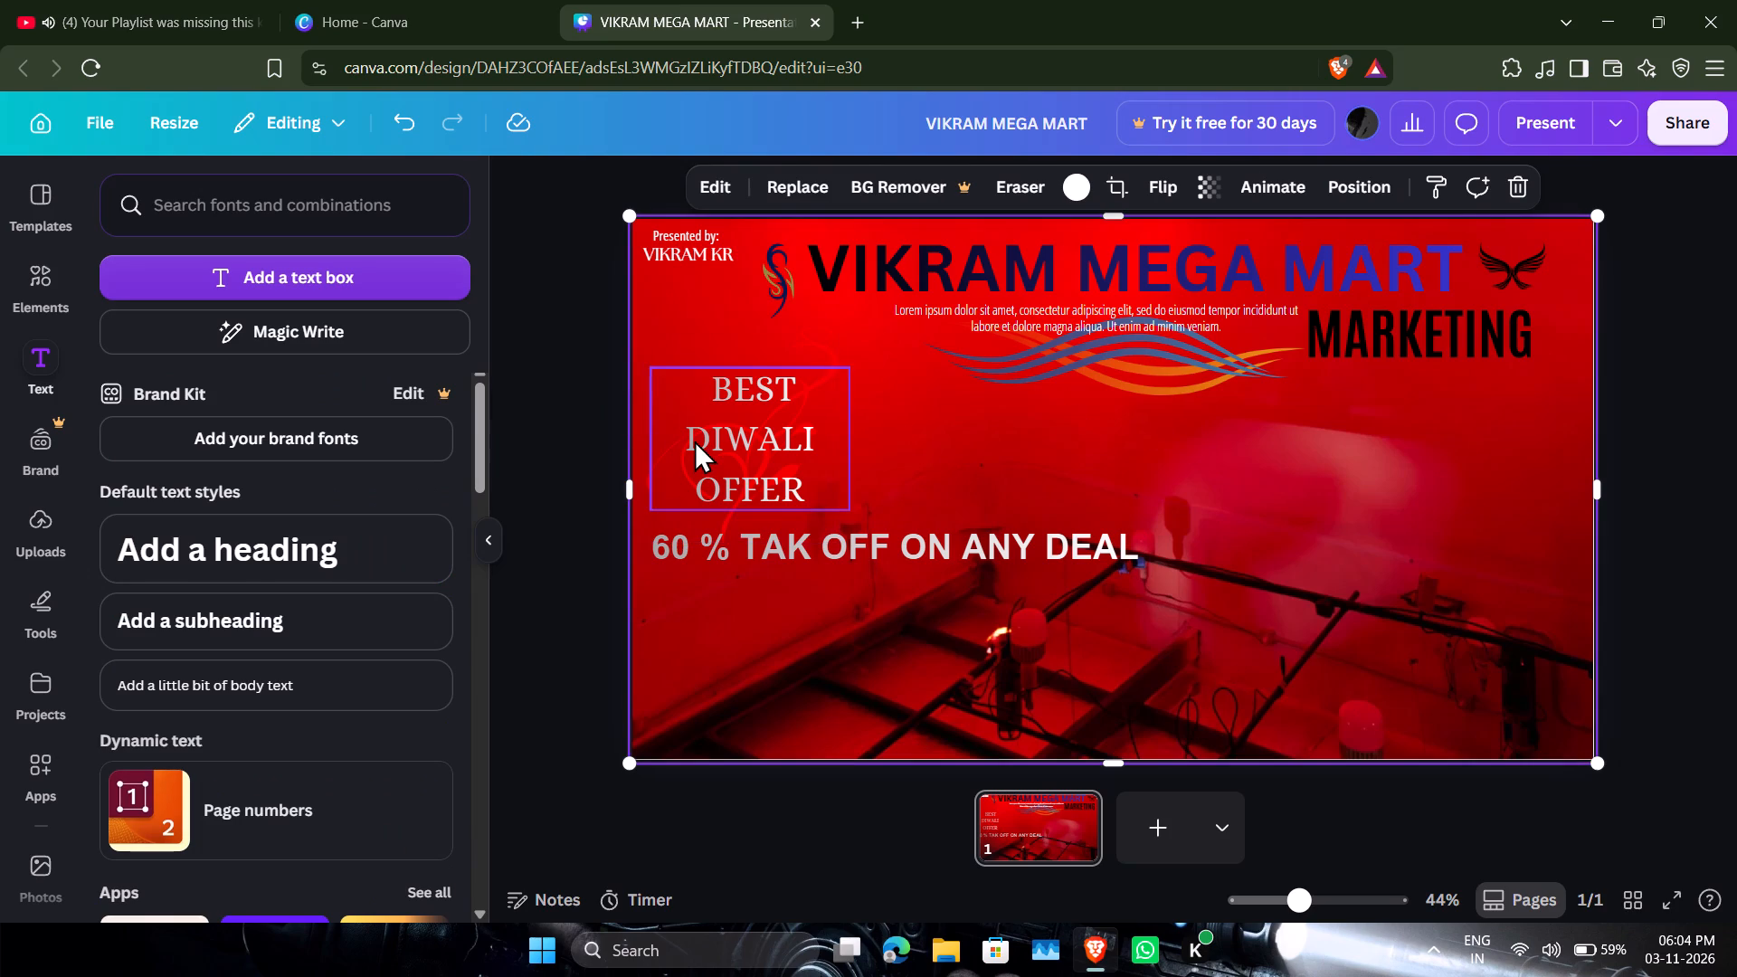
{"action": "left_click_drag", "start_coordinate": [694, 440], "coordinate": [680, 427]}
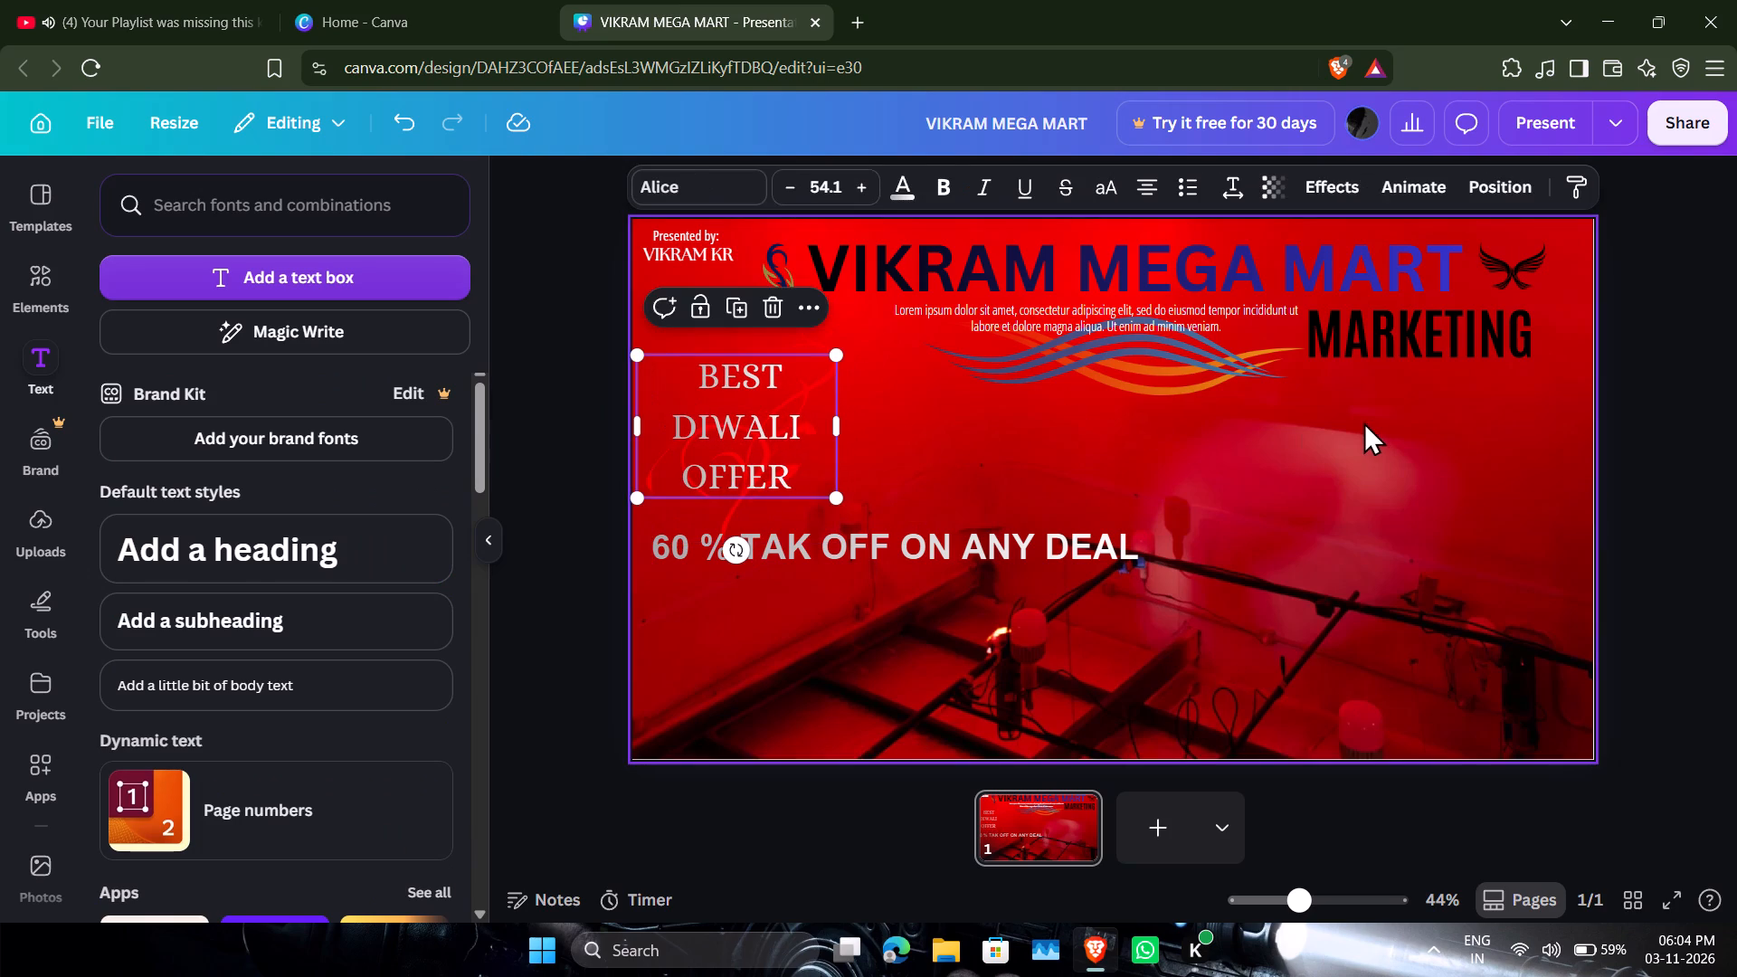
{"action": "left_click", "coordinate": [1366, 422]}
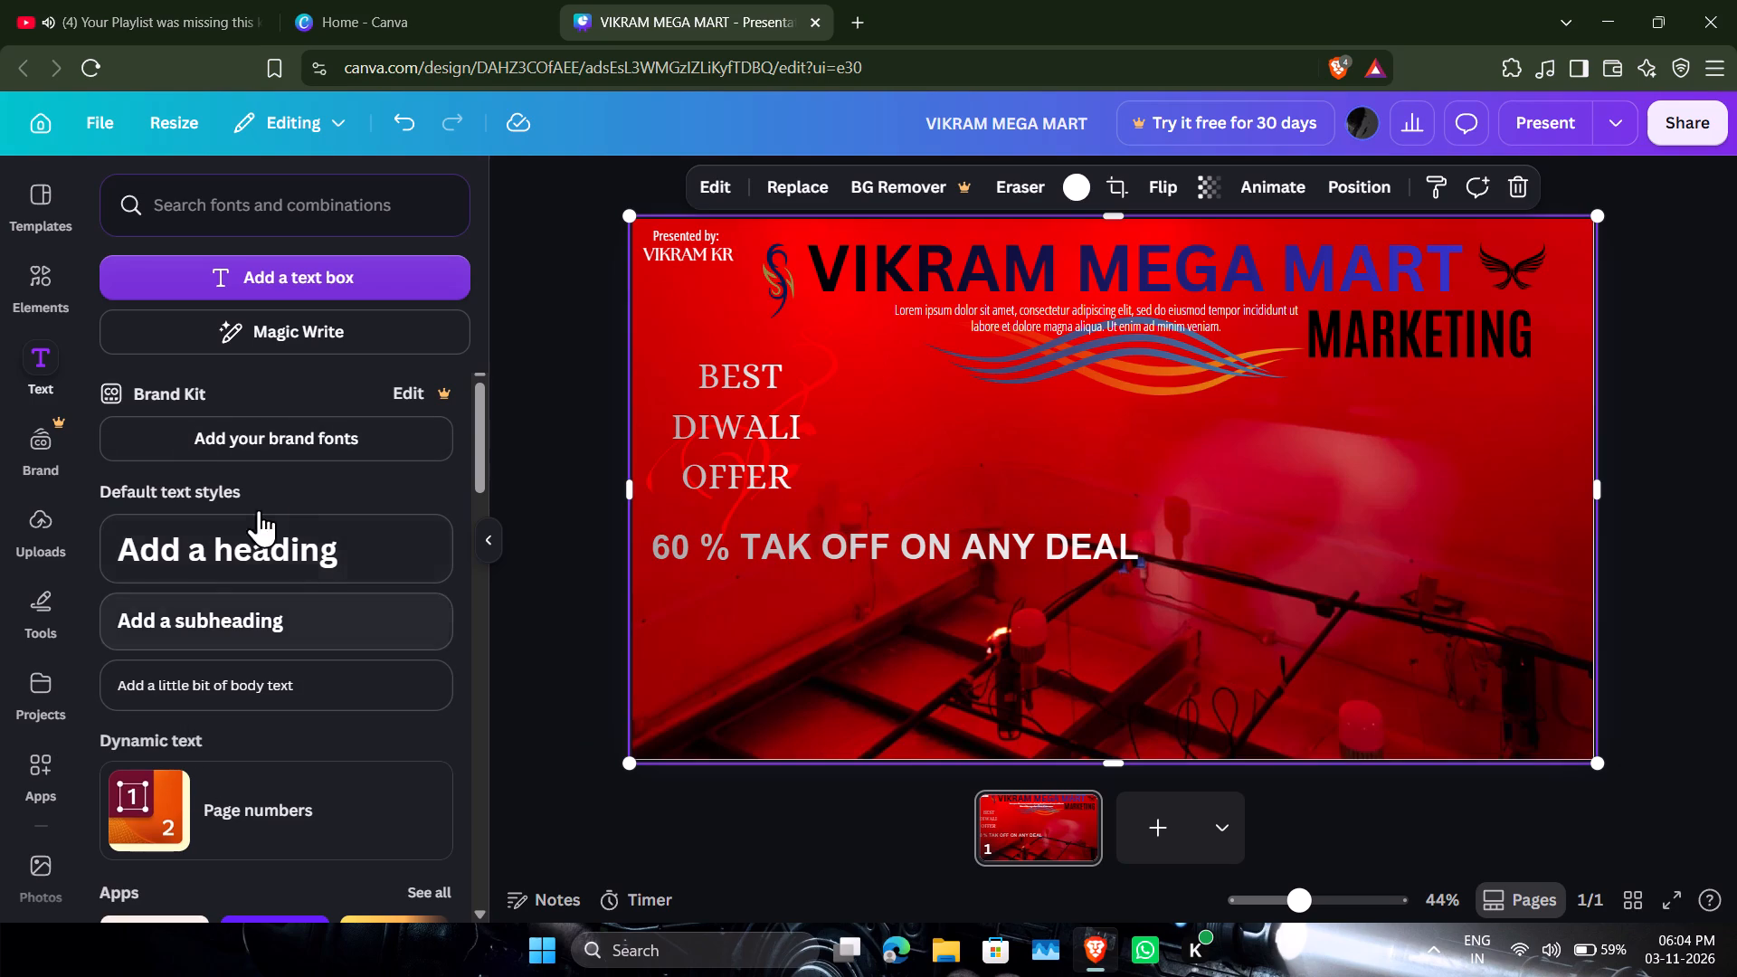
Add a subheading text box below the right part of the wave graphic and clear its placeholder text.
{"action": "left_click", "coordinate": [256, 612]}
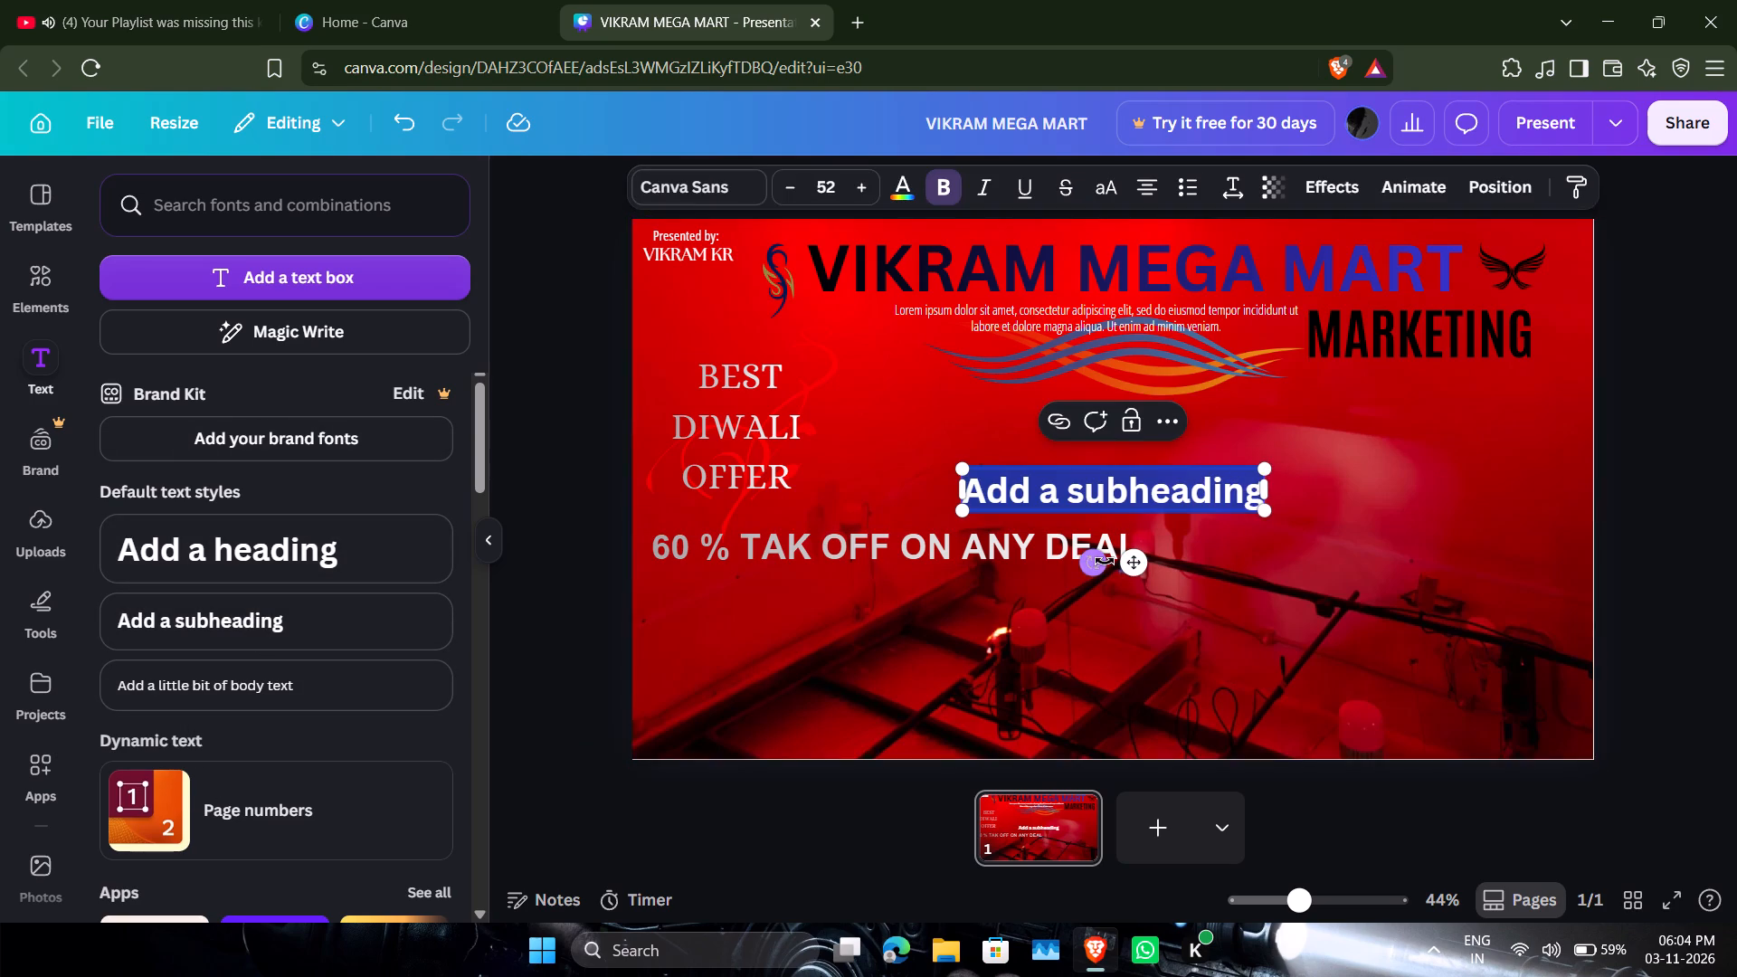
{"action": "left_click_drag", "start_coordinate": [1126, 562], "coordinate": [1250, 527]}
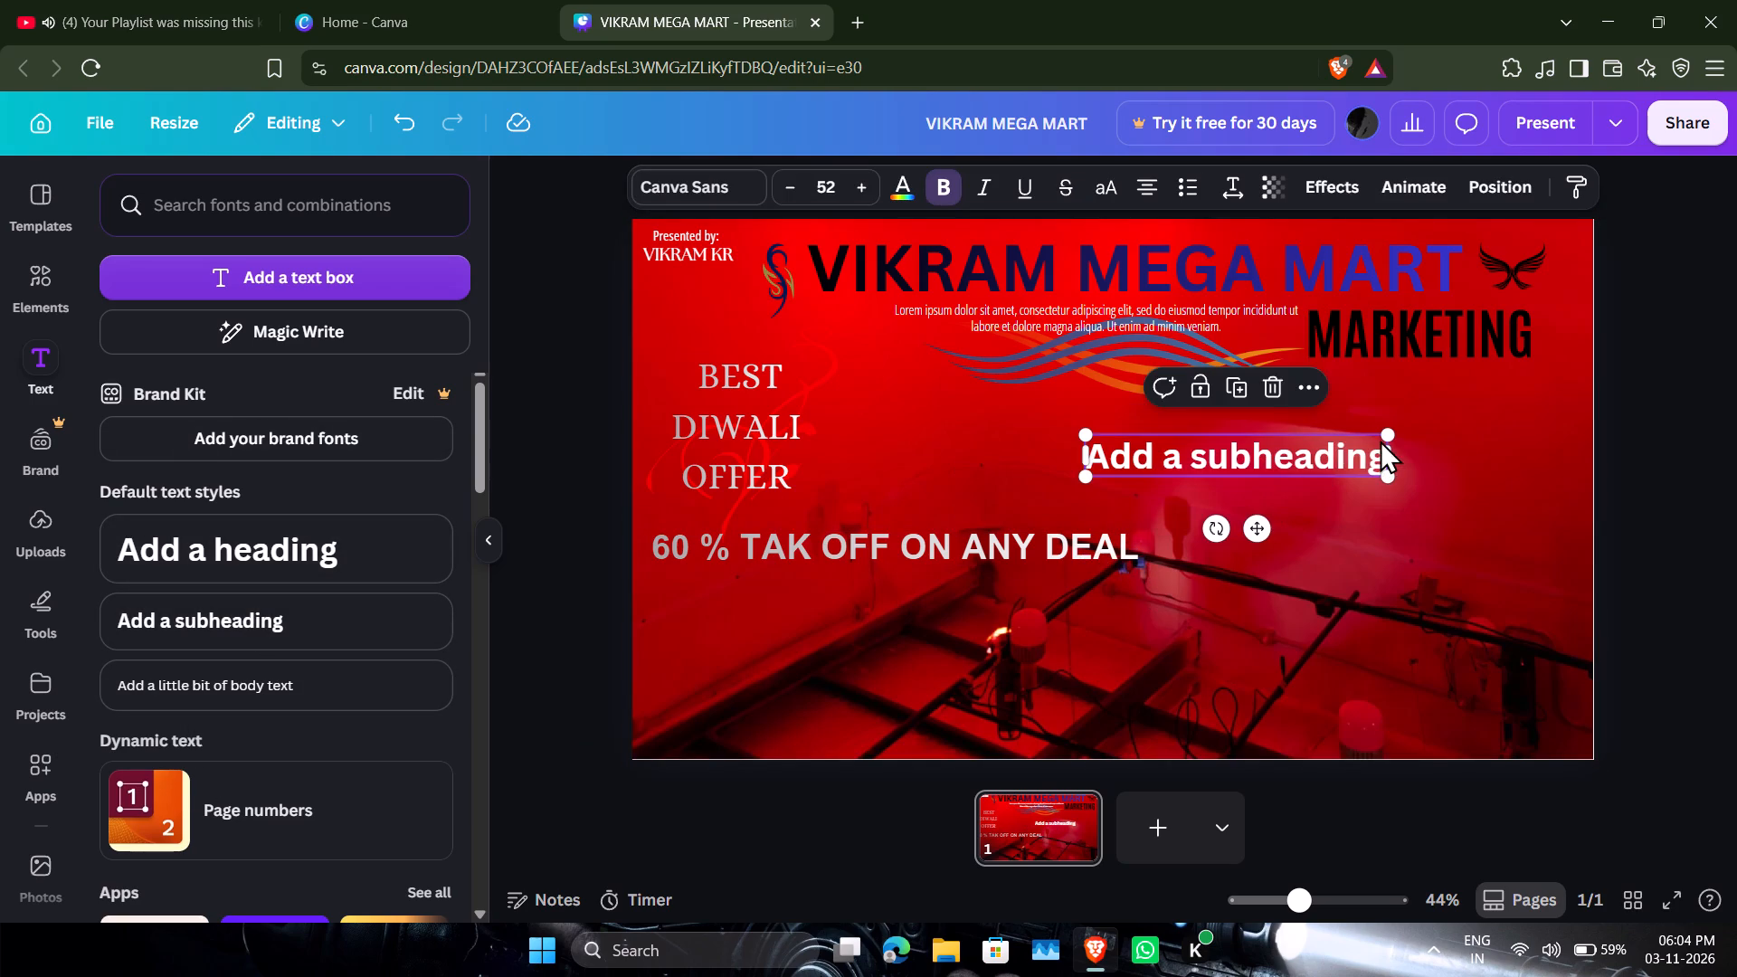
{"action": "left_click", "coordinate": [1374, 448]}
{"action": "left_click", "coordinate": [1355, 463]}
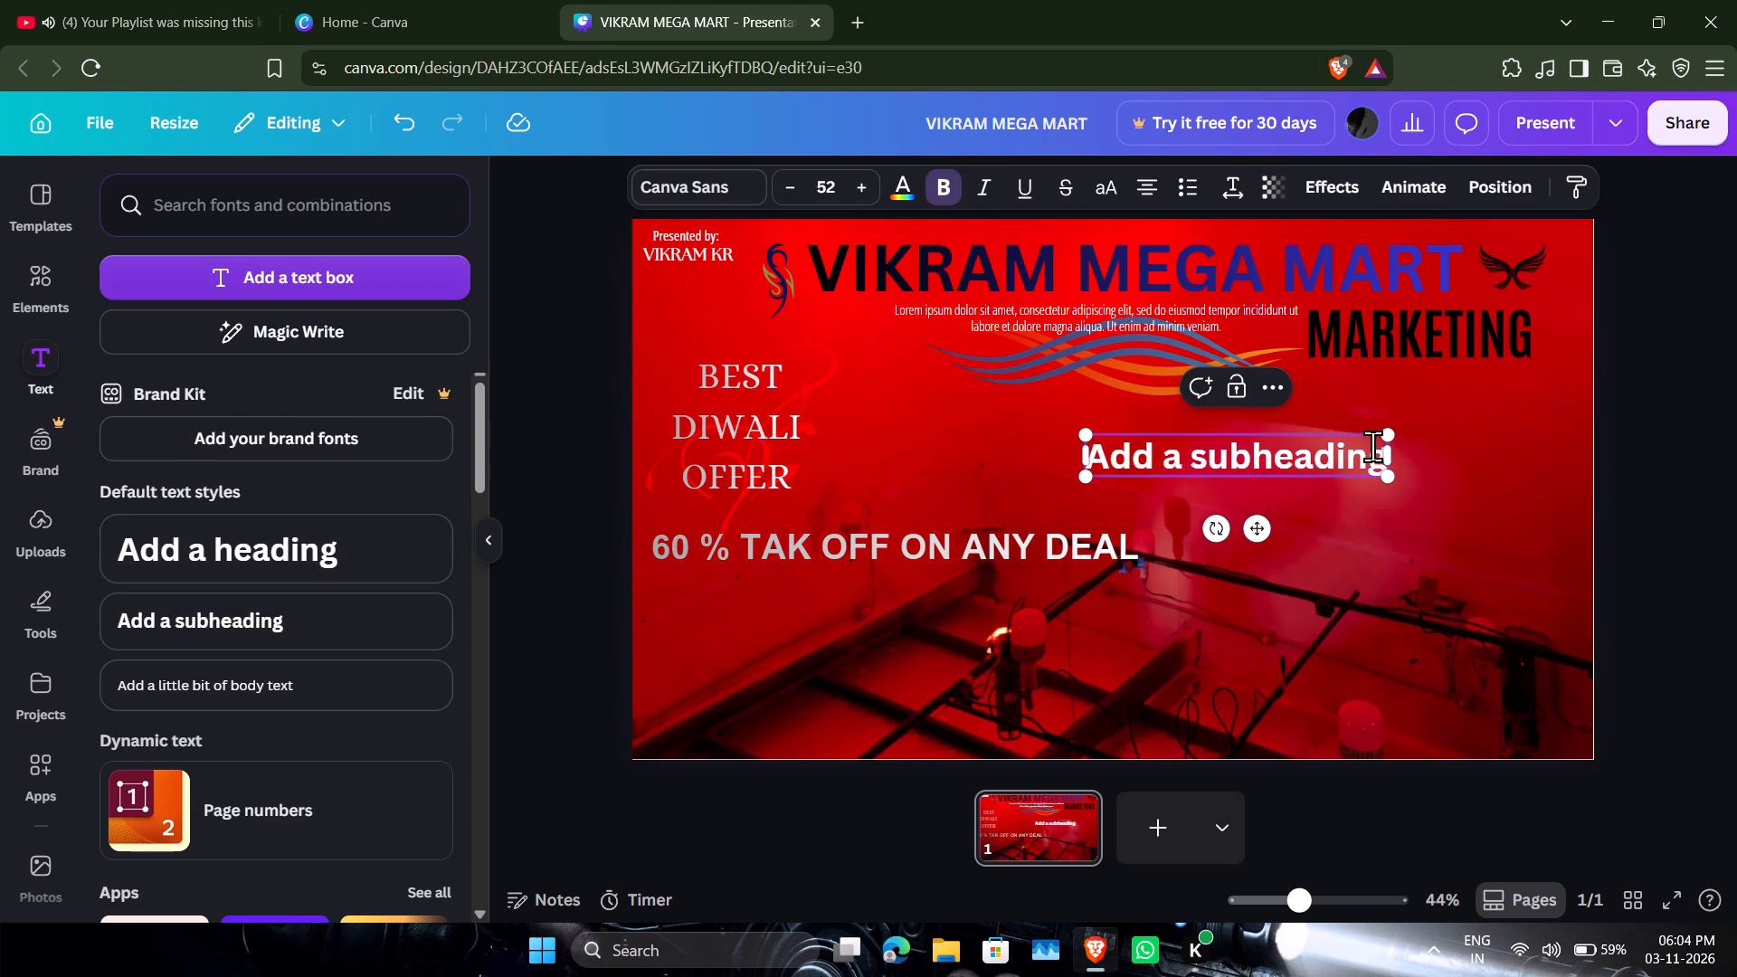
{"action": "left_click_drag", "start_coordinate": [1372, 446], "coordinate": [1381, 451]}
{"action": "key", "text": "BackSpace"}
{"action": "key", "text": "BackSpace"}
{"action": "key", "text": "BackSpace"}
{"action": "key", "text": "BackSpace"}
{"action": "key", "text": "BackSpace"}
{"action": "key", "text": "BackSpace"}
{"action": "key", "text": "BackSpace"}
{"action": "key", "text": "BackSpace"}
{"action": "key", "text": "BackSpace"}
{"action": "key", "text": "BackSpace"}
{"action": "key", "text": "BackSpace"}
{"action": "key", "text": "BackSpace"}
{"action": "key", "text": "BackSpace"}
{"action": "key", "text": "BackSpace"}
{"action": "key", "text": "BackSpace"}
{"action": "key", "text": "BackSpace"}
{"action": "key", "text": "BackSpace"}
{"action": "key", "text": "BackSpace"}
{"action": "key", "text": "BackSpace"}
{"action": "key", "text": "BackSpace"}
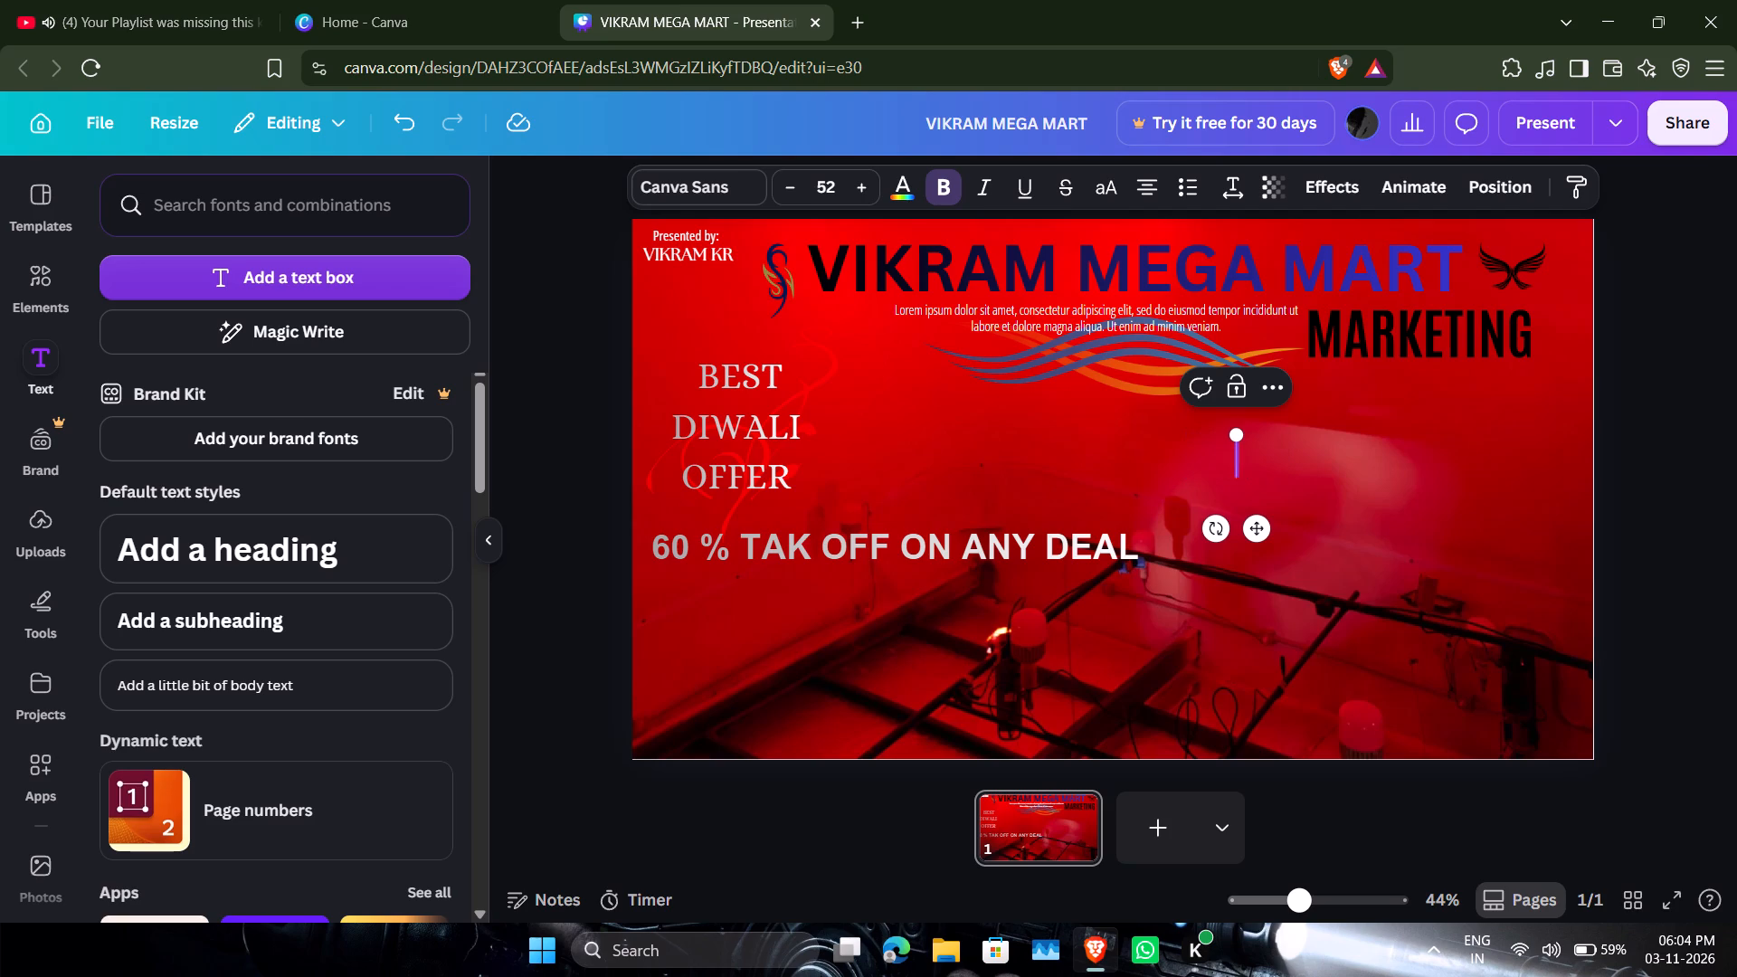
Enter "VISIT NOW" in the emptied subheading, with "VIKRAM MEGA MART" on a second line.
{"action": "type", "text": "VISIT NOW"}
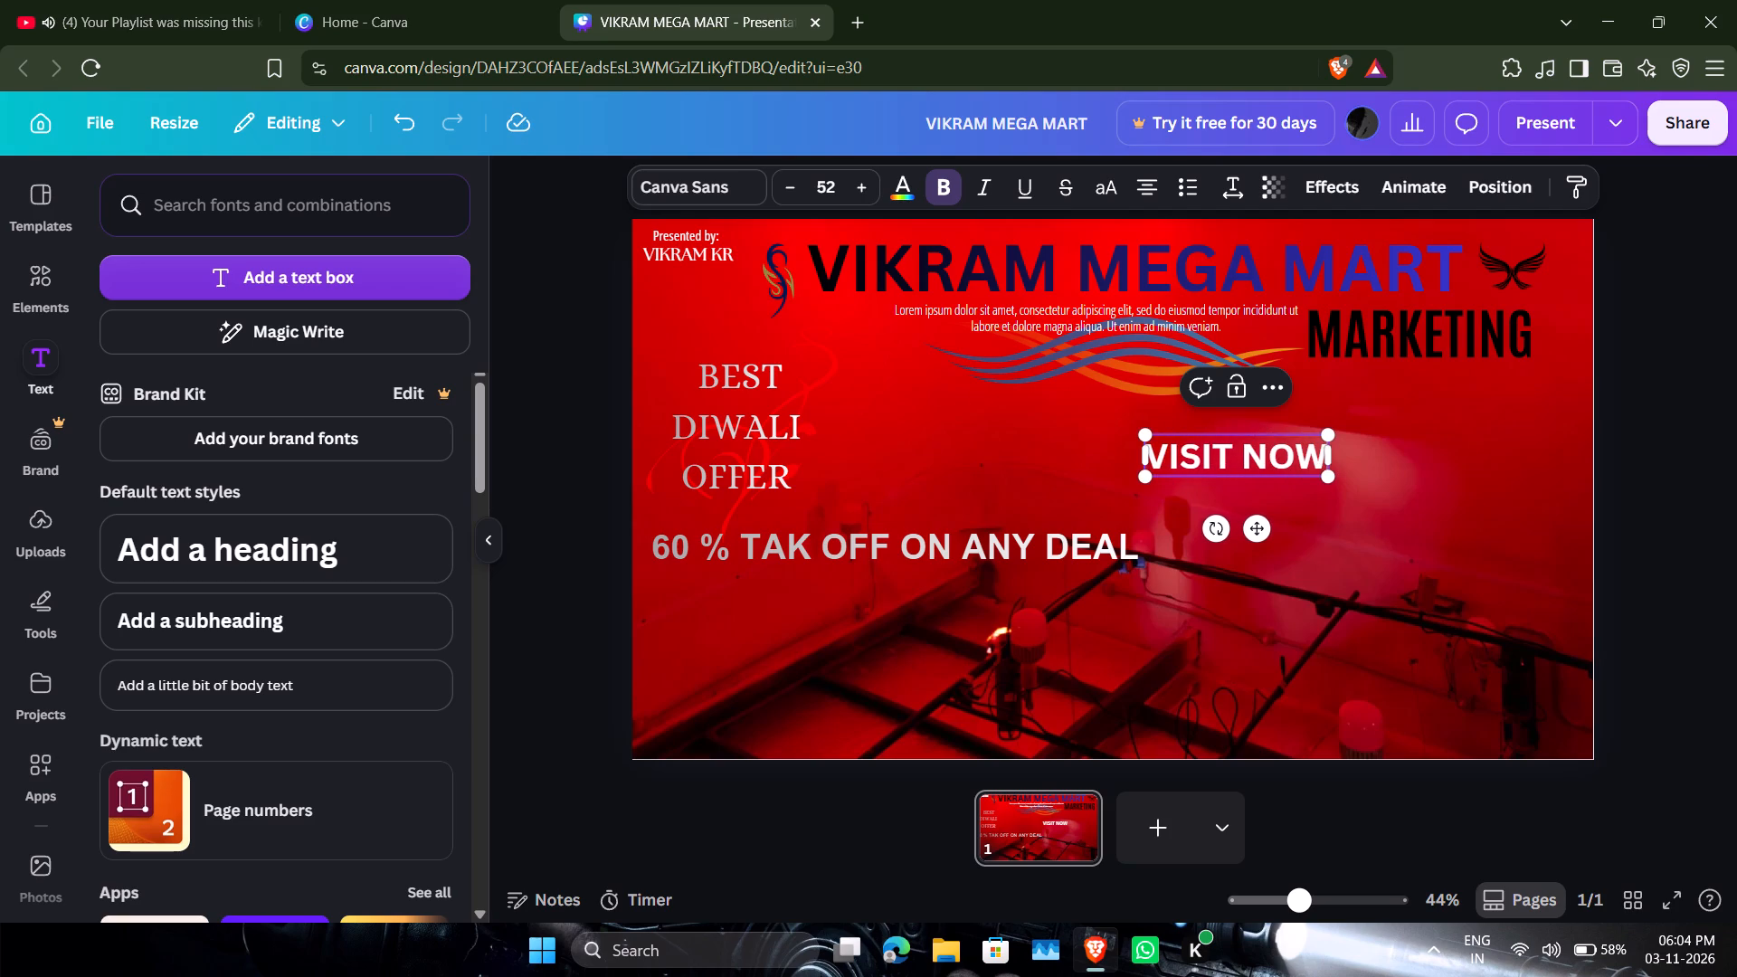
{"action": "key", "text": "space"}
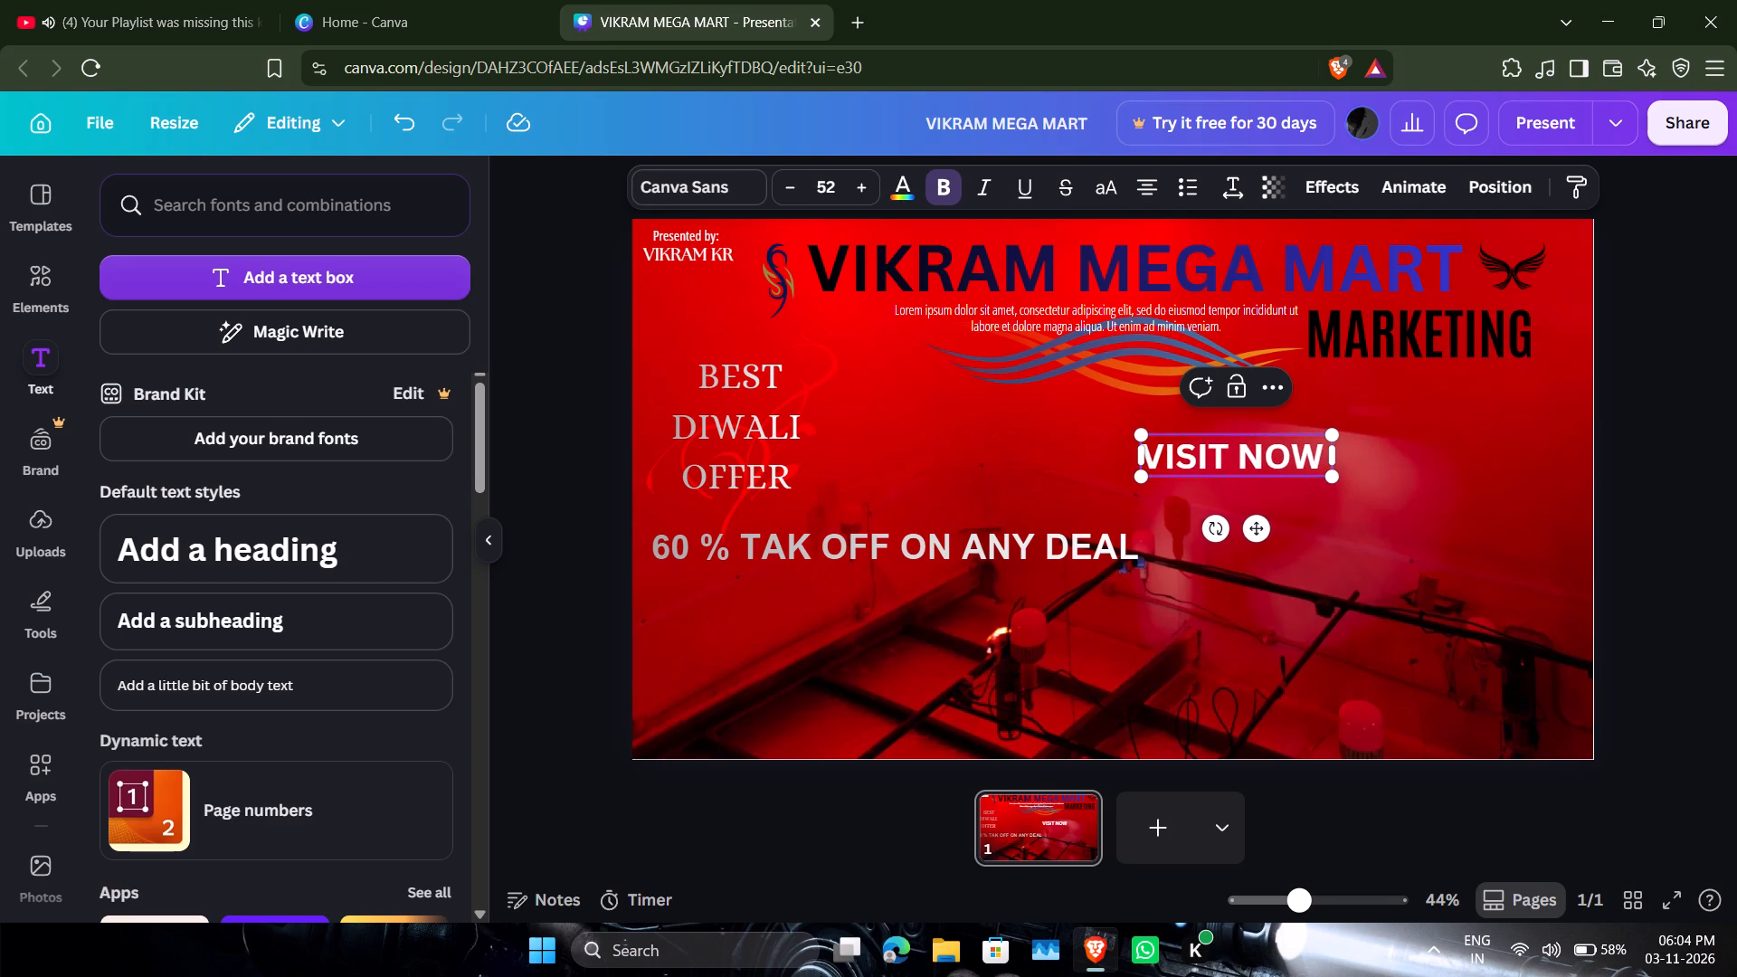
{"action": "key", "text": "Return"}
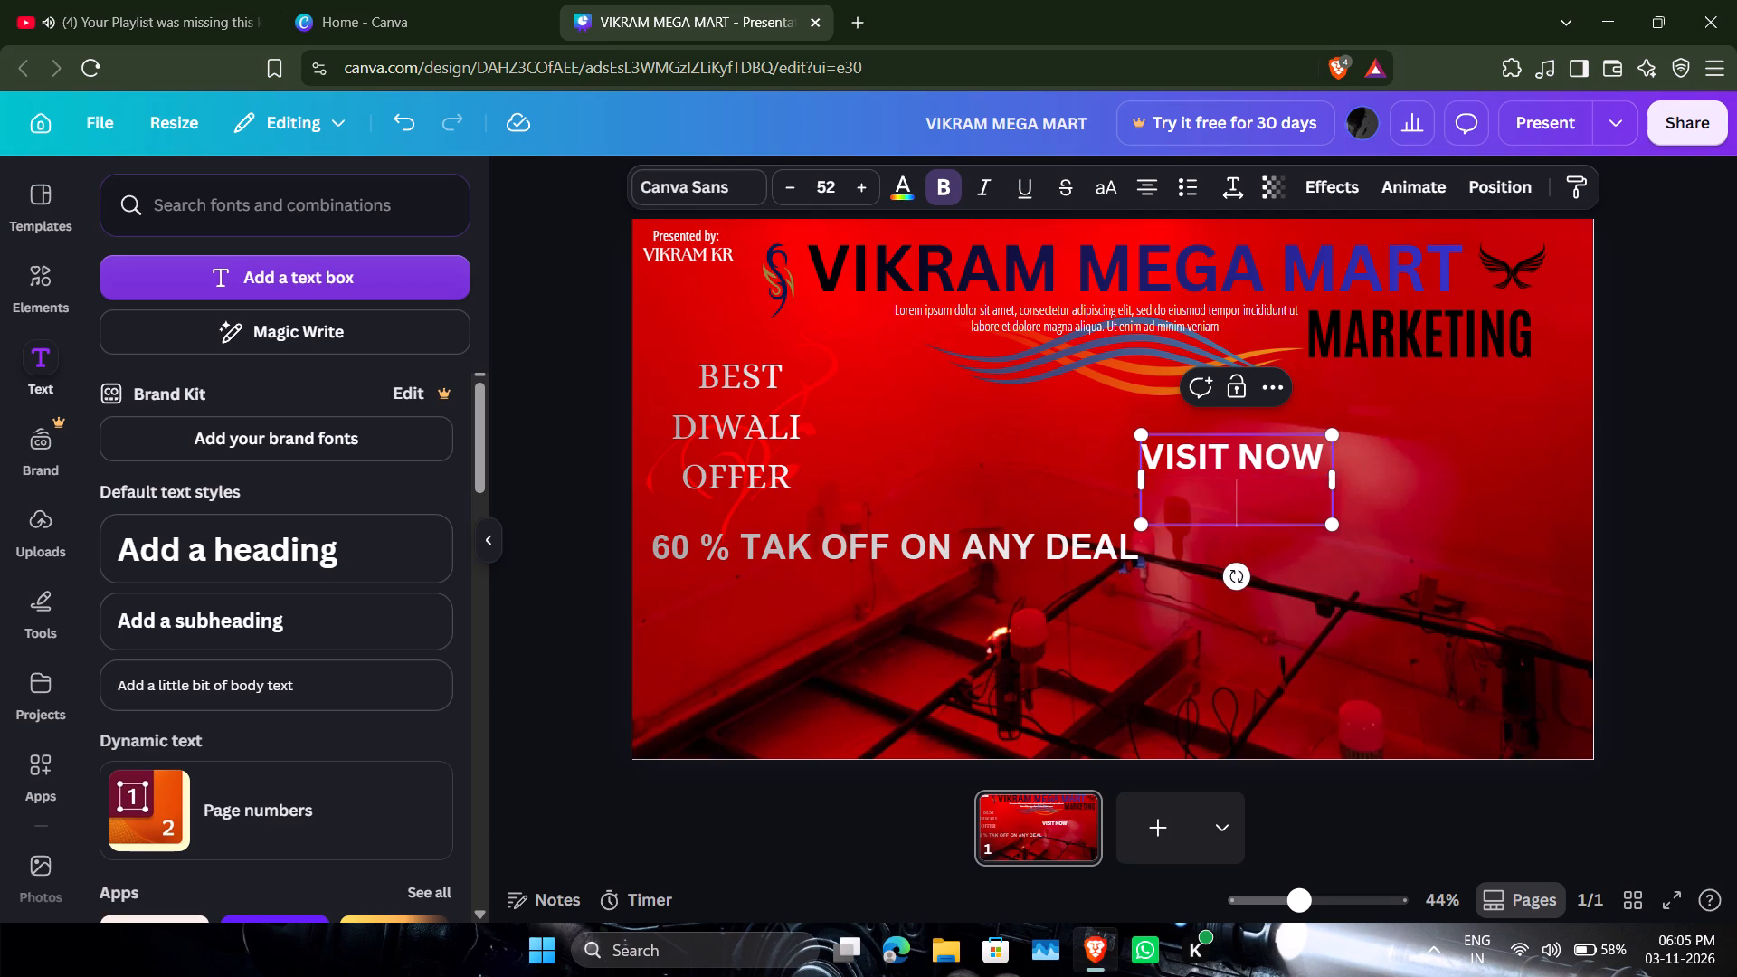
{"action": "key", "text": "space"}
{"action": "type", "text": "VIKRAM MEGA"}
{"action": "key", "text": "space"}
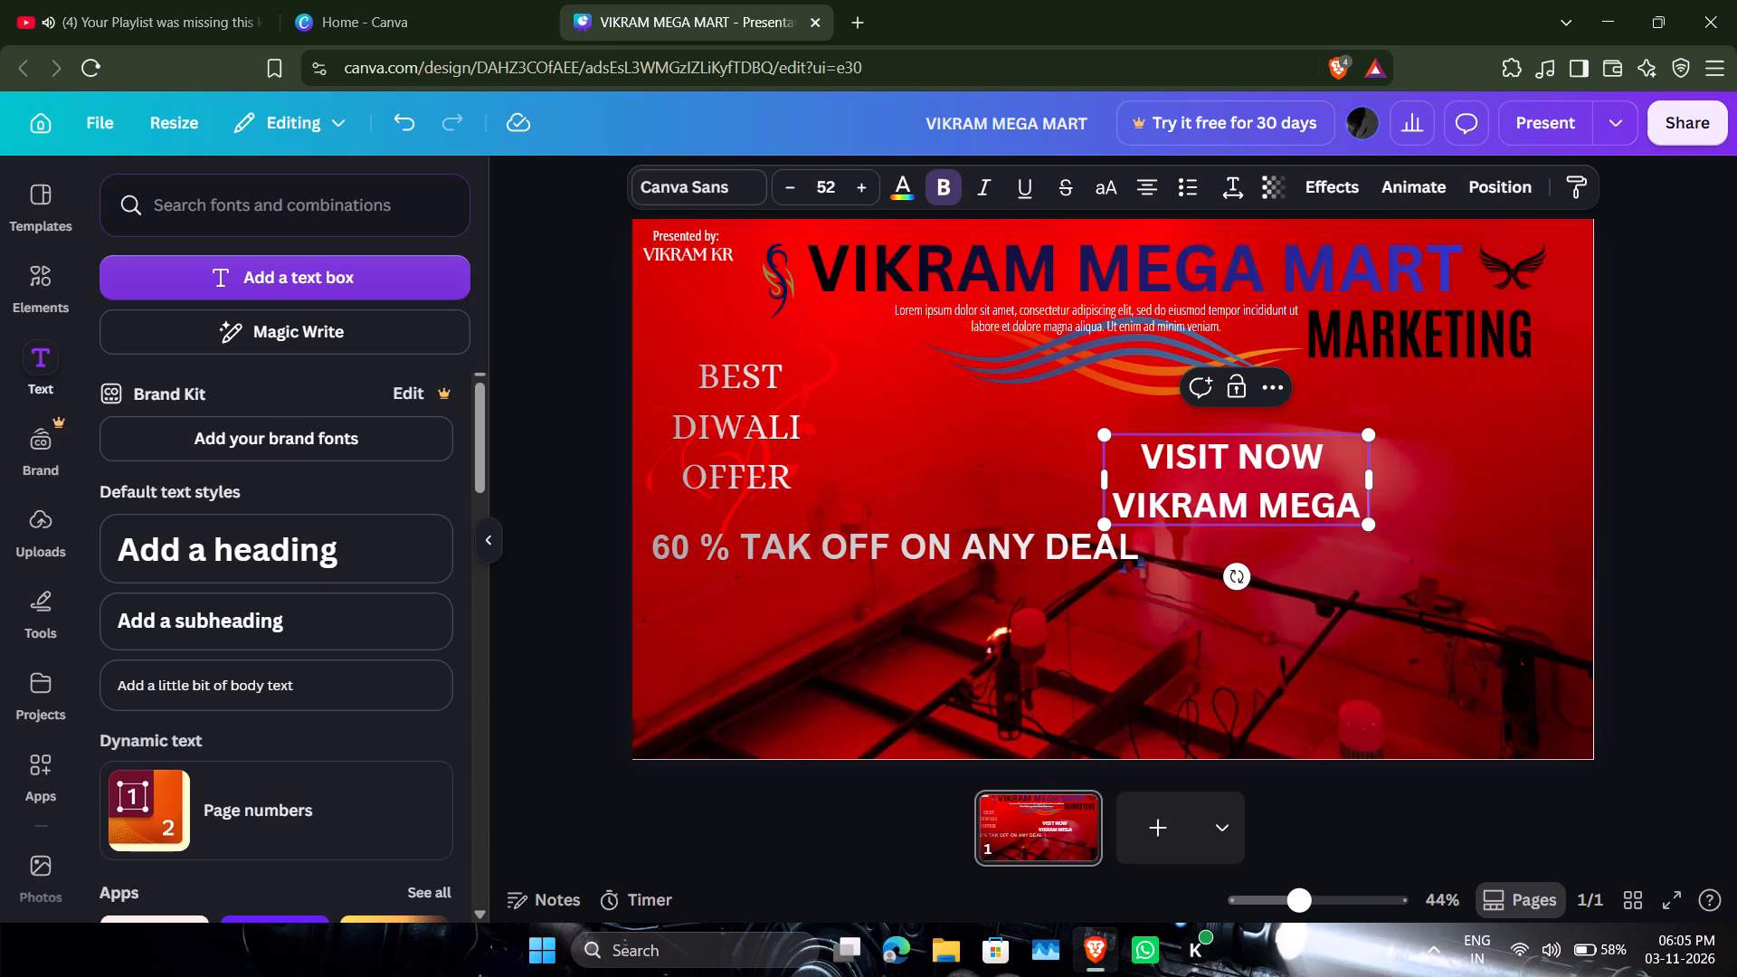
{"action": "key", "text": "space"}
{"action": "type", "text": "MART"}
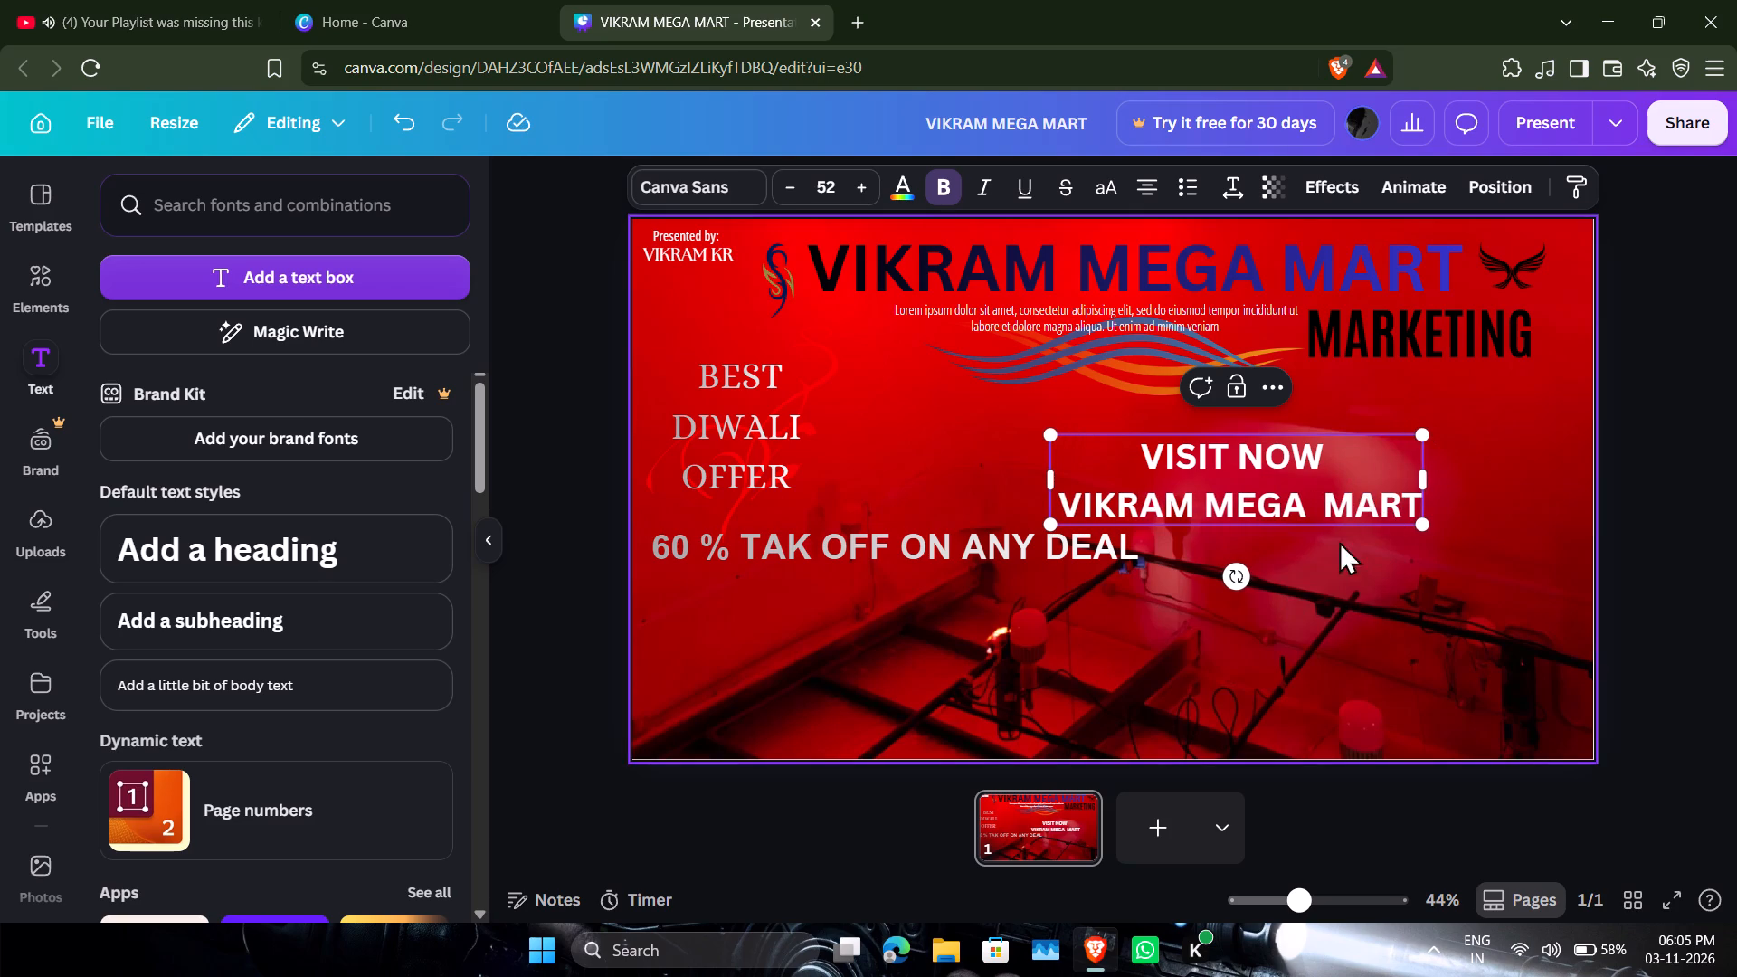
Set the font of the subheading's VIKRAM MEGA MART line to Cinzel Decorative.
{"action": "left_click", "coordinate": [730, 192]}
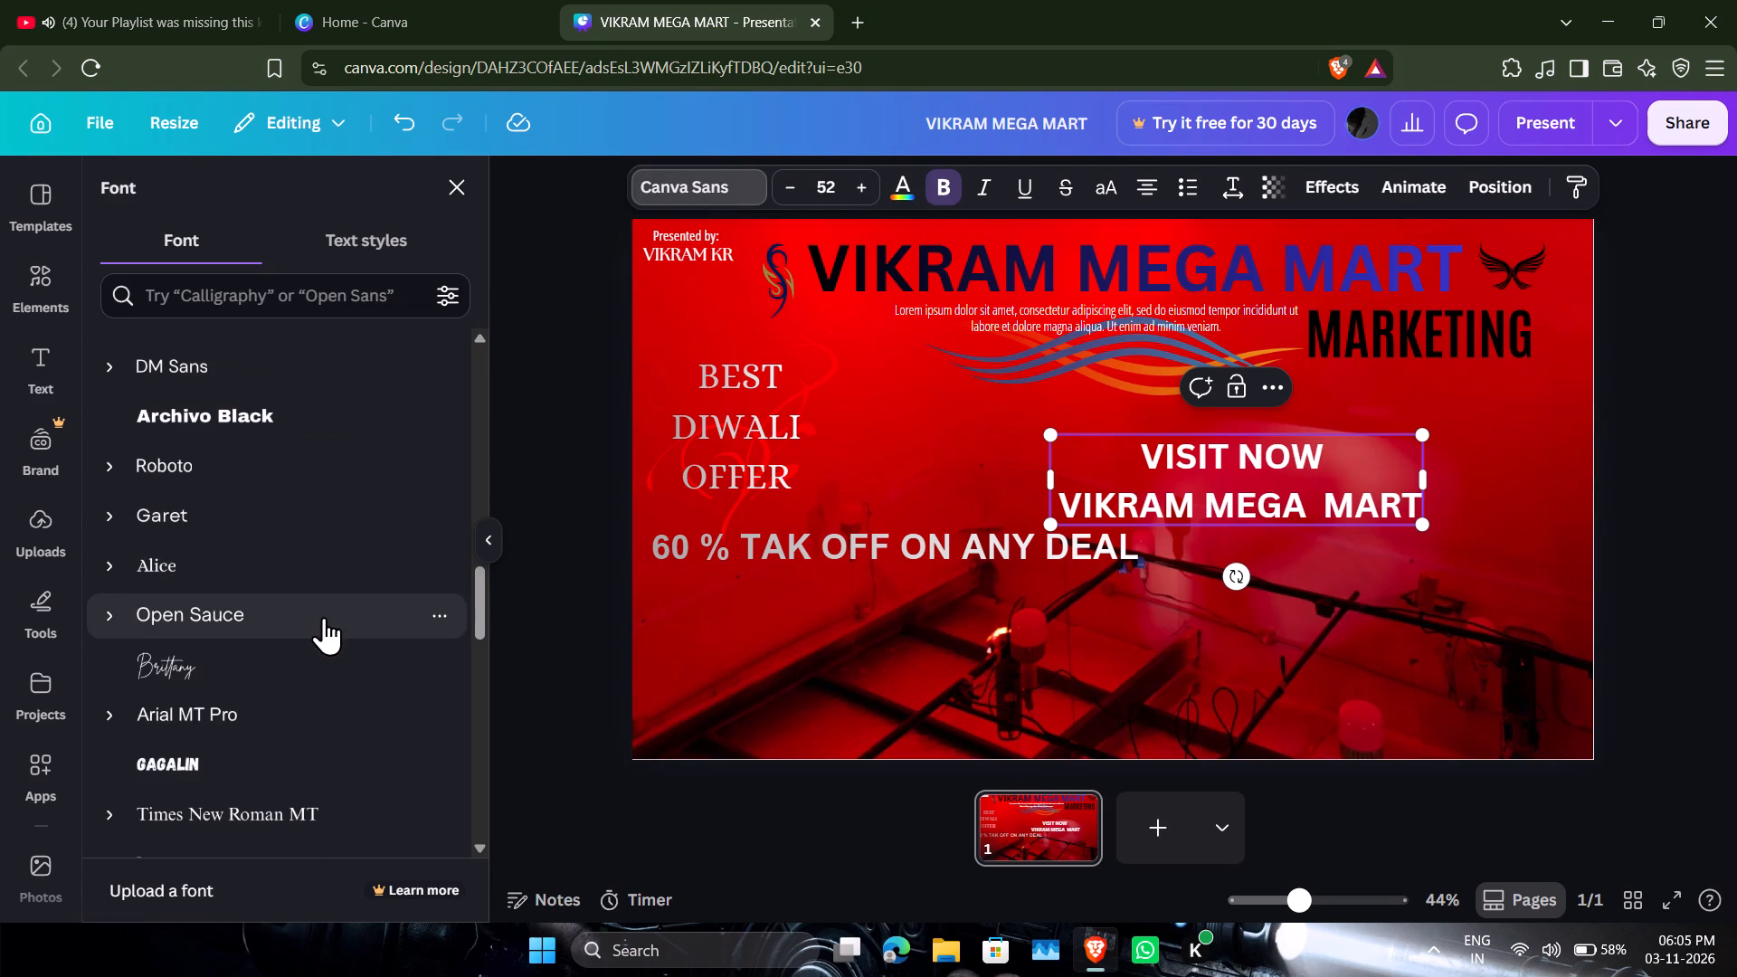
{"action": "scroll", "coordinate": [316, 640], "scroll_direction": "down", "scroll_amount": 5}
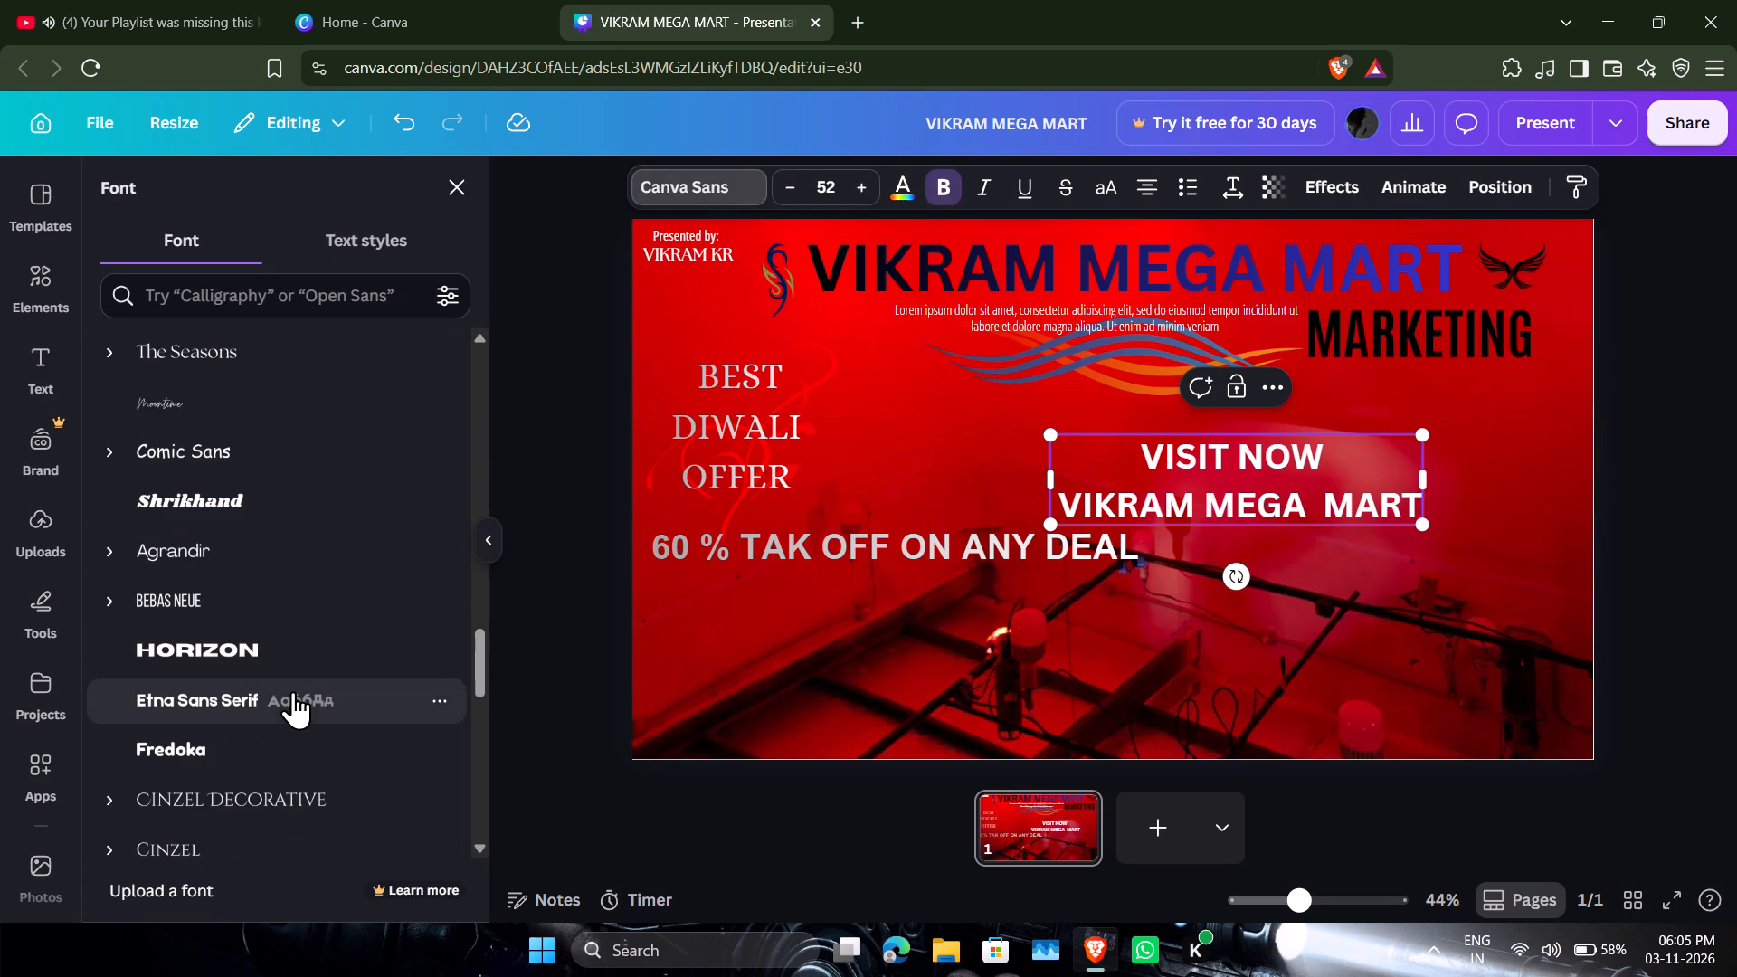
{"action": "left_click", "coordinate": [290, 790]}
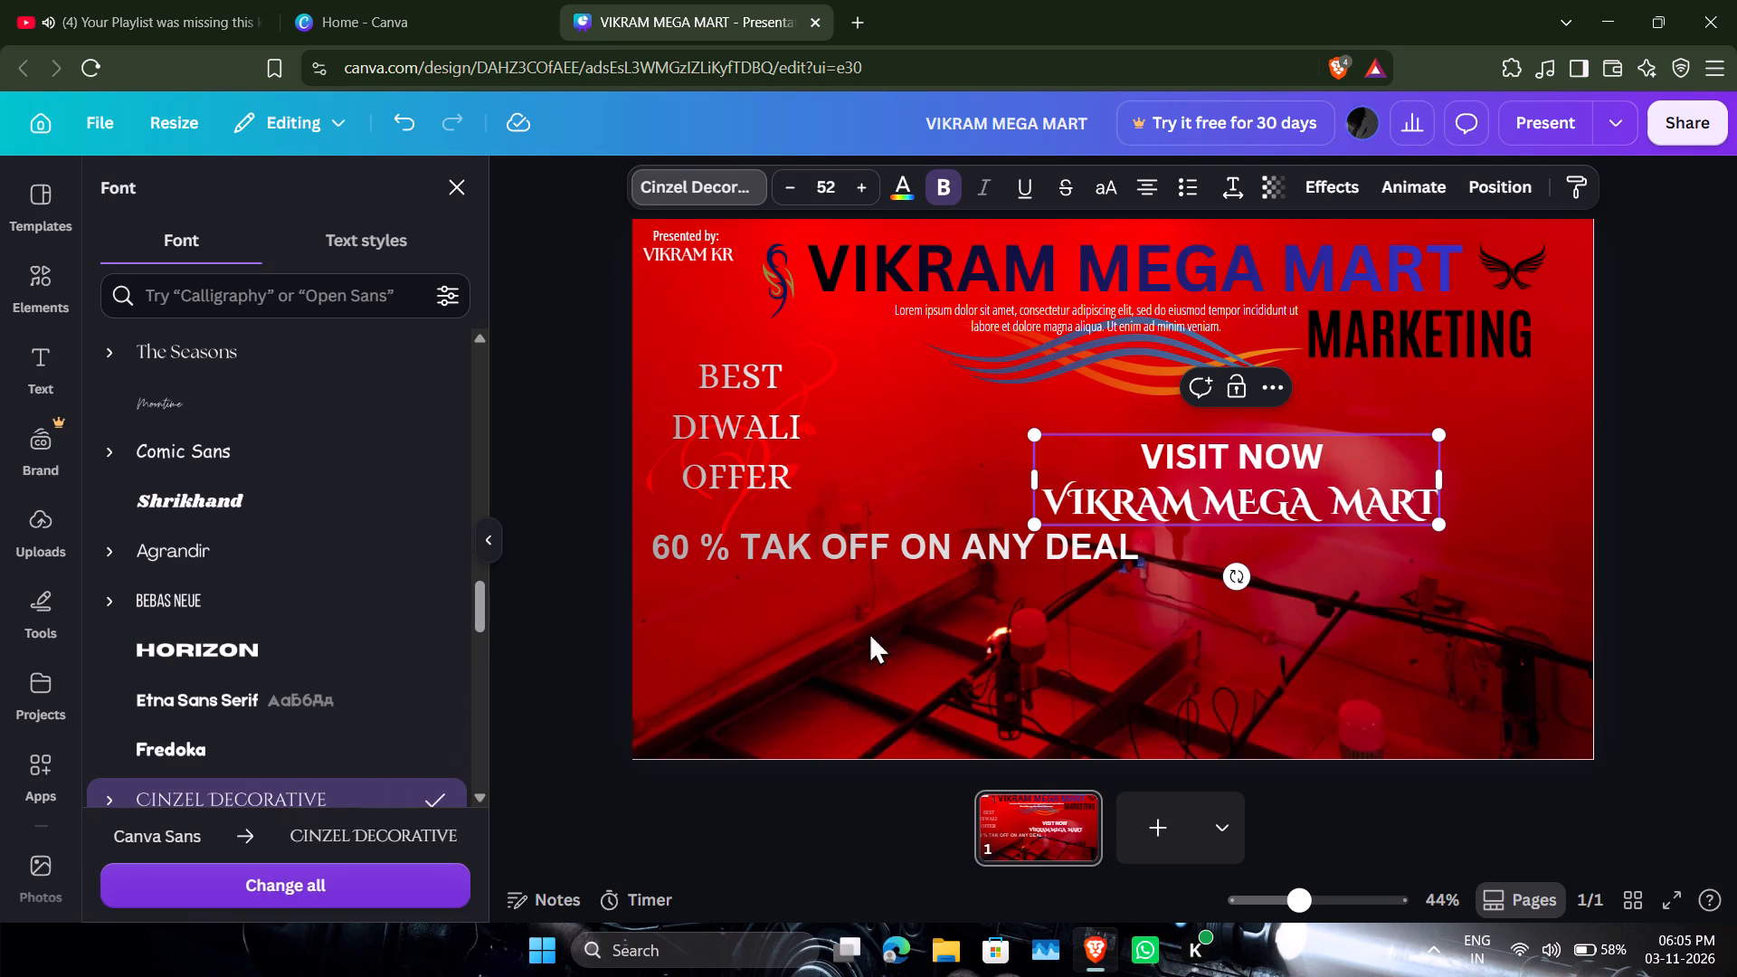
Shrink the VISIT NOW VIKRAM MEGA MART text box to a font size of about 26.6.
{"action": "left_click_drag", "start_coordinate": [1438, 526], "coordinate": [1286, 492]}
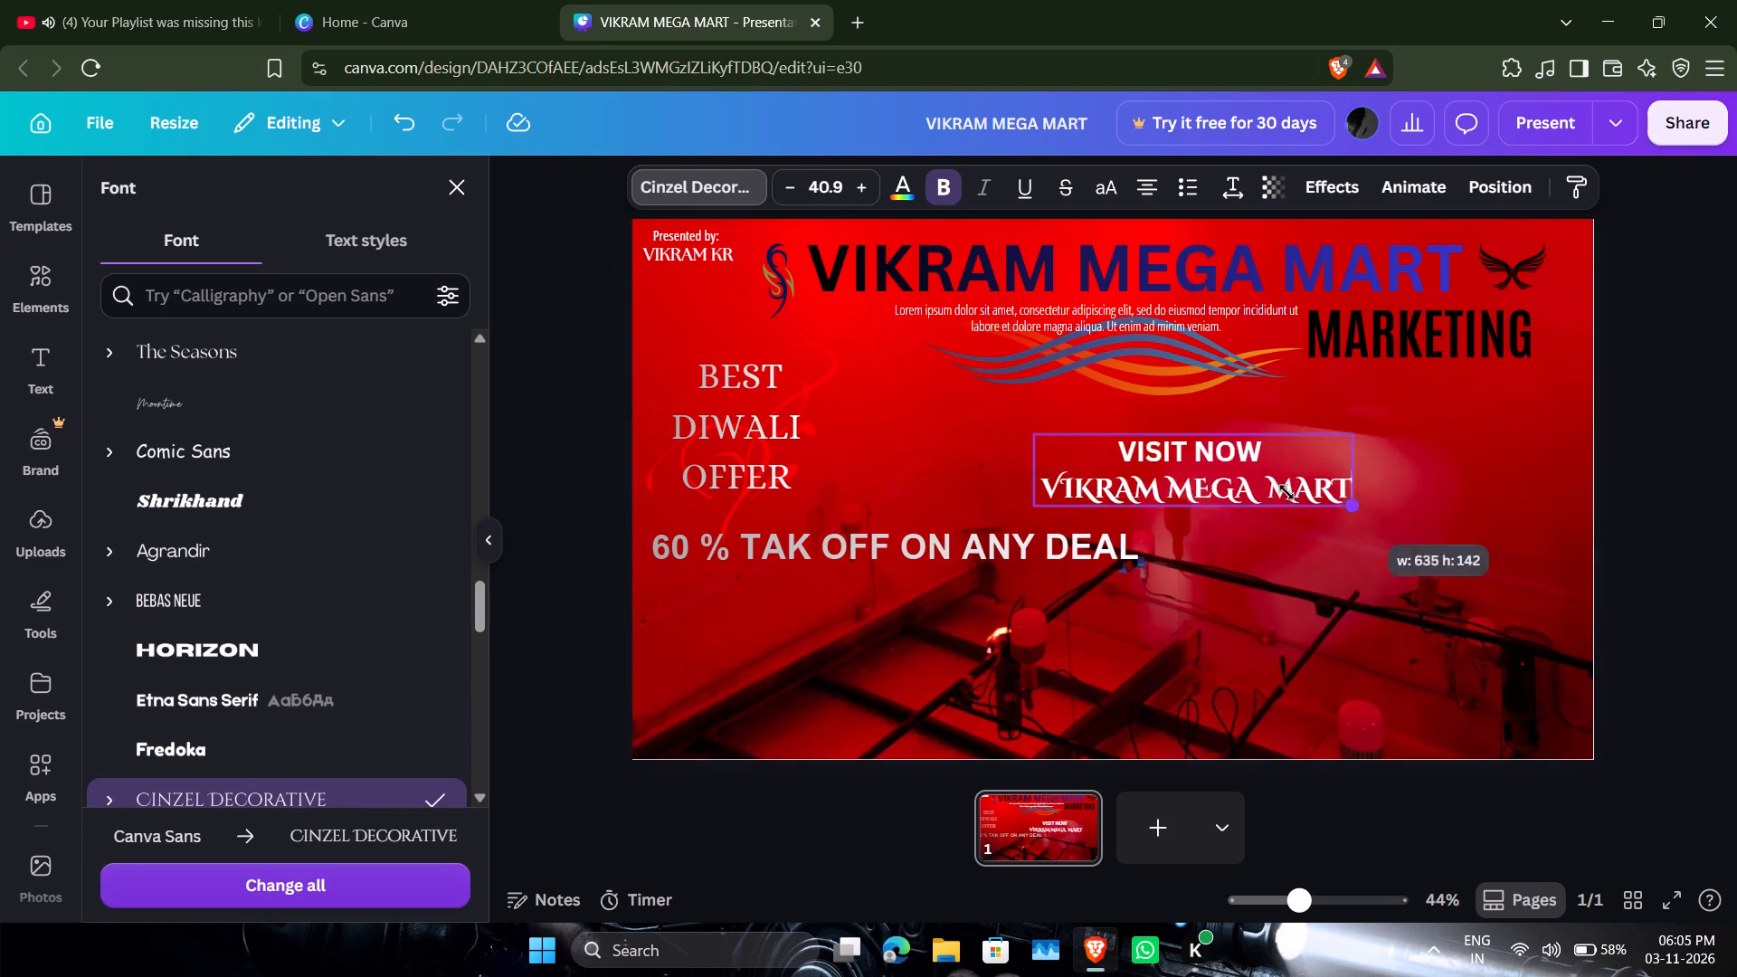
{"action": "left_click_drag", "start_coordinate": [1286, 492], "coordinate": [1239, 483]}
Move the VISIT NOW text box to the cover's right edge, slightly above the level of the 60 % discount line.
{"action": "left_click_drag", "start_coordinate": [1152, 546], "coordinate": [1418, 632]}
{"action": "left_click_drag", "start_coordinate": [1149, 534], "coordinate": [1428, 640]}
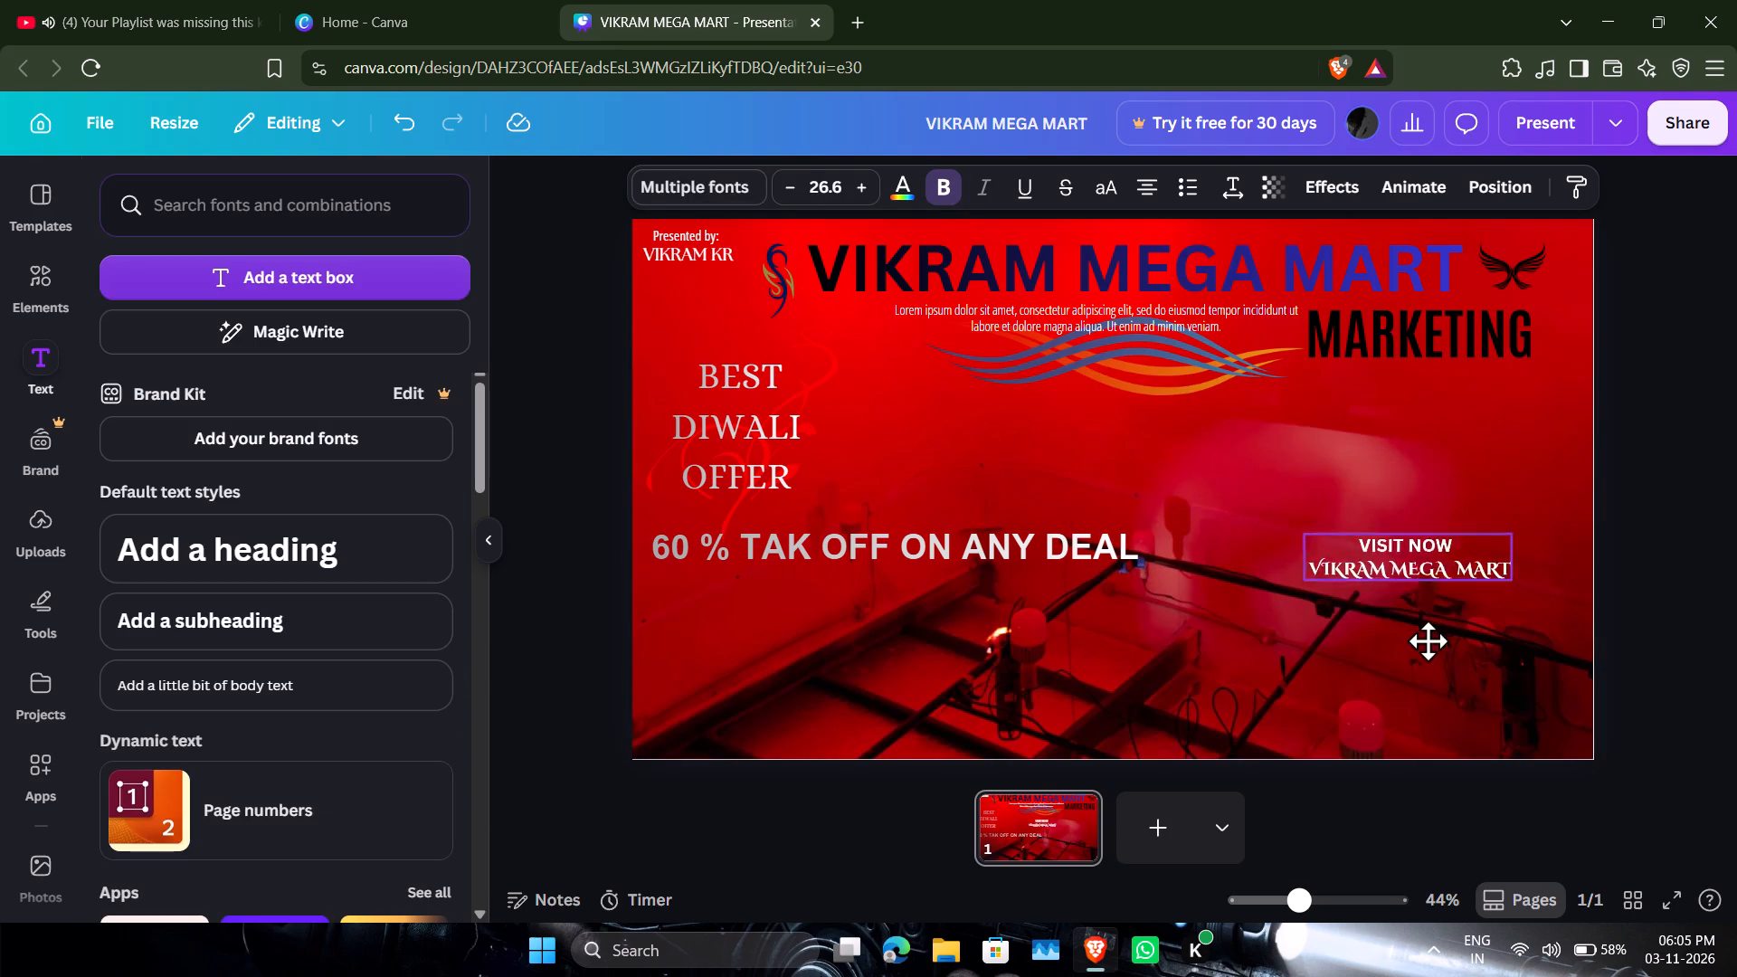
{"action": "left_click_drag", "start_coordinate": [1428, 640], "coordinate": [1518, 632]}
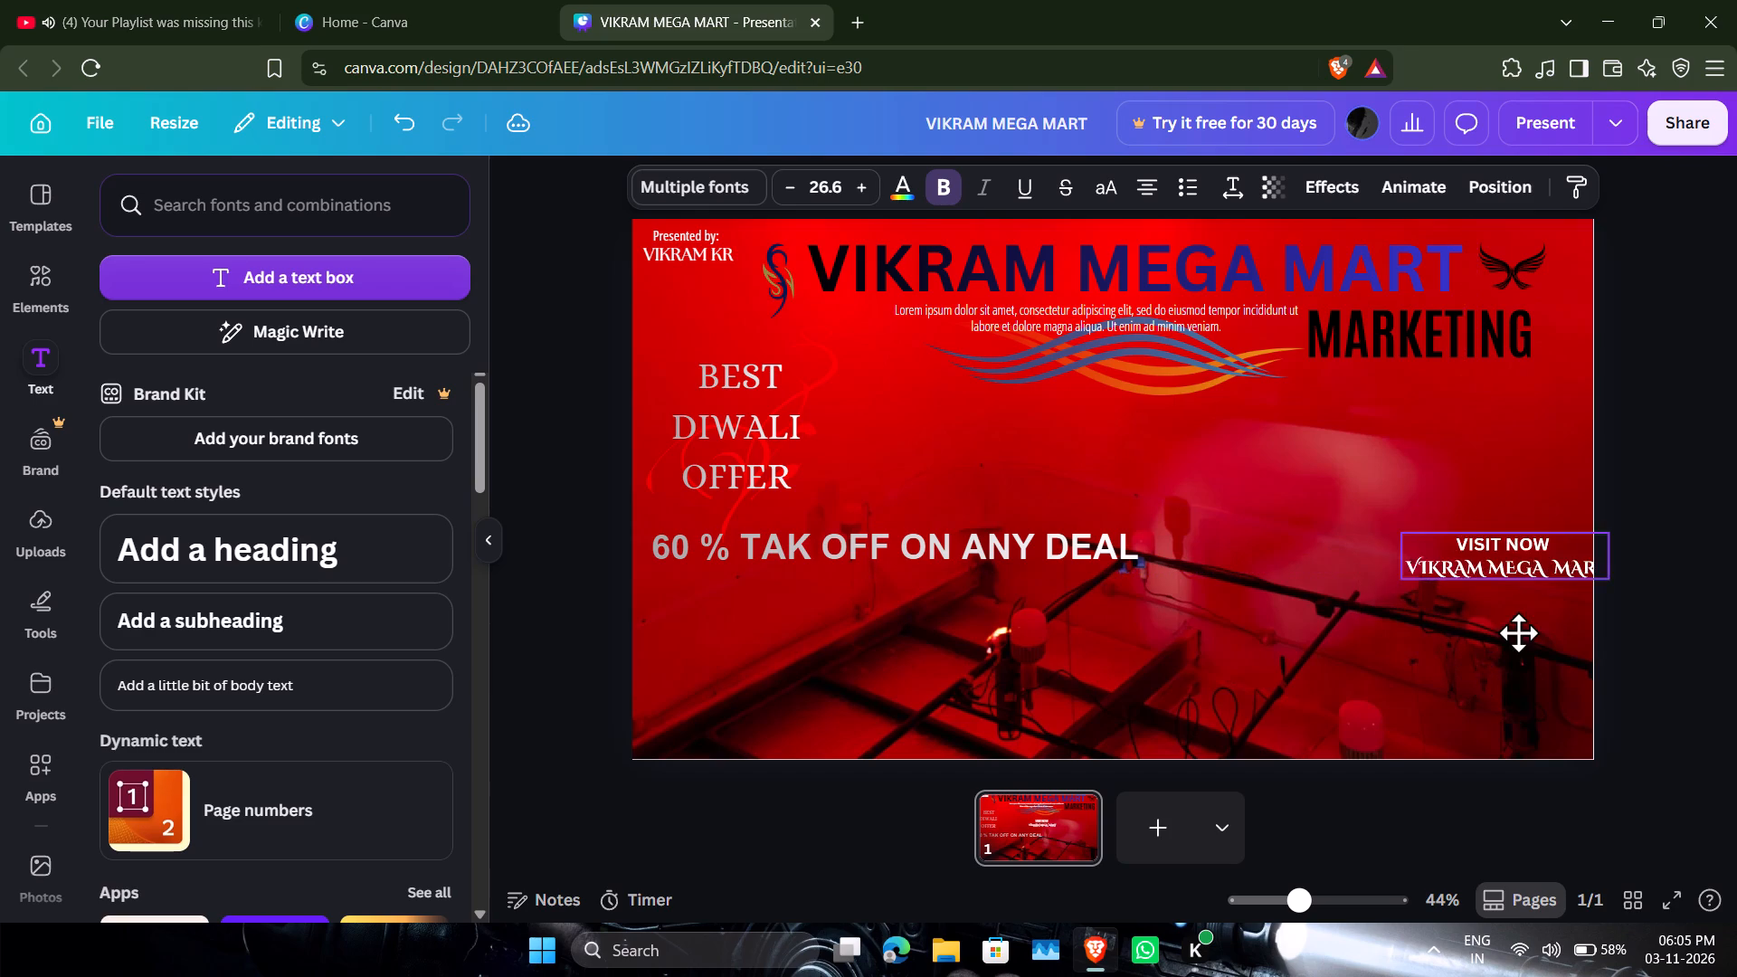
{"action": "left_click_drag", "start_coordinate": [1518, 632], "coordinate": [1495, 602]}
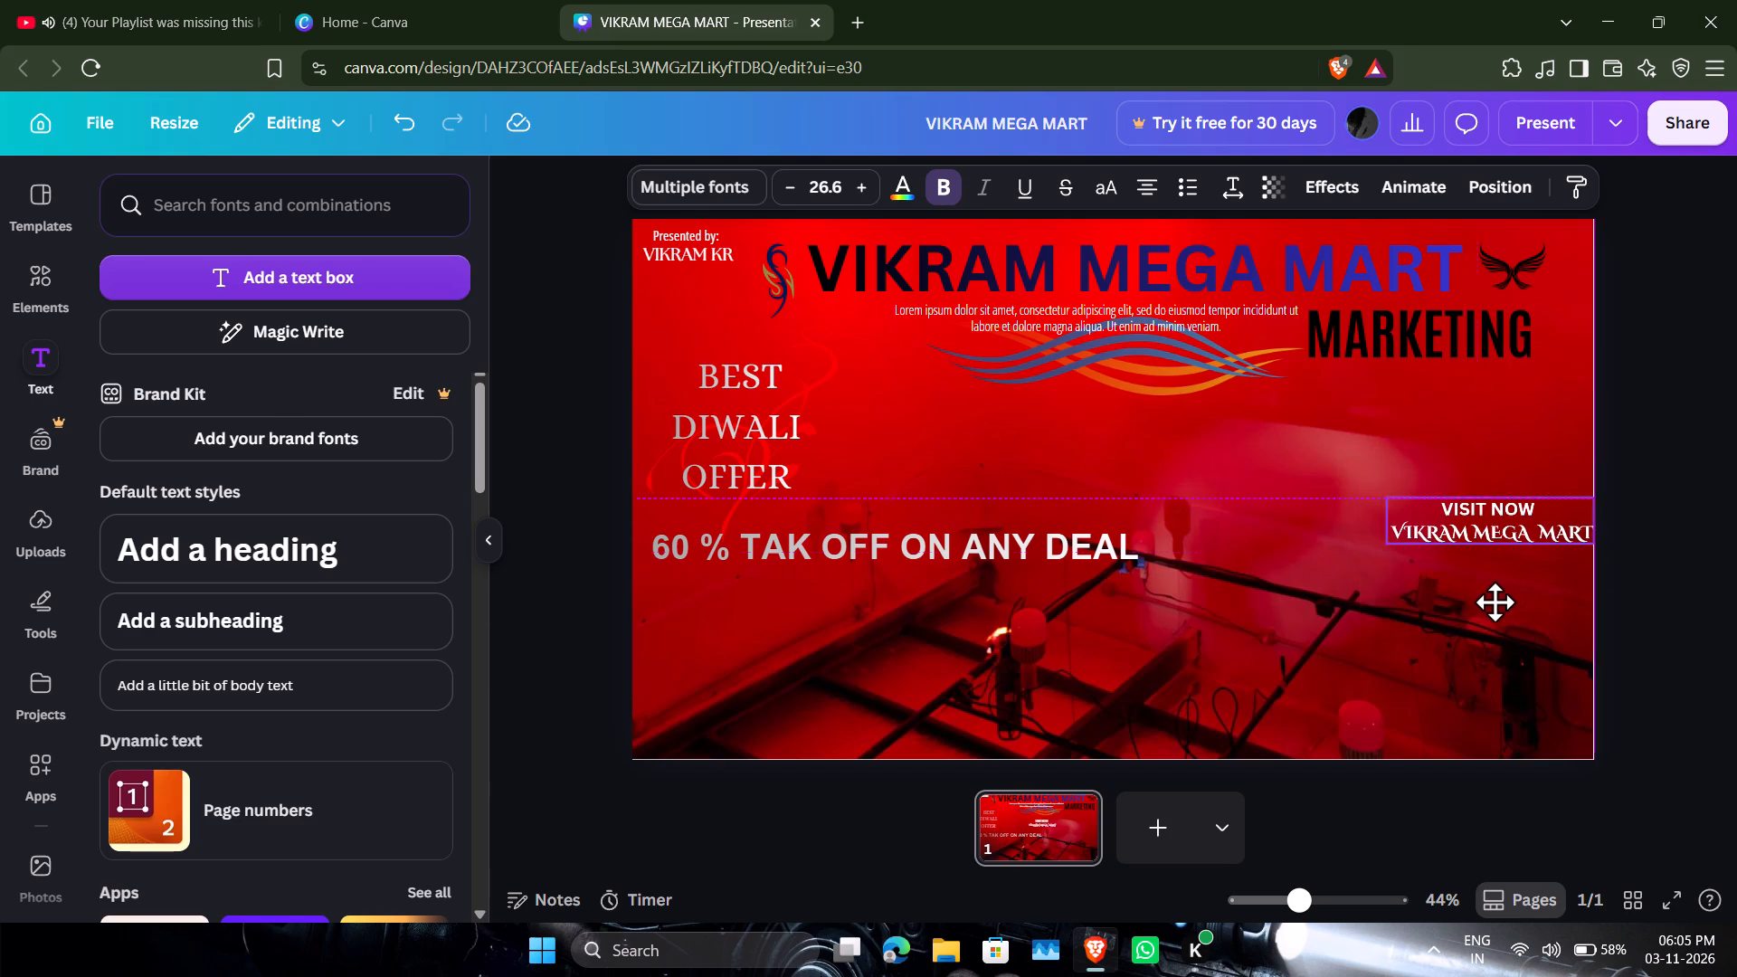
{"action": "left_click_drag", "start_coordinate": [1495, 602], "coordinate": [1494, 602]}
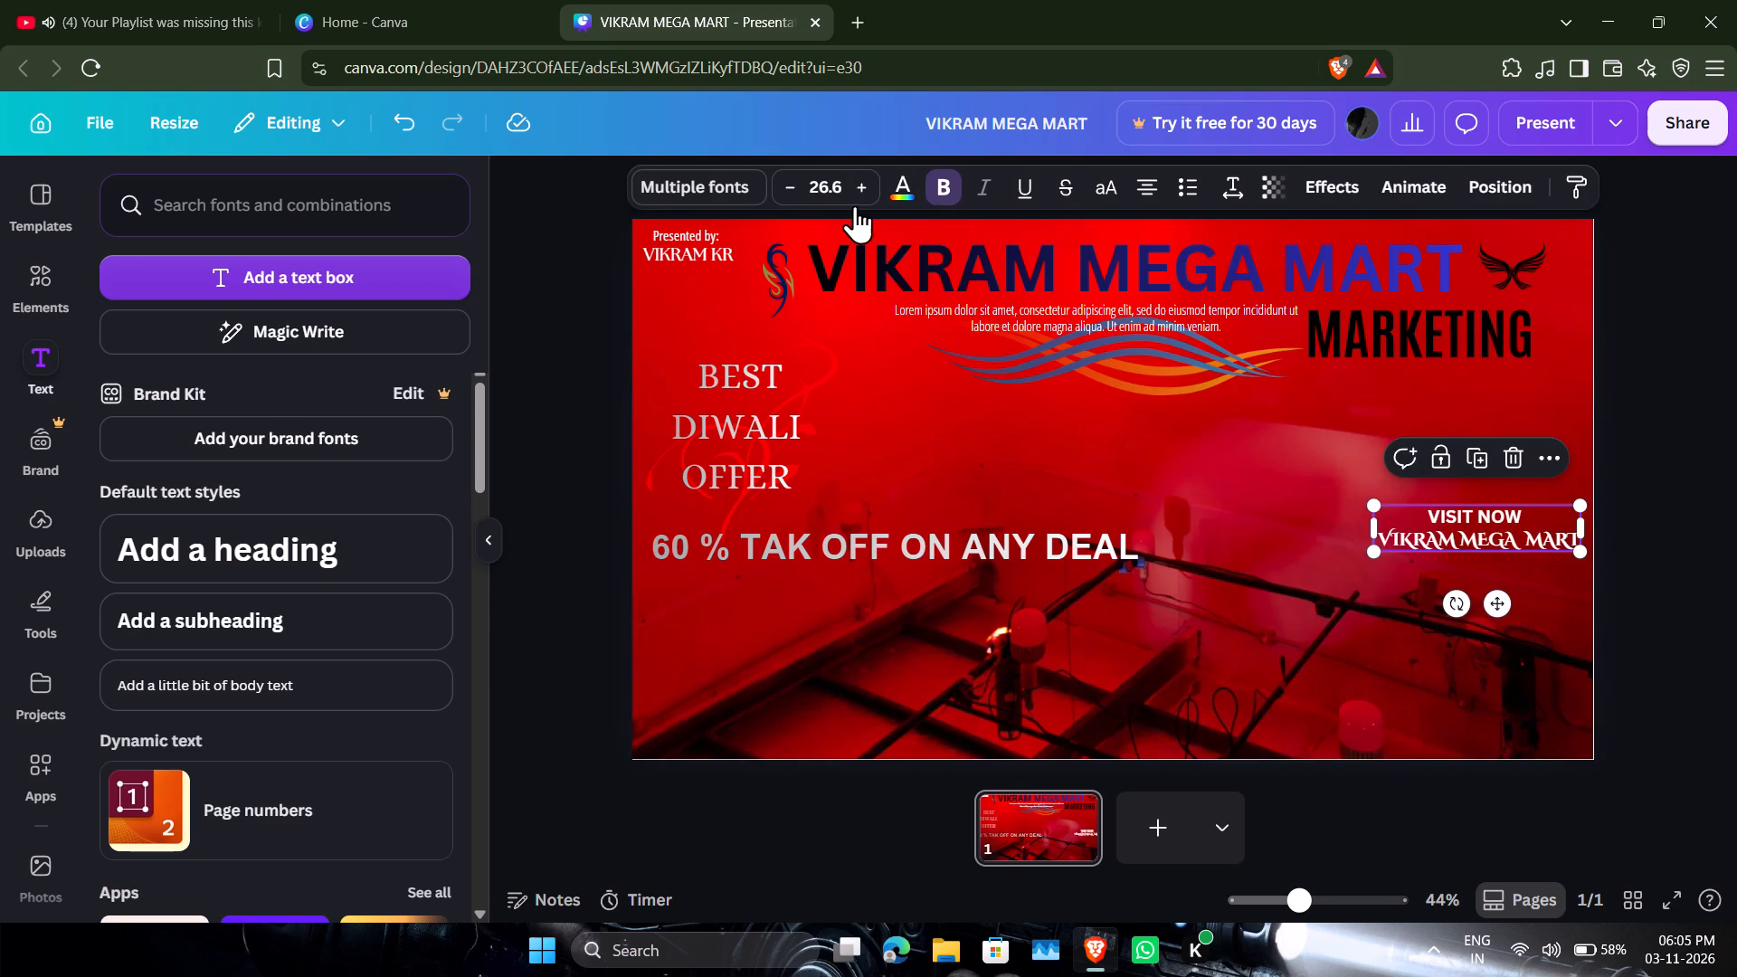
Increase the VISIT NOW text box's font size to 27.6.
{"action": "left_click", "coordinate": [853, 186]}
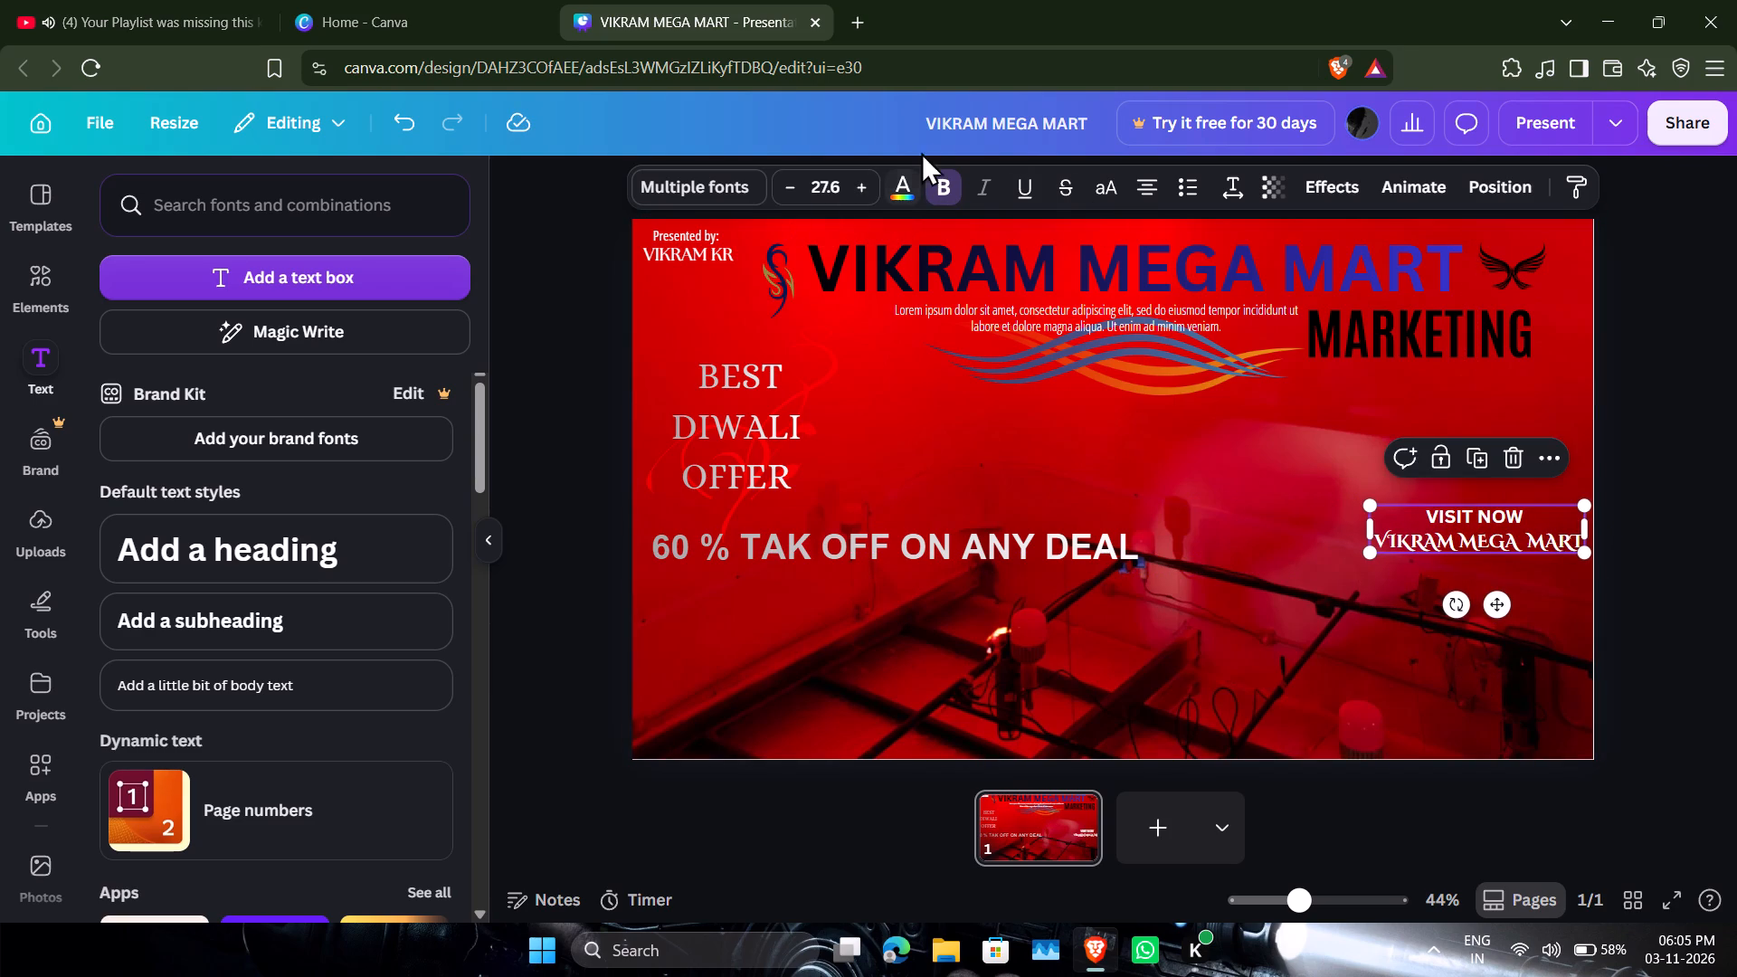
Apply the default grey-to-white linear gradient (#a6a6a6 to #ffffff) to the VISIT NOW VIKRAM MEGA MART text after trying other gradients.
{"action": "left_click", "coordinate": [900, 199]}
{"action": "scroll", "coordinate": [339, 697], "scroll_direction": "down", "scroll_amount": 4}
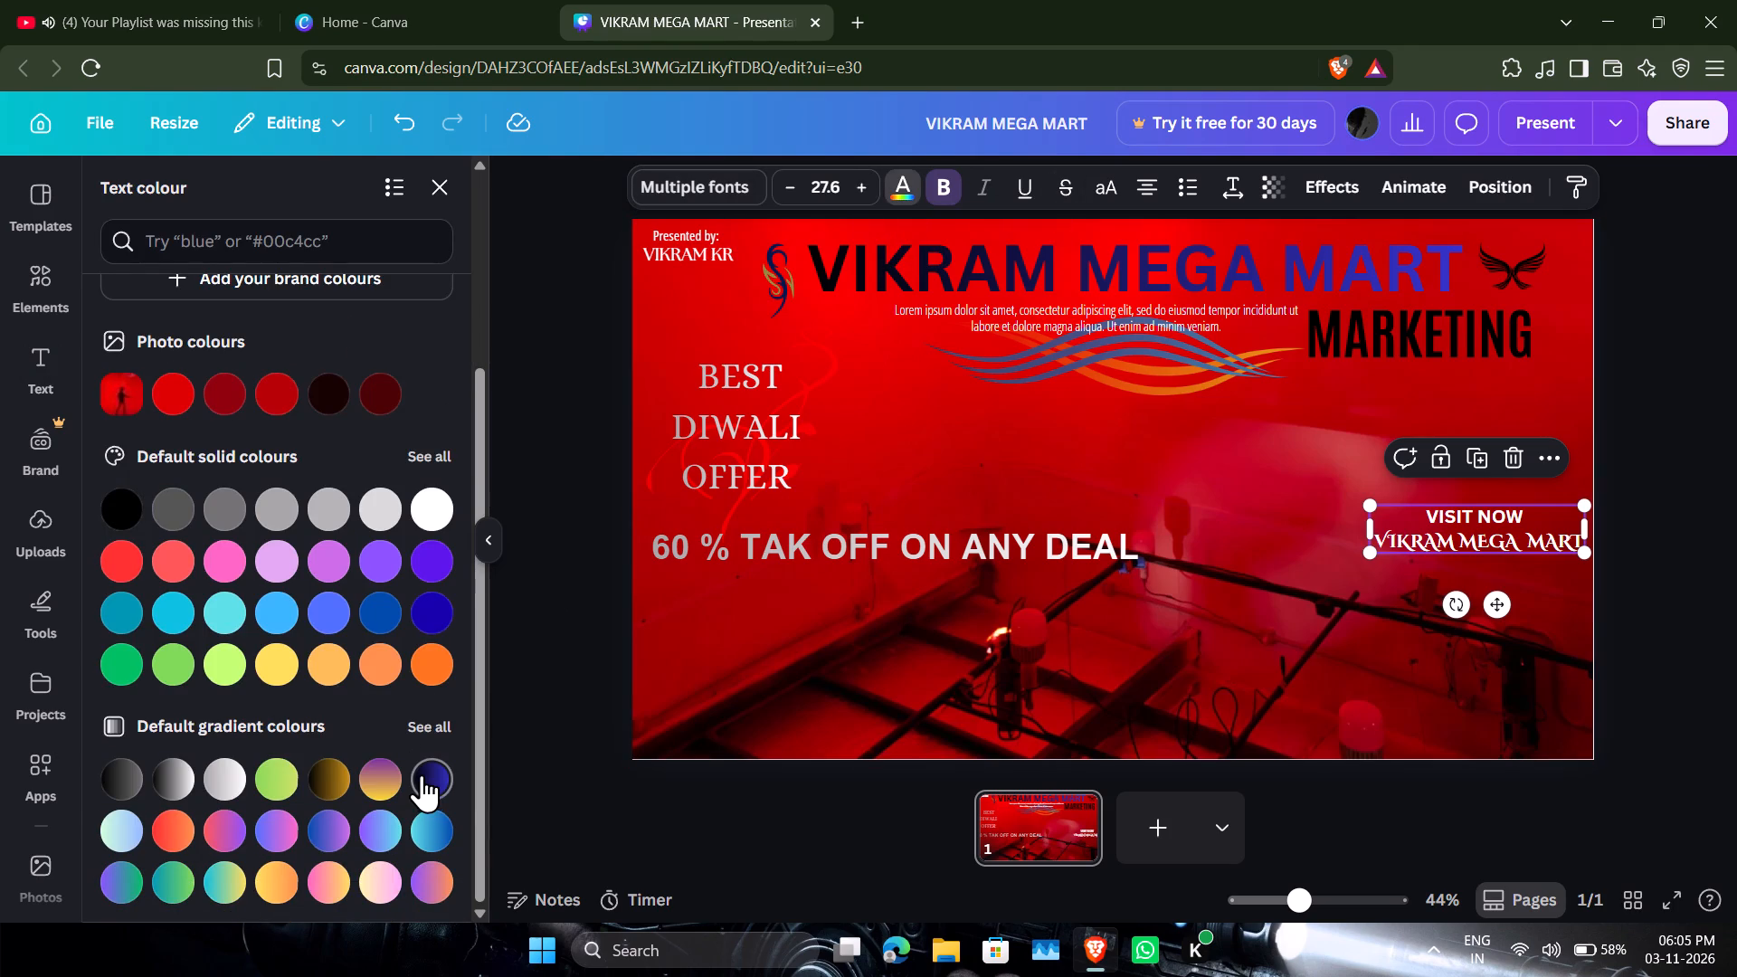
{"action": "left_click", "coordinate": [422, 774]}
{"action": "left_click", "coordinate": [374, 775]}
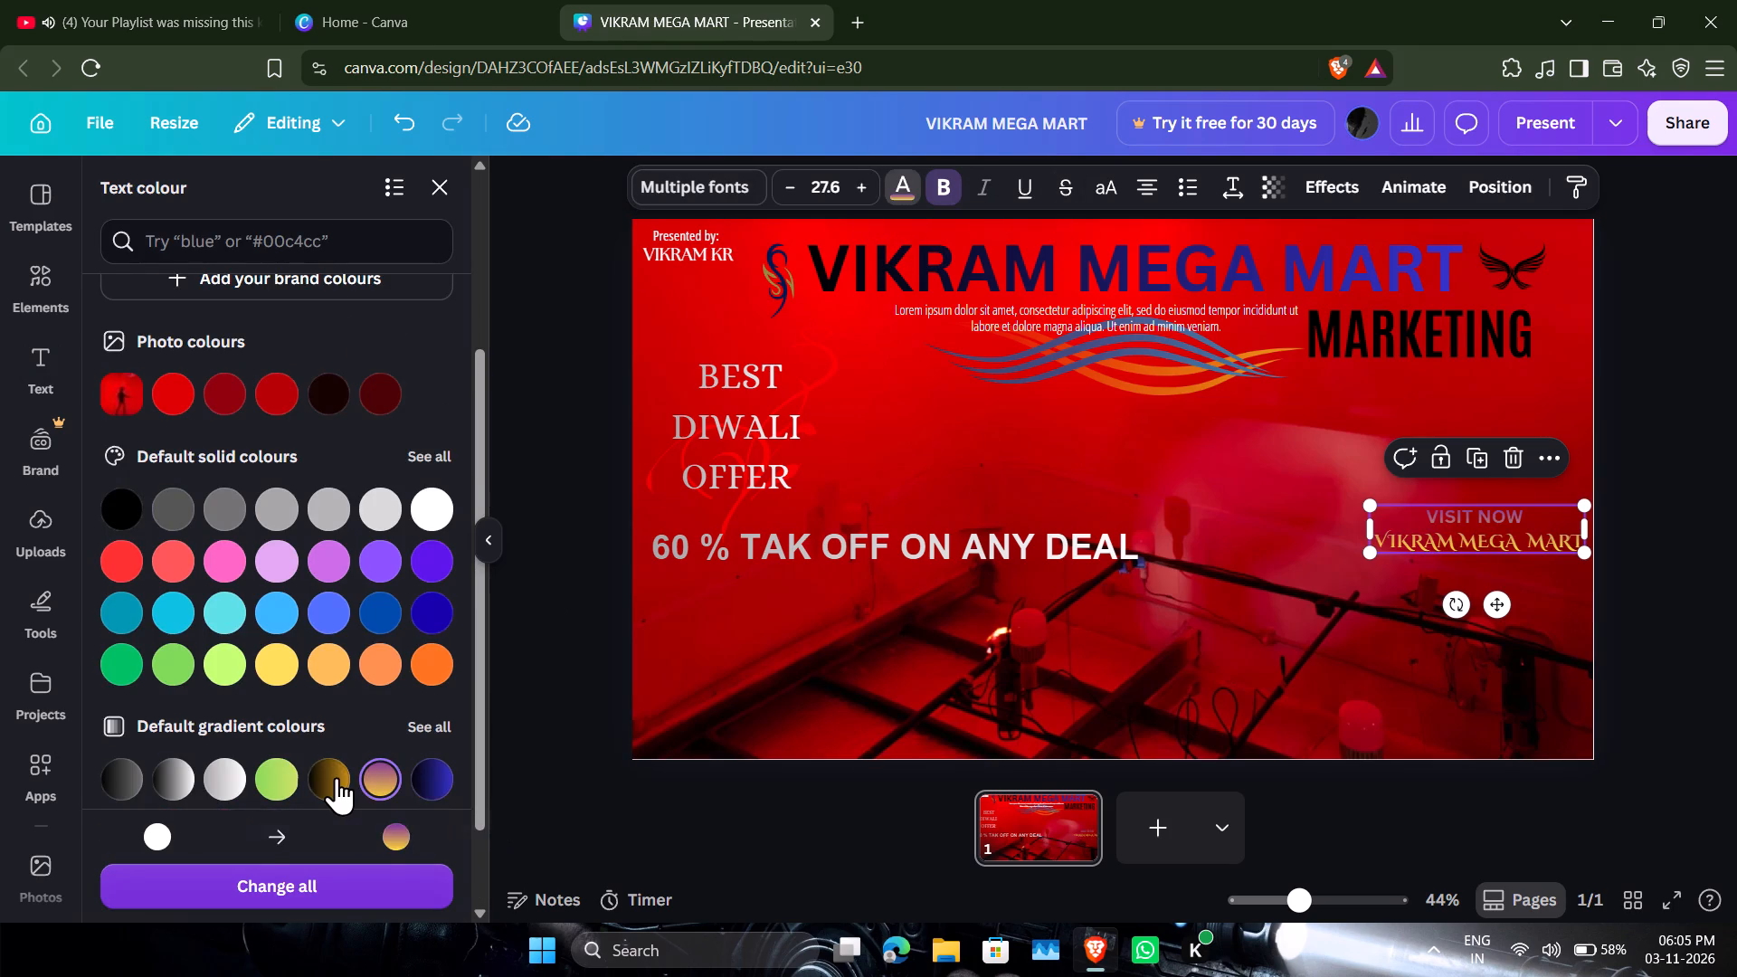
{"action": "double_click", "coordinate": [337, 777]}
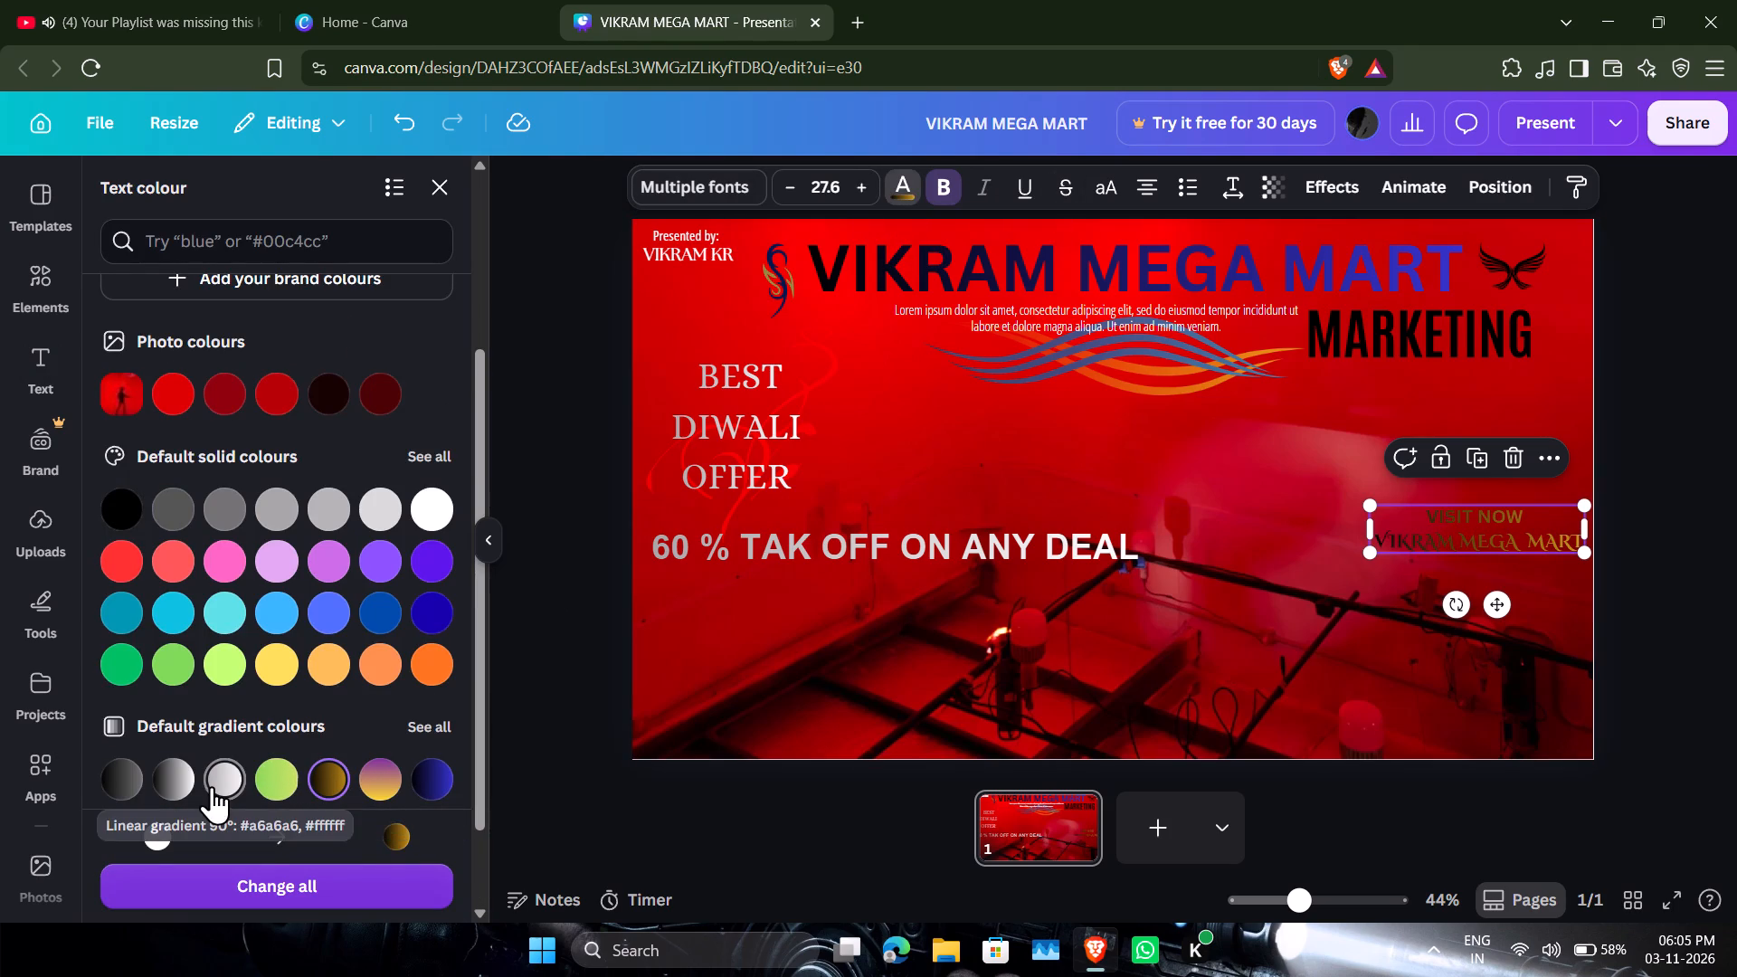
{"action": "left_click", "coordinate": [177, 779]}
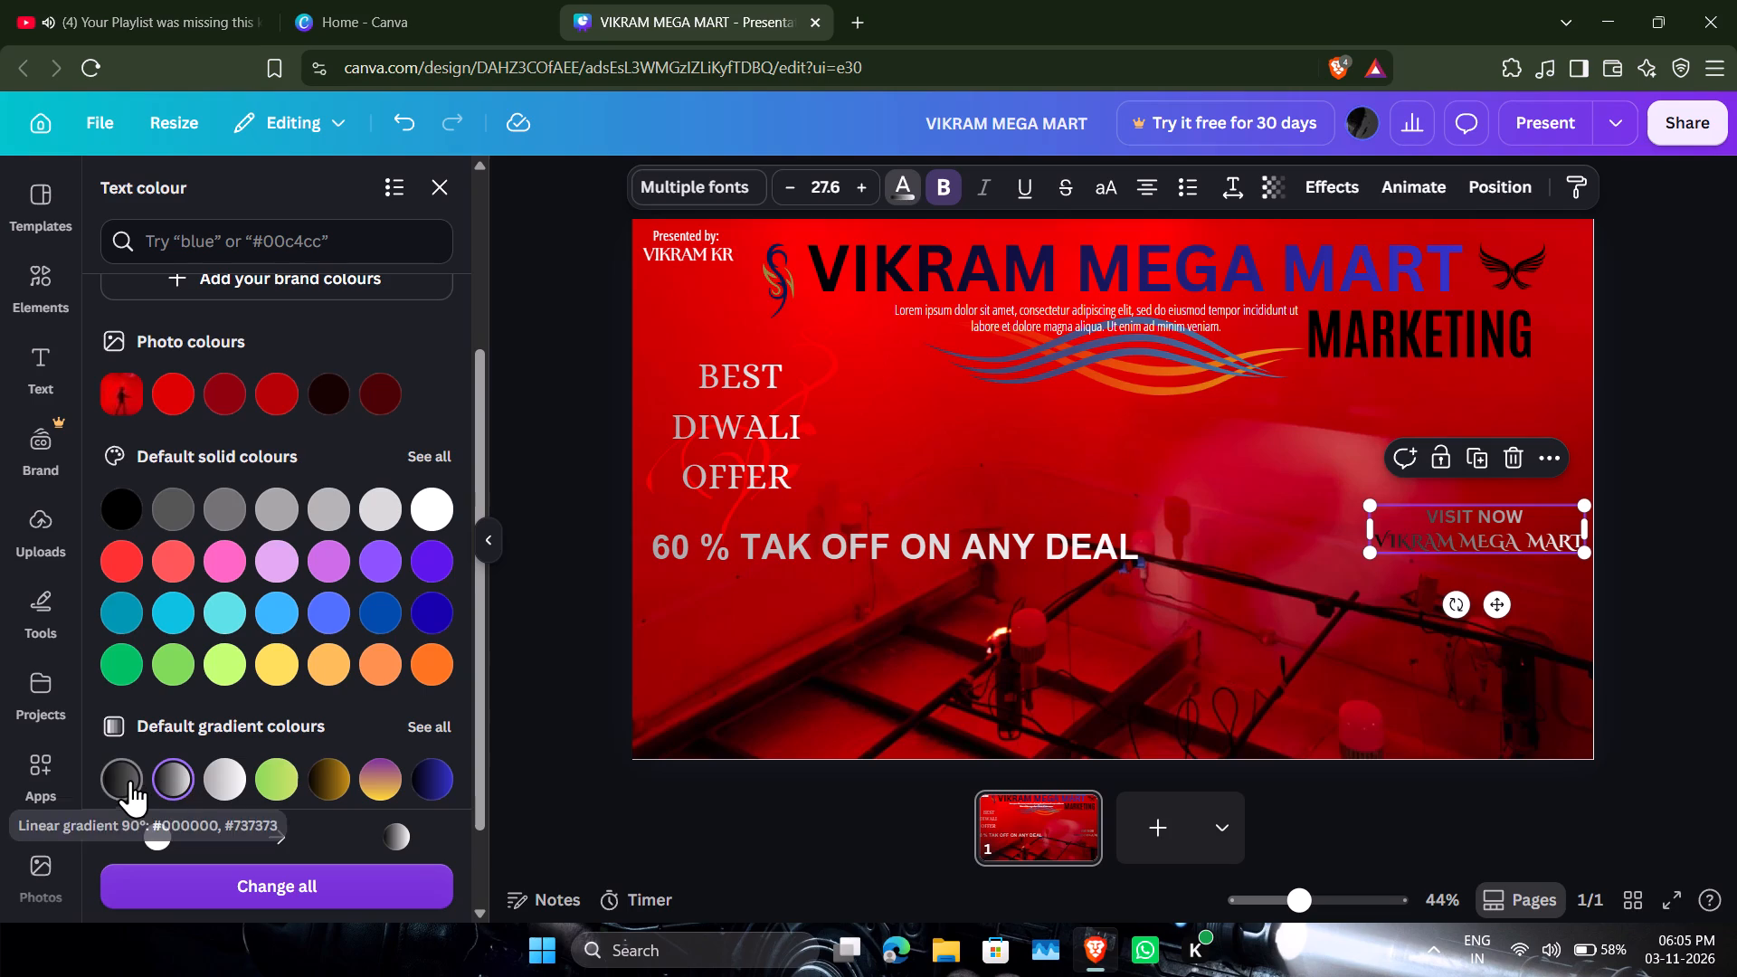
{"action": "left_click", "coordinate": [130, 780]}
{"action": "left_click", "coordinate": [210, 774]}
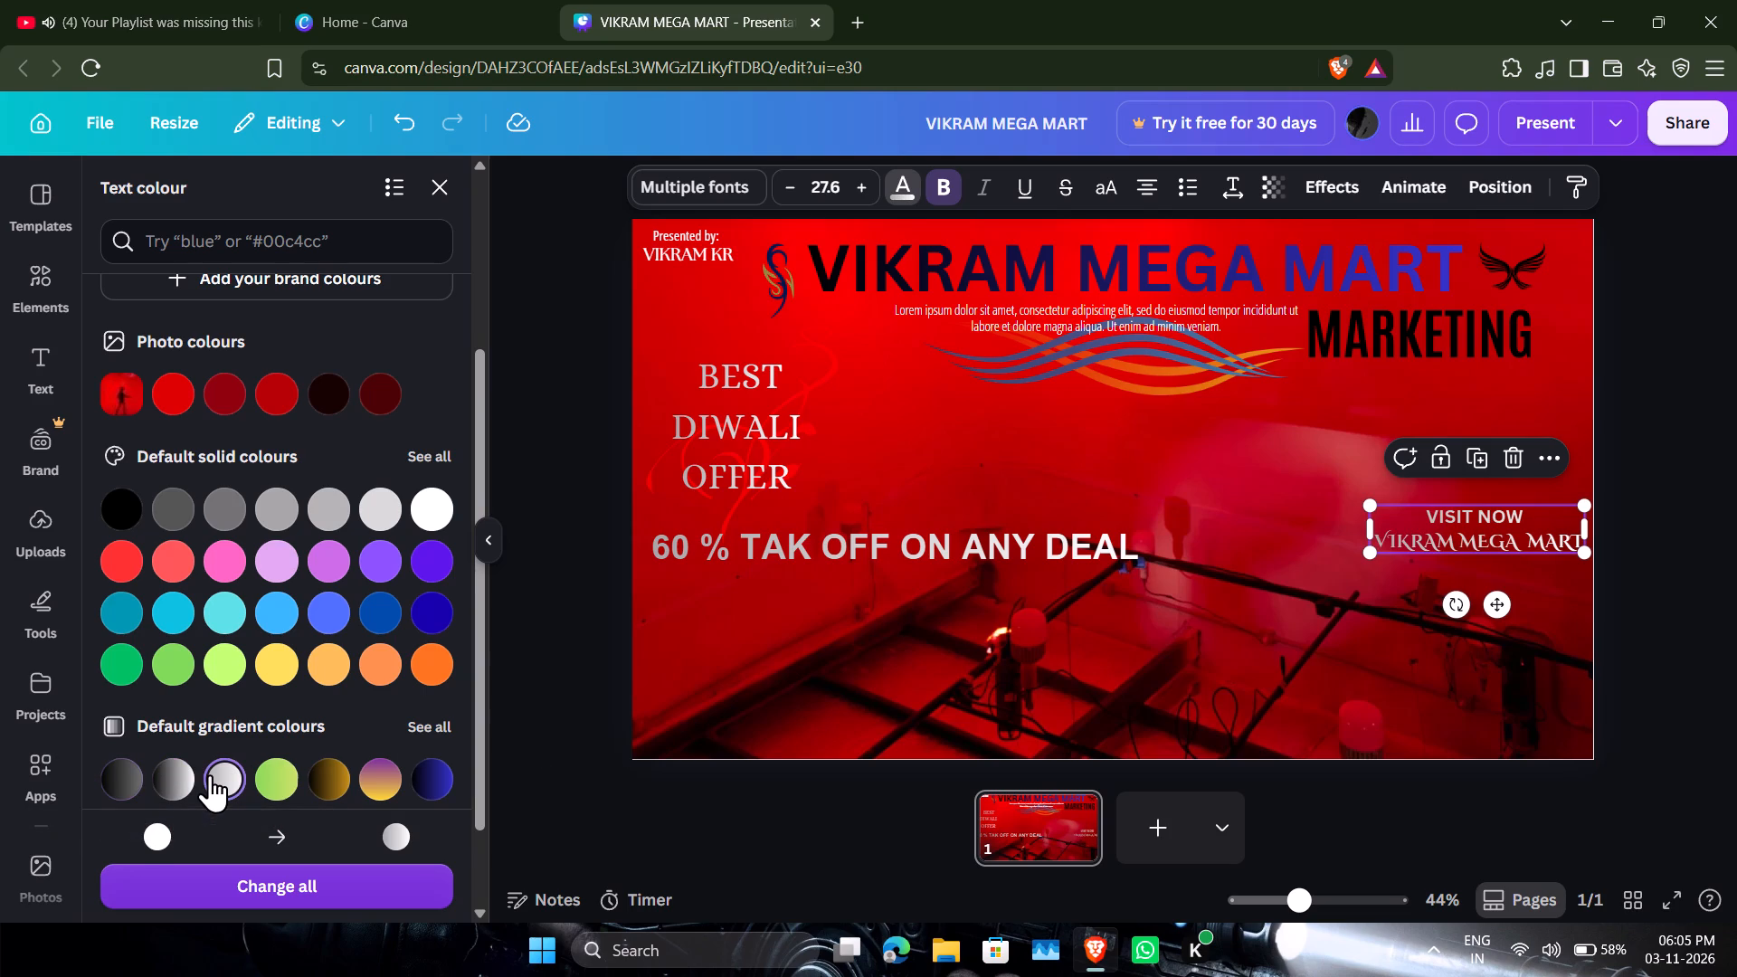
{"action": "left_click", "coordinate": [883, 743]}
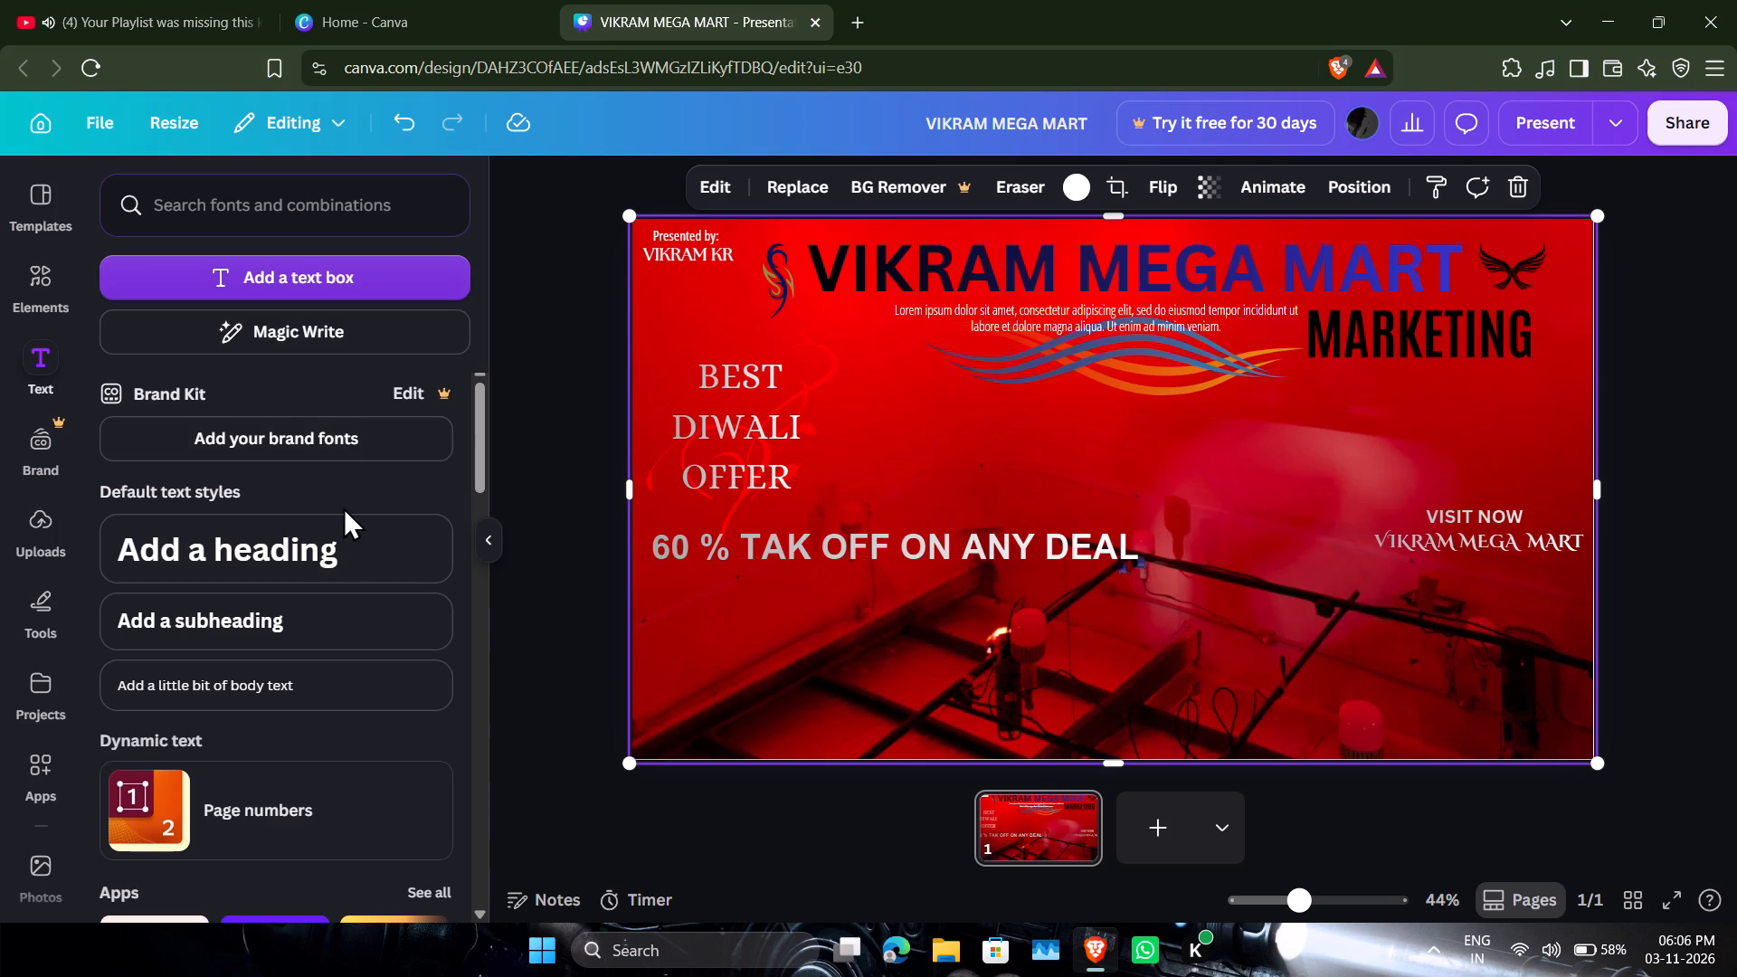
Add a new subheading text box to the cover and clear its placeholder text.
{"action": "left_click", "coordinate": [356, 612]}
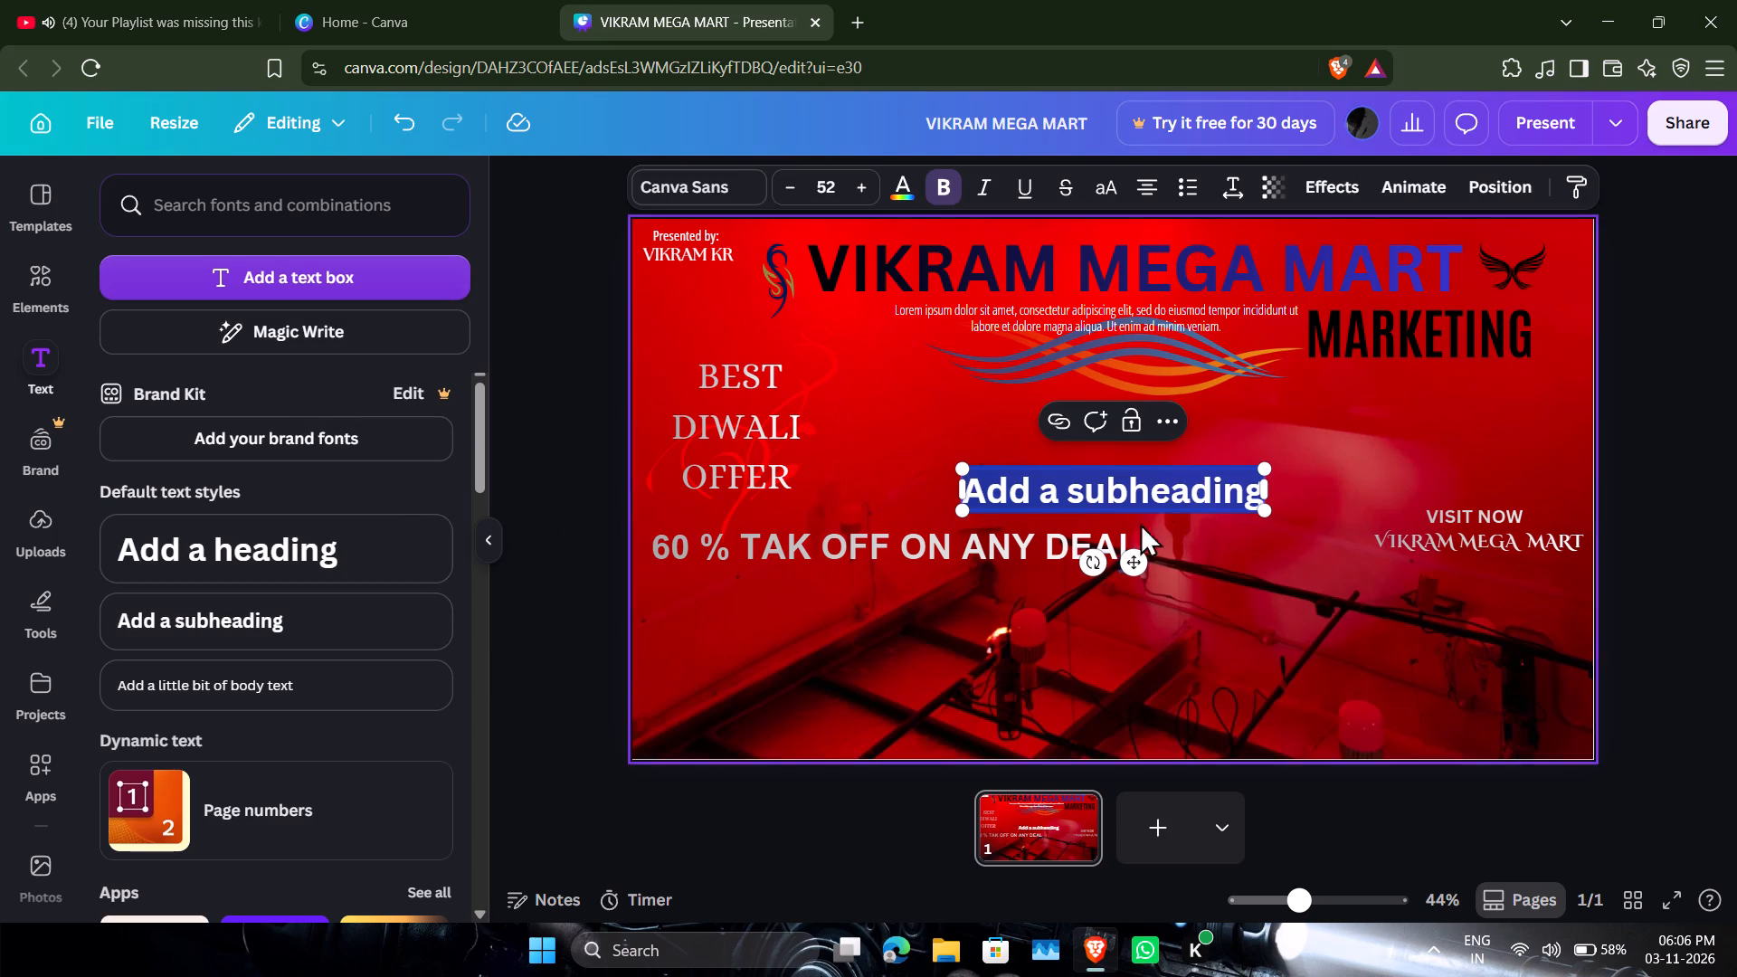
{"action": "left_click", "coordinate": [1173, 502]}
{"action": "left_click", "coordinate": [1249, 487]}
{"action": "left_click_drag", "start_coordinate": [1249, 487], "coordinate": [1258, 487]}
{"action": "key", "text": "BackSpace"}
{"action": "key", "text": "BackSpace"}
{"action": "key", "text": "BackSpace"}
{"action": "key", "text": "BackSpace"}
{"action": "key", "text": "BackSpace"}
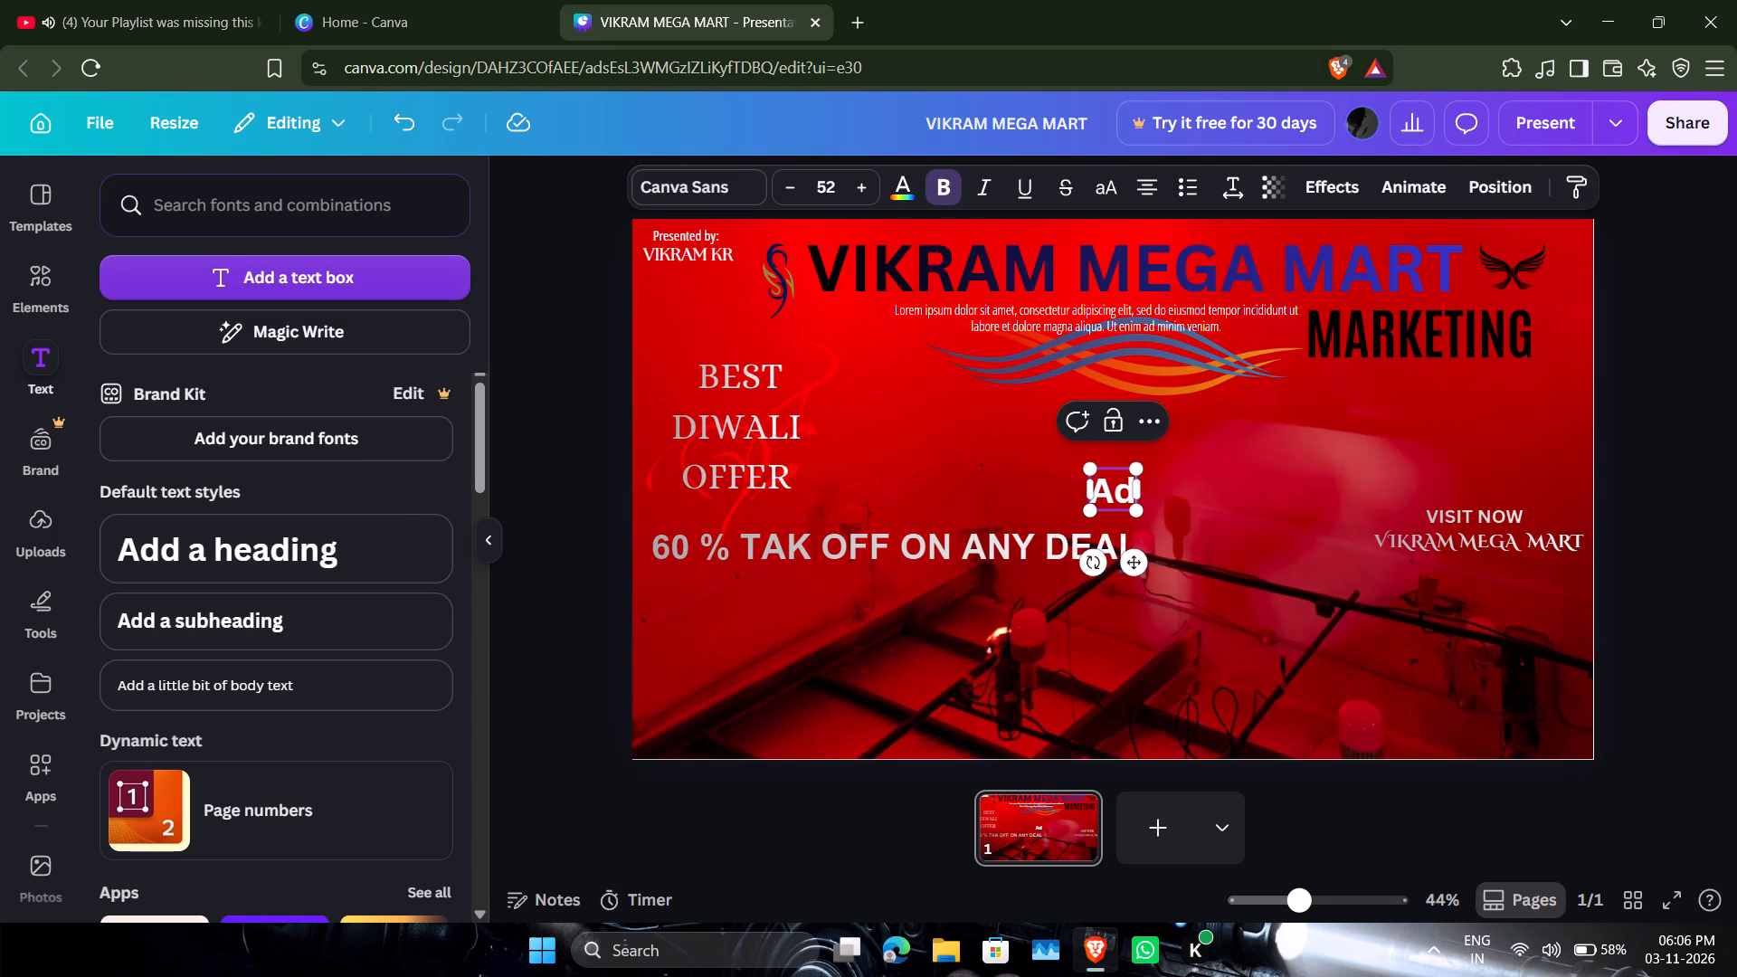
{"action": "key", "text": "BackSpace"}
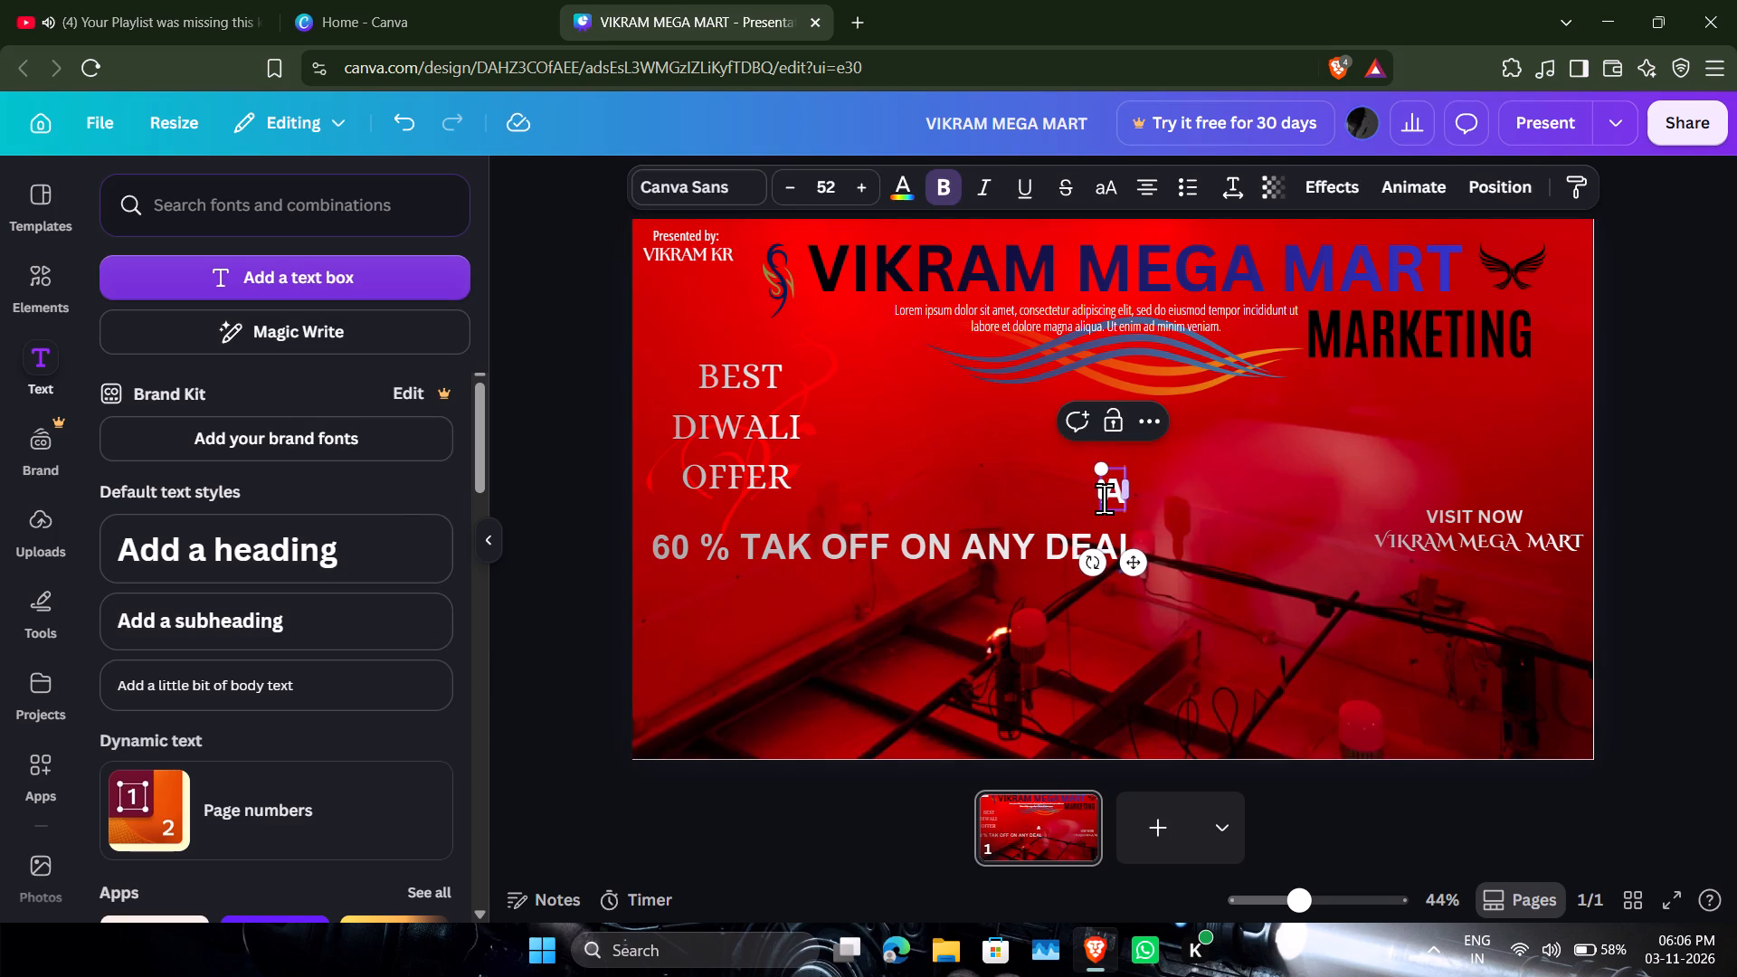
{"action": "left_click", "coordinate": [1123, 489]}
{"action": "key", "text": "BackSpace"}
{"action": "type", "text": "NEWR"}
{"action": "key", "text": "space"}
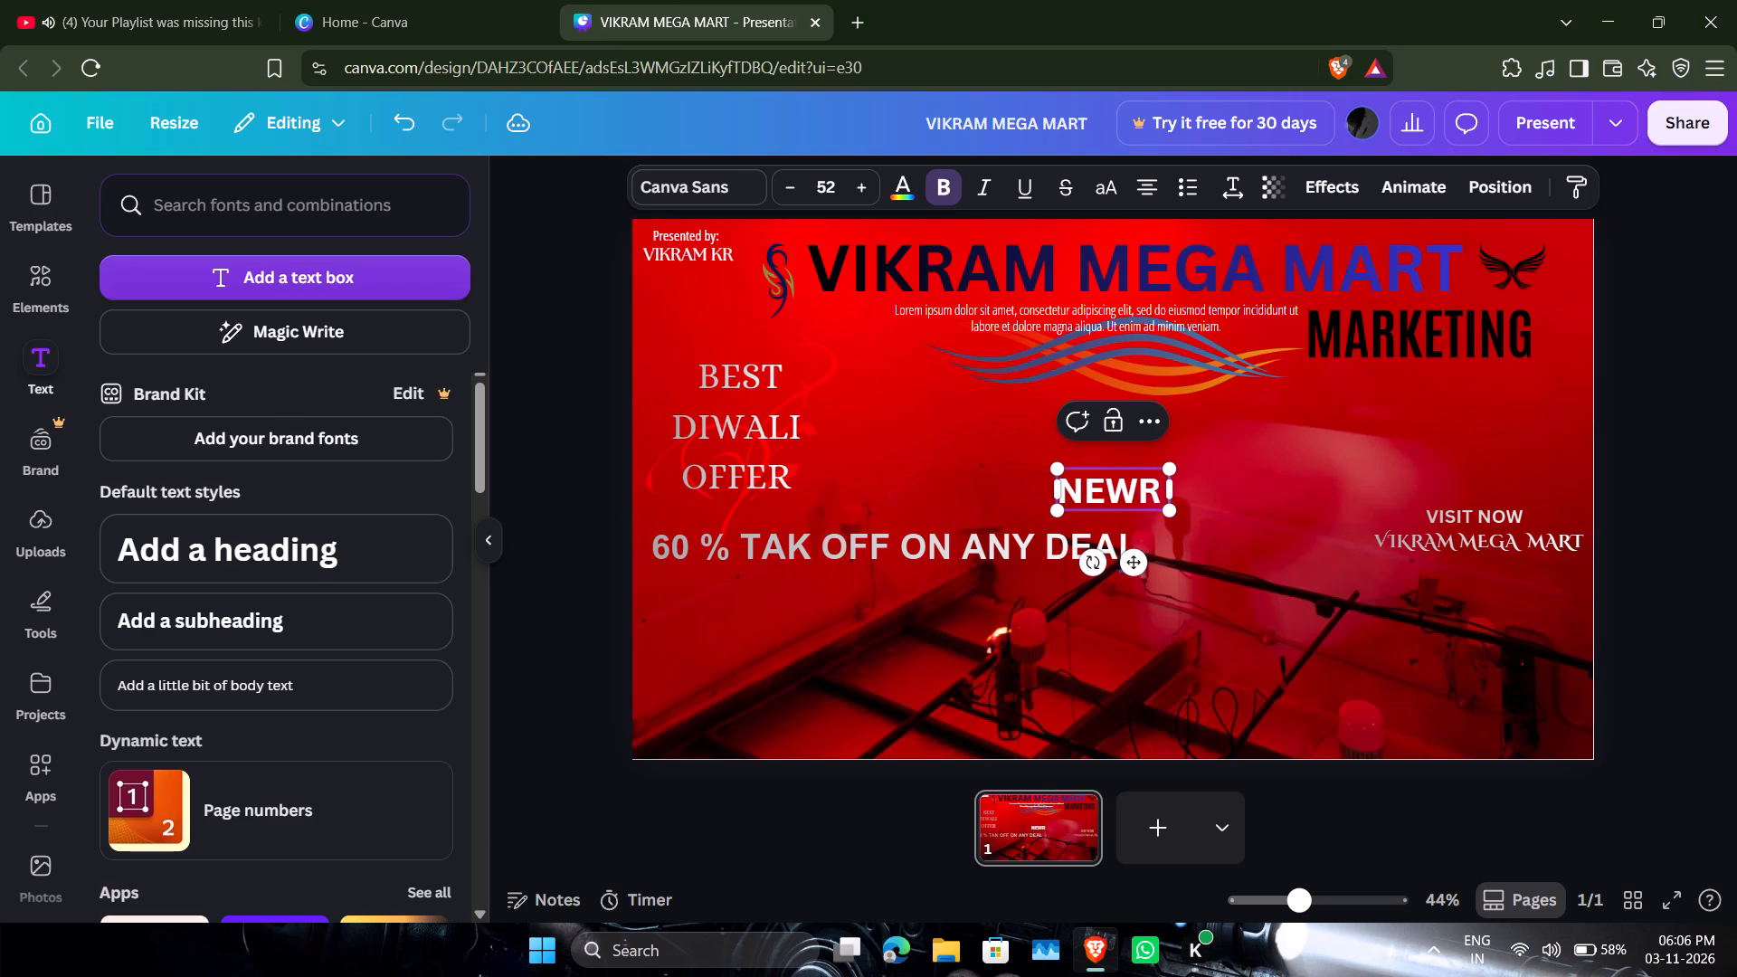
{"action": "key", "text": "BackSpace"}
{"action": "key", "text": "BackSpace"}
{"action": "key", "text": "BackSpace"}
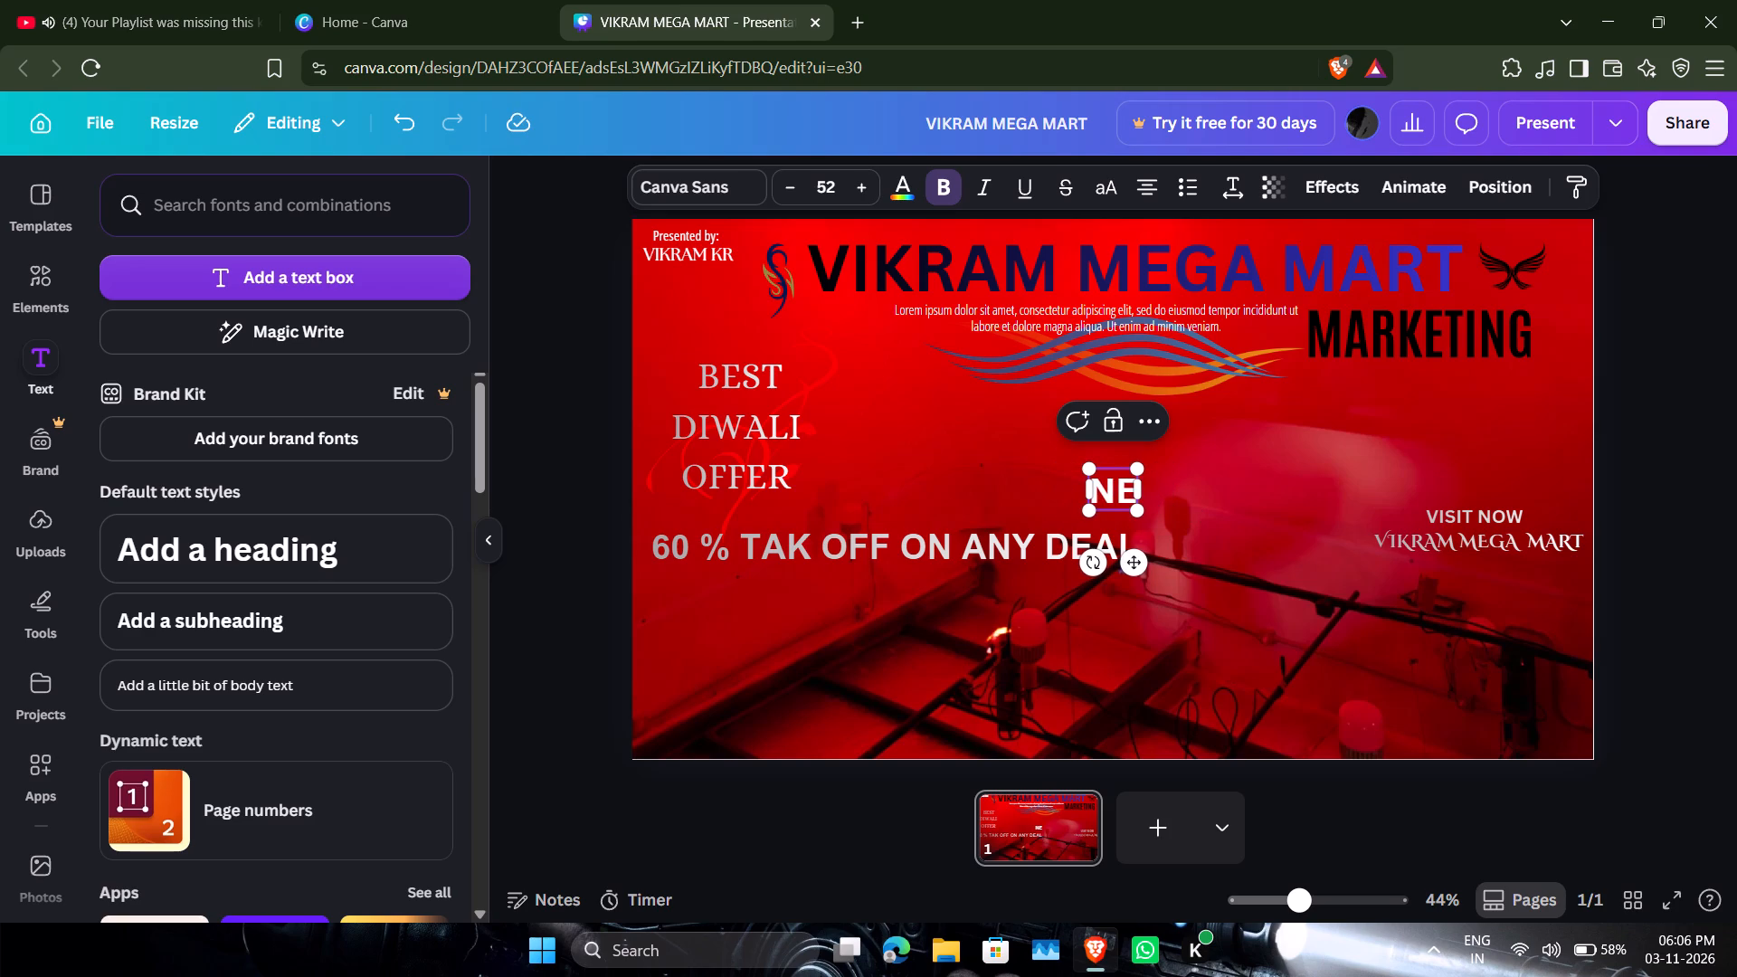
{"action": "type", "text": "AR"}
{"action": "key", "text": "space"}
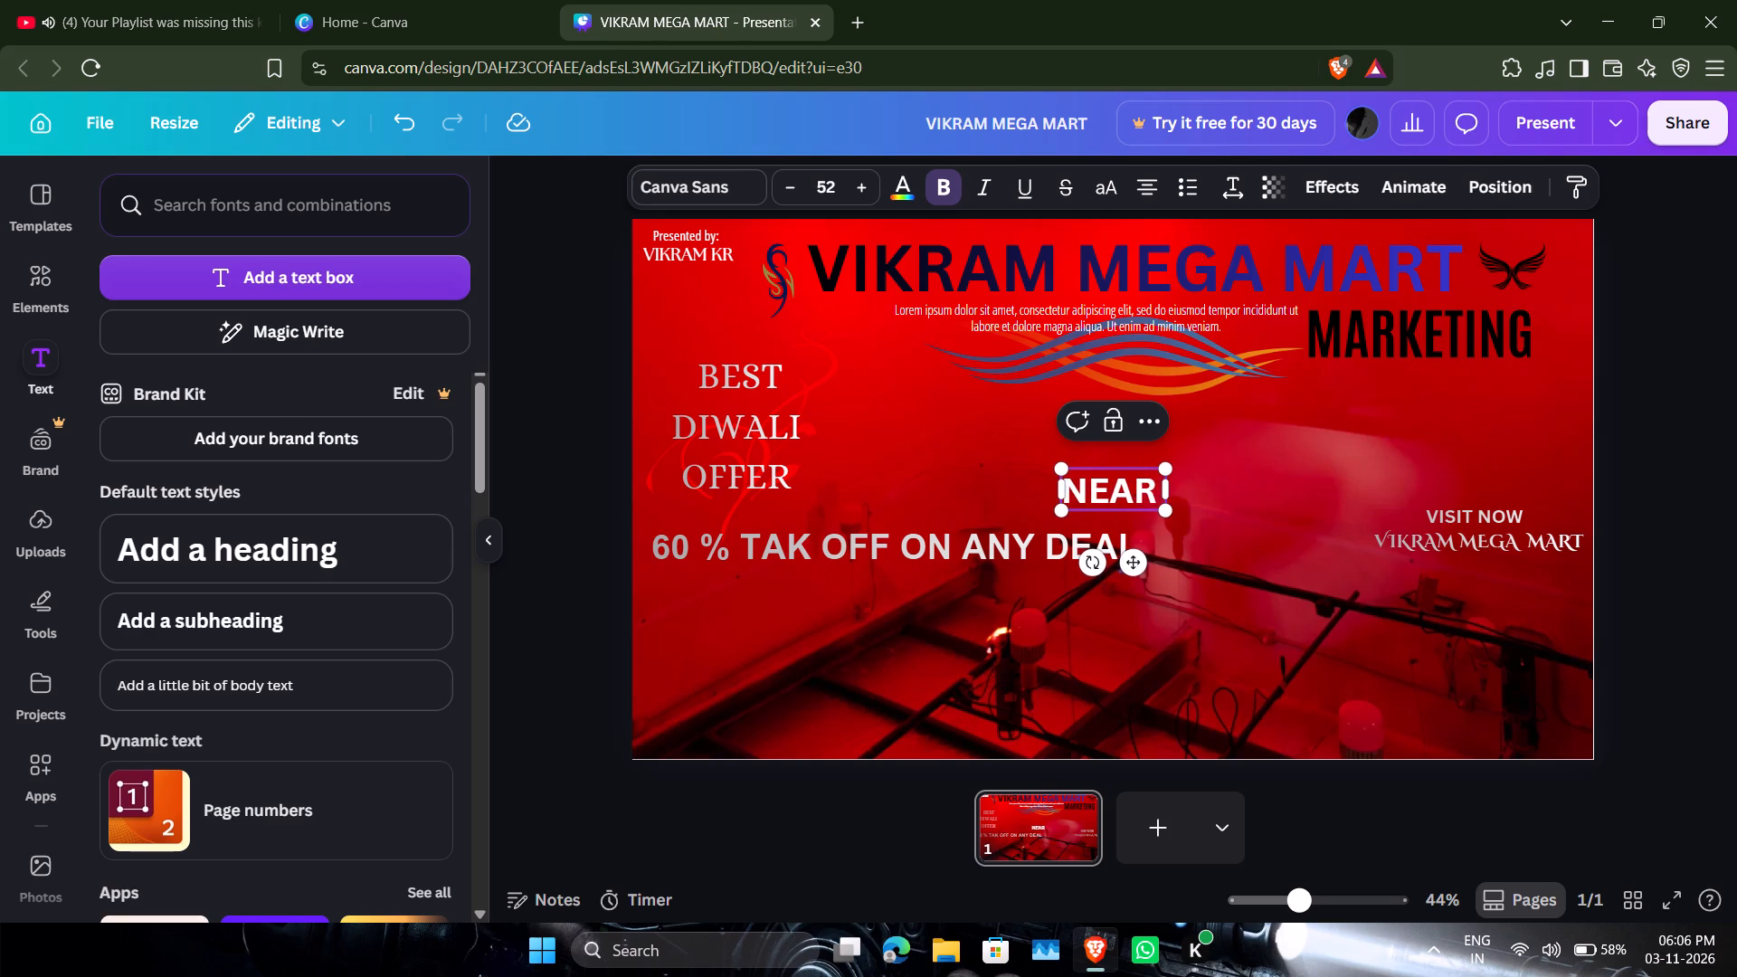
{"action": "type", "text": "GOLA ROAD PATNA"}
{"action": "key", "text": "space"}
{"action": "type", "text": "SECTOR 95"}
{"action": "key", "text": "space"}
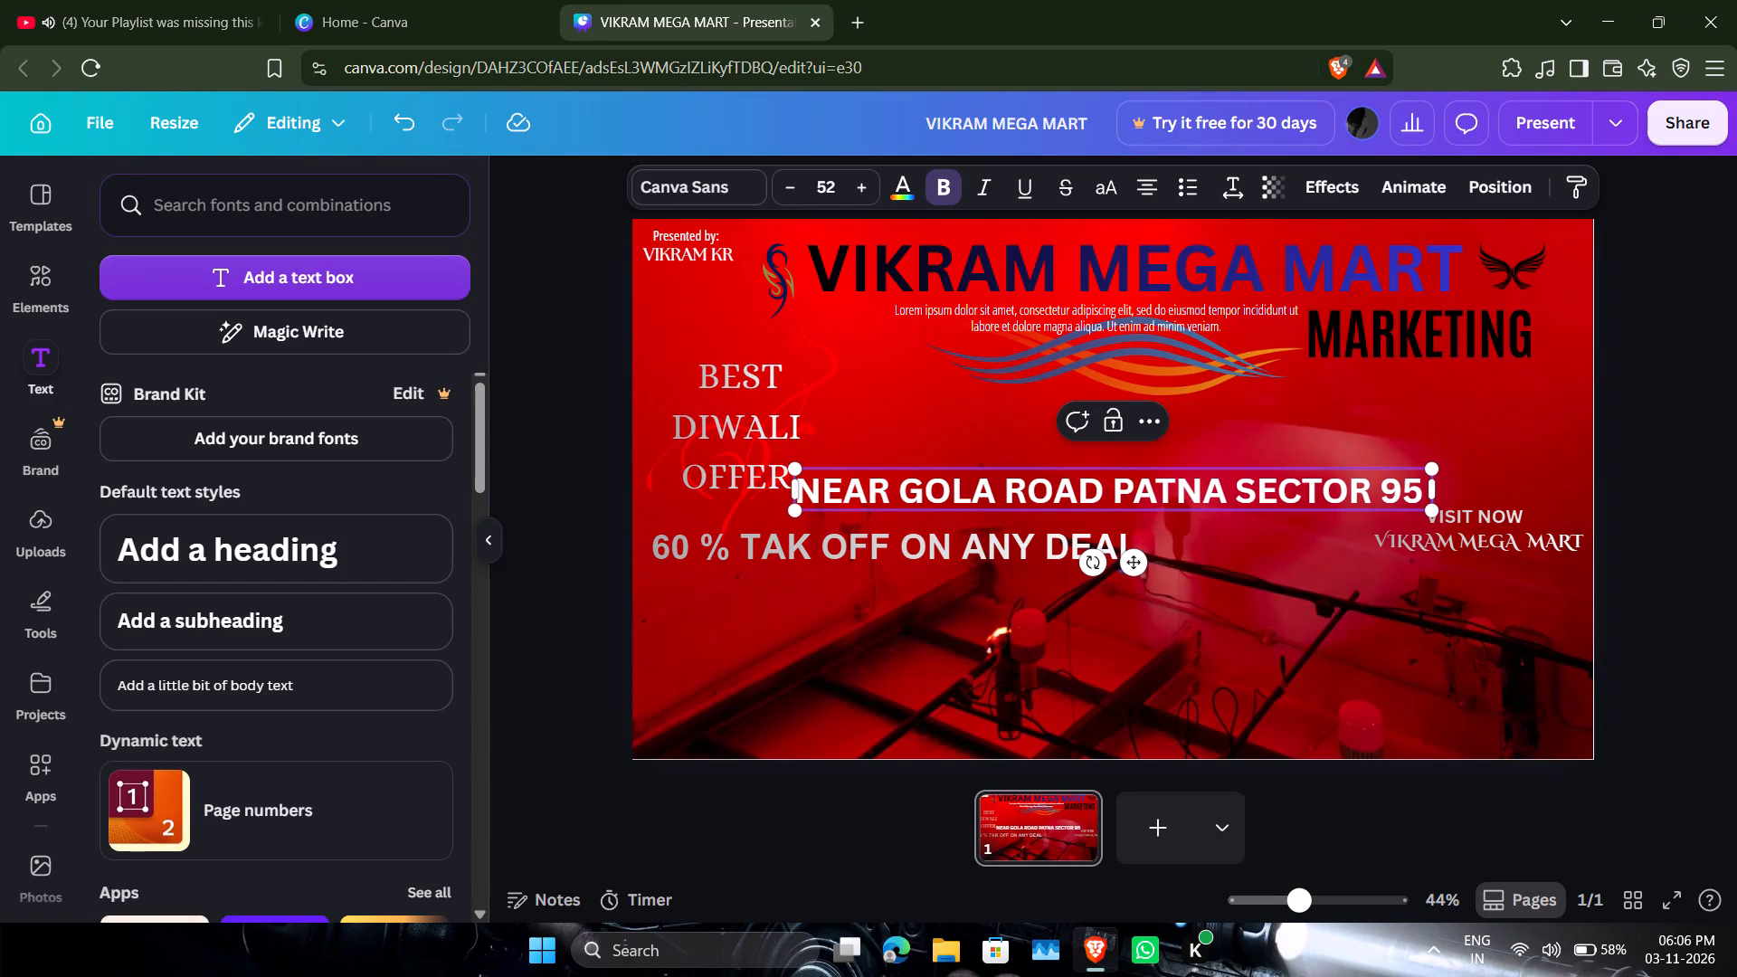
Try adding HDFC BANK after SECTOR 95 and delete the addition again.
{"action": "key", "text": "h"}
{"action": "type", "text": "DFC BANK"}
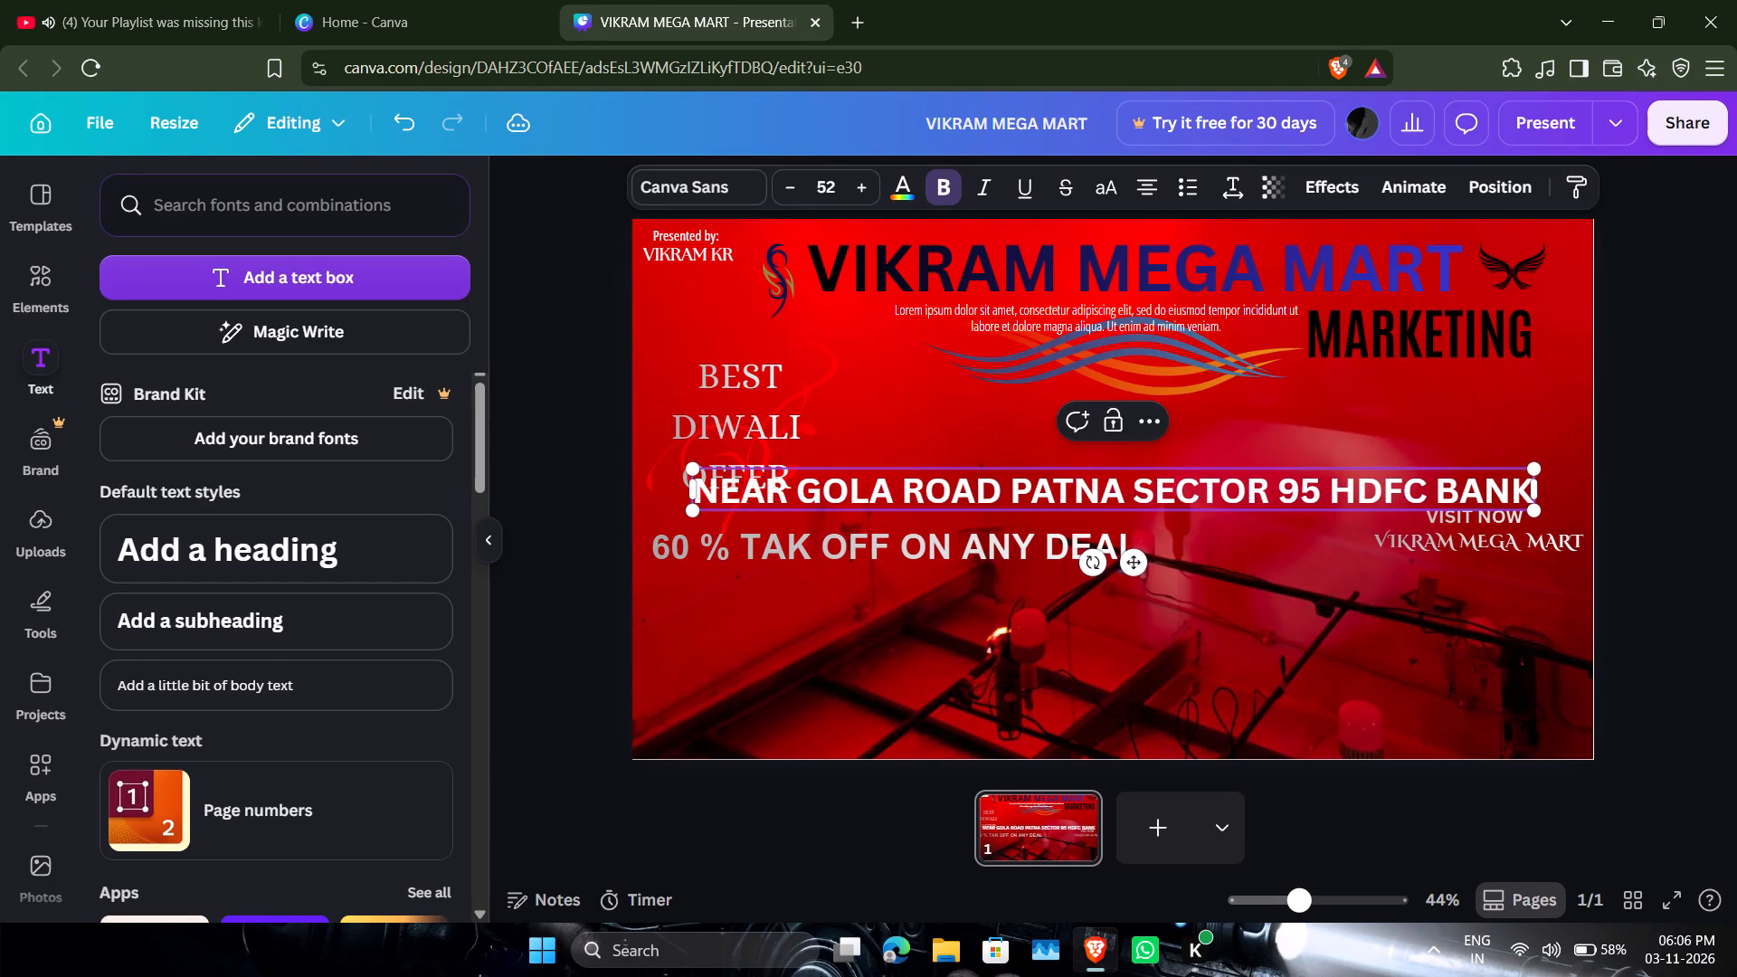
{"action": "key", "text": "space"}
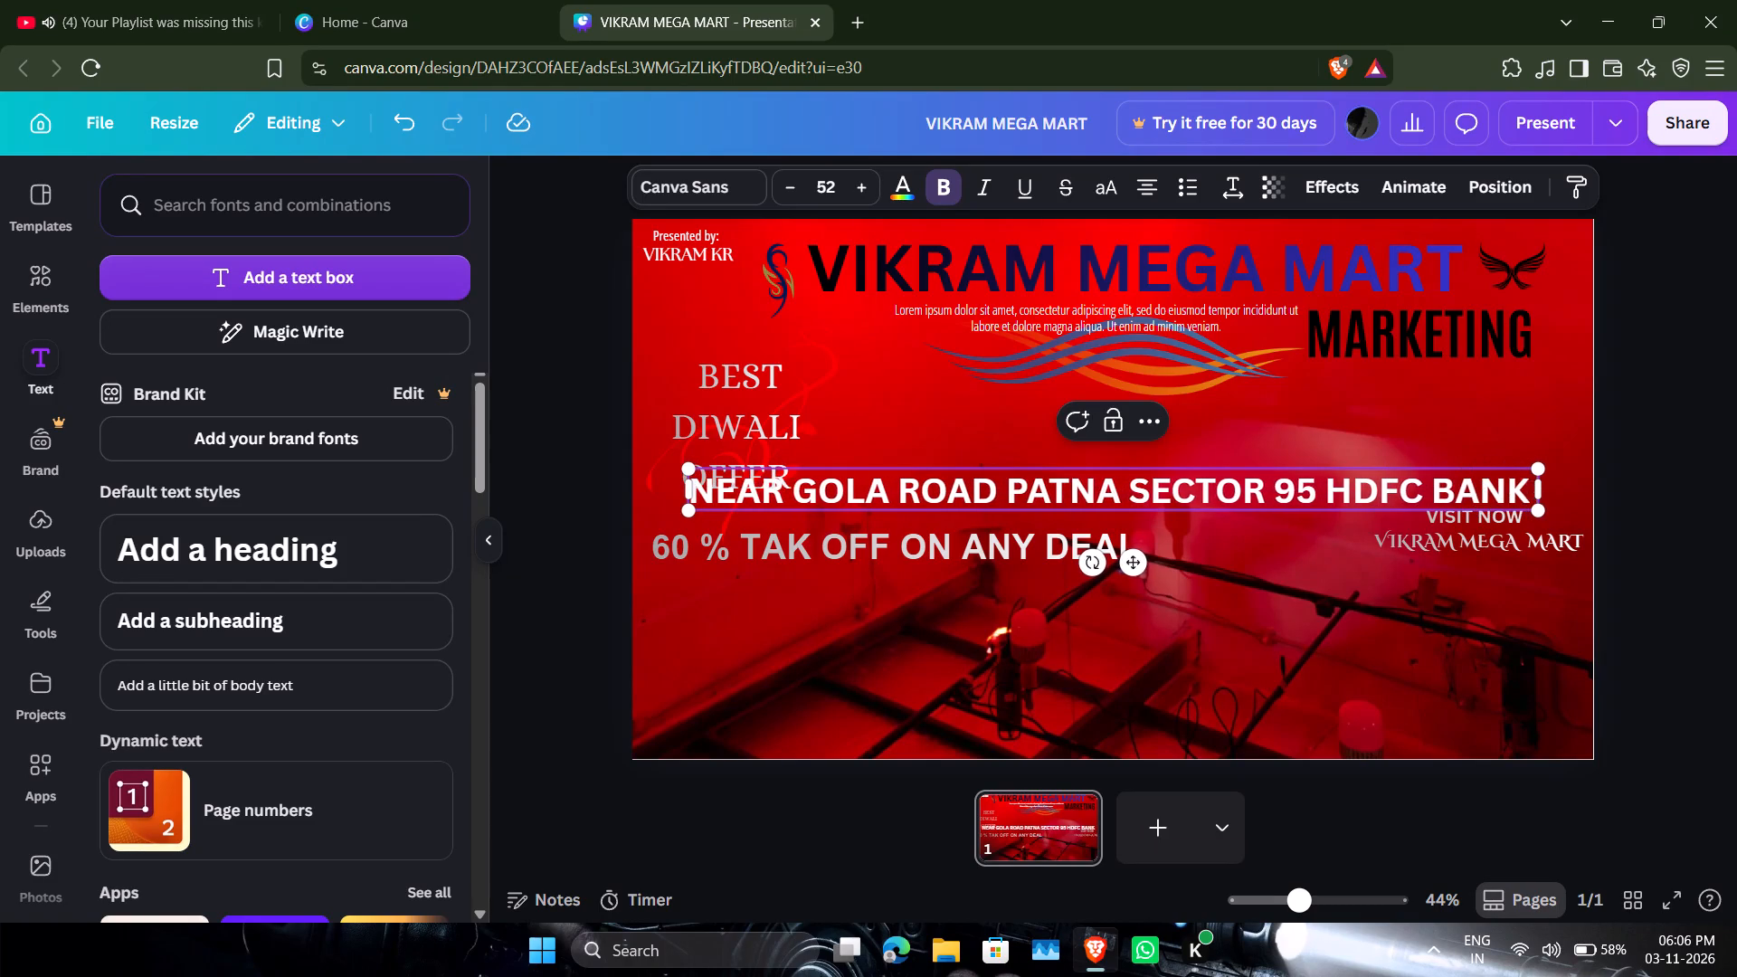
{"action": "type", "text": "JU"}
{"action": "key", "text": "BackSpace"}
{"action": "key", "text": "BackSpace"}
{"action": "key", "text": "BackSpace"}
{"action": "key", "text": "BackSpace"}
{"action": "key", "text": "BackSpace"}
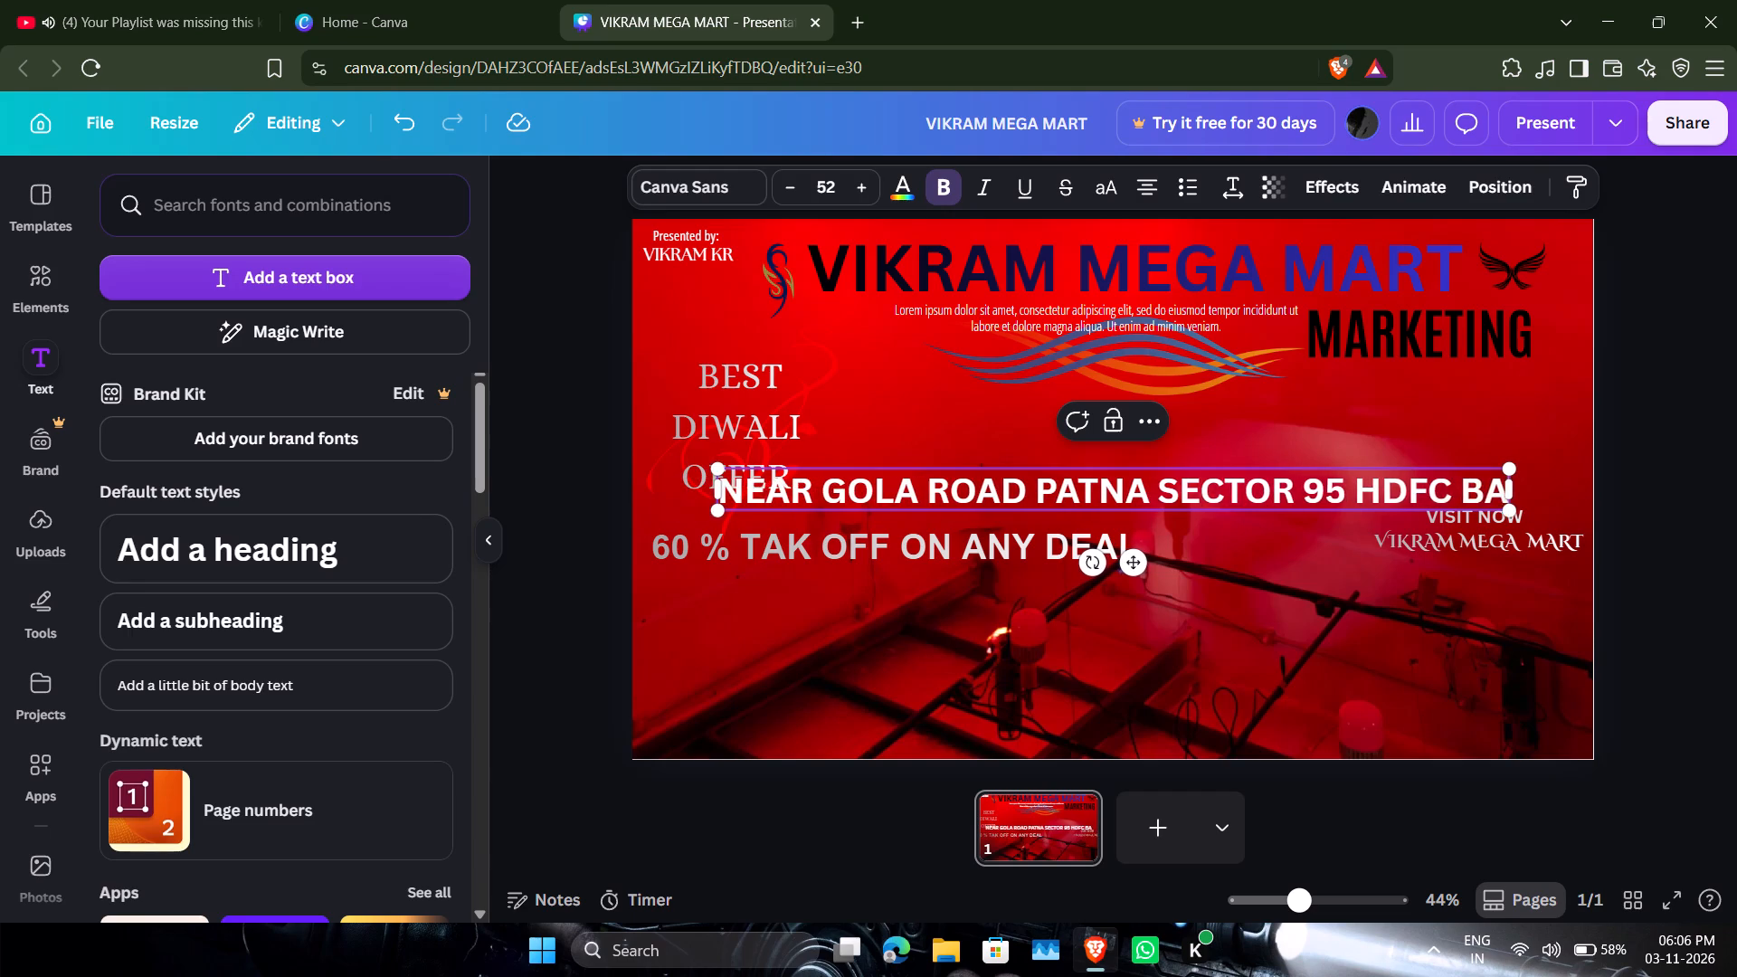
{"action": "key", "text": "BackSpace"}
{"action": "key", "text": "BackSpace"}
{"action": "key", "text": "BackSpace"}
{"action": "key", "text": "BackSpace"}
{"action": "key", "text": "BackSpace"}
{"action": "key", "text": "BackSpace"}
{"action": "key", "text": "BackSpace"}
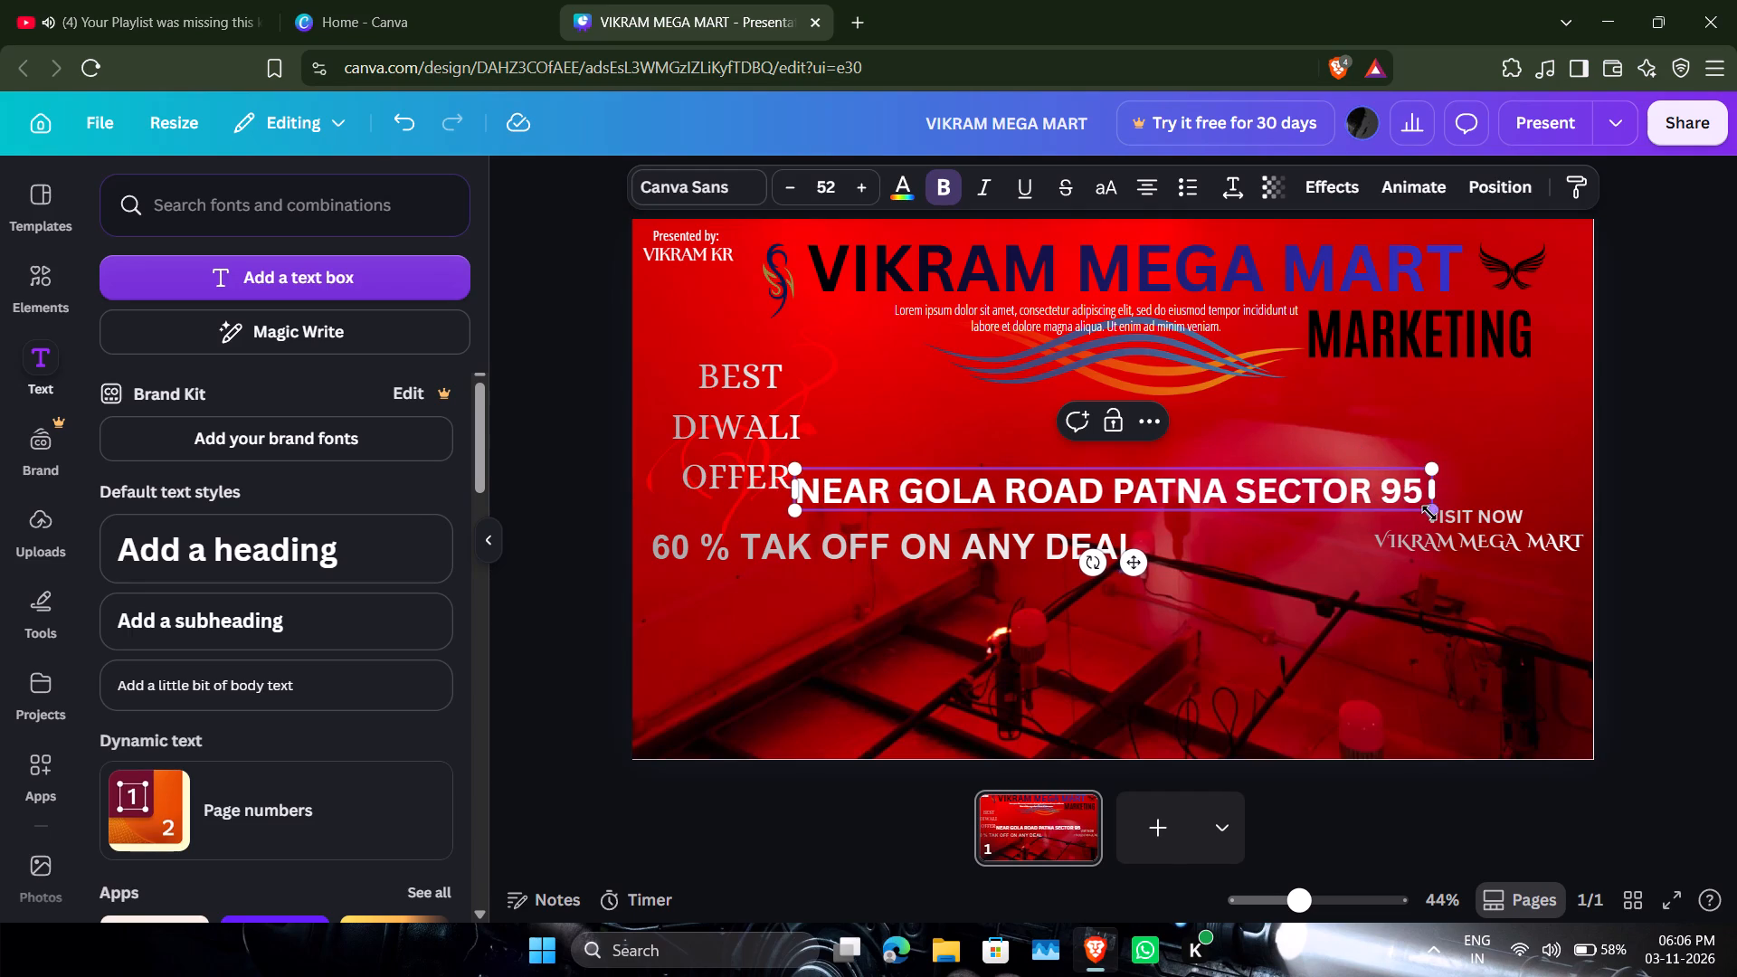
Shrink the NEAR GOLA ROAD text box to a font size of about 35.3 and move it below the VISIT NOW text at the cover's right edge.
{"action": "left_click_drag", "start_coordinate": [1429, 513], "coordinate": [1226, 482]}
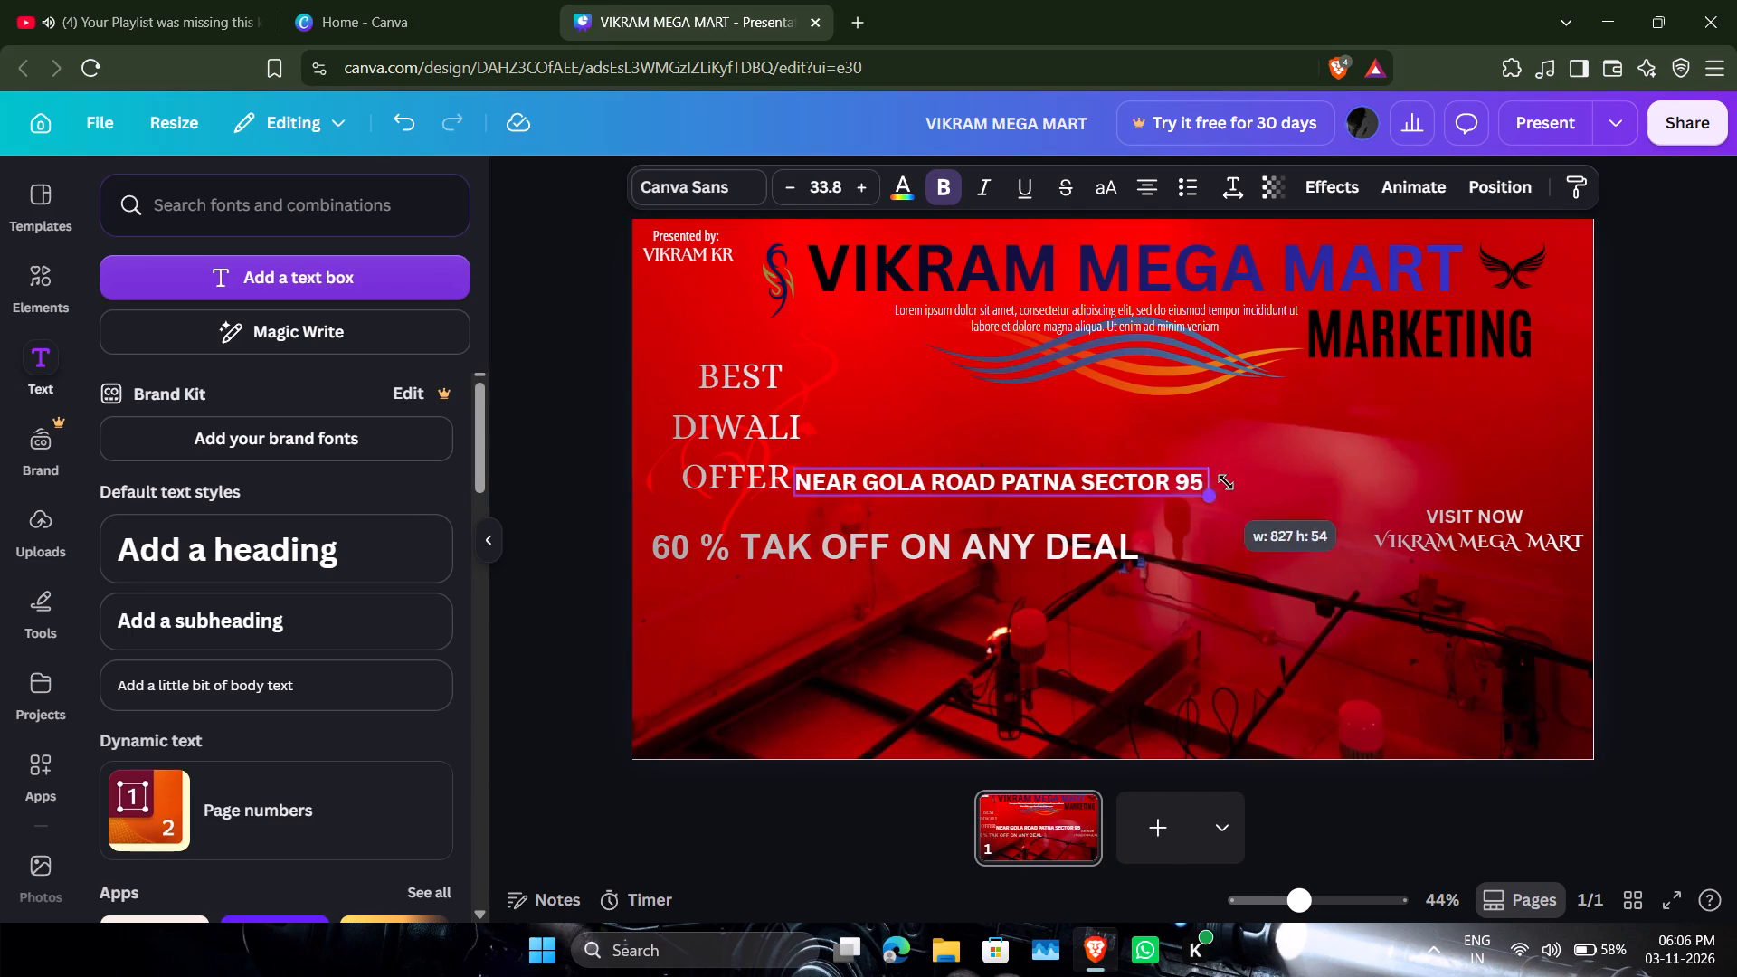
{"action": "left_click_drag", "start_coordinate": [1226, 482], "coordinate": [1227, 483]}
{"action": "left_click_drag", "start_coordinate": [1033, 545], "coordinate": [1349, 642]}
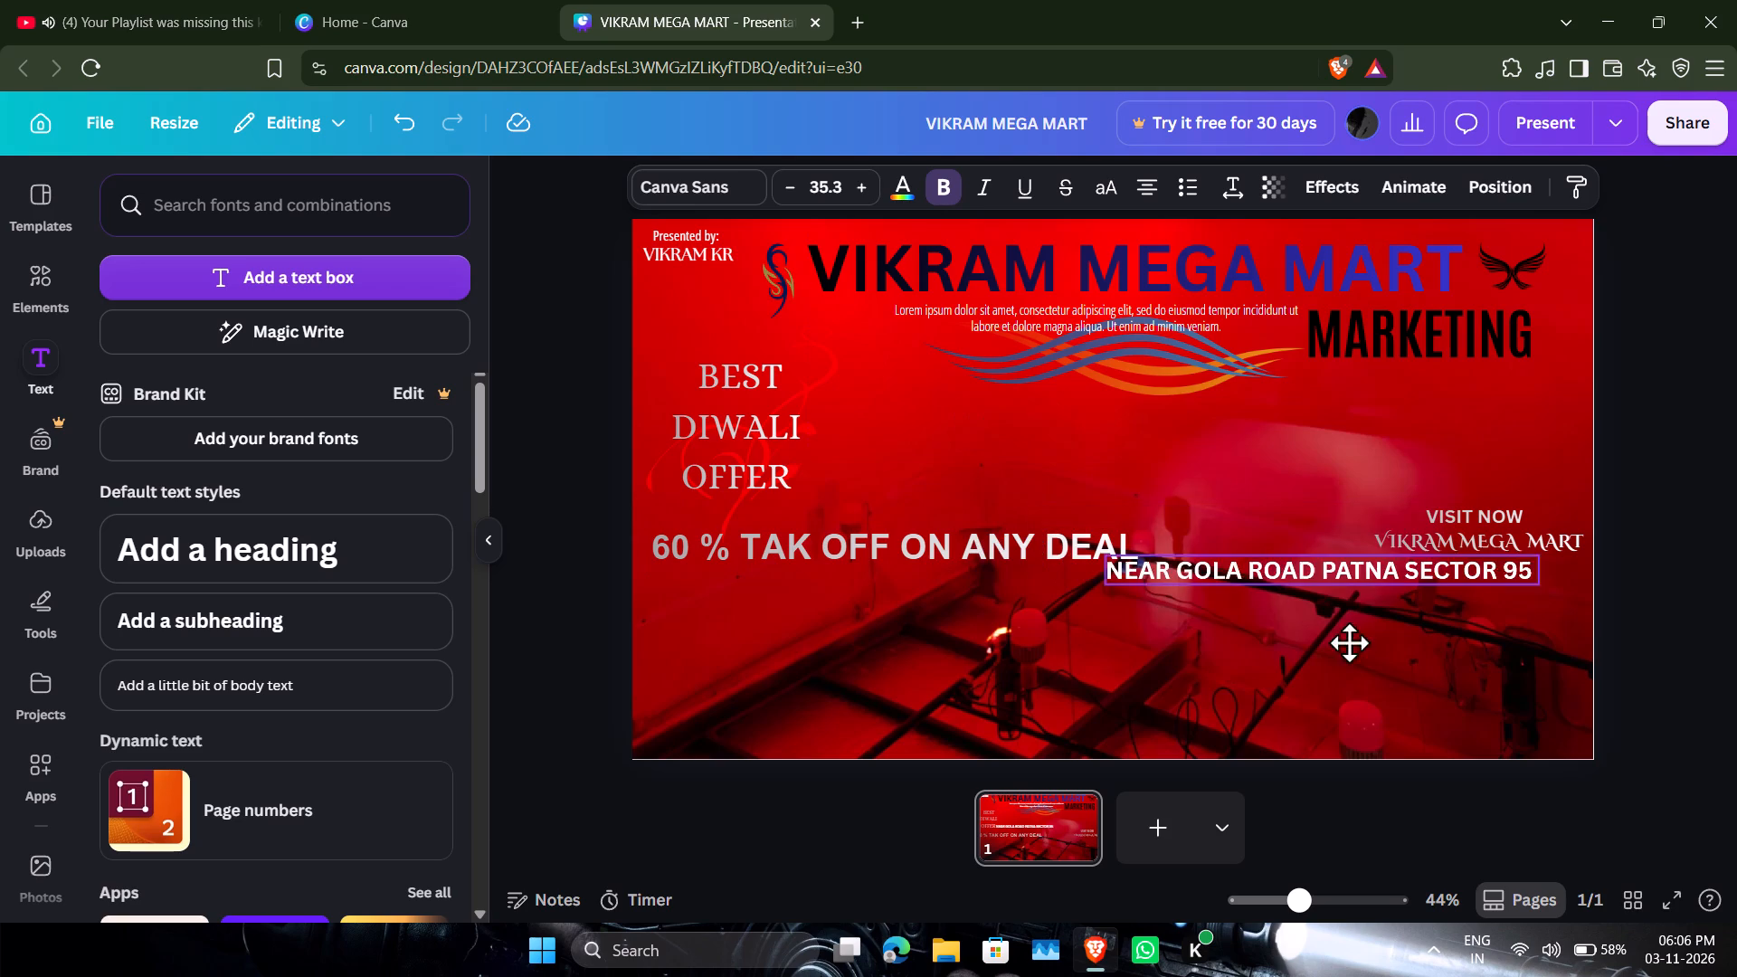
{"action": "left_click_drag", "start_coordinate": [1349, 642], "coordinate": [1397, 653]}
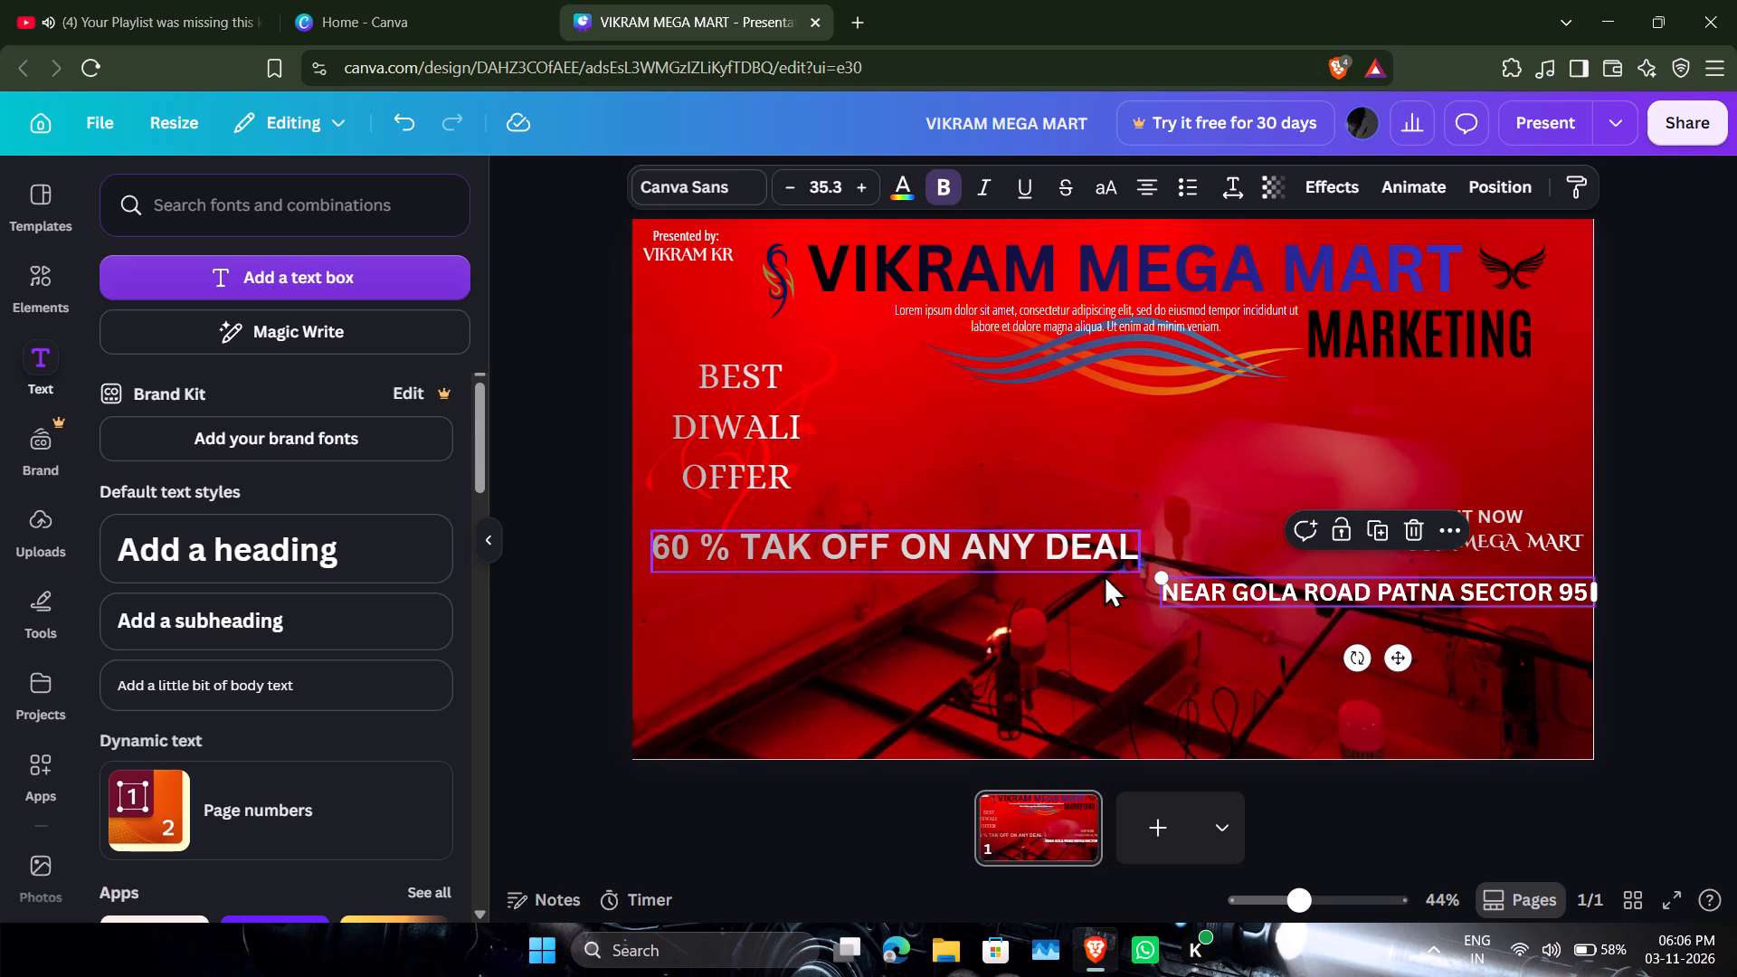
Narrow the NEAR GOLA ROAD text box, set its font size to 39.8 on two lines, and move it slightly up towards the VISIT NOW text.
{"action": "left_click_drag", "start_coordinate": [1162, 567], "coordinate": [1369, 544]}
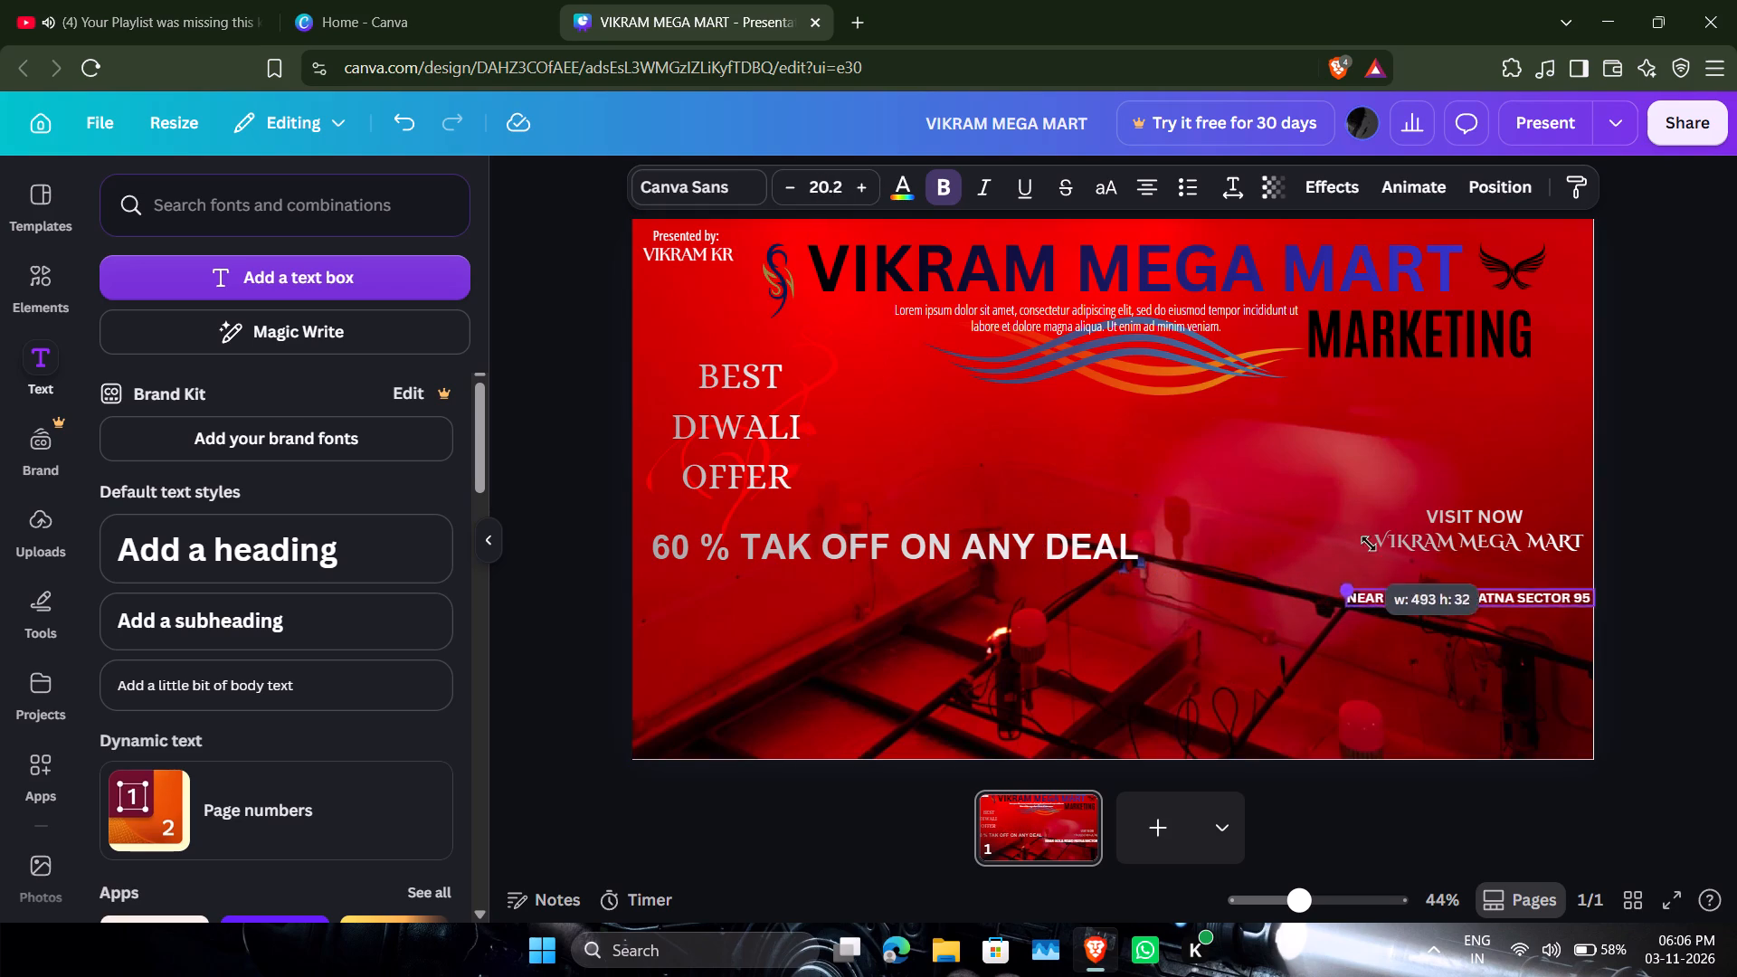
{"action": "left_click_drag", "start_coordinate": [1369, 544], "coordinate": [1229, 583]}
{"action": "triple_click", "coordinate": [861, 203]}
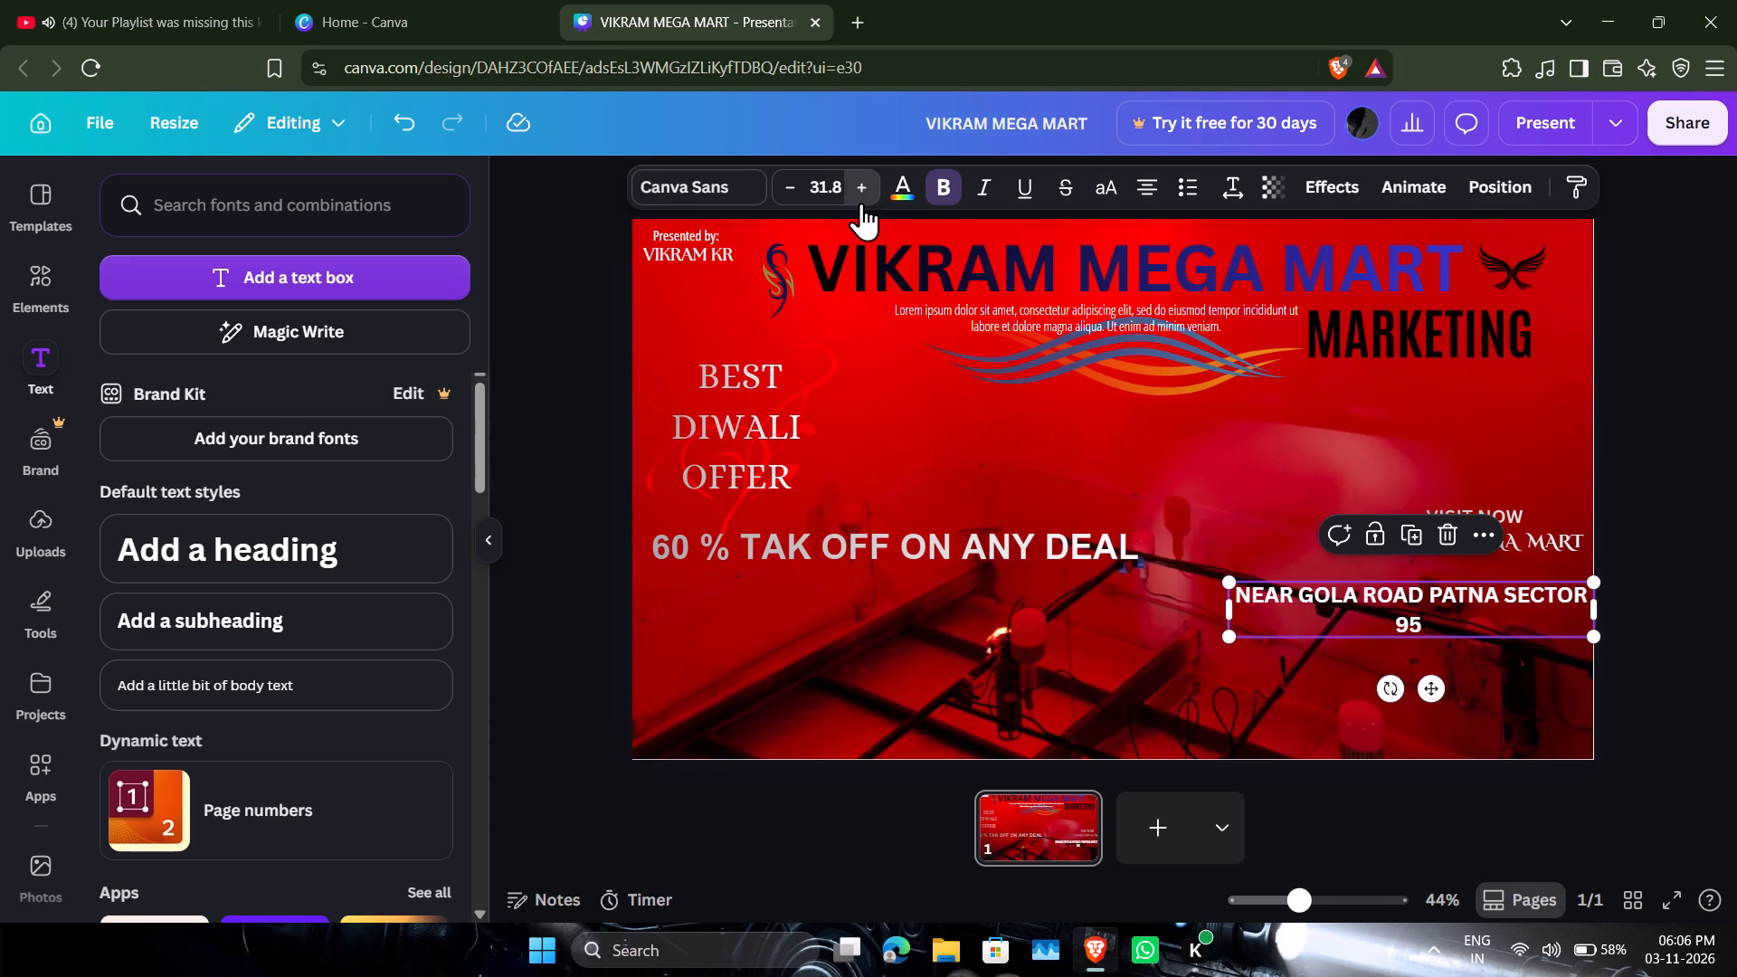
{"action": "triple_click", "coordinate": [861, 203]}
{"action": "left_click", "coordinate": [861, 203]}
{"action": "left_click", "coordinate": [861, 203]}
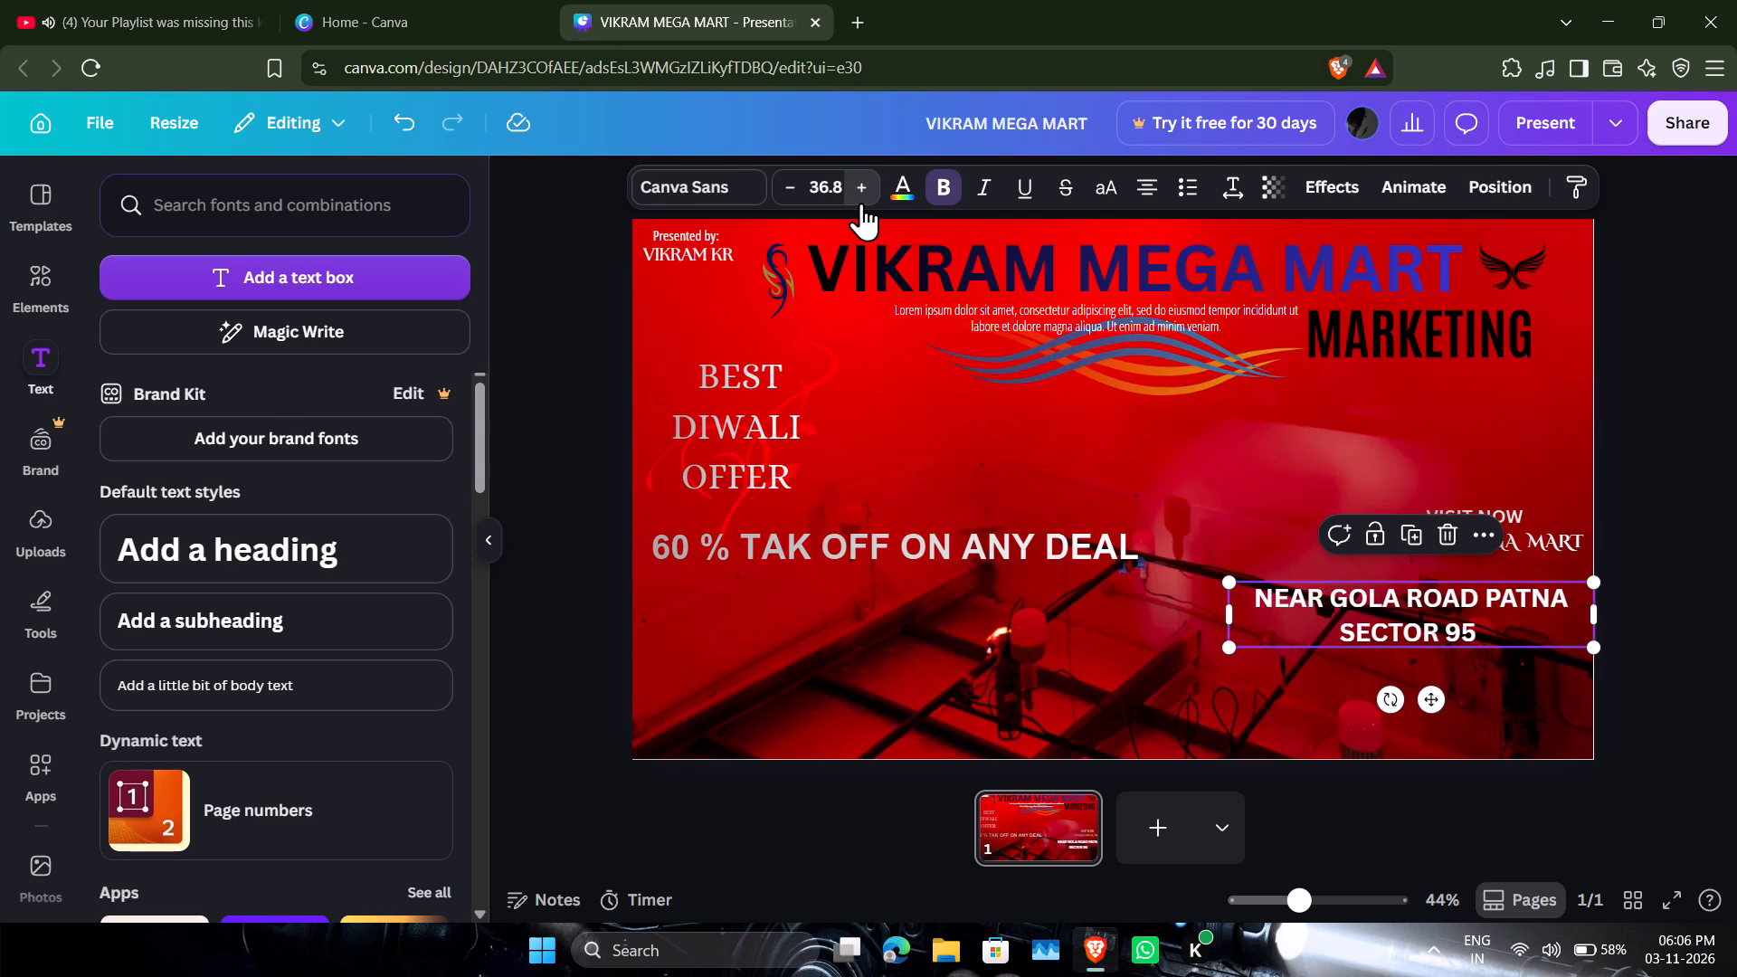
{"action": "double_click", "coordinate": [861, 203]}
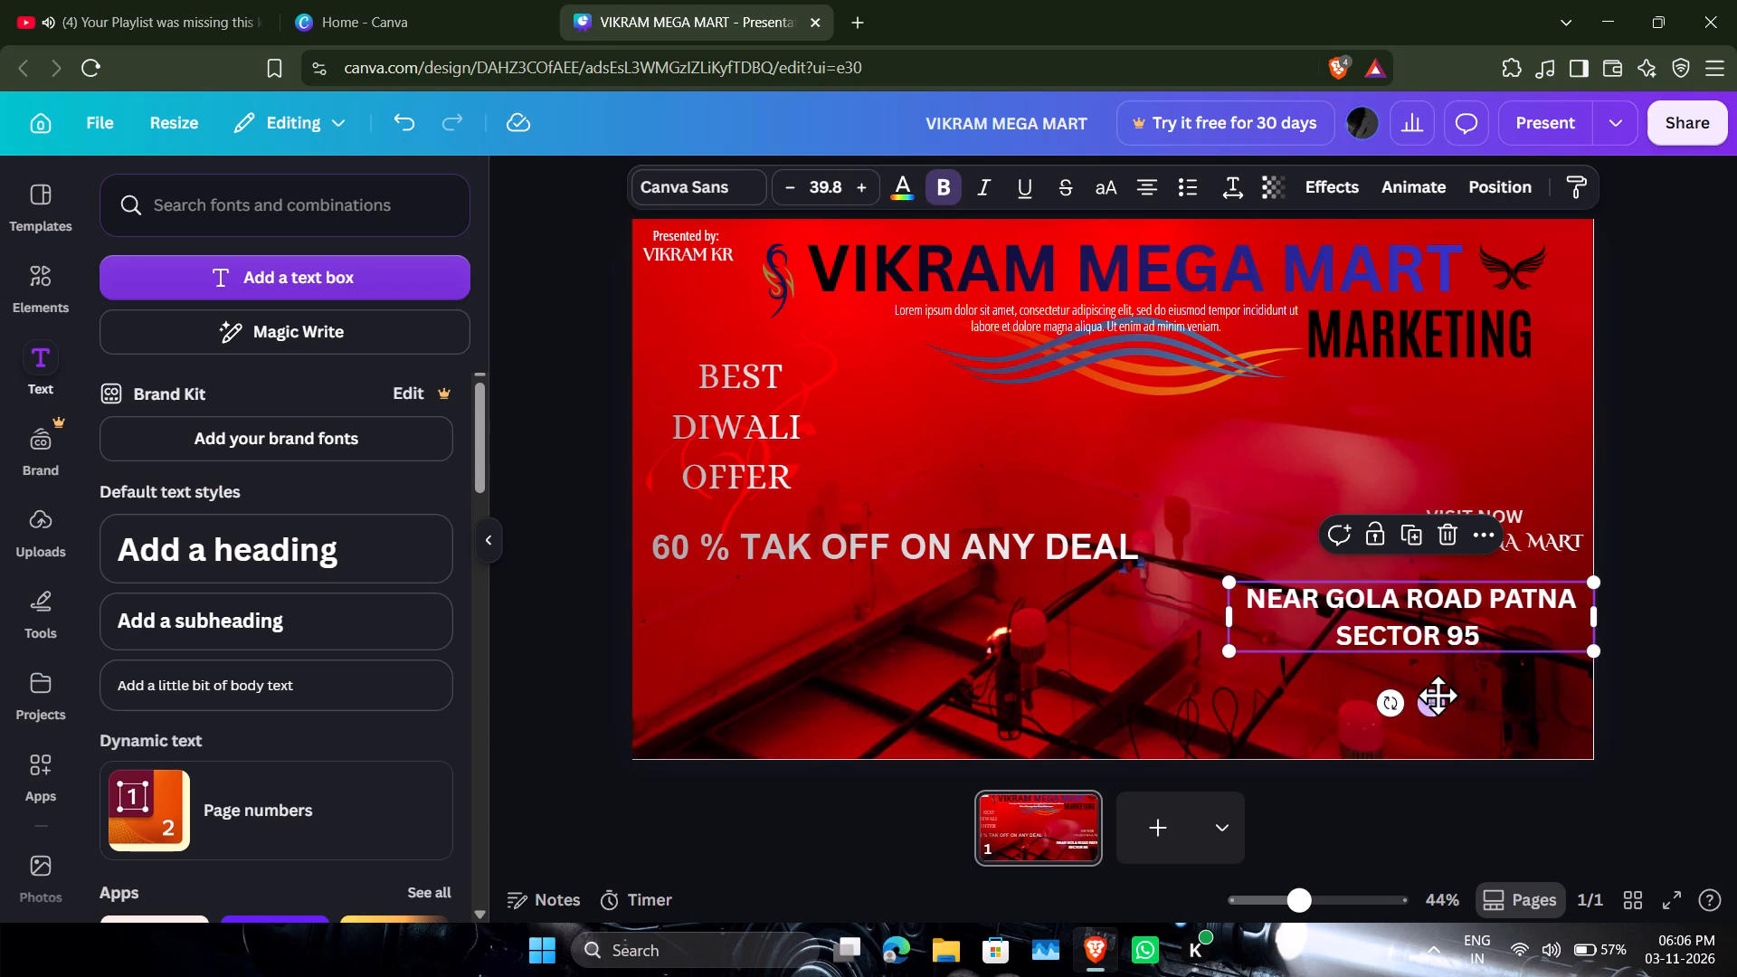
{"action": "left_click_drag", "start_coordinate": [1436, 700], "coordinate": [1446, 680]}
Move the VISIT NOW text box left to sit roughly centred above the NEAR GOLA ROAD text, and enlarge its font slightly.
{"action": "left_click", "coordinate": [1503, 529]}
{"action": "left_click", "coordinate": [1499, 453]}
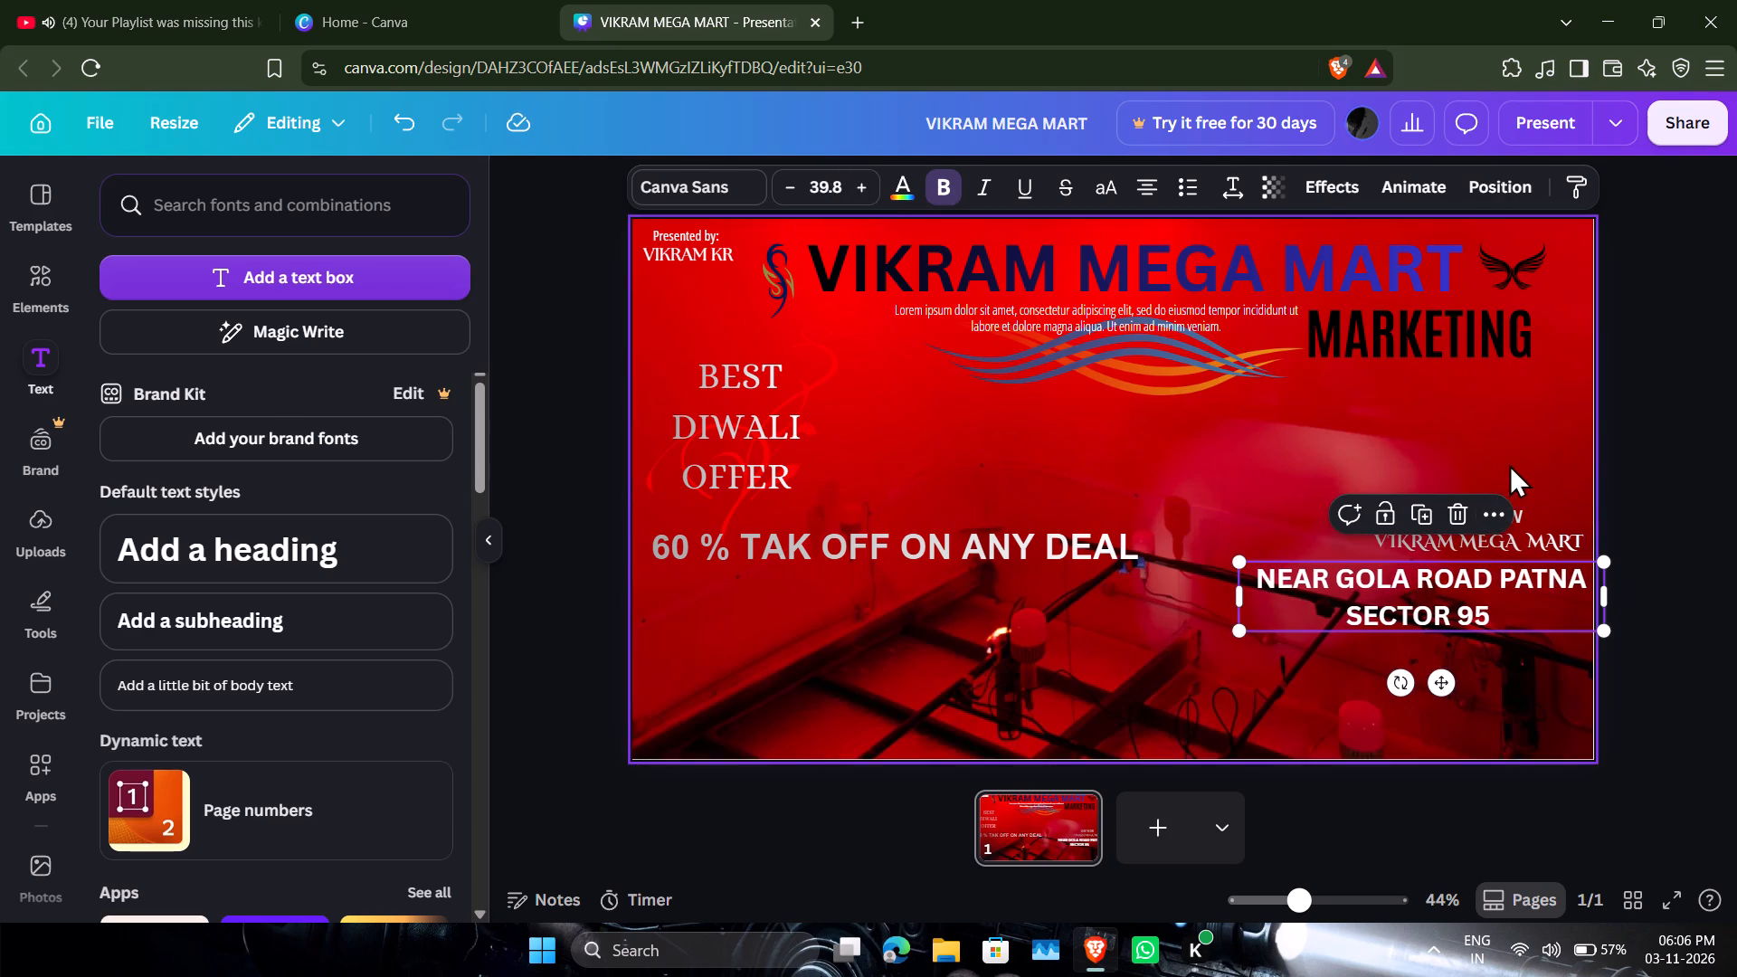
{"action": "left_click_drag", "start_coordinate": [1498, 528], "coordinate": [1432, 519]}
{"action": "triple_click", "coordinate": [872, 192]}
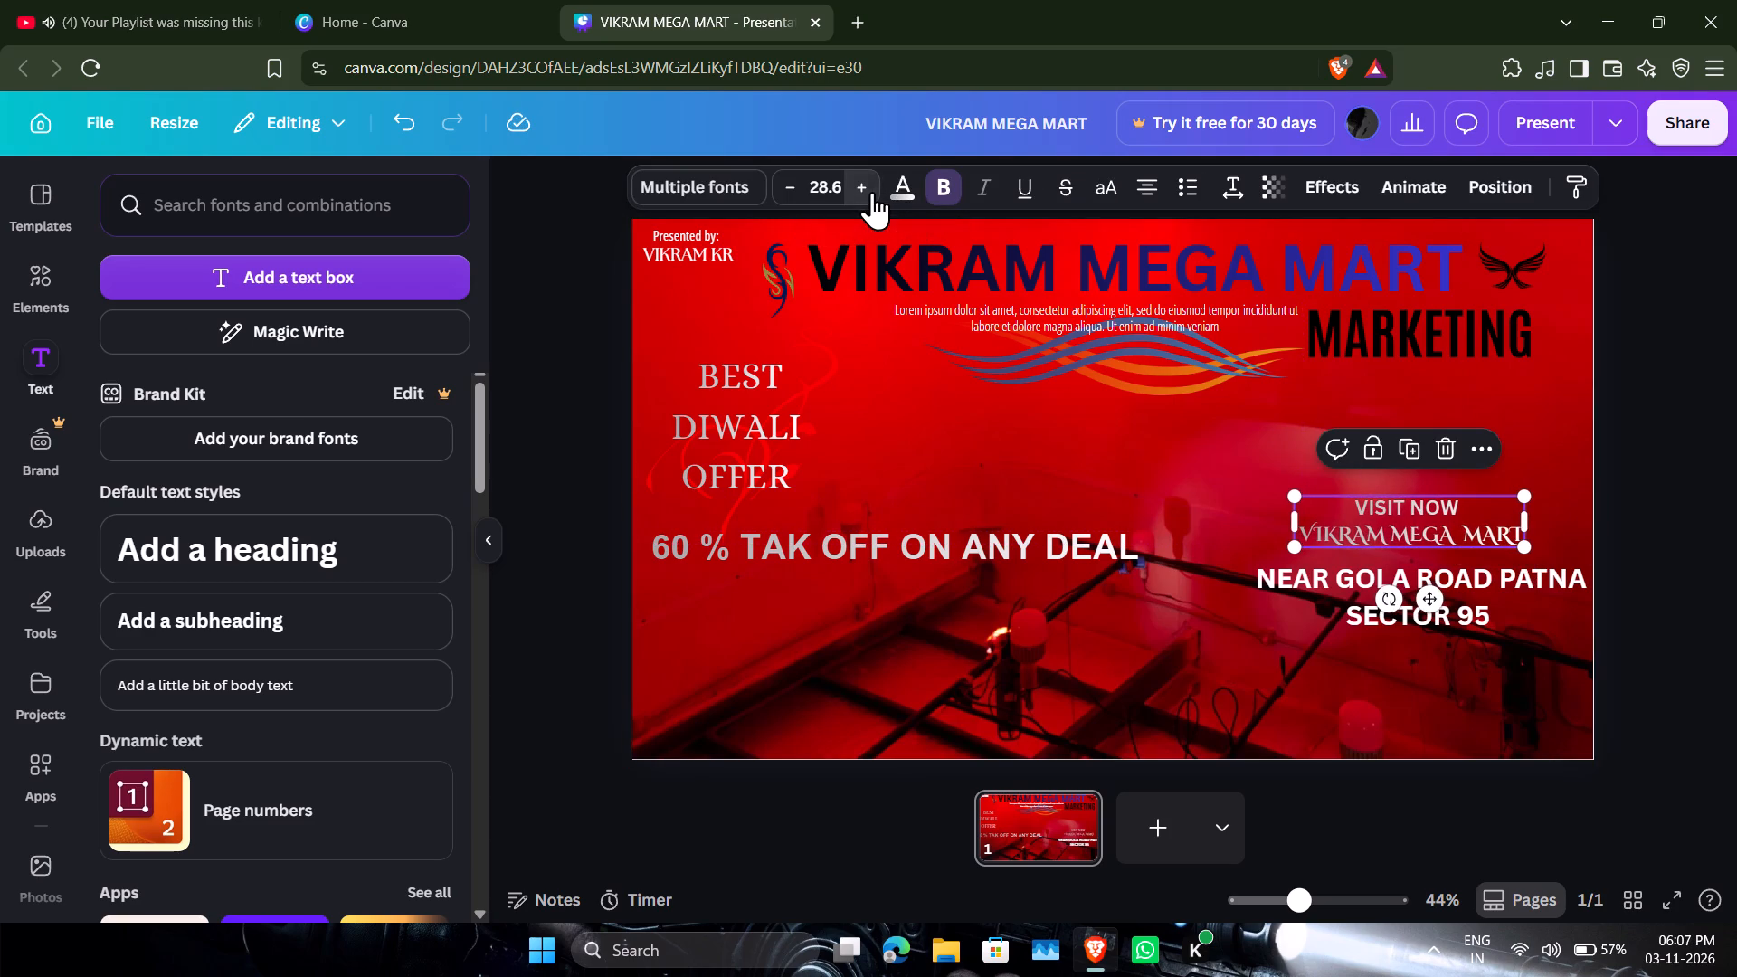
Apply the default grey-to-white linear gradient (#a6a6a6 to #ffffff) to the NEAR GOLA ROAD PATNA SECTOR 95 text.
{"action": "left_click", "coordinate": [1337, 592]}
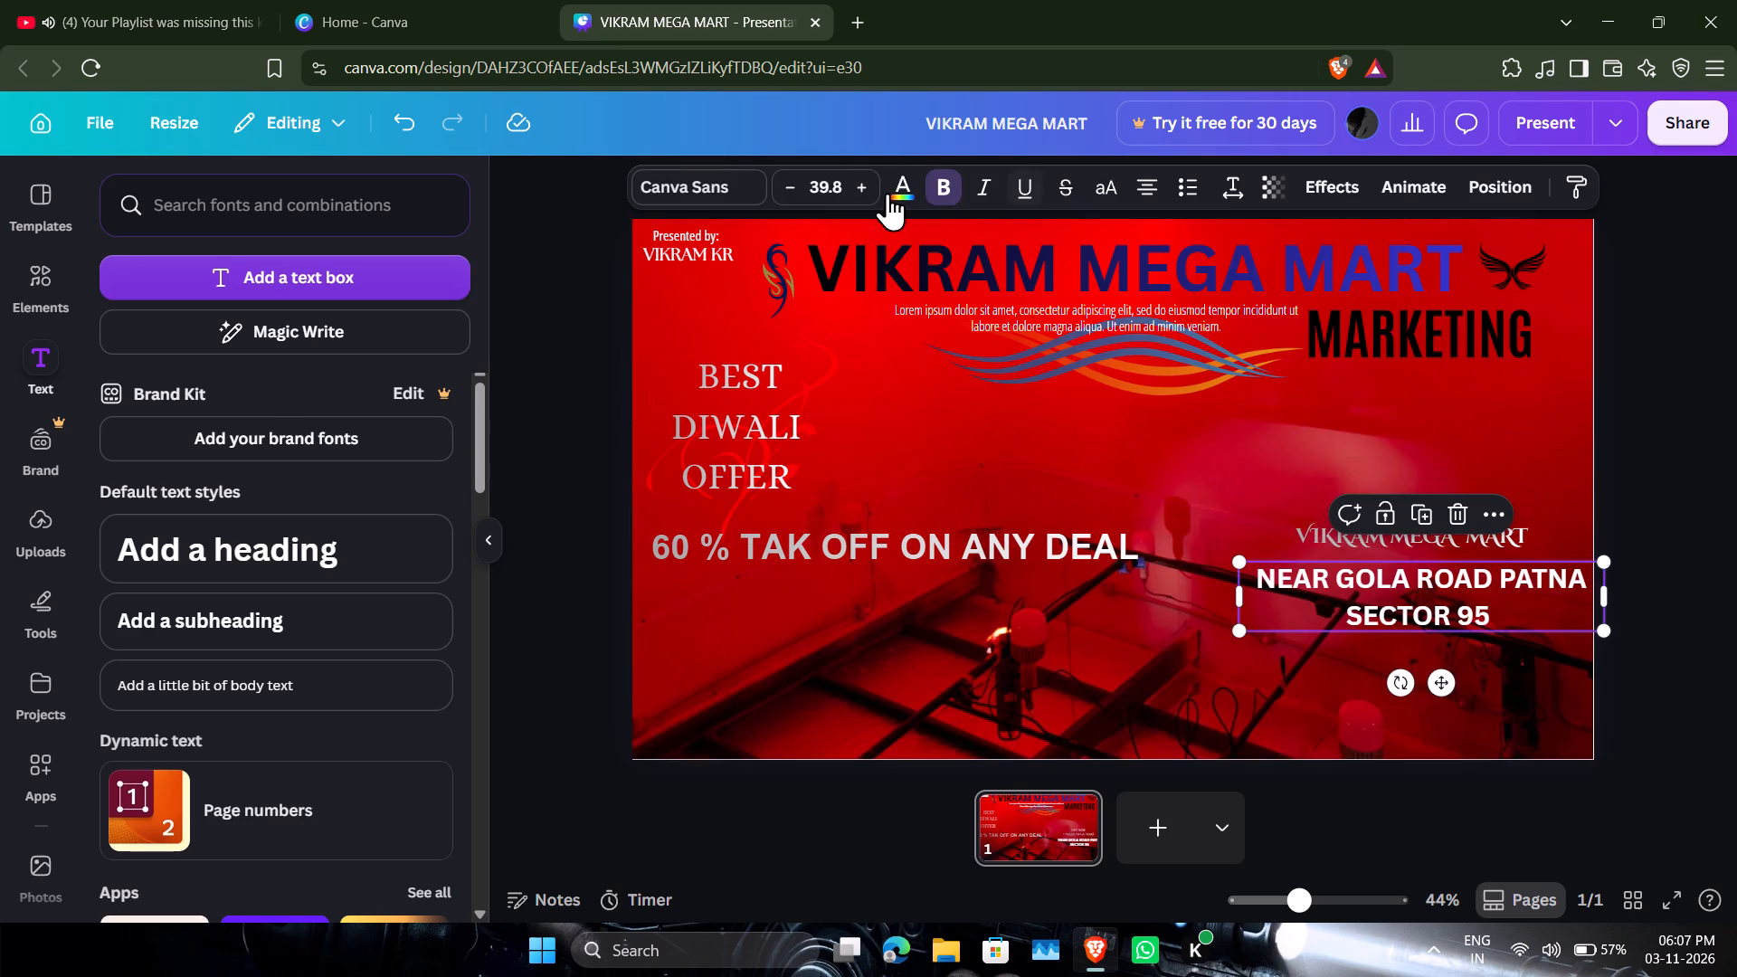
{"action": "left_click", "coordinate": [909, 191]}
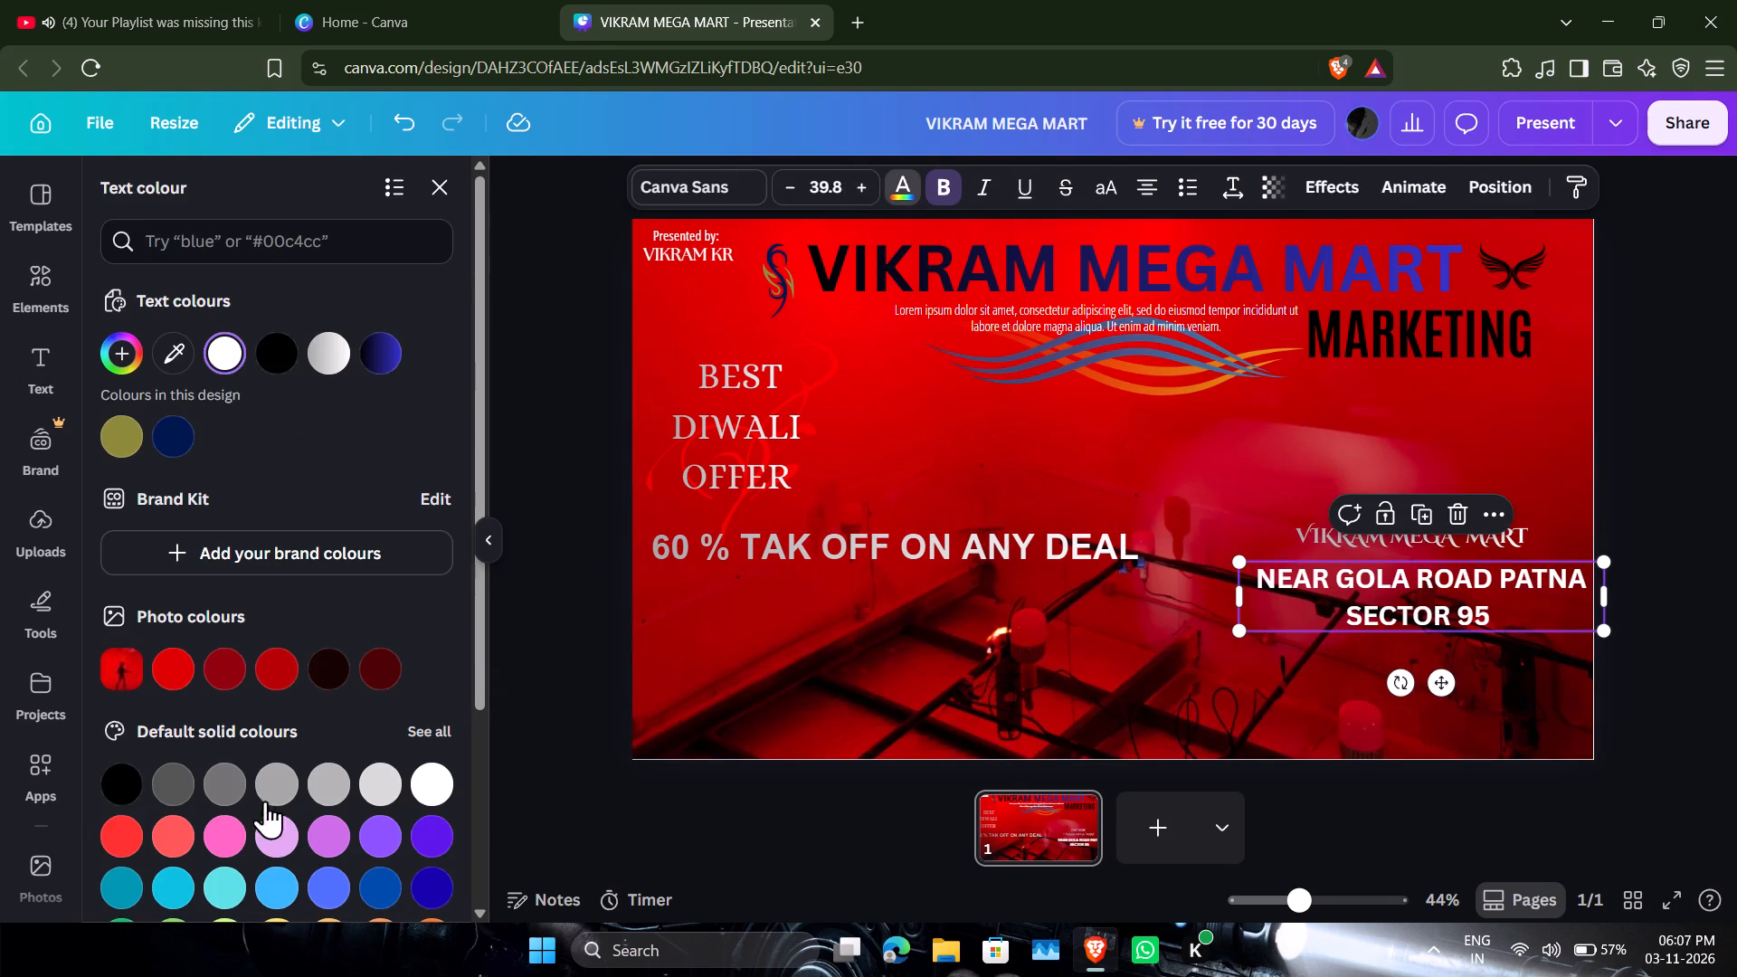
{"action": "scroll", "coordinate": [280, 814], "scroll_direction": "down", "scroll_amount": 3}
{"action": "left_click", "coordinate": [215, 791]}
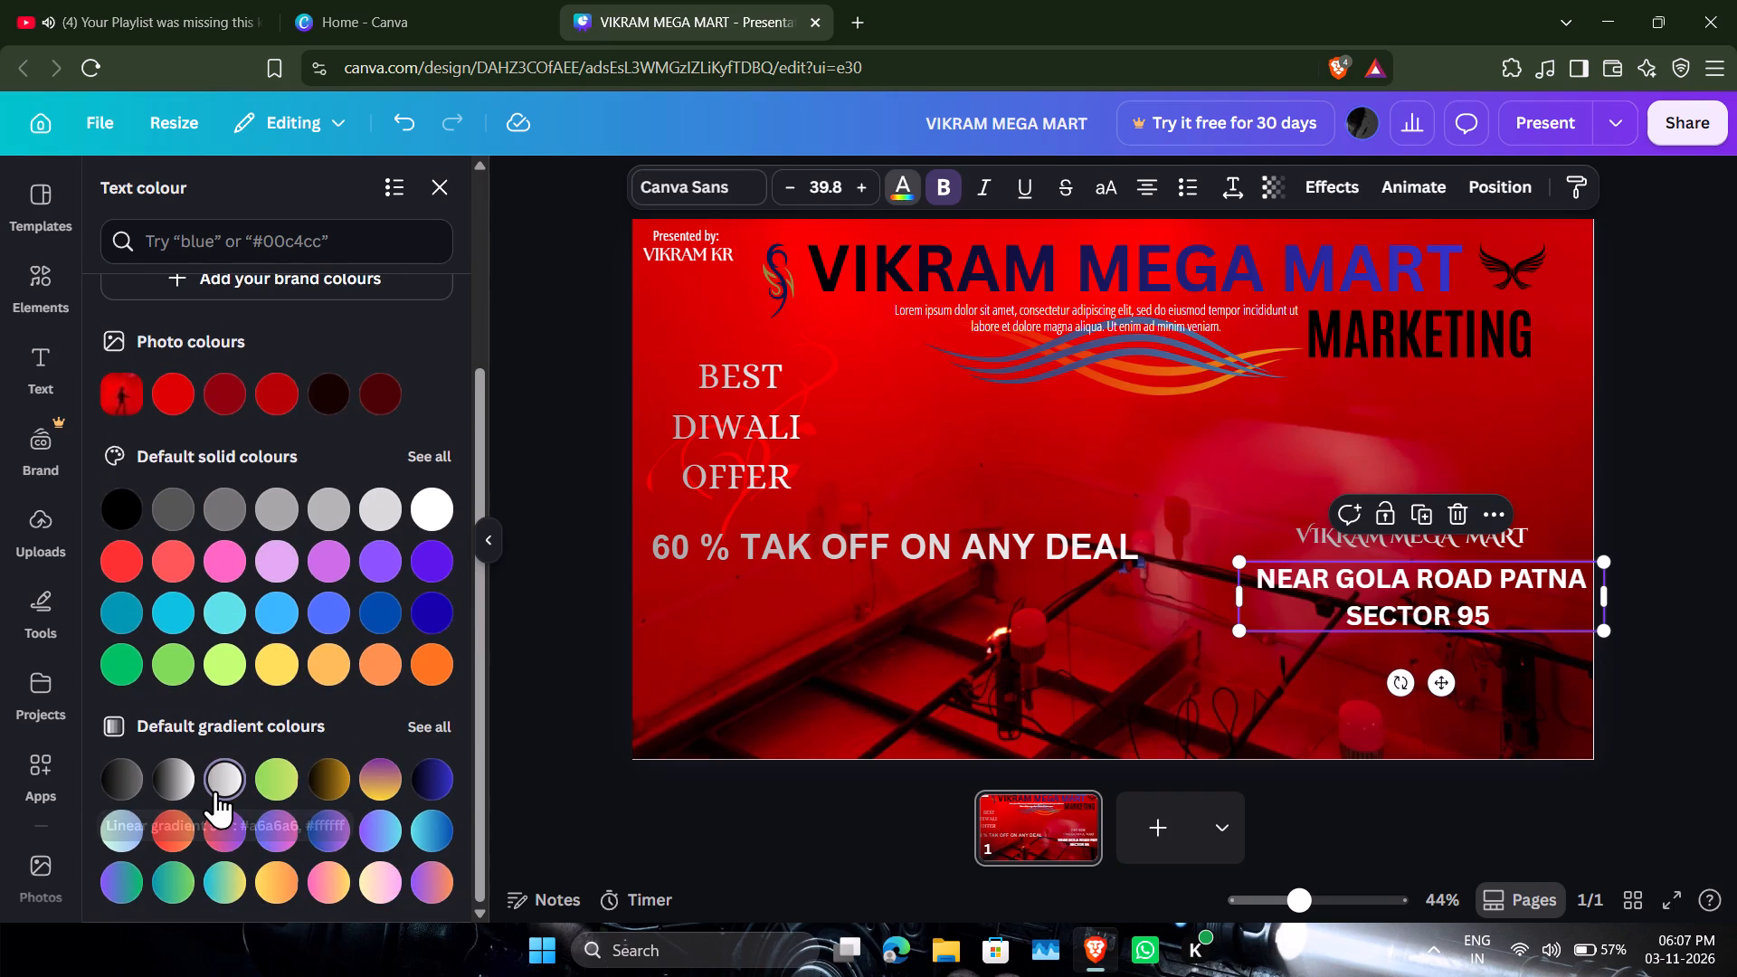
{"action": "left_click", "coordinate": [902, 415]}
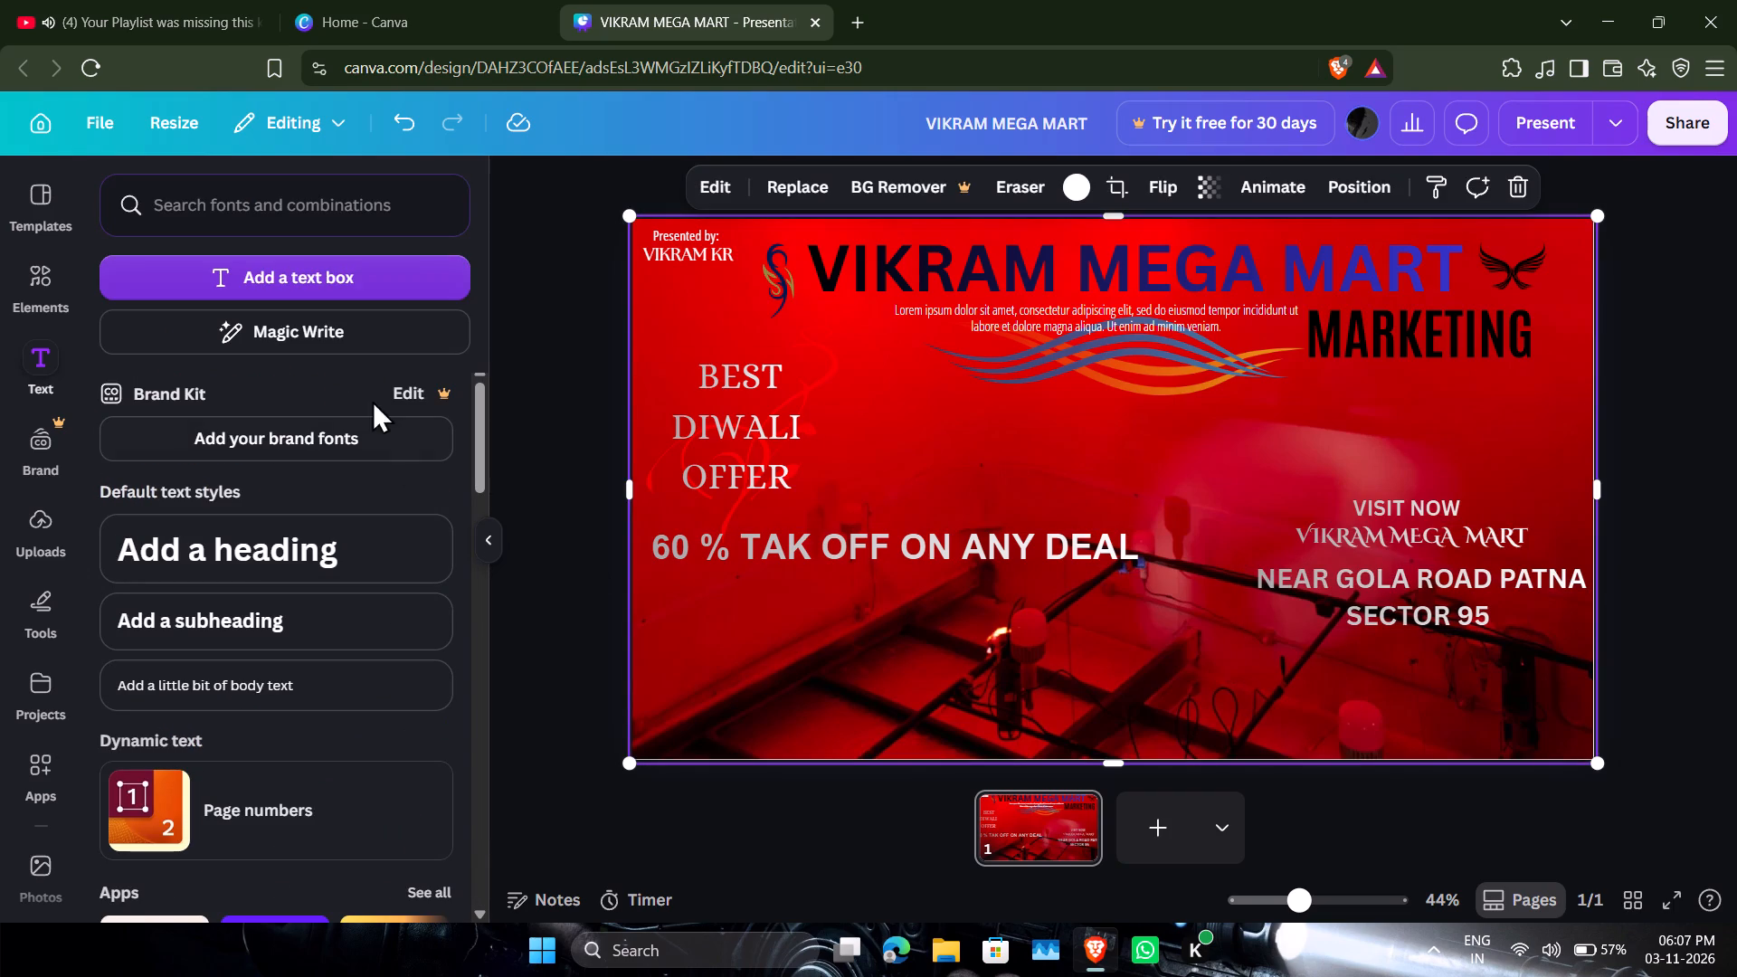
Add another subheading text box to the cover and clear its placeholder text.
{"action": "left_click", "coordinate": [369, 609]}
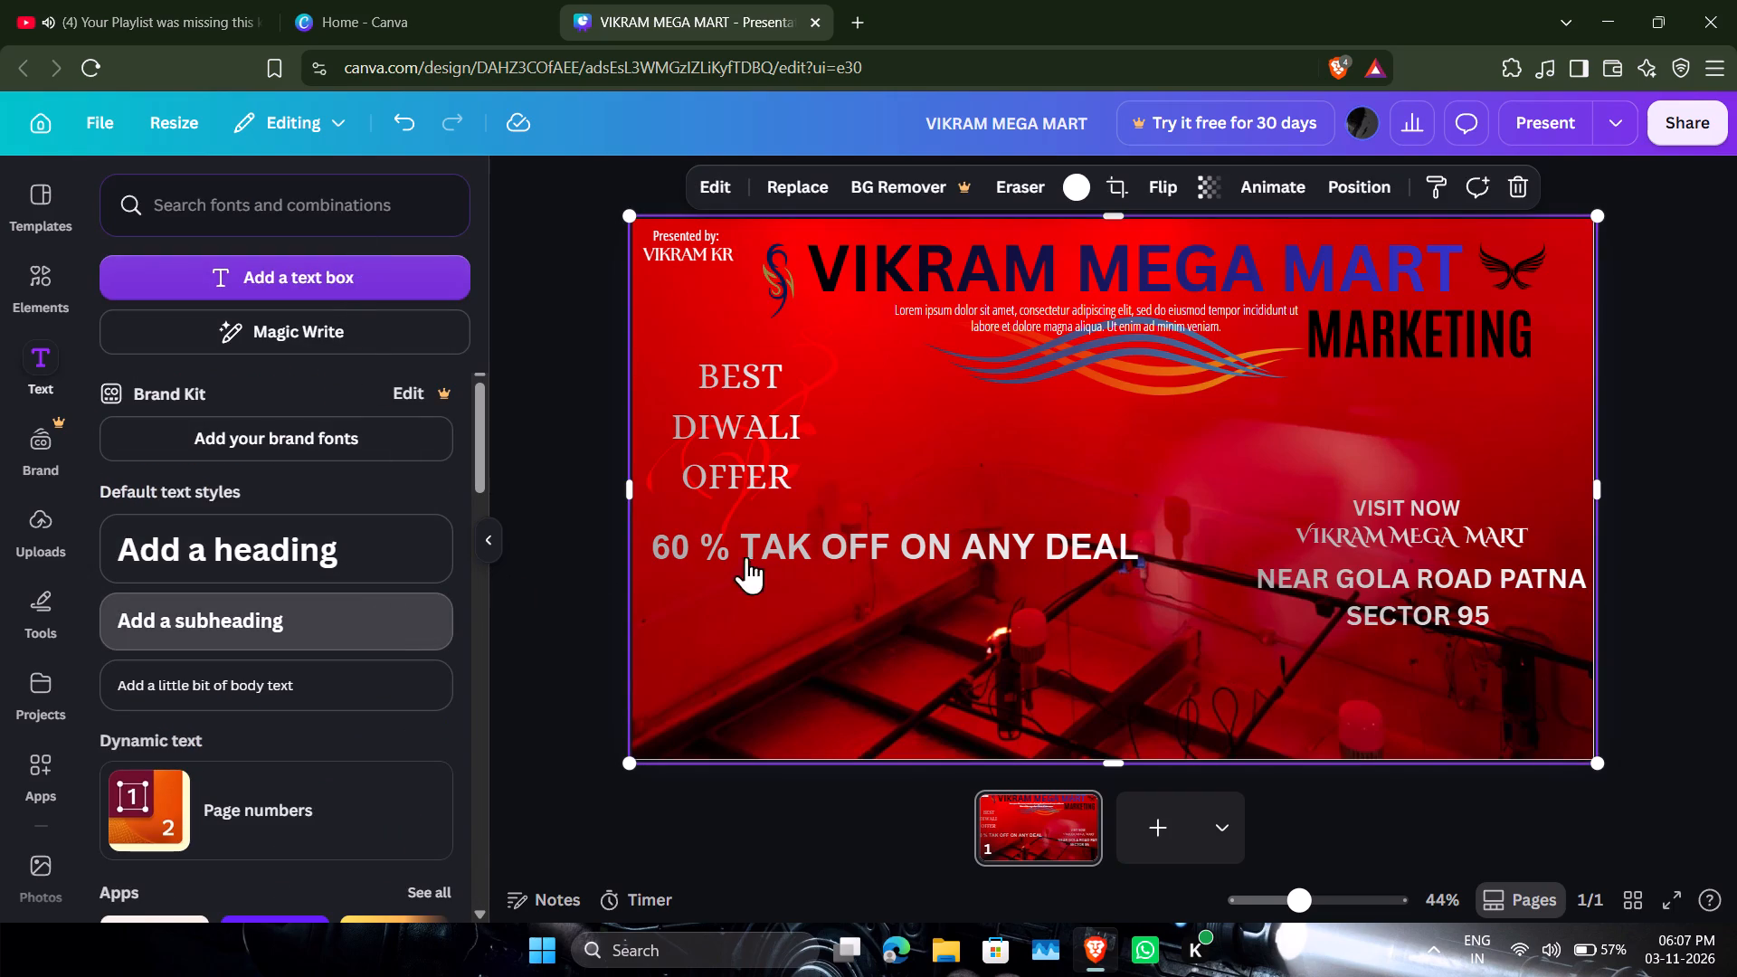
{"action": "left_click", "coordinate": [1227, 491]}
{"action": "left_click", "coordinate": [1248, 491]}
{"action": "left_click_drag", "start_coordinate": [1248, 491], "coordinate": [1270, 492]}
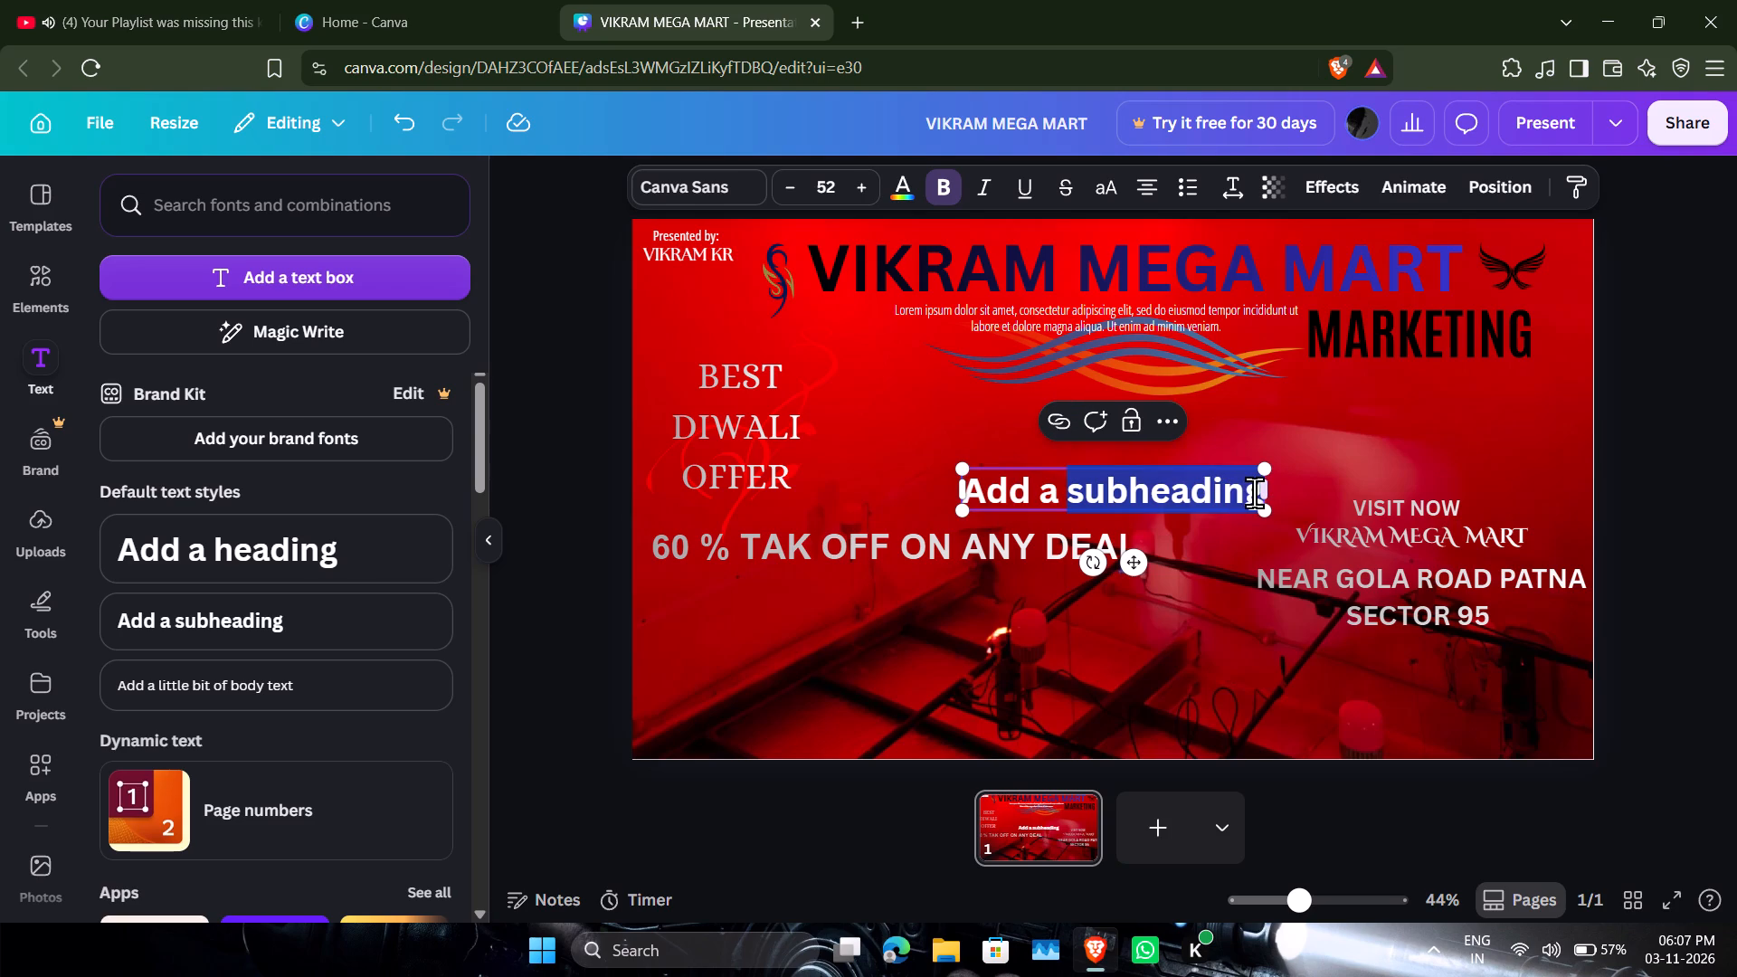
{"action": "key", "text": "BackSpace"}
{"action": "key", "text": "BackSpace"}
{"action": "key", "text": "BackSpace"}
{"action": "key", "text": "BackSpace"}
{"action": "key", "text": "BackSpace"}
{"action": "key", "text": "BackSpace"}
{"action": "key", "text": "BackSpace"}
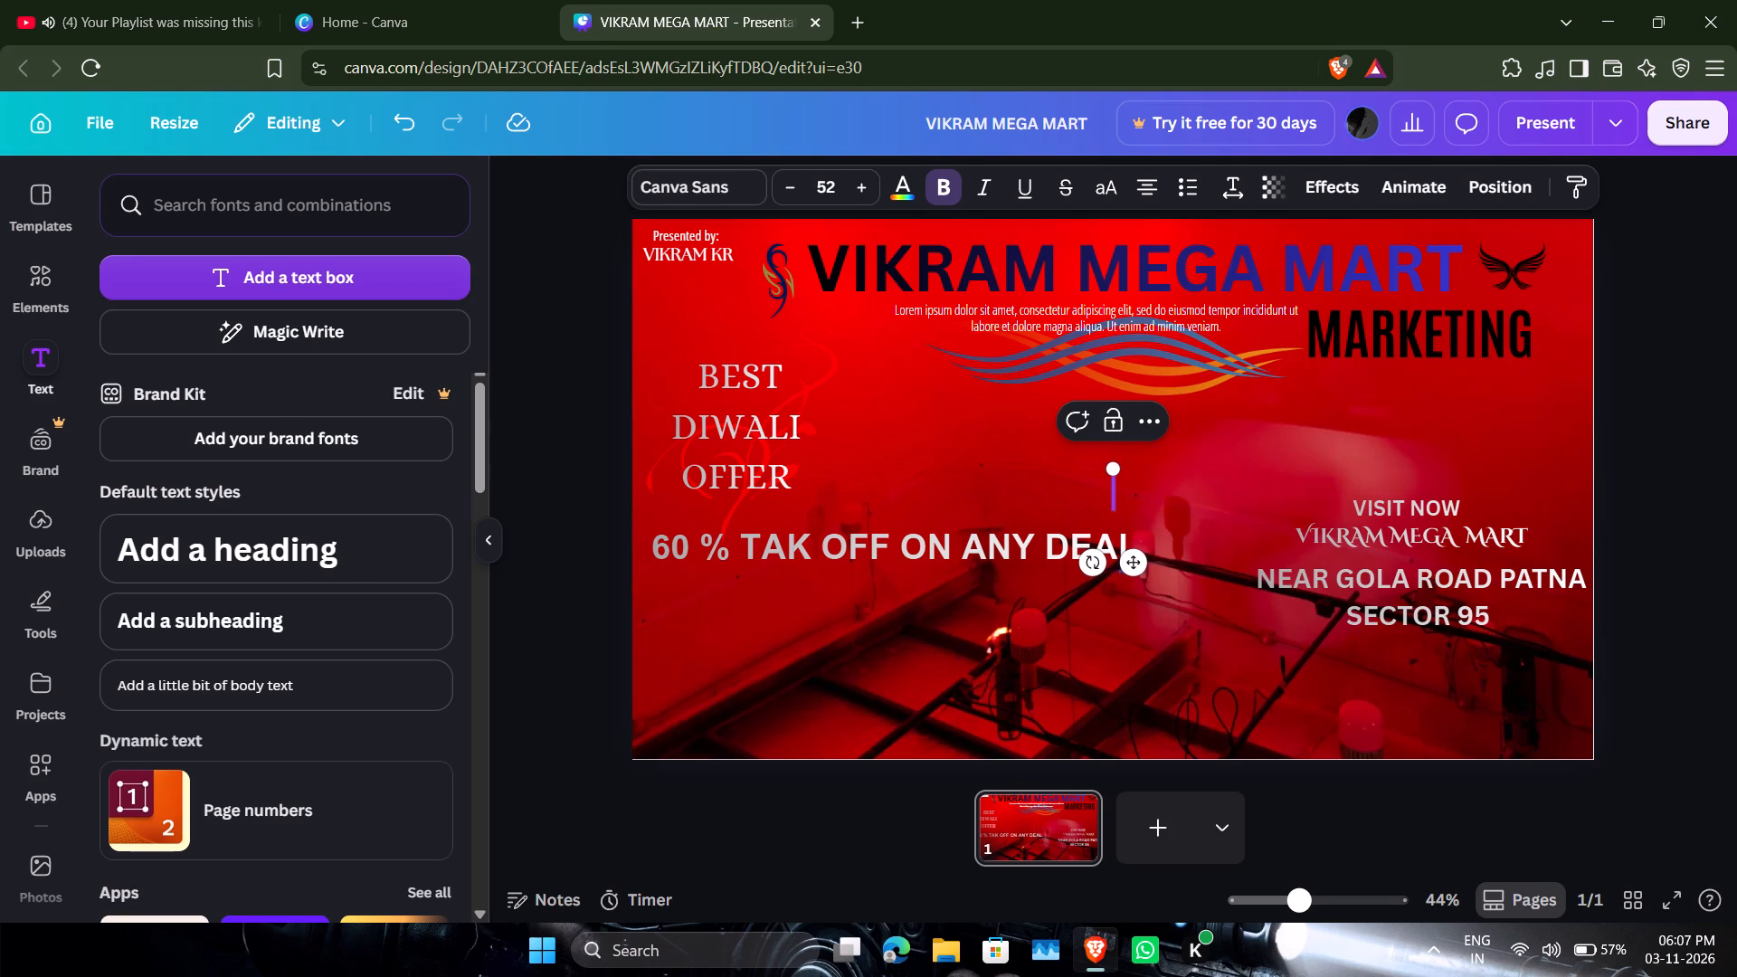
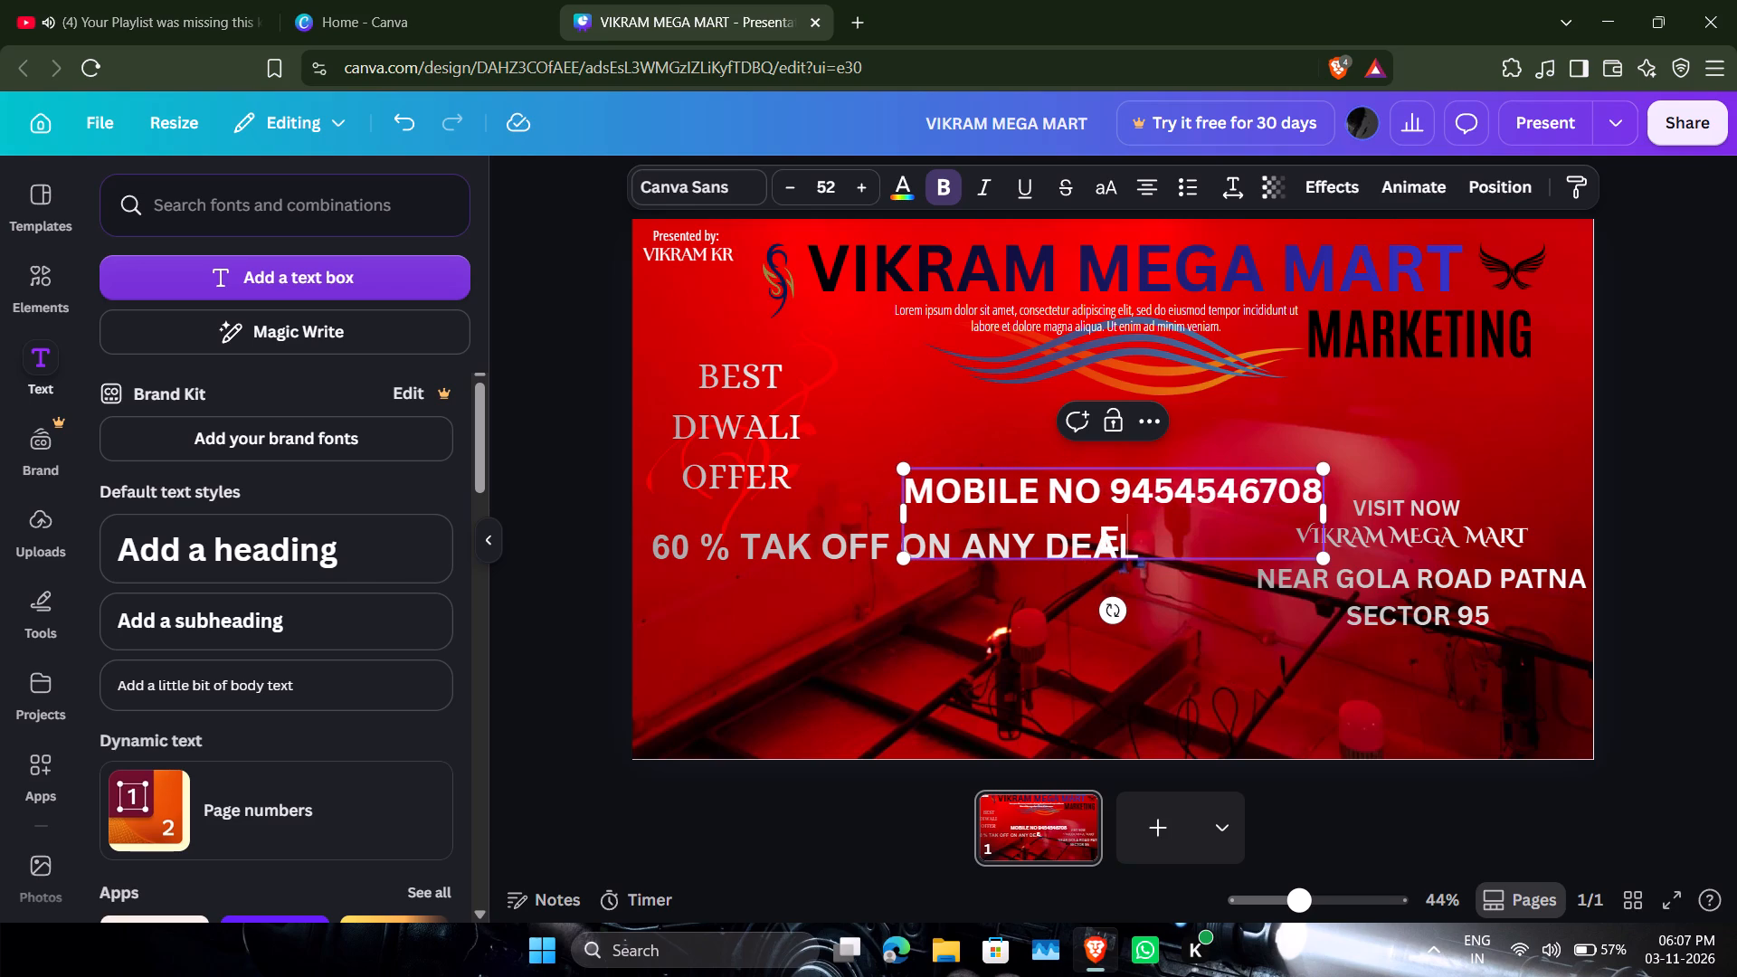
Move the mobile number text box below the 60 % TAK OFF line and complete its second line with the E-MAIL= contact entry.
{"action": "key", "text": "BackSpace"}
{"action": "left_click_drag", "start_coordinate": [1180, 564], "coordinate": [1149, 688]}
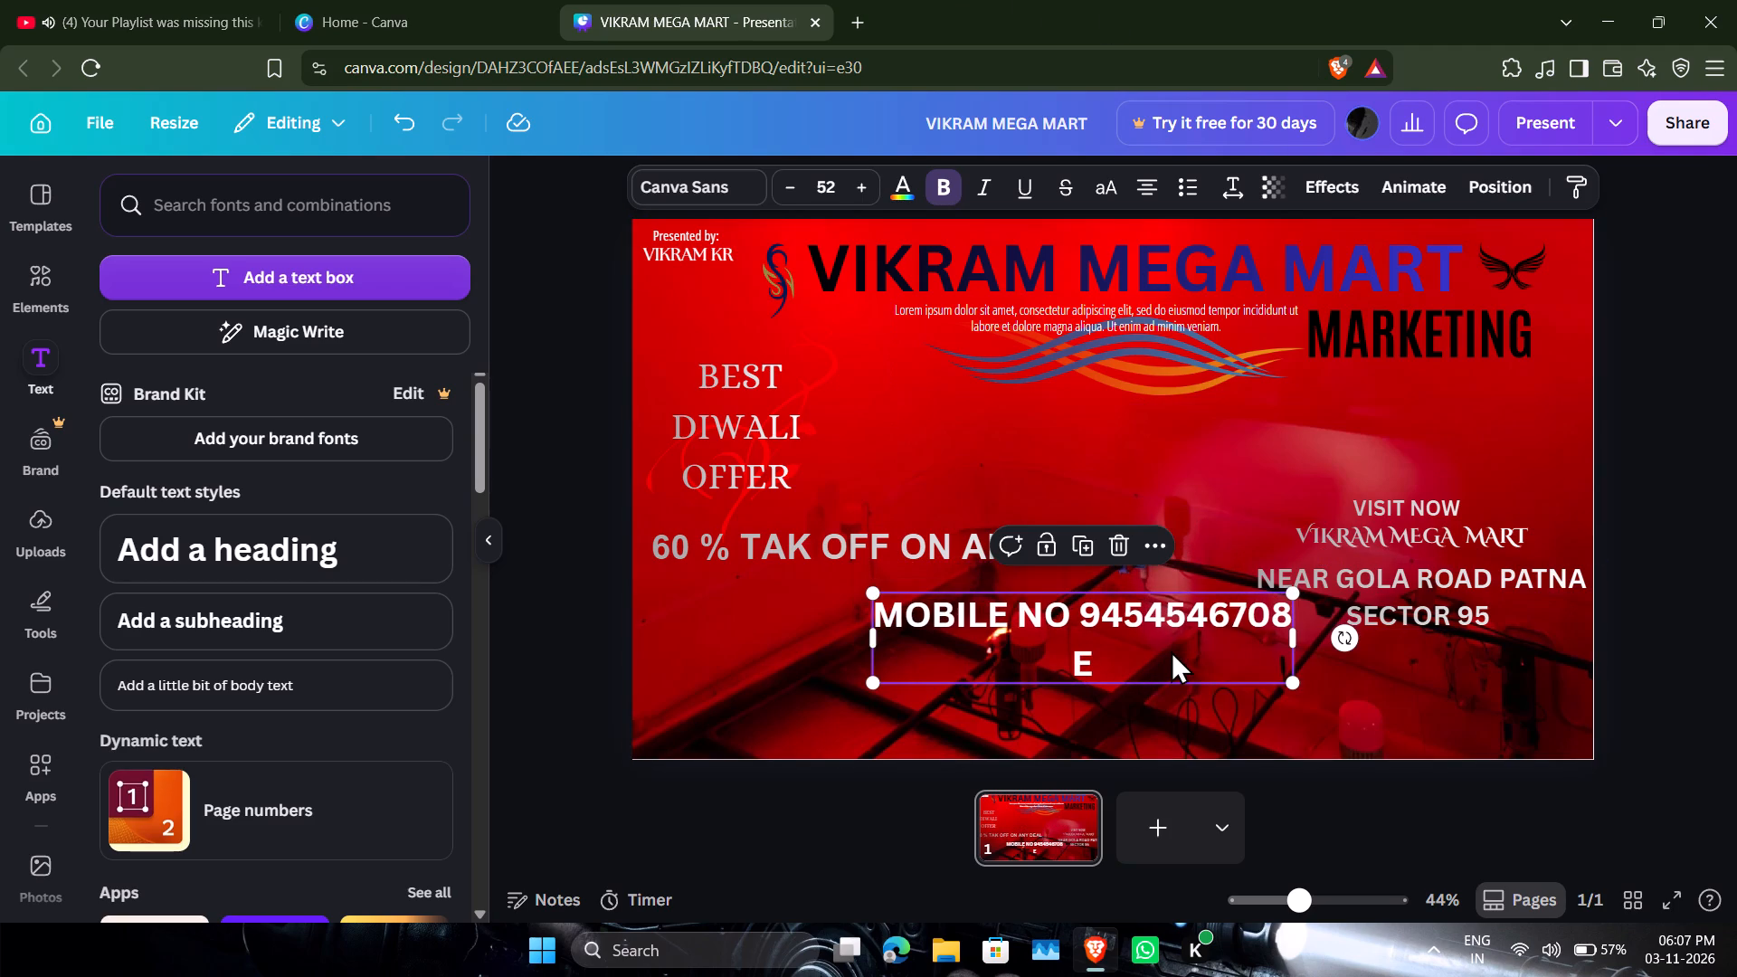
{"action": "left_click", "coordinate": [1171, 650]}
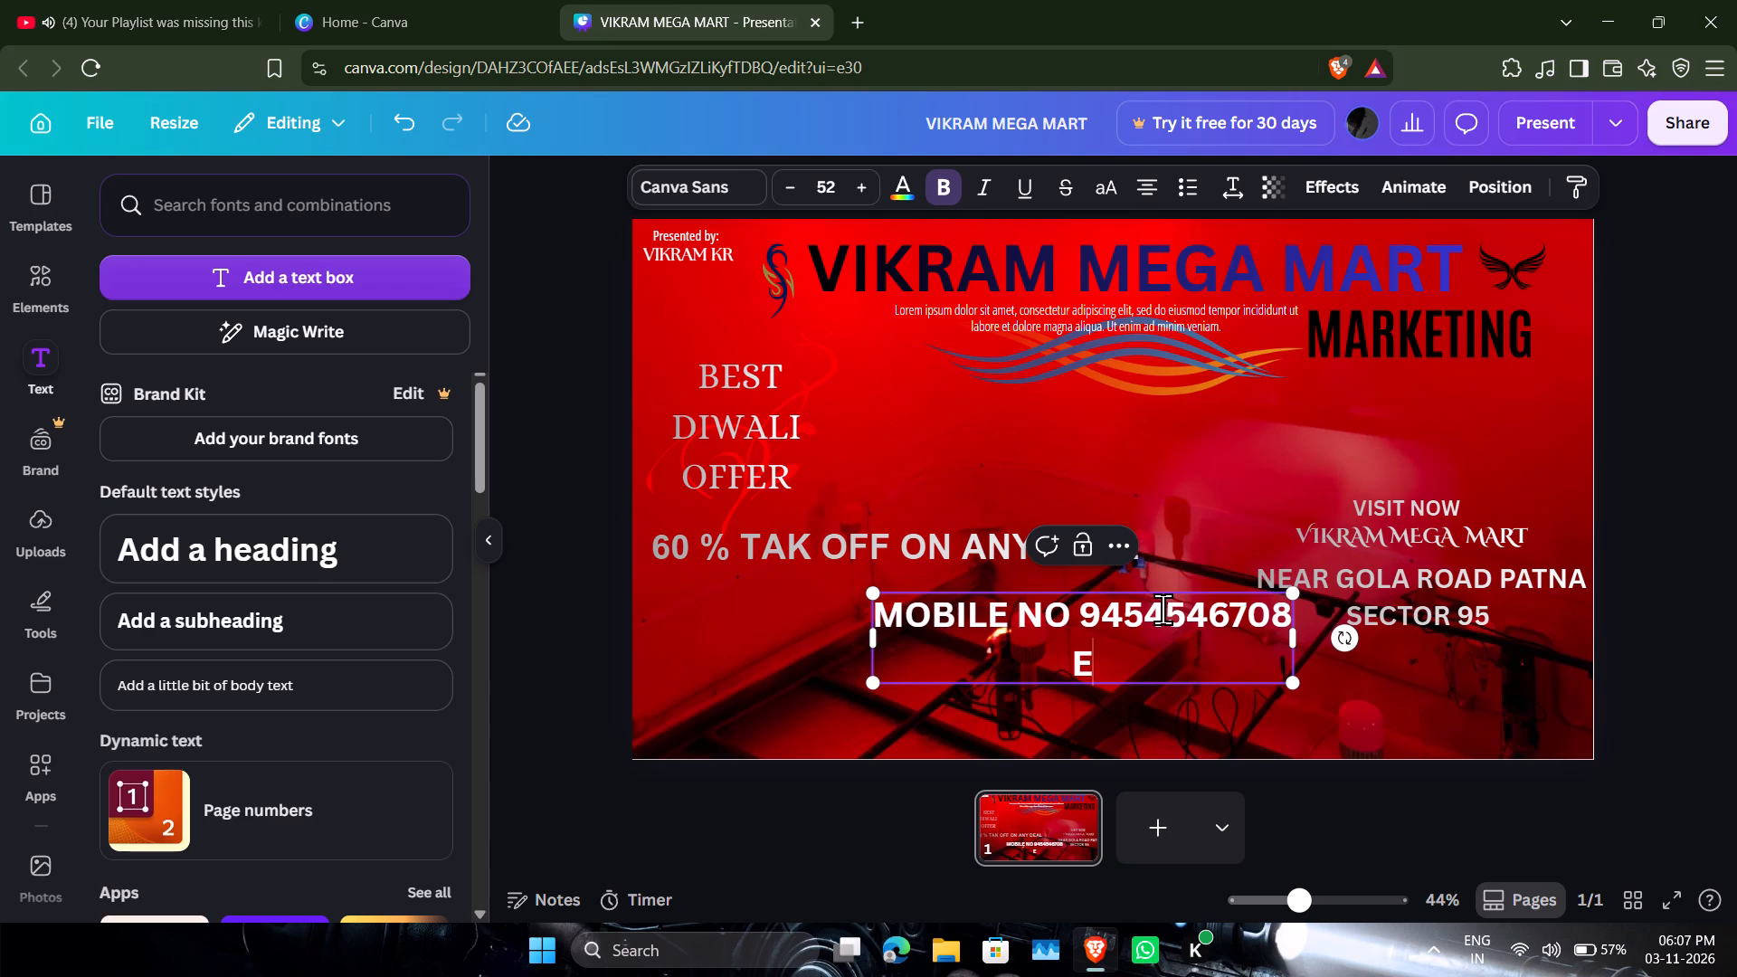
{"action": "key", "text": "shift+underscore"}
{"action": "key", "text": "shift+BackSpace"}
{"action": "key", "text": "BackSpace"}
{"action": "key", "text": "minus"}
{"action": "key", "text": "BackSpace"}
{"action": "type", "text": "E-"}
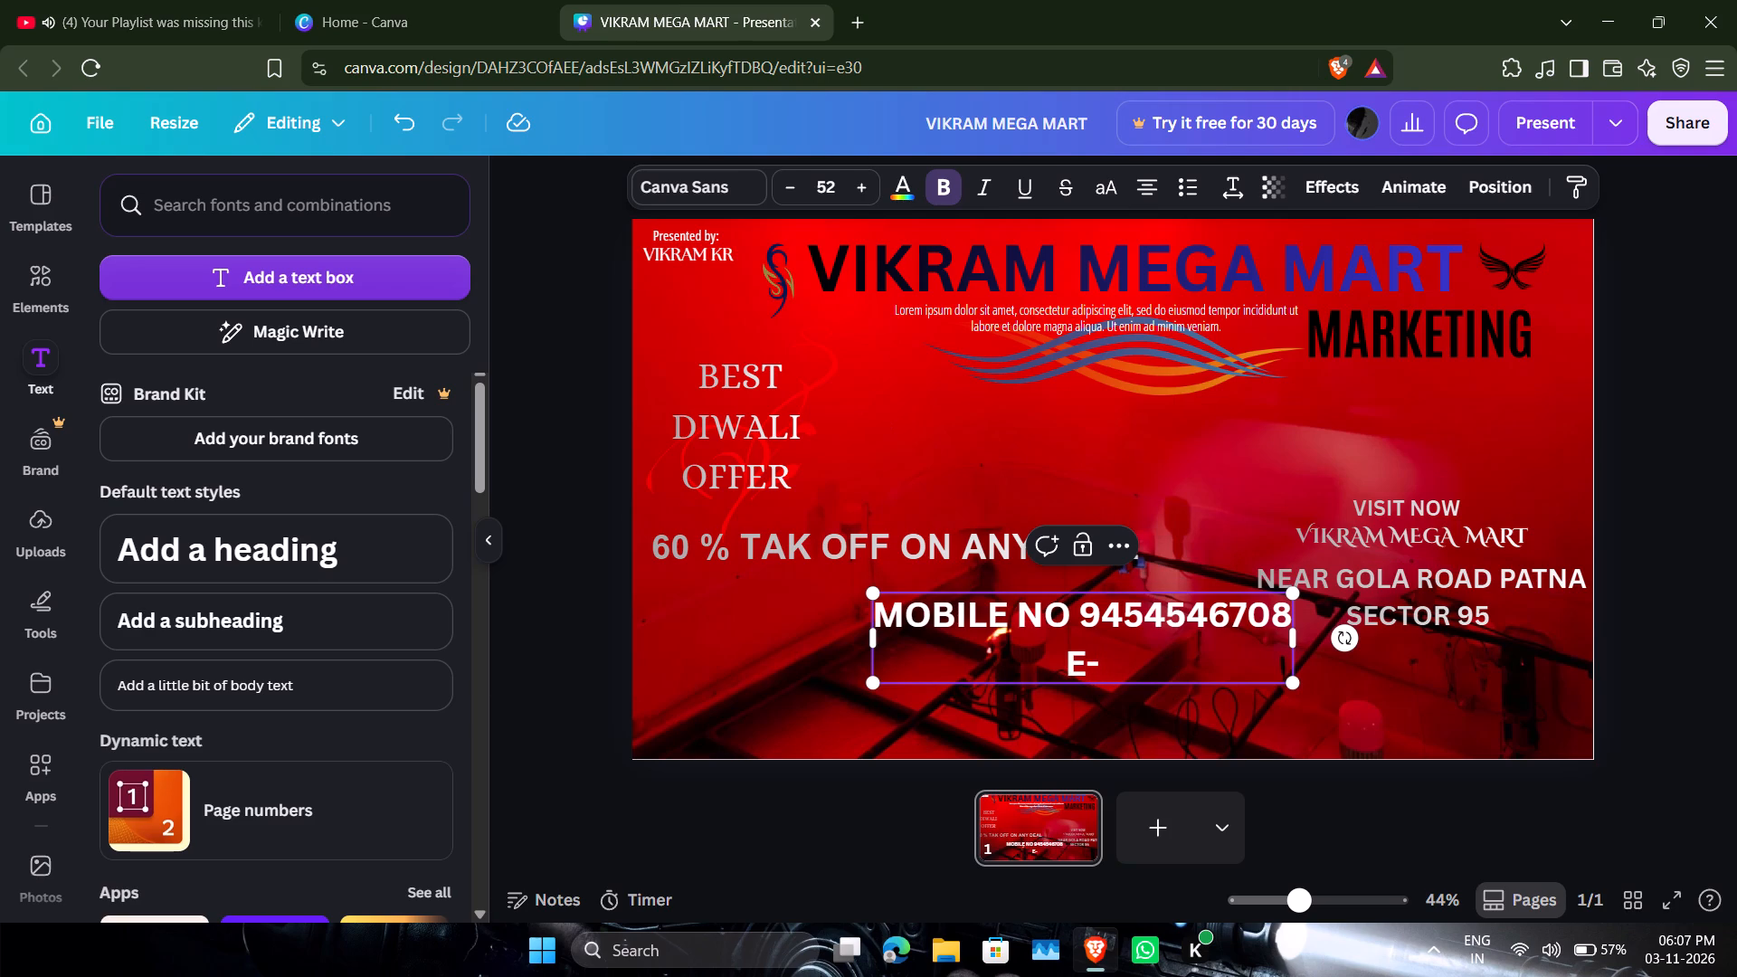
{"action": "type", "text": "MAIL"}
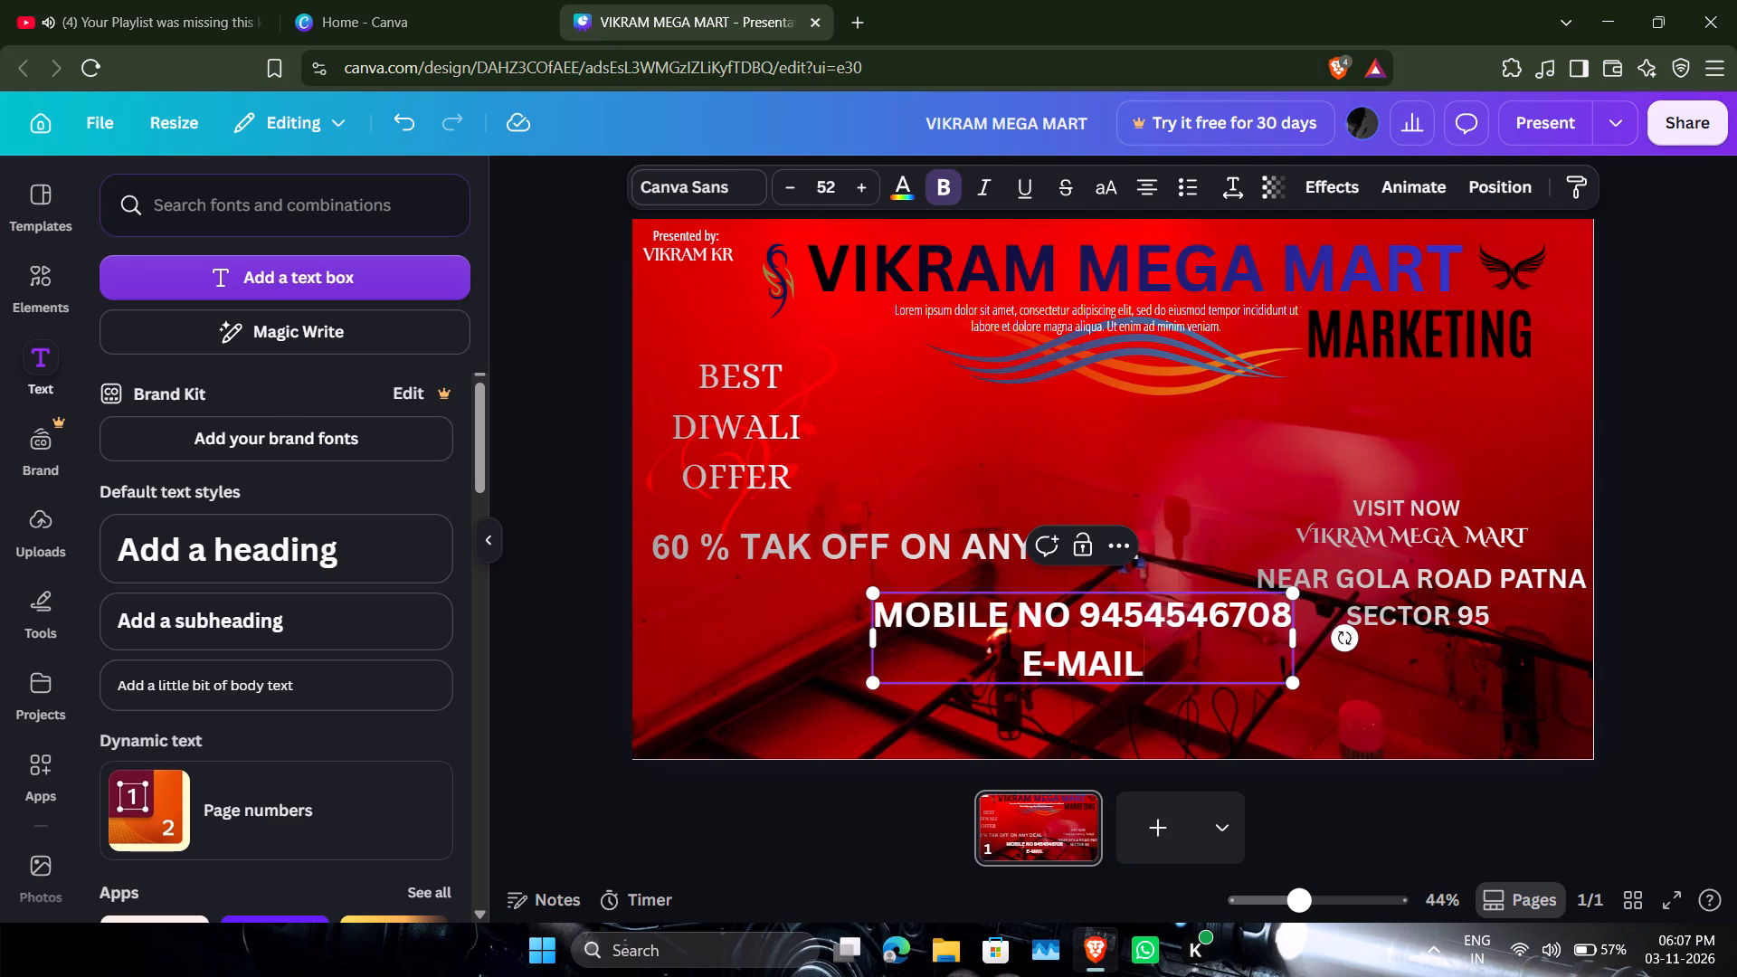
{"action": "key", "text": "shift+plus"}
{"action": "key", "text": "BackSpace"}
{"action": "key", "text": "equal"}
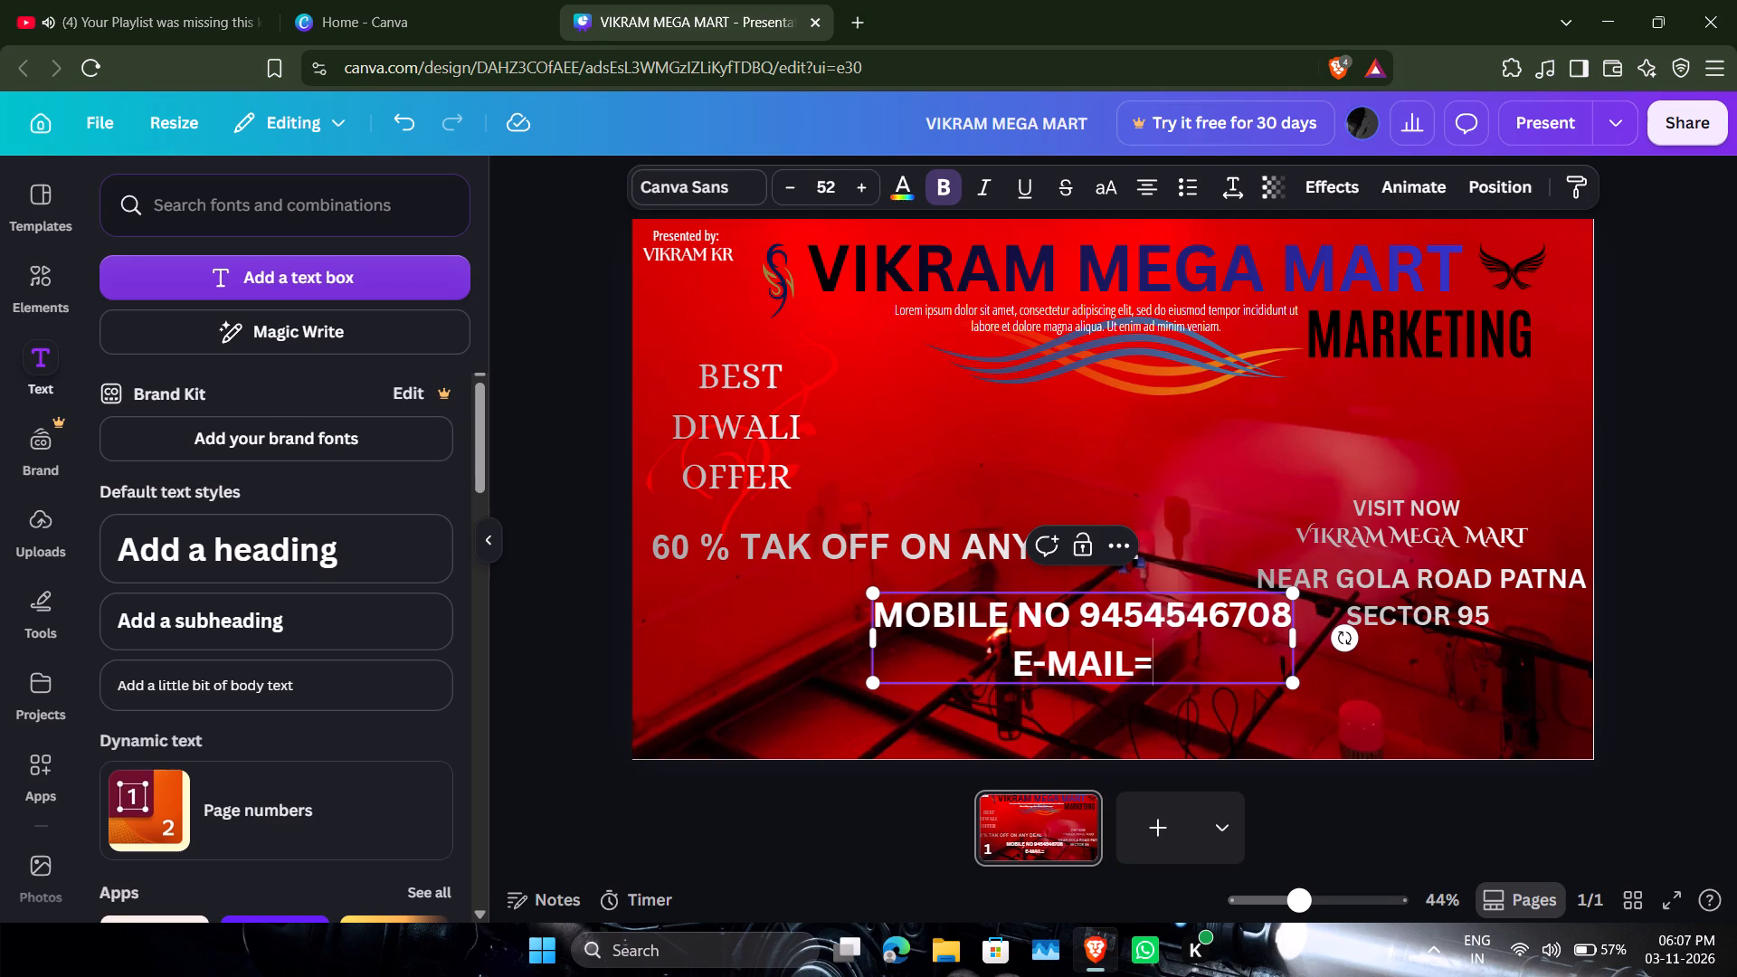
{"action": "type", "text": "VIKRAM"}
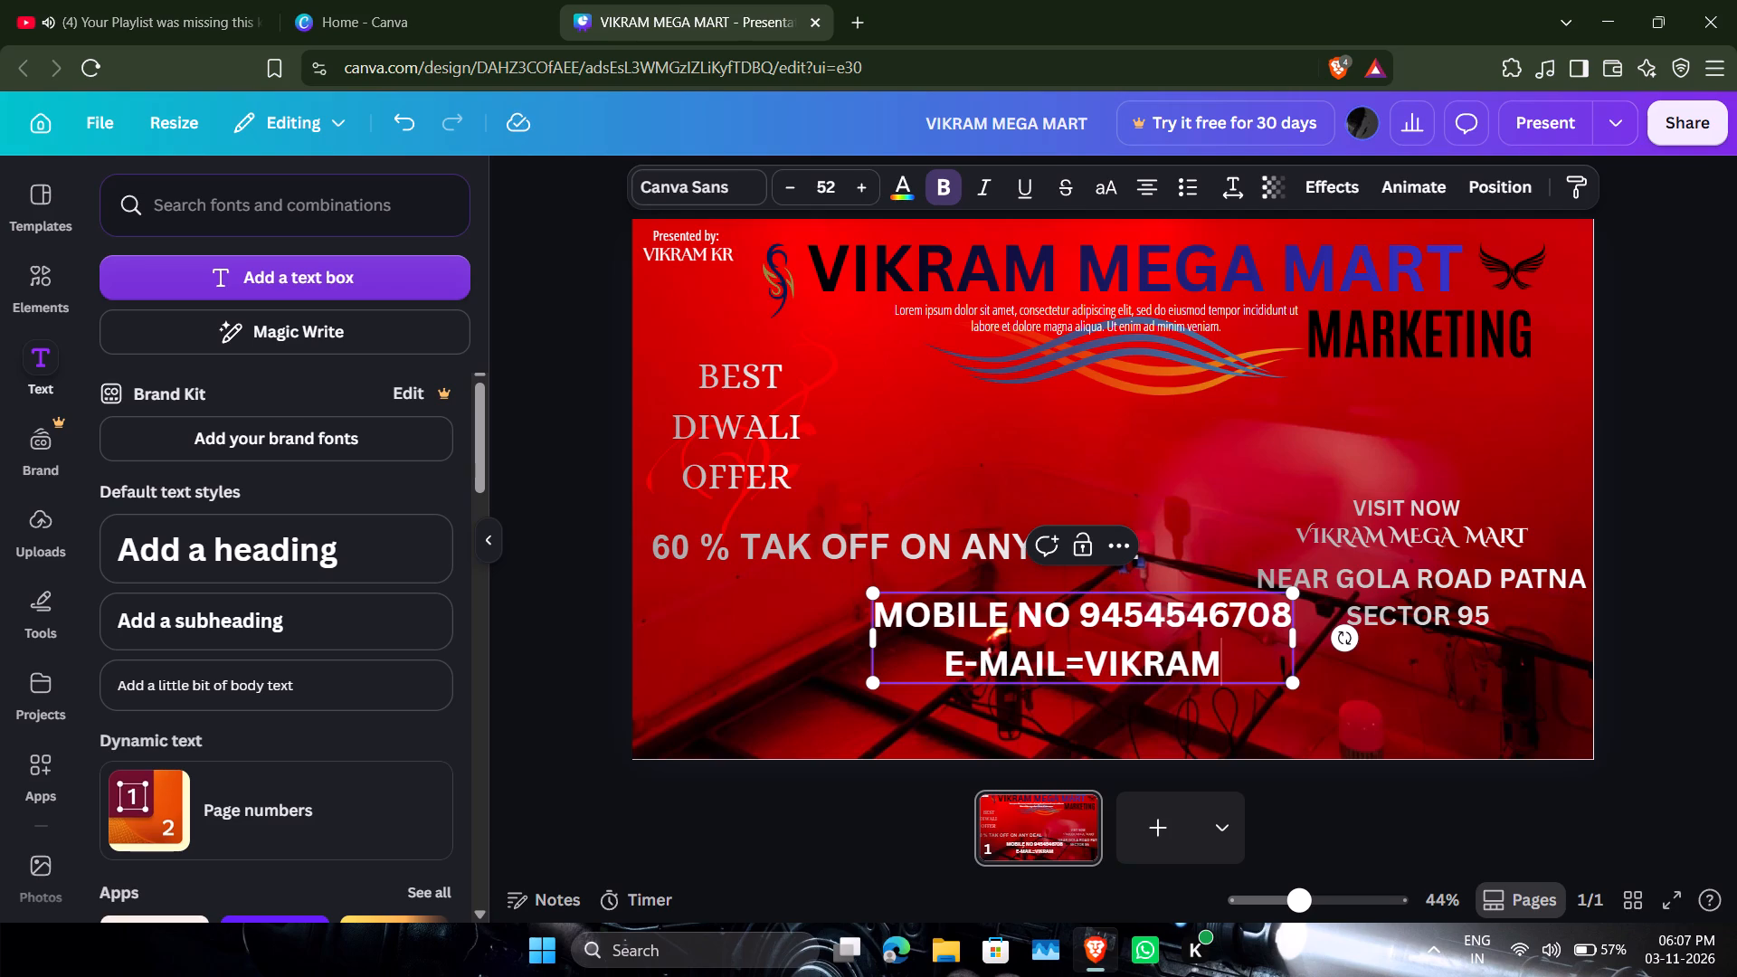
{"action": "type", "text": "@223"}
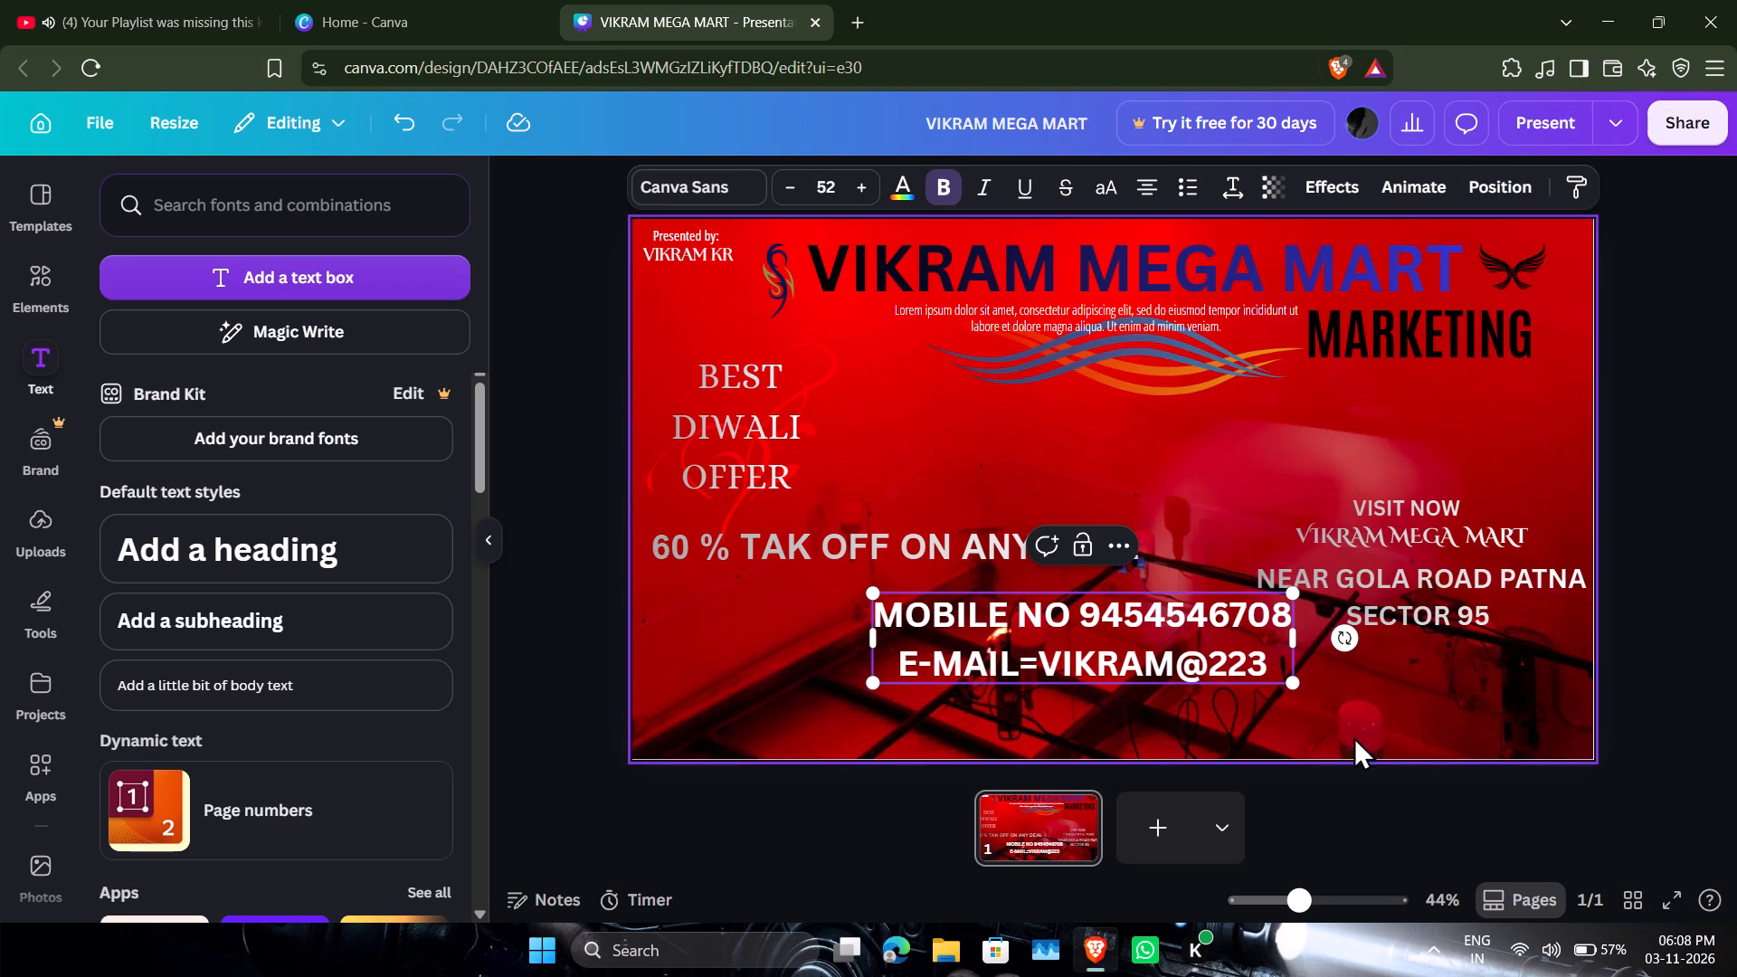
Shrink the mobile and e-mail text box to font size 26.6 and place it centred beneath SECTOR 95.
{"action": "left_click_drag", "start_coordinate": [1290, 684], "coordinate": [1134, 623]}
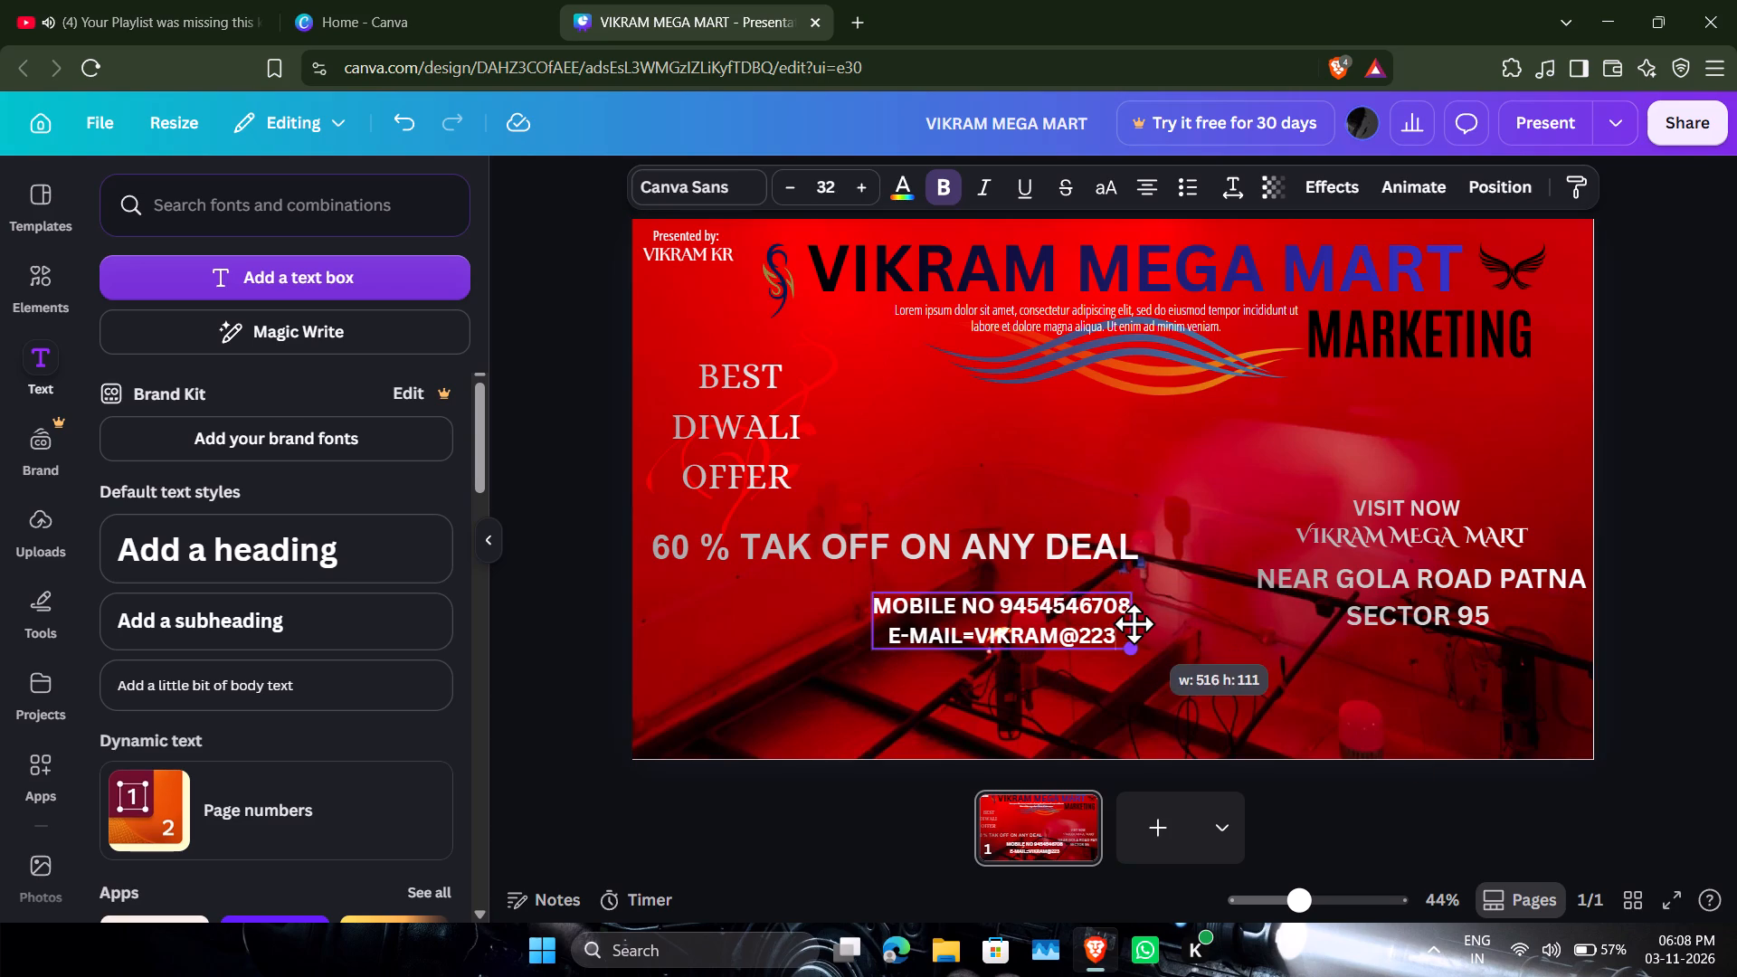
{"action": "left_click_drag", "start_coordinate": [1134, 623], "coordinate": [1133, 623]}
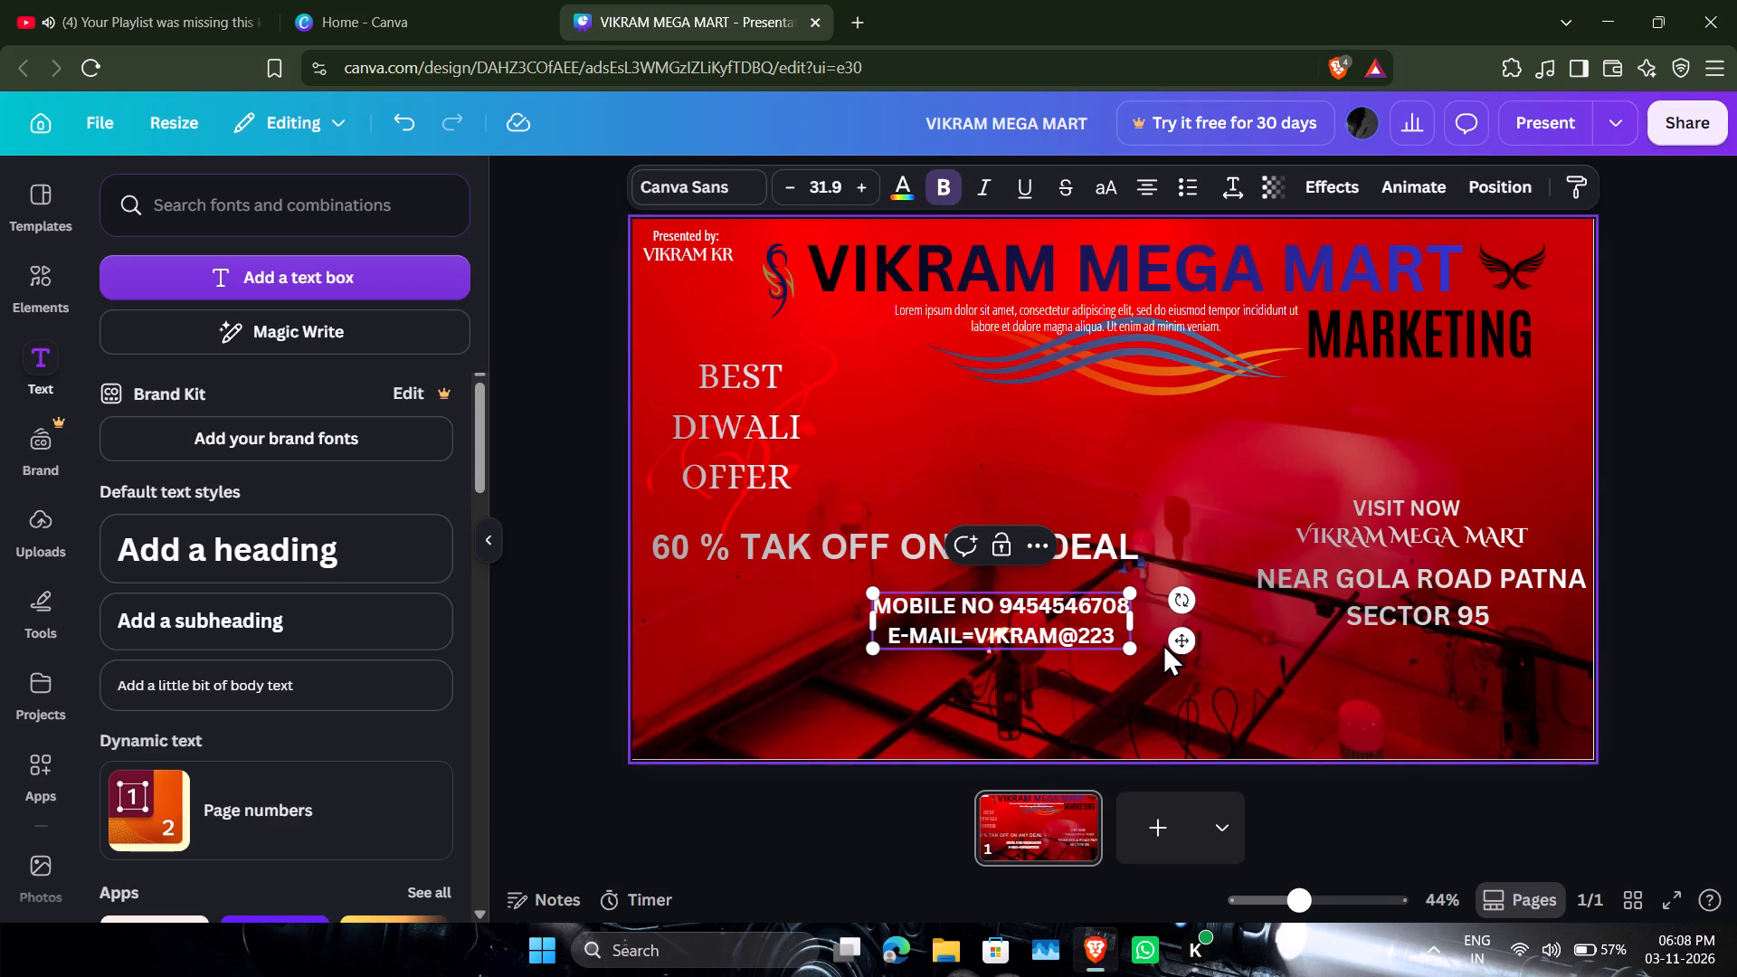
{"action": "left_click_drag", "start_coordinate": [1169, 641], "coordinate": [1610, 678]}
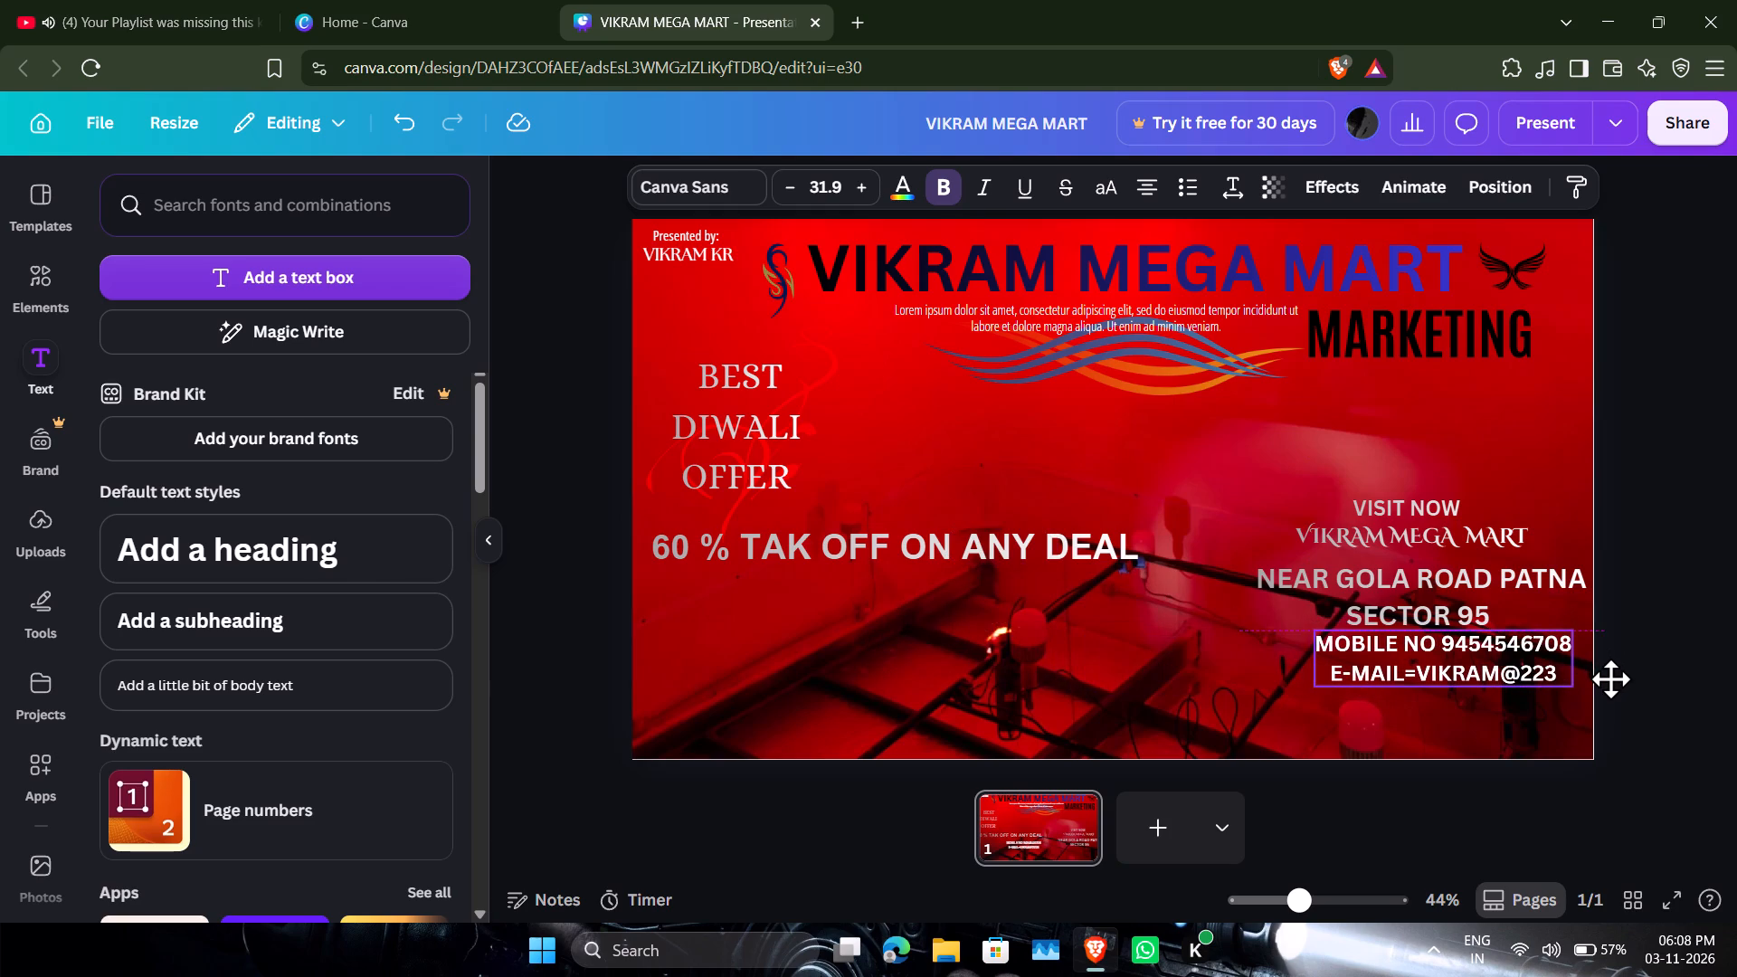
{"action": "left_click_drag", "start_coordinate": [1610, 678], "coordinate": [1594, 688]}
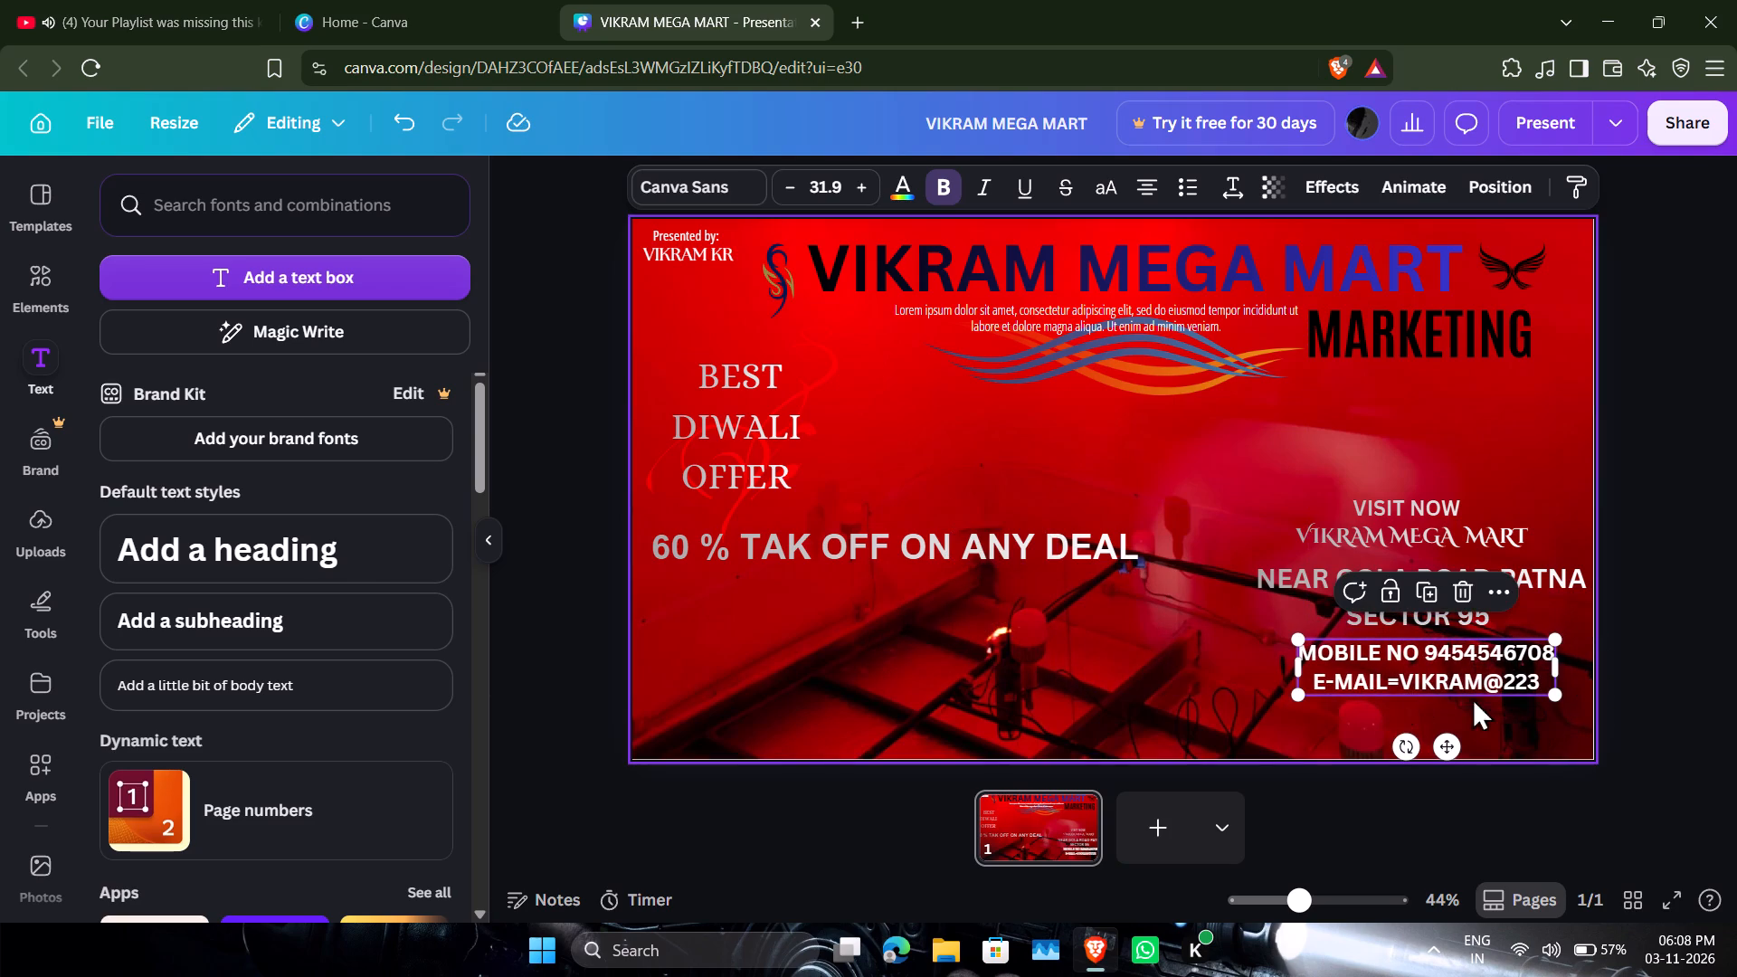
{"action": "left_click_drag", "start_coordinate": [1550, 695], "coordinate": [1551, 694]}
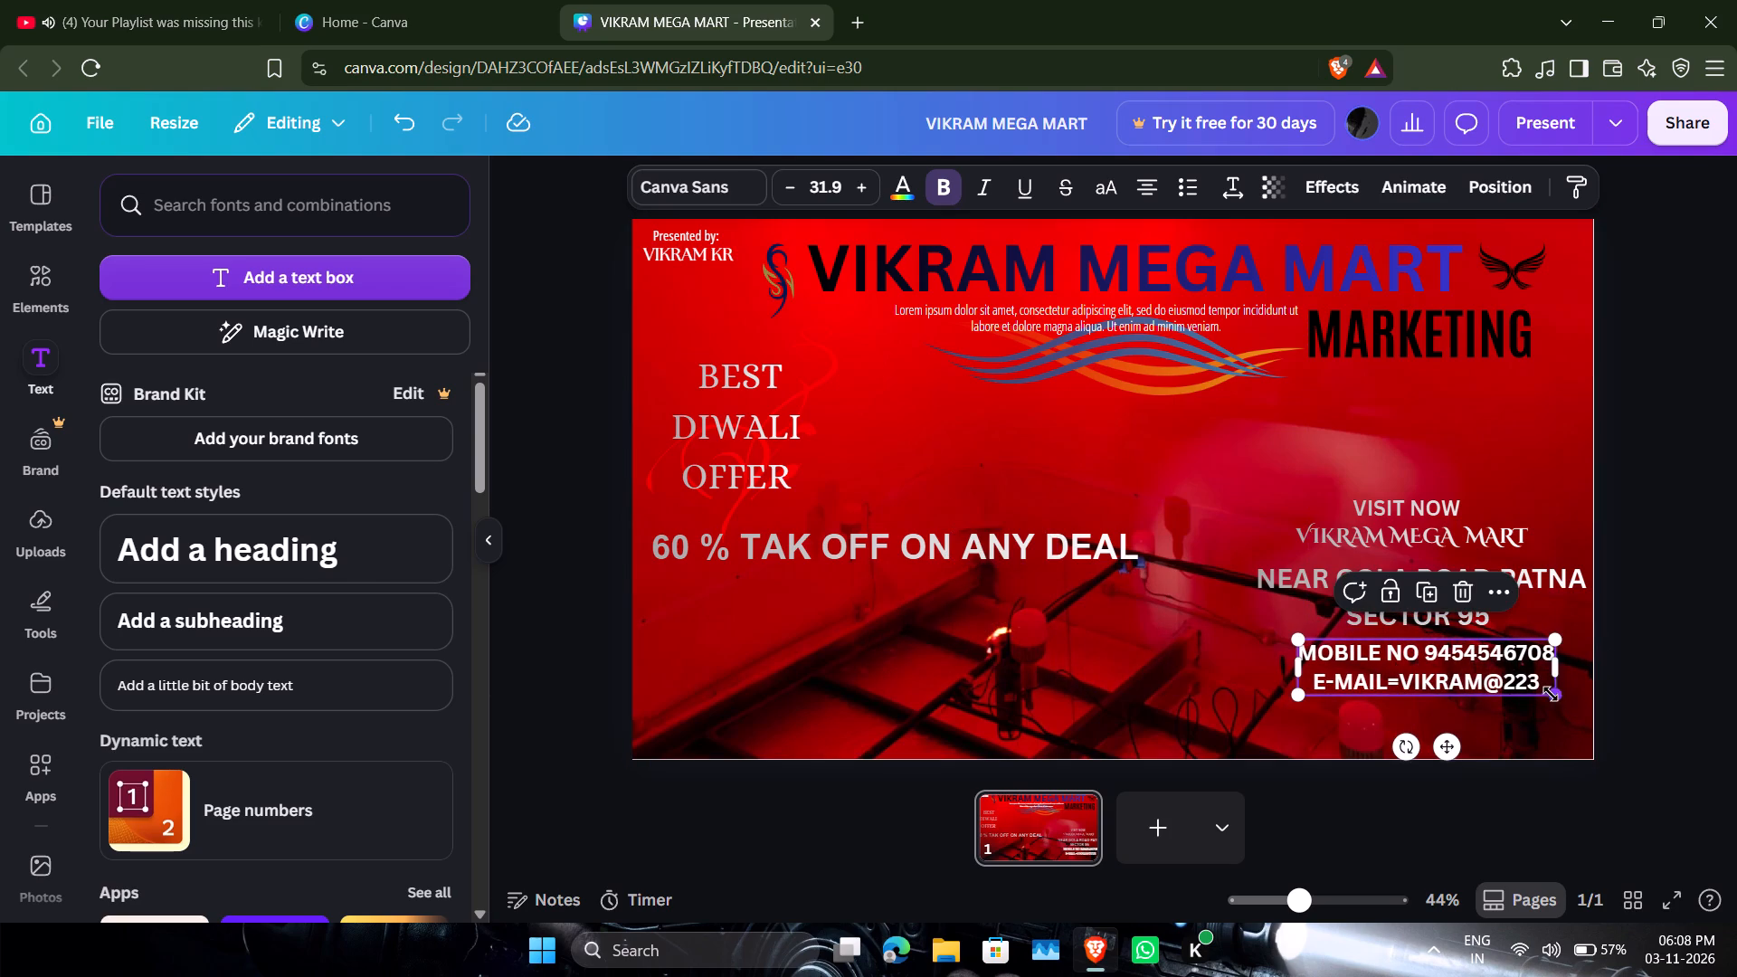
{"action": "left_click_drag", "start_coordinate": [1551, 694], "coordinate": [1505, 689]}
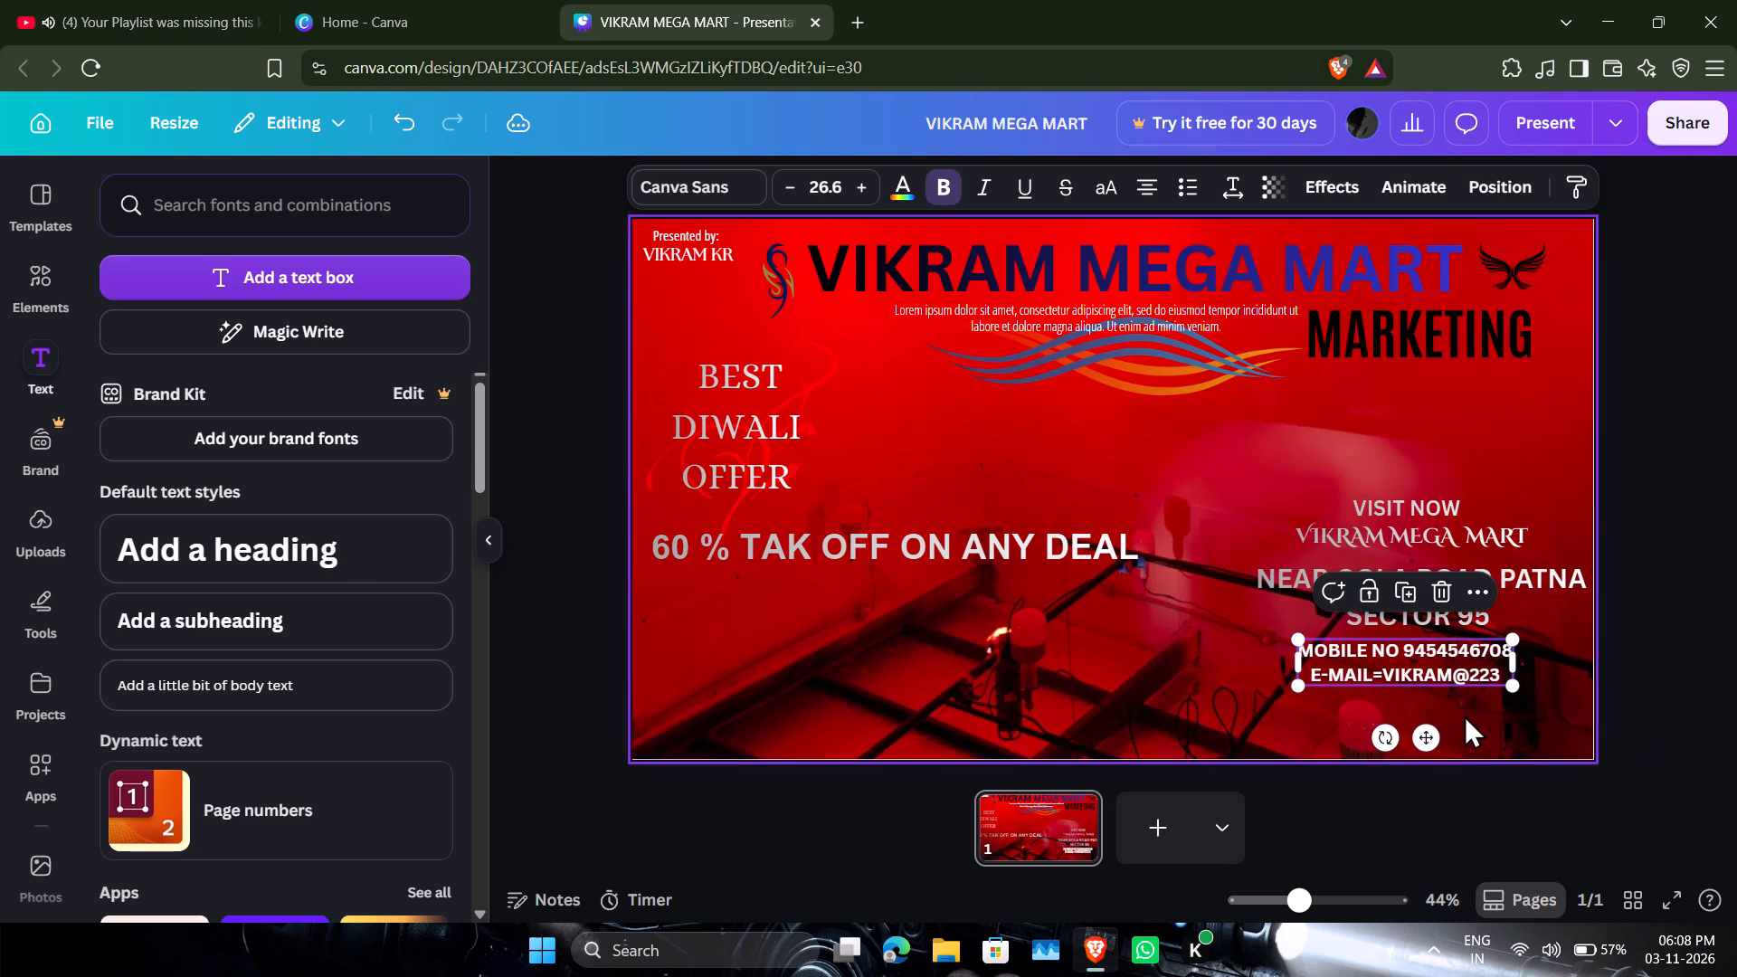
{"action": "left_click_drag", "start_coordinate": [1432, 735], "coordinate": [1454, 735]}
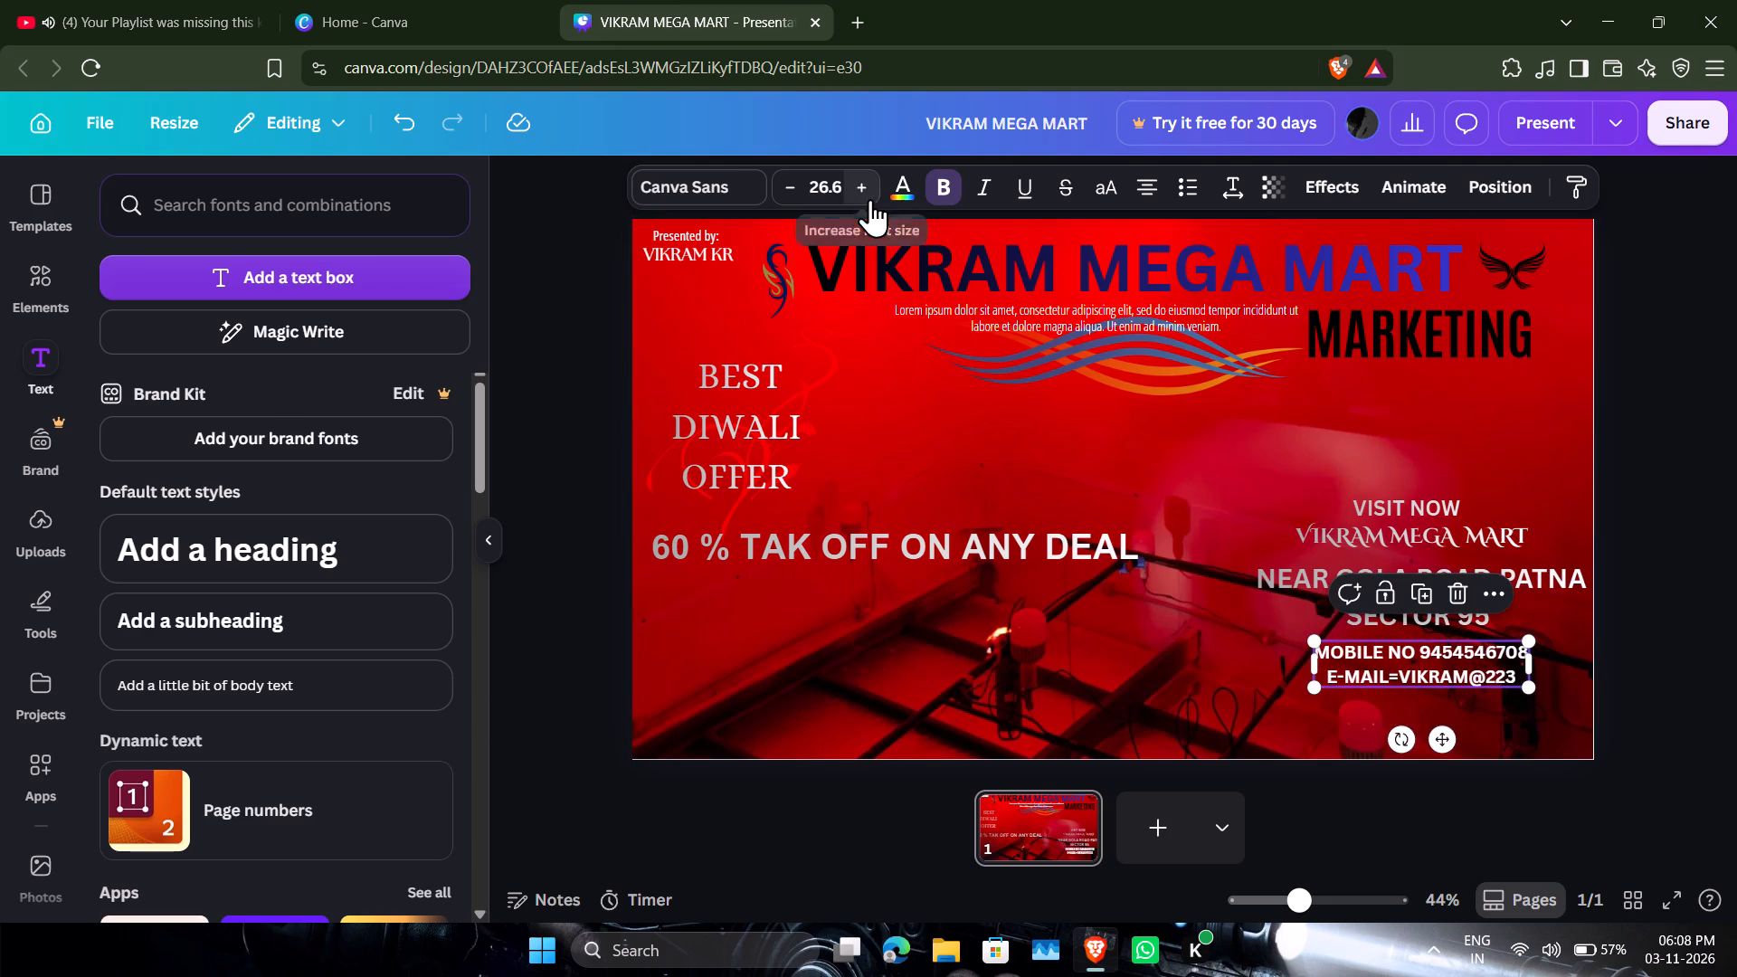
Apply the default grey-to-white gradient to the mobile number and e-mail text.
{"action": "left_click", "coordinate": [901, 197]}
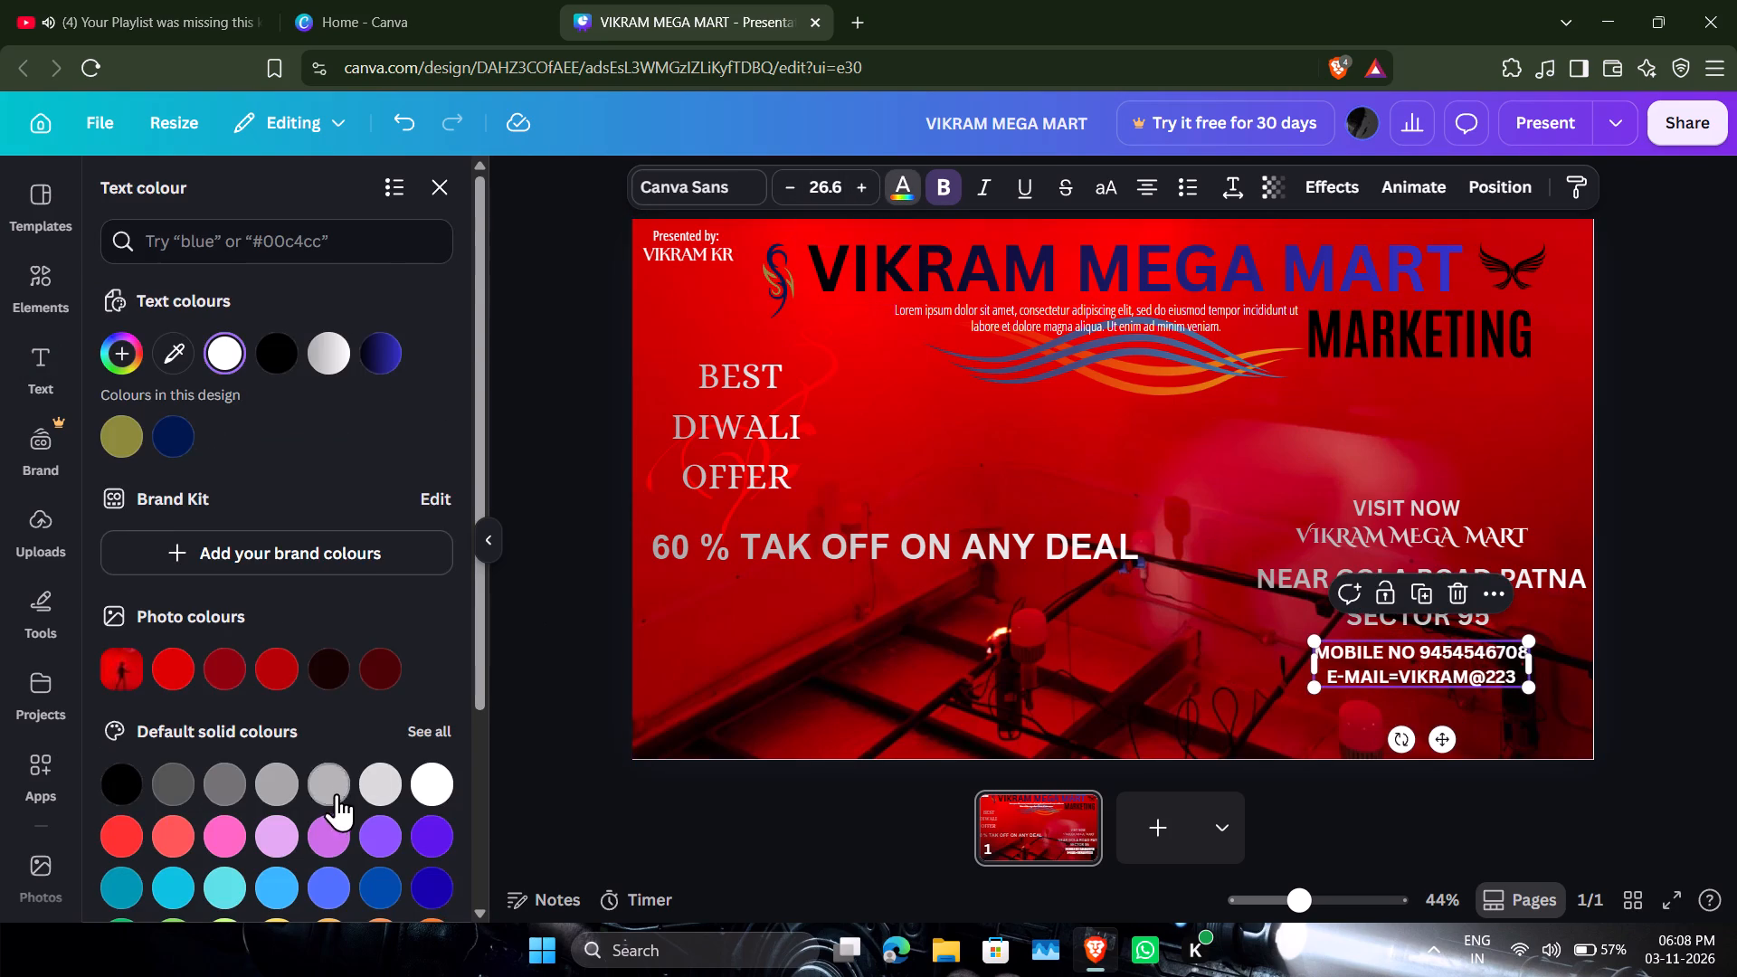
{"action": "scroll", "coordinate": [338, 795], "scroll_direction": "down", "scroll_amount": 4}
{"action": "left_click", "coordinate": [220, 790]}
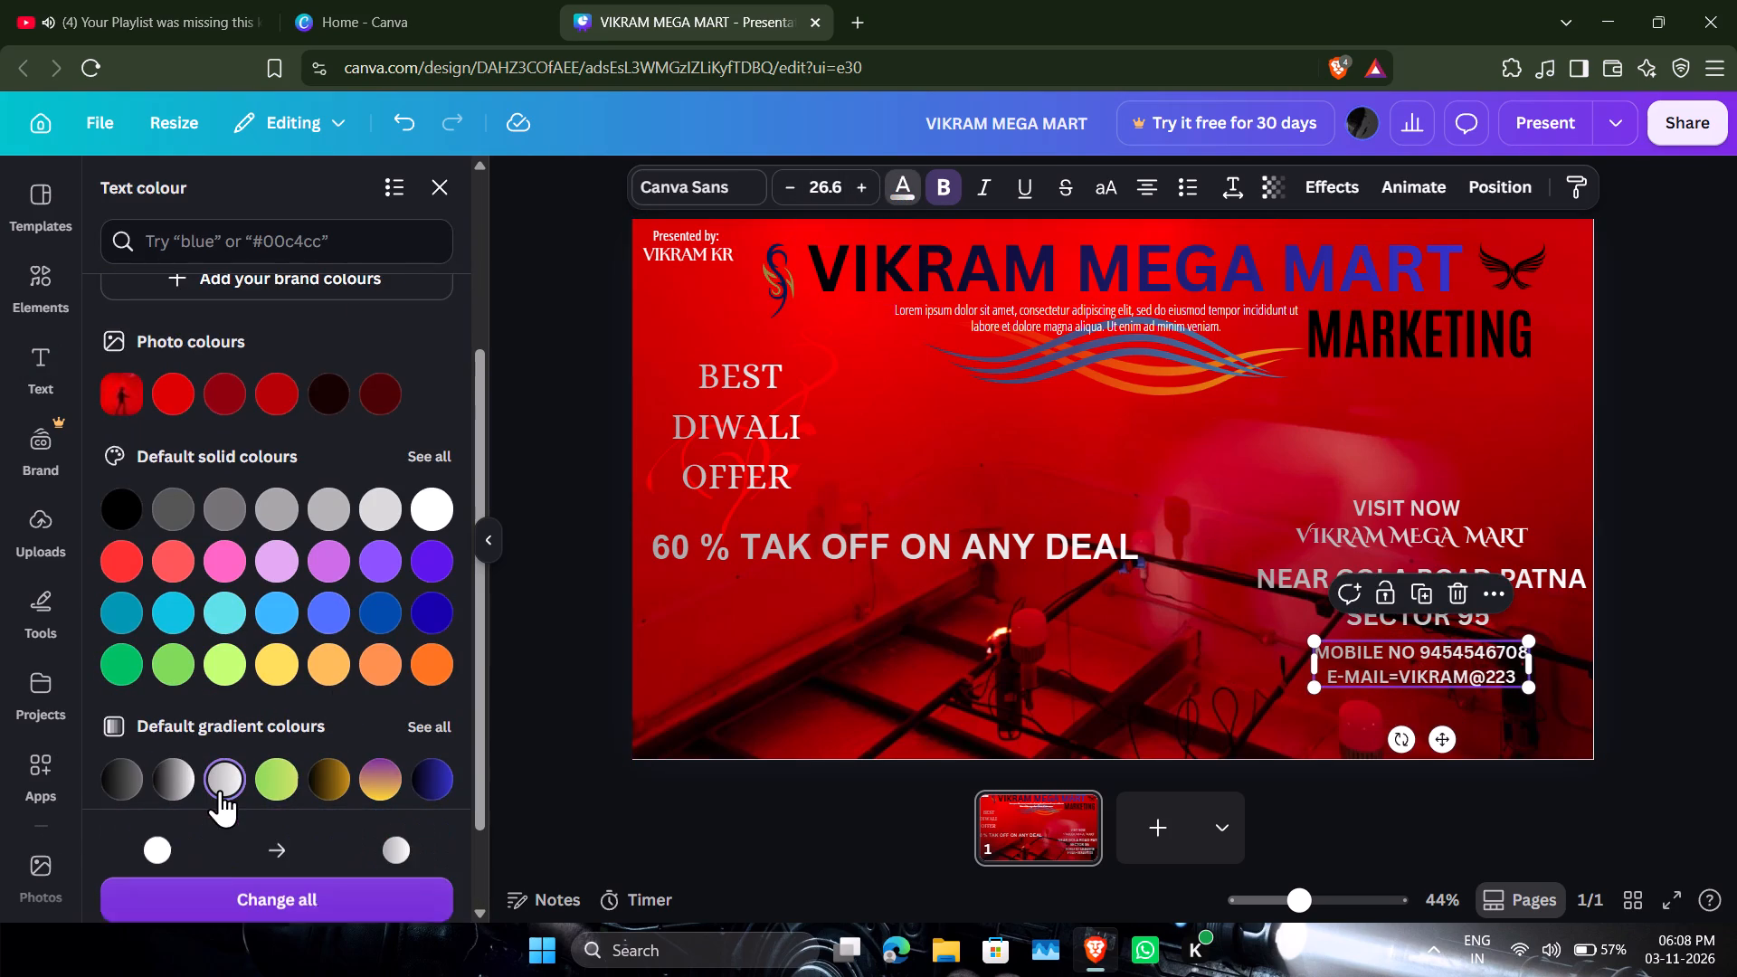
{"action": "left_click", "coordinate": [868, 365]}
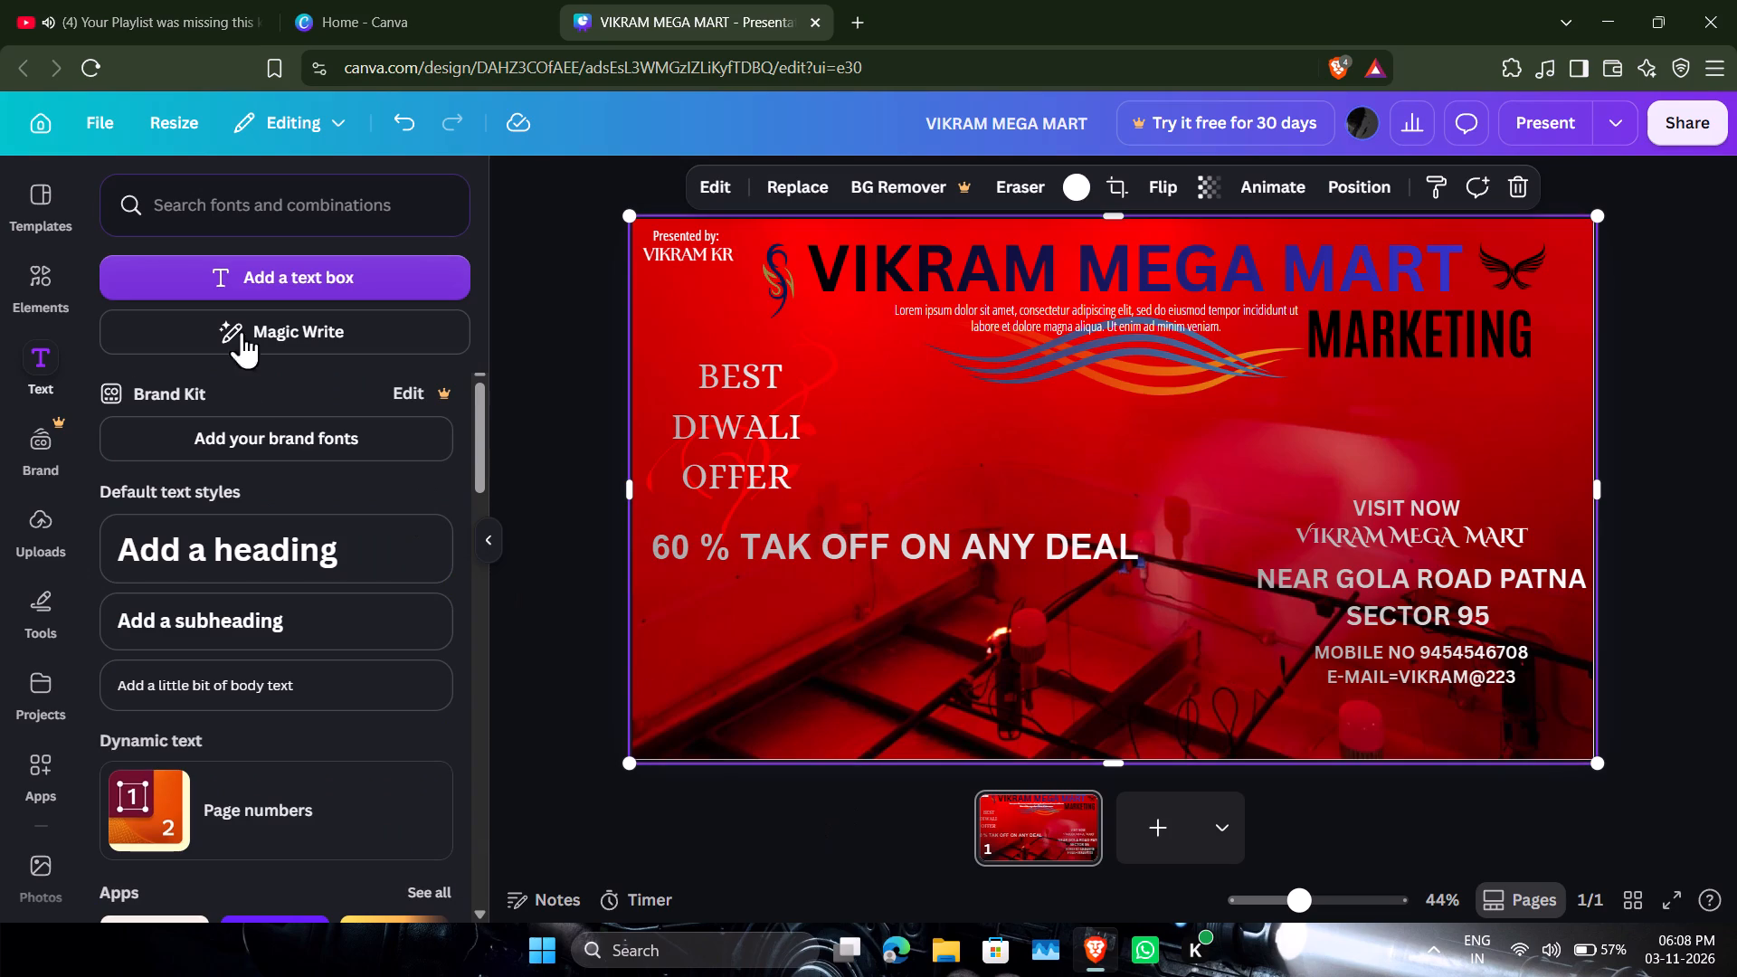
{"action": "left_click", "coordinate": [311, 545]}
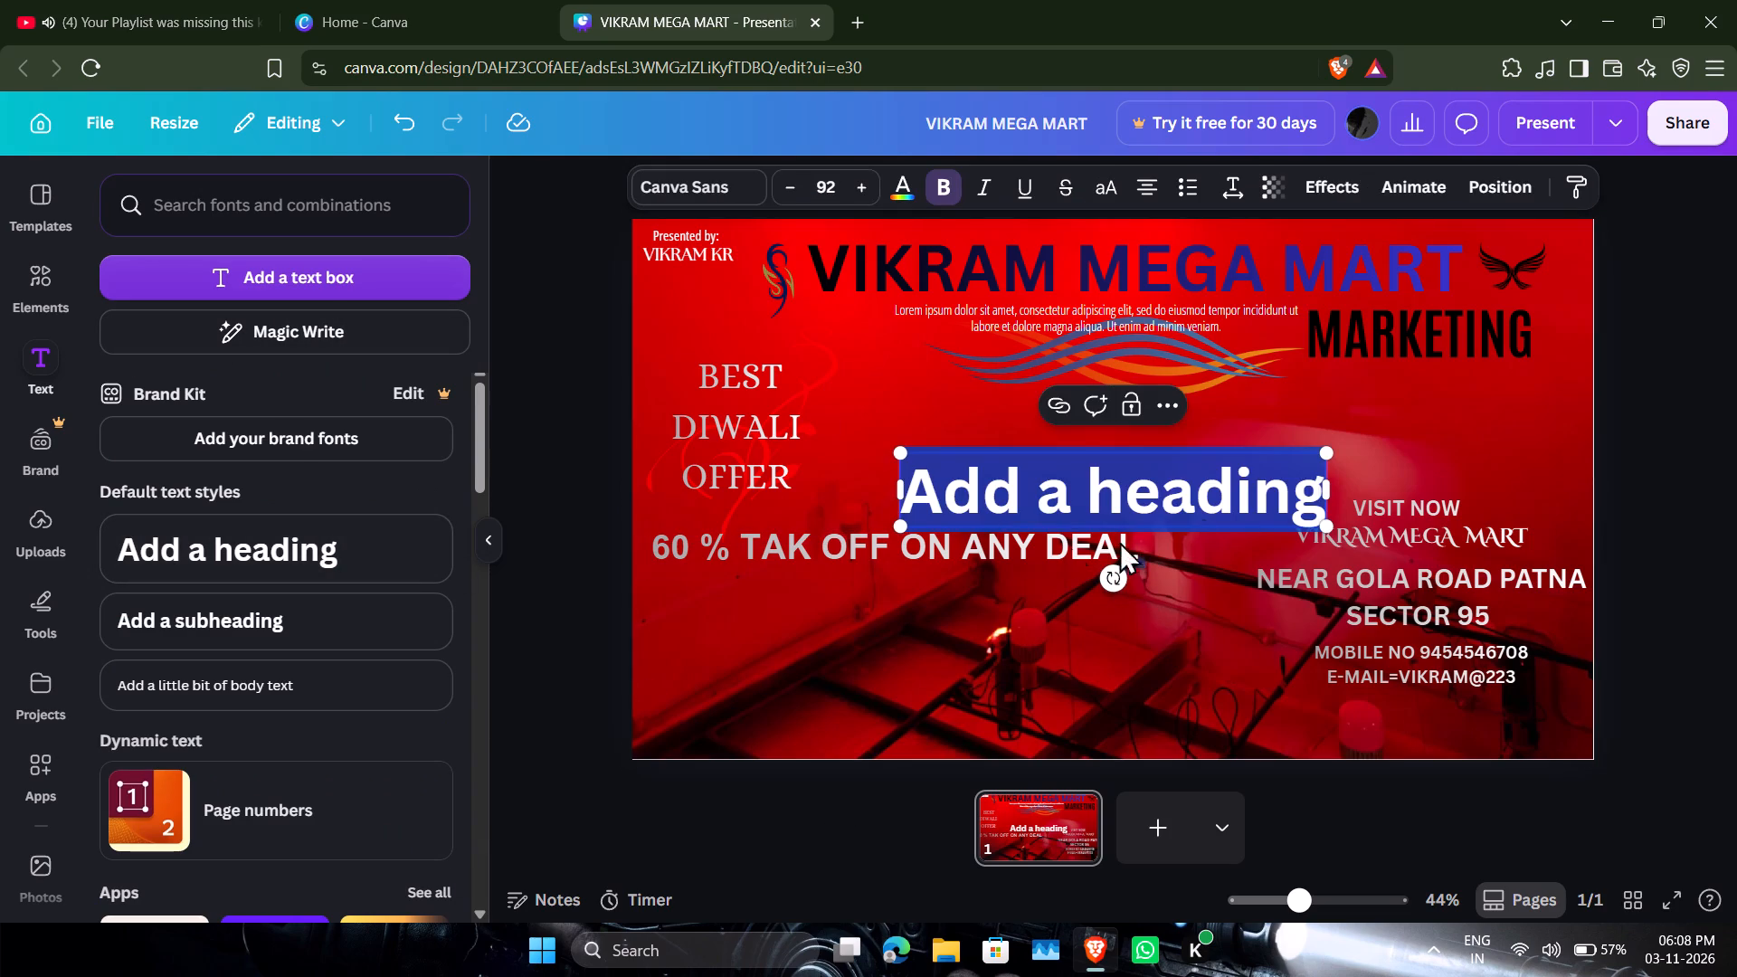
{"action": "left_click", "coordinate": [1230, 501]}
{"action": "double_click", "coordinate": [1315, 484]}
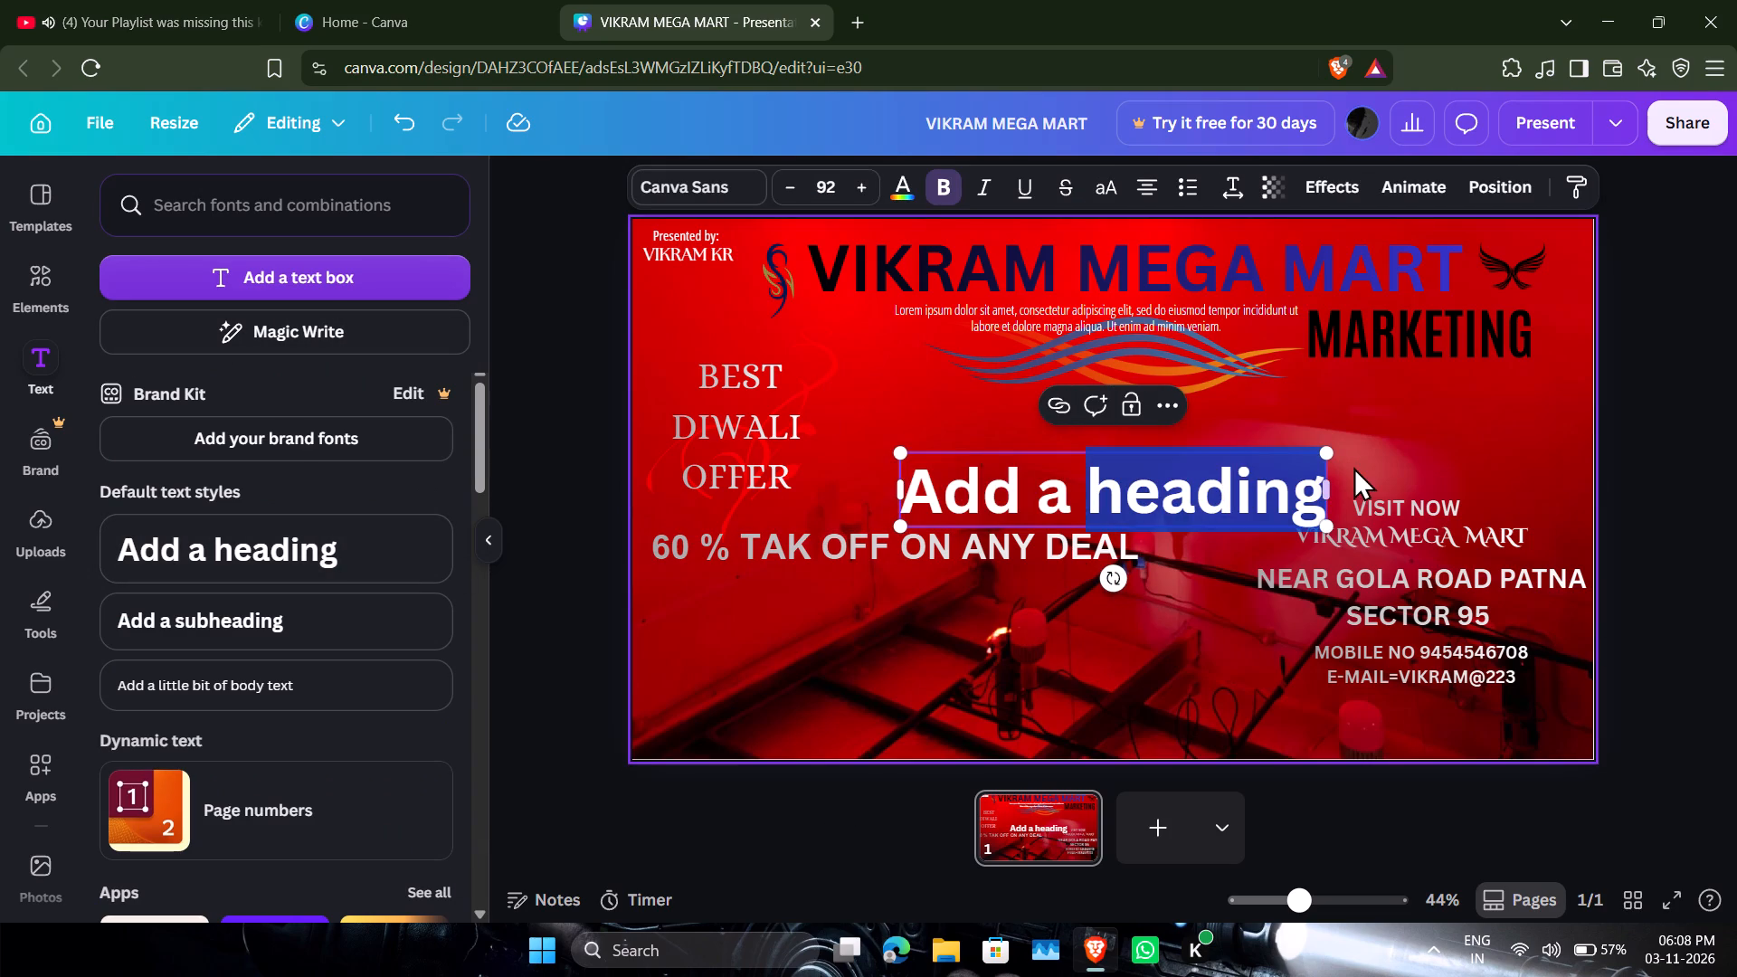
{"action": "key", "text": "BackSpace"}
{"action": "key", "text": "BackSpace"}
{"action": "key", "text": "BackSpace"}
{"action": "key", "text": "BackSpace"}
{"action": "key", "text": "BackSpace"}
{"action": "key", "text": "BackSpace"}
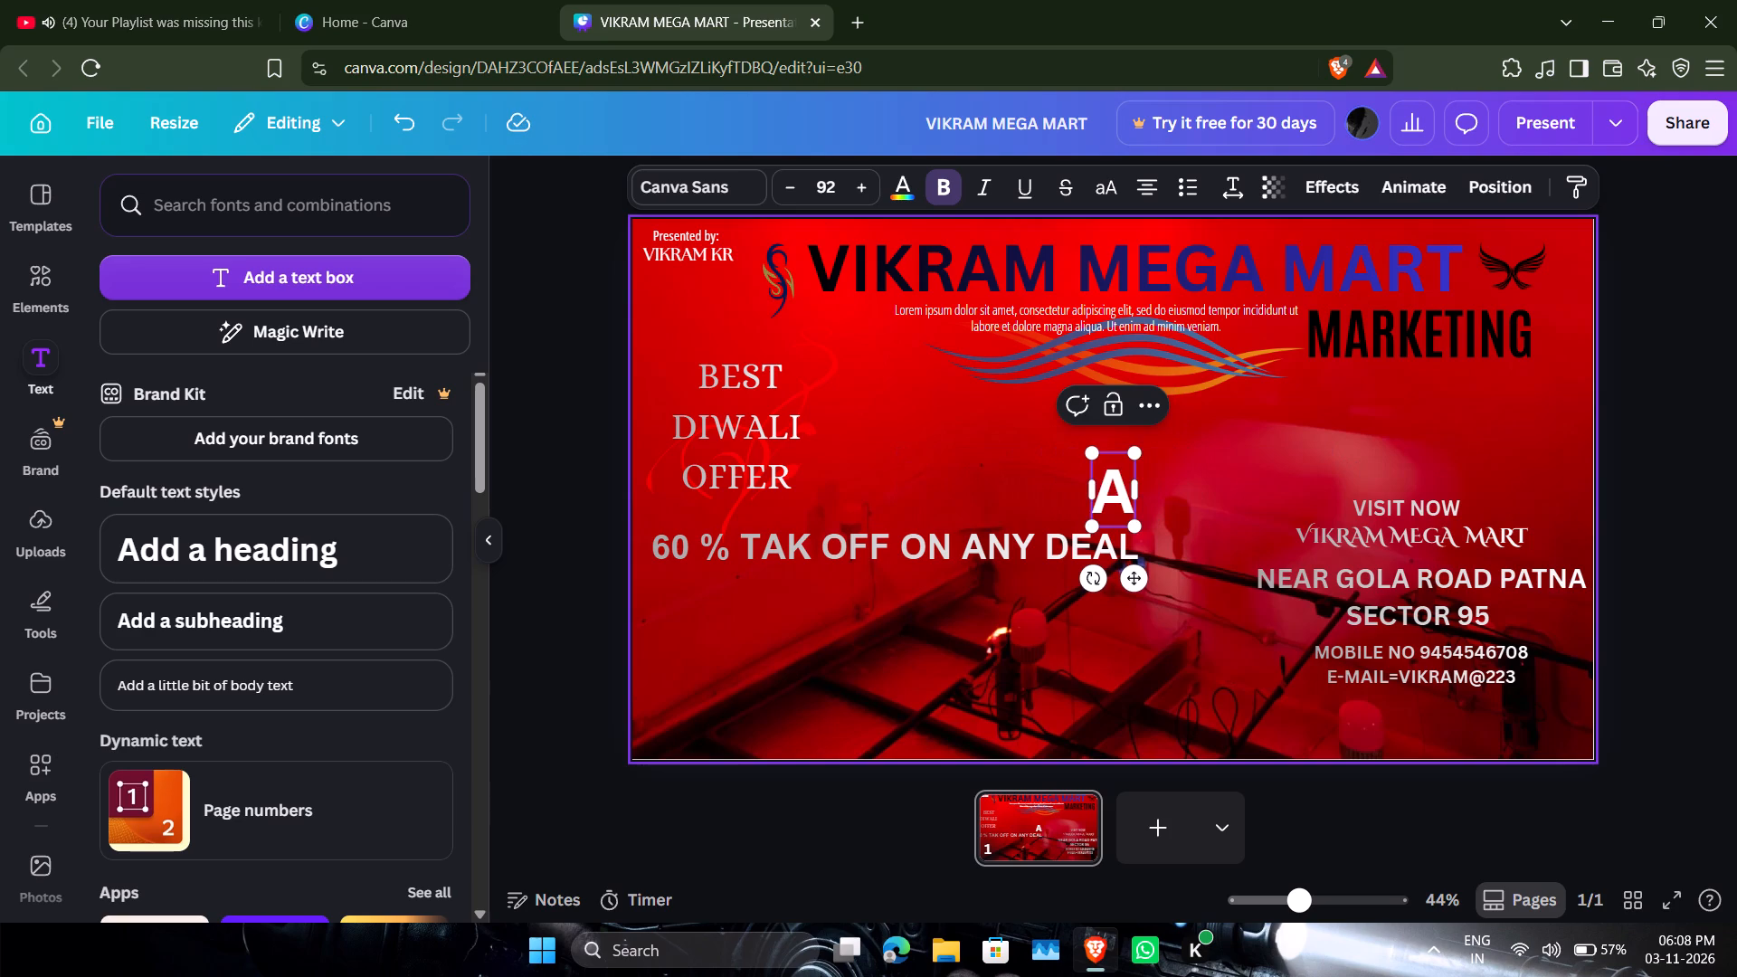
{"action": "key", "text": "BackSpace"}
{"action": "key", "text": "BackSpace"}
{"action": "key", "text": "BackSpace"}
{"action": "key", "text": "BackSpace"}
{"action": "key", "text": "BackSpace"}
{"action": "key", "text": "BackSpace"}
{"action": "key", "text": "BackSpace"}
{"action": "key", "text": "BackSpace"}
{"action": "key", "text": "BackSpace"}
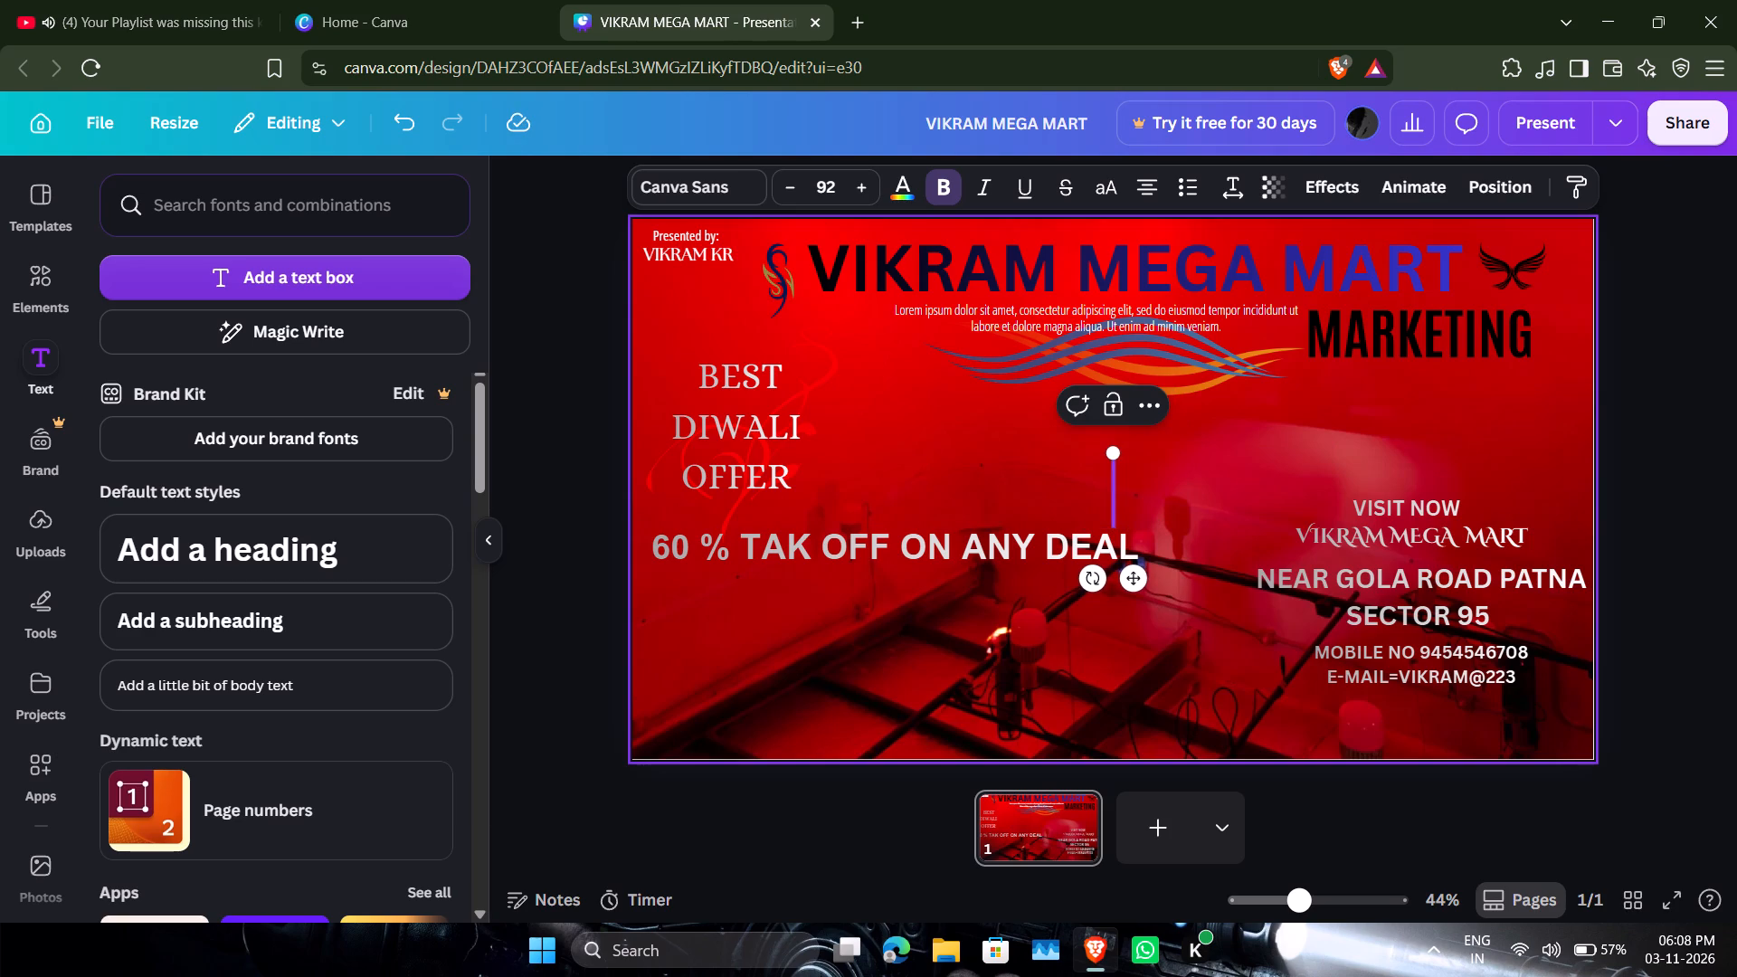
Add the recently used gold hanging Diwali ornament to the cover's top-left corner and enlarge it to reach down to the OFFER line.
{"action": "left_click", "coordinate": [13, 304]}
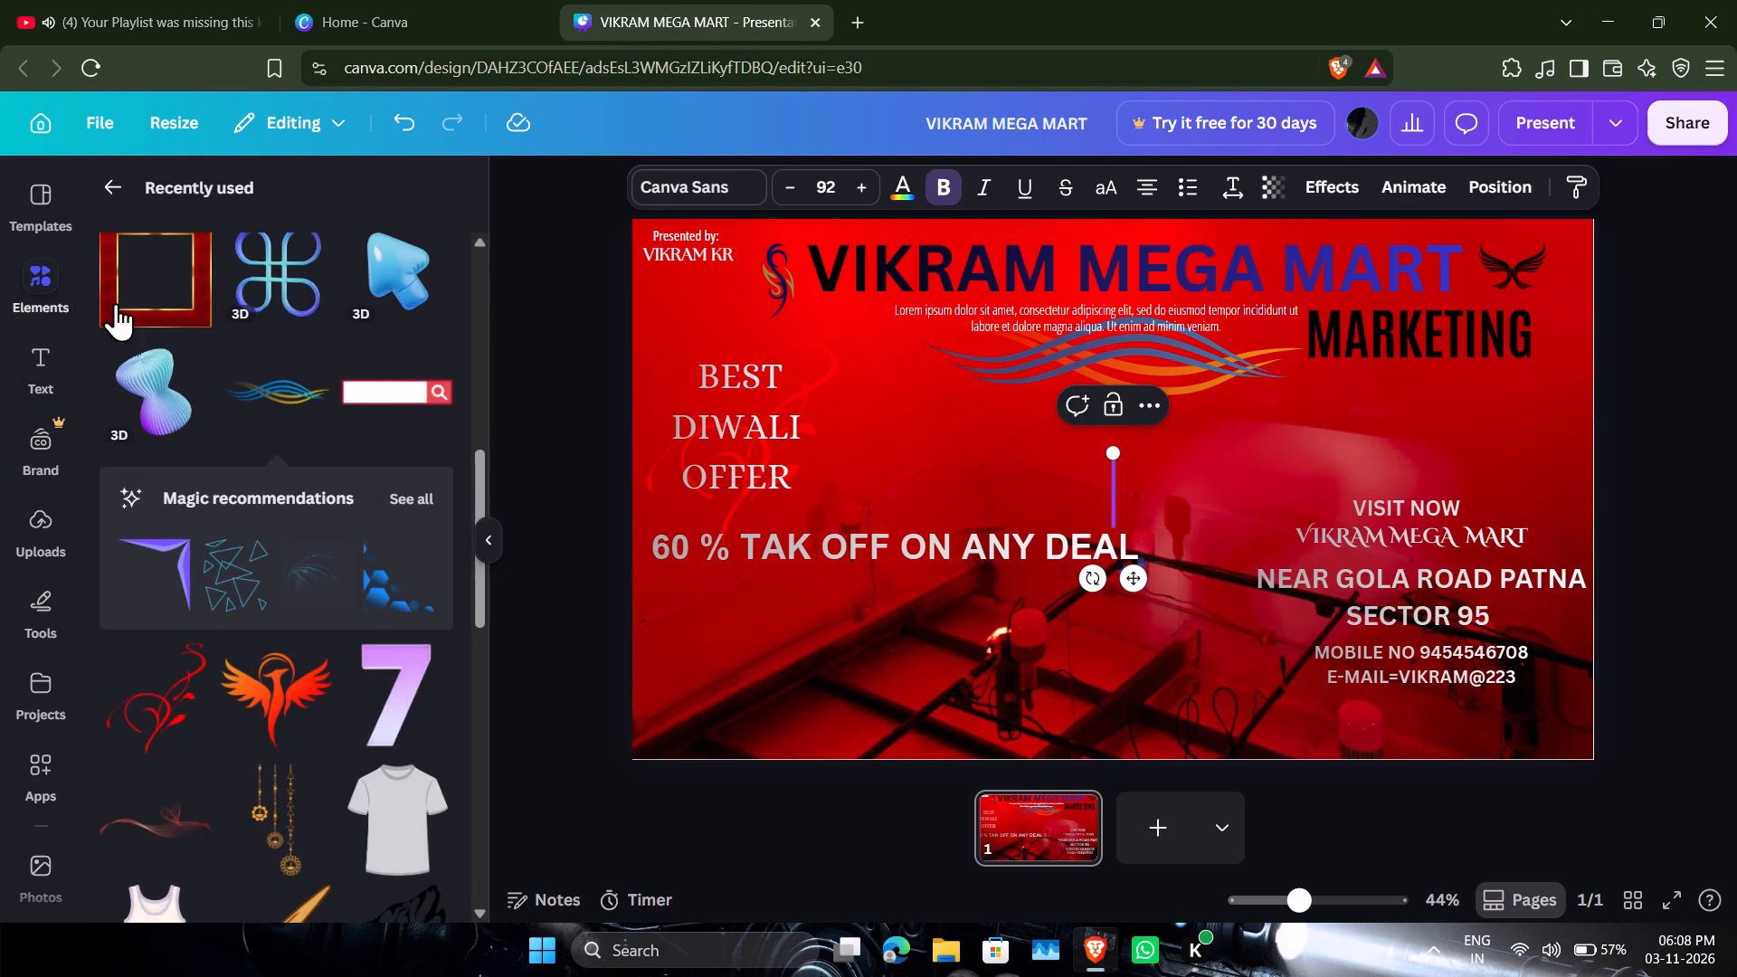
{"action": "scroll", "coordinate": [175, 391], "scroll_direction": "up", "scroll_amount": 5}
{"action": "scroll", "coordinate": [187, 424], "scroll_direction": "down", "scroll_amount": 8}
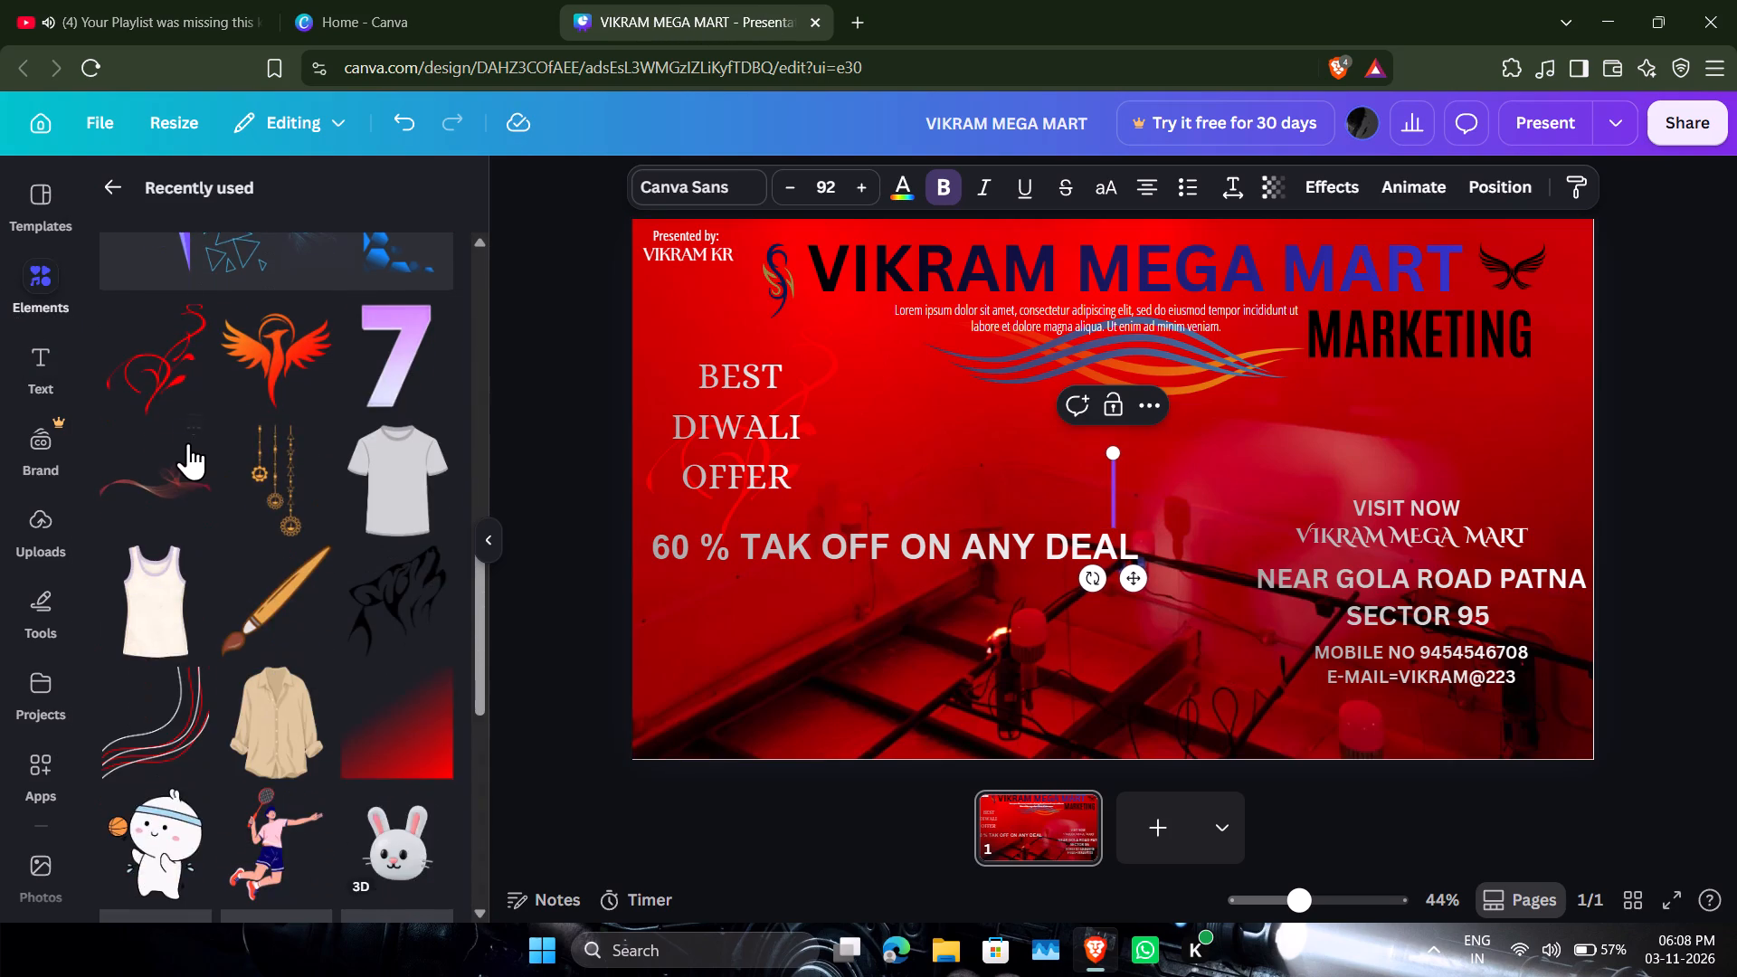
{"action": "scroll", "coordinate": [188, 442], "scroll_direction": "down", "scroll_amount": 7}
{"action": "scroll", "coordinate": [188, 443], "scroll_direction": "up", "scroll_amount": 5}
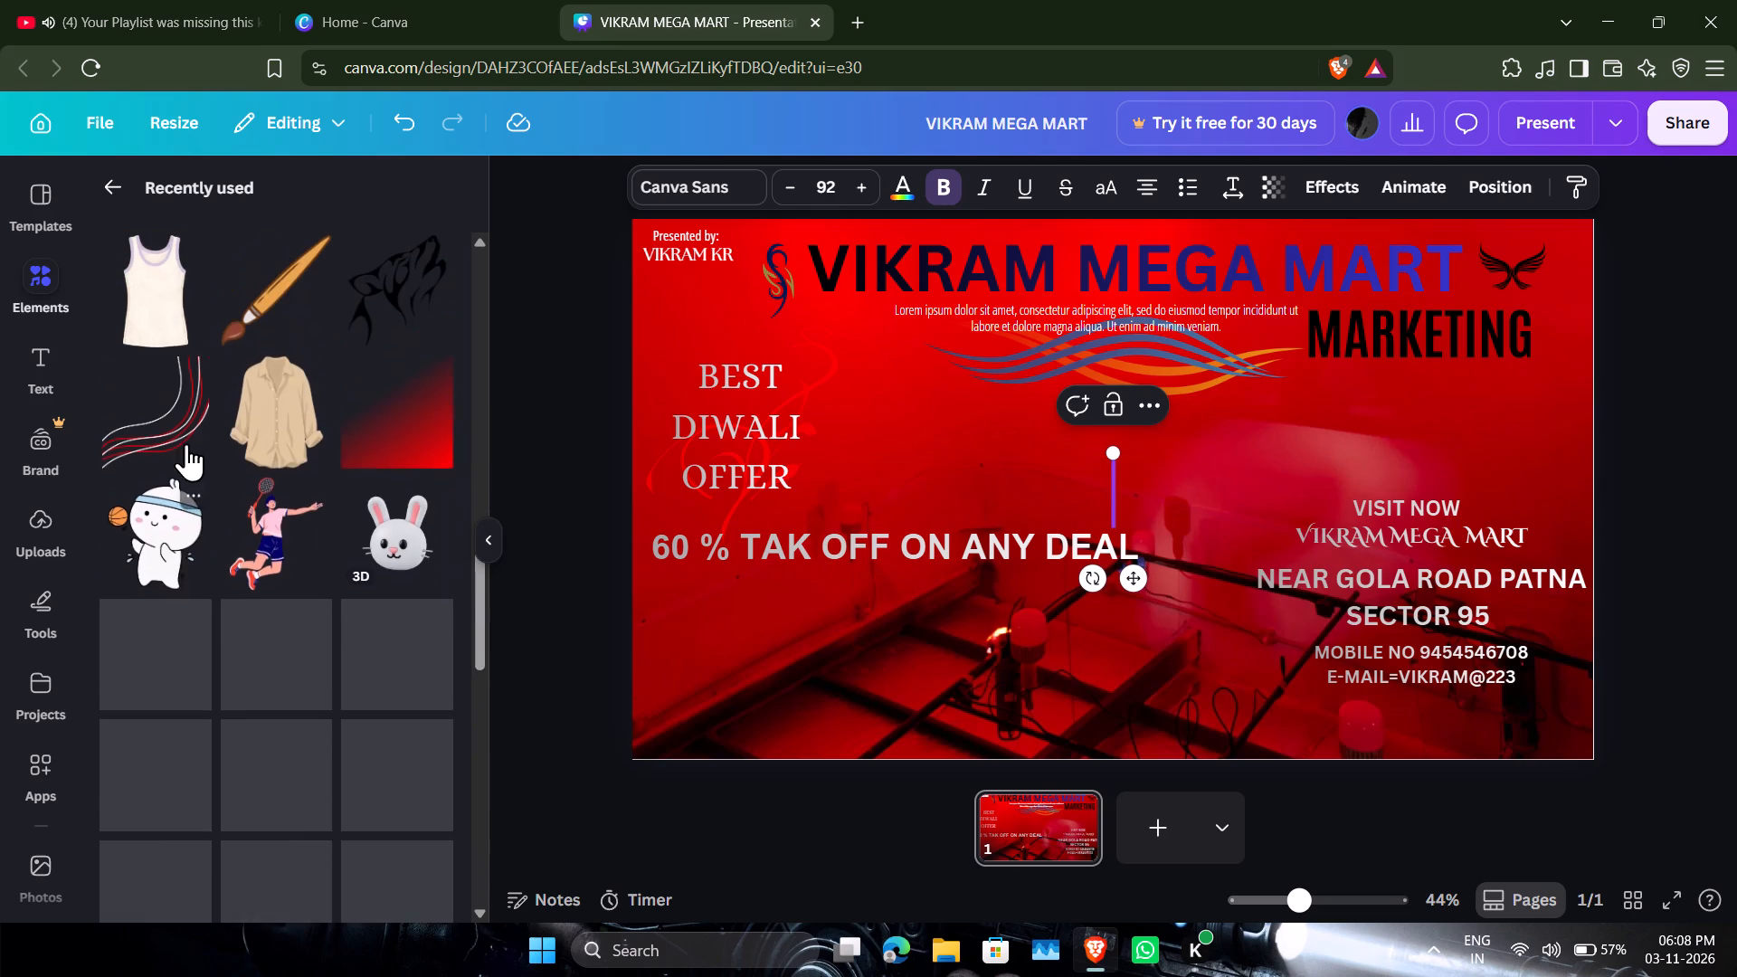
{"action": "scroll", "coordinate": [184, 443], "scroll_direction": "down", "scroll_amount": 6}
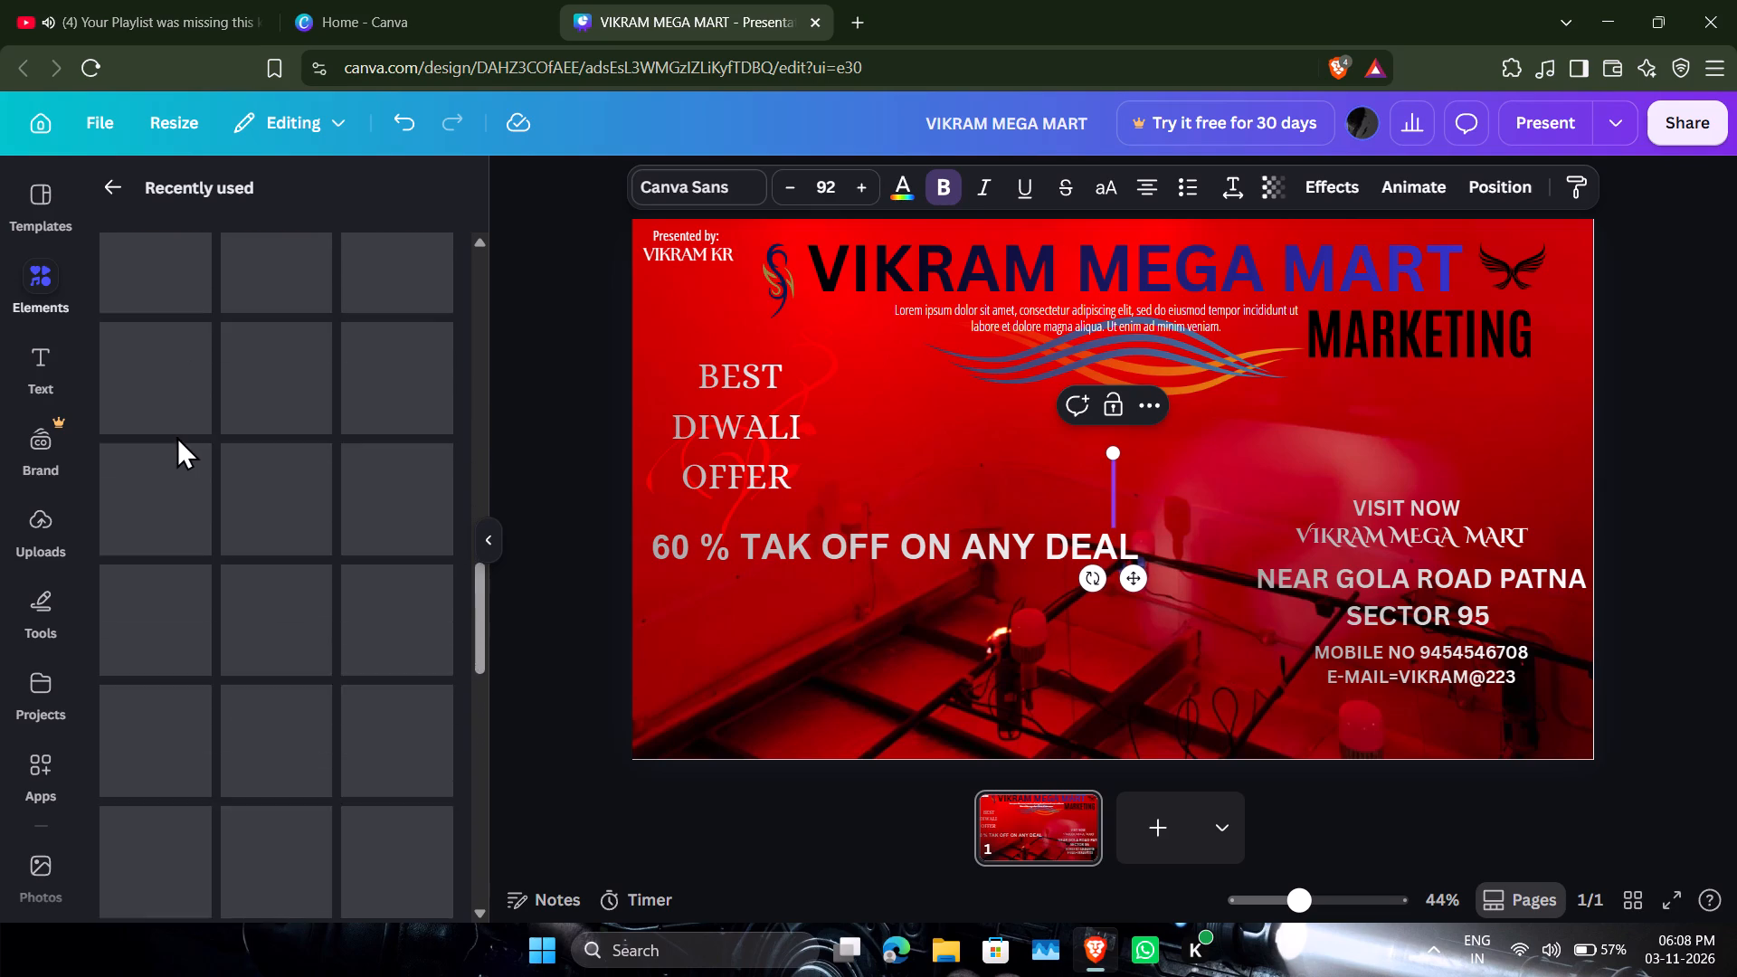
{"action": "scroll", "coordinate": [176, 436], "scroll_direction": "up", "scroll_amount": 12}
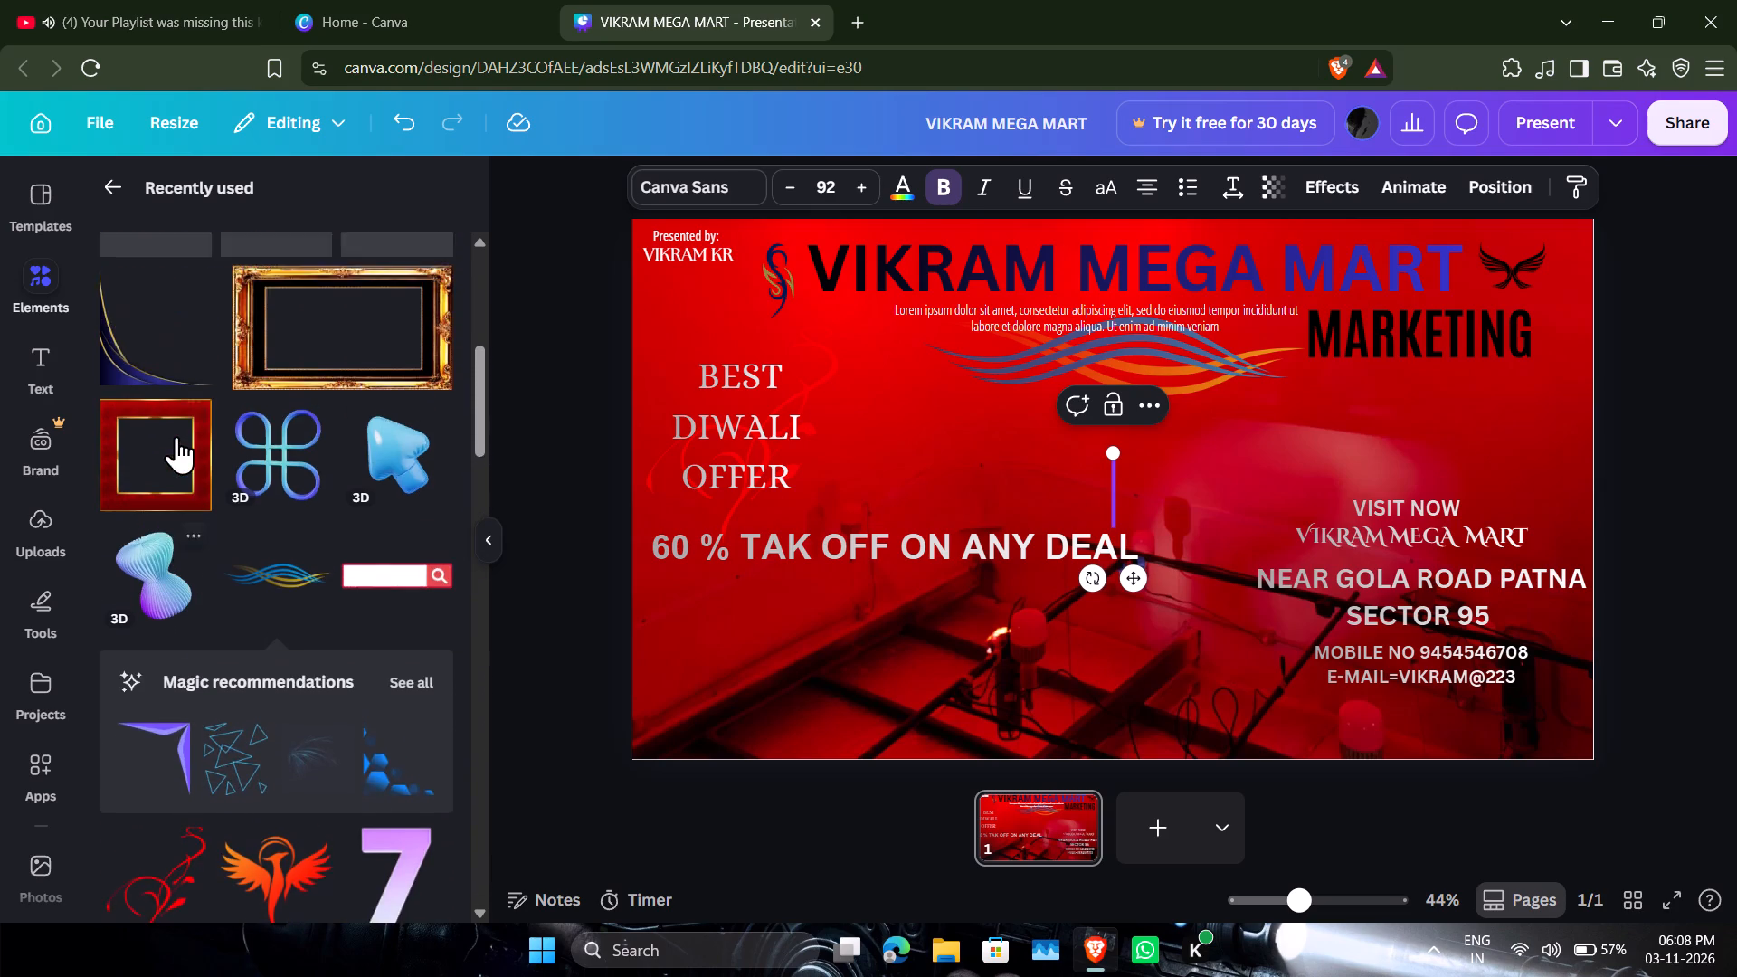
{"action": "scroll", "coordinate": [176, 436], "scroll_direction": "down", "scroll_amount": 6}
{"action": "scroll", "coordinate": [176, 436], "scroll_direction": "up", "scroll_amount": 2}
{"action": "scroll", "coordinate": [168, 439], "scroll_direction": "down", "scroll_amount": 1}
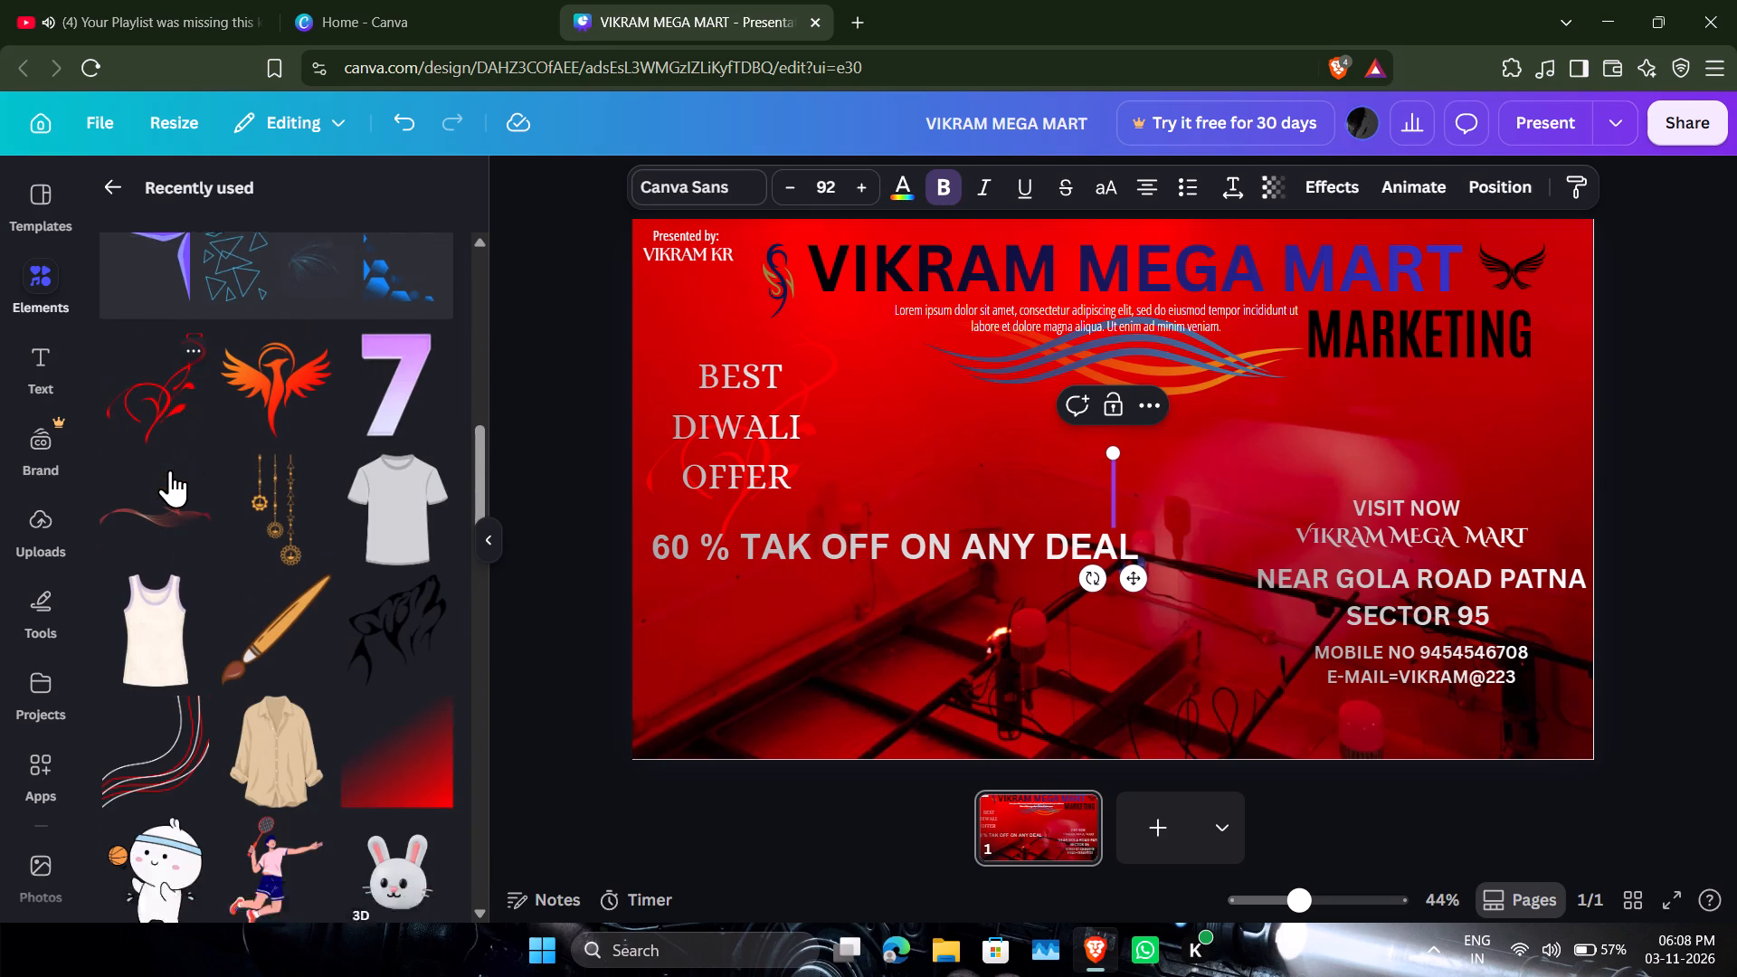
{"action": "left_click_drag", "start_coordinate": [275, 441], "coordinate": [736, 326]}
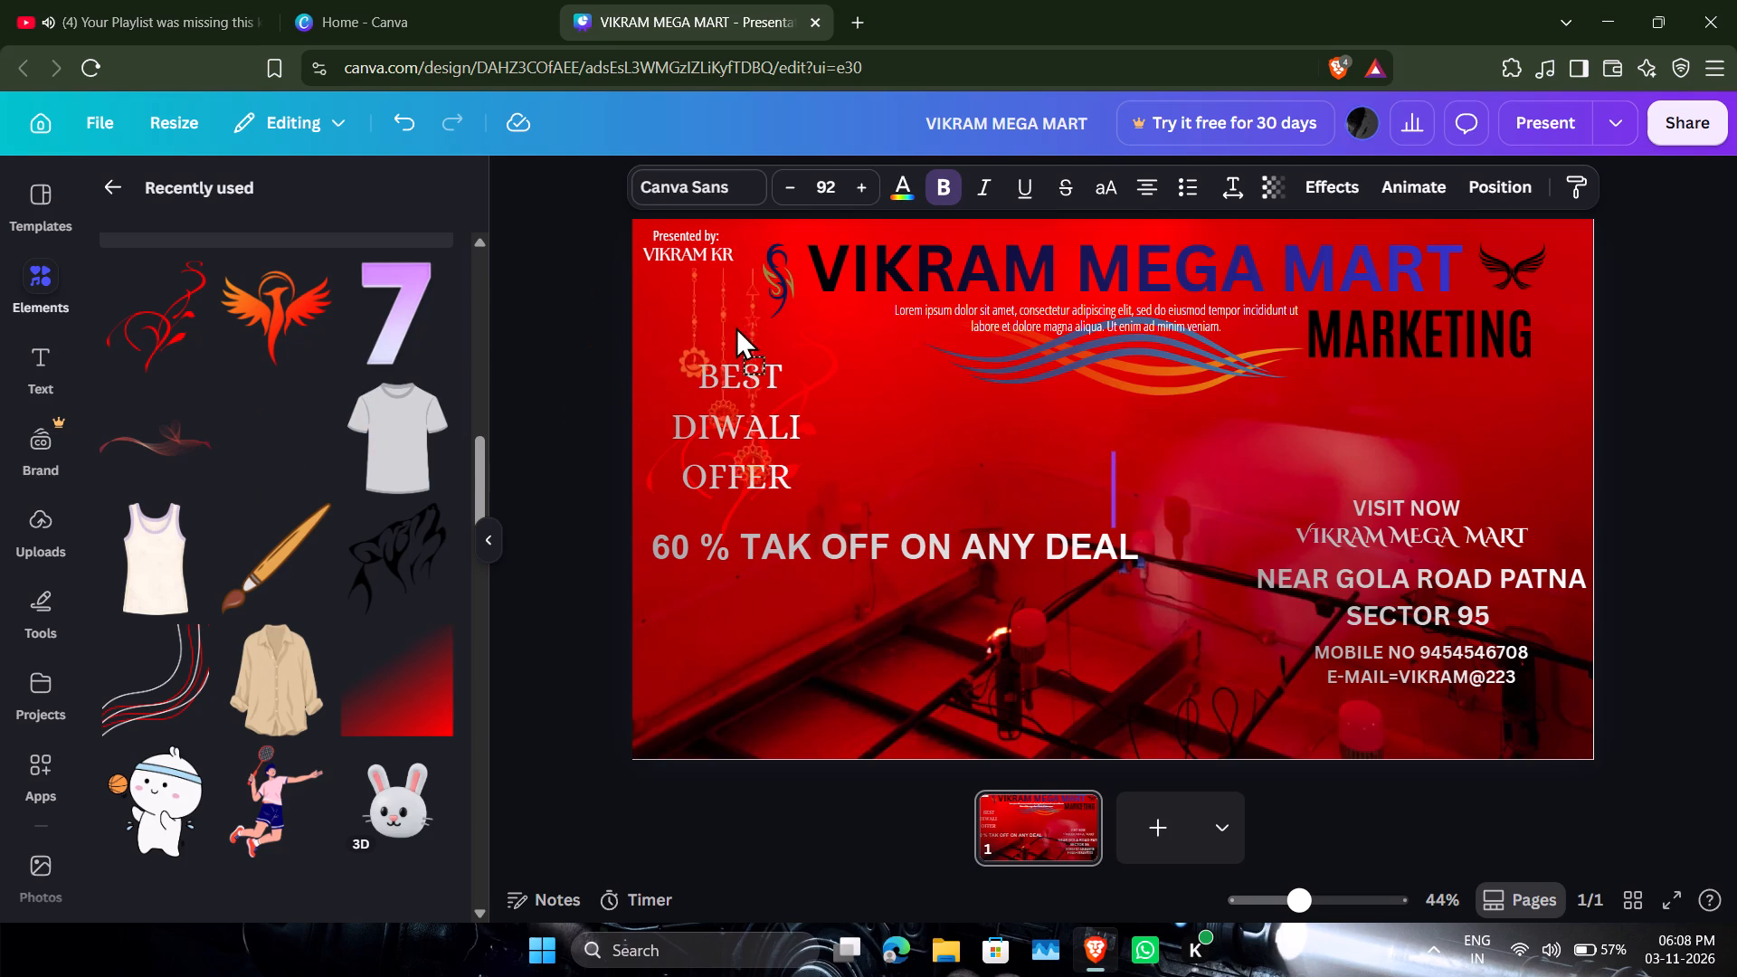
{"action": "left_click_drag", "start_coordinate": [736, 326], "coordinate": [685, 282]}
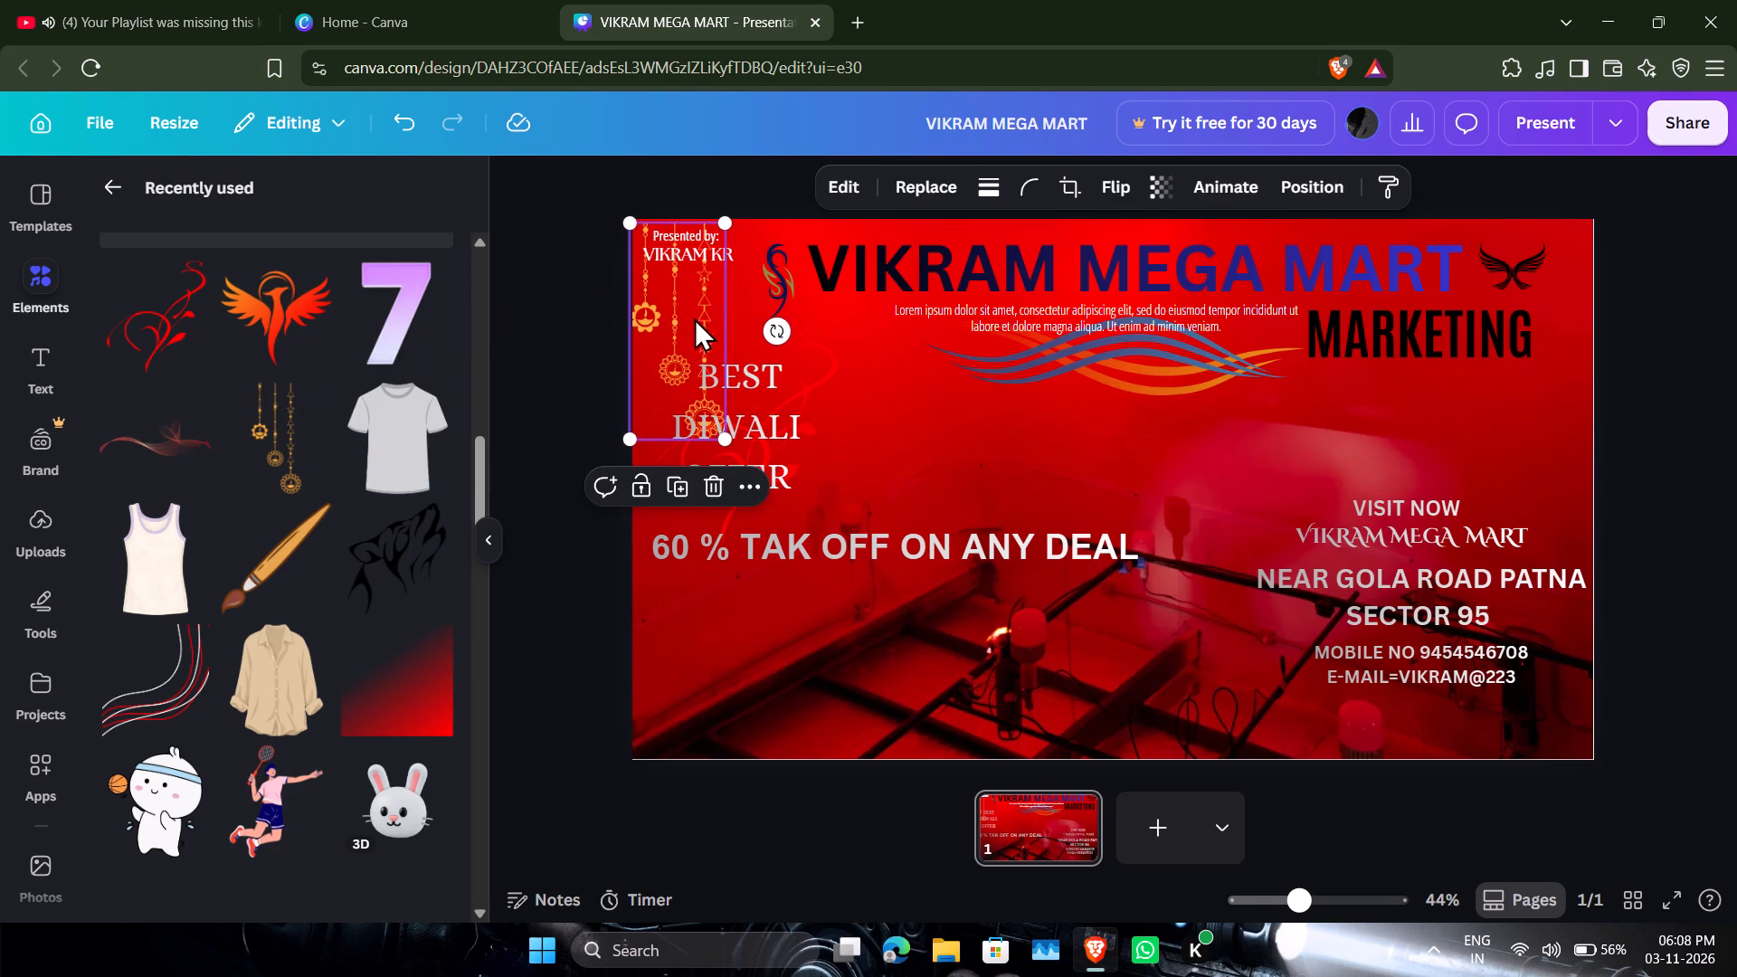
{"action": "left_click_drag", "start_coordinate": [722, 443], "coordinate": [788, 472]}
Set the transparency of the hanging Diwali ornament in the cover's top-left corner to 69.
{"action": "left_click", "coordinate": [725, 378]}
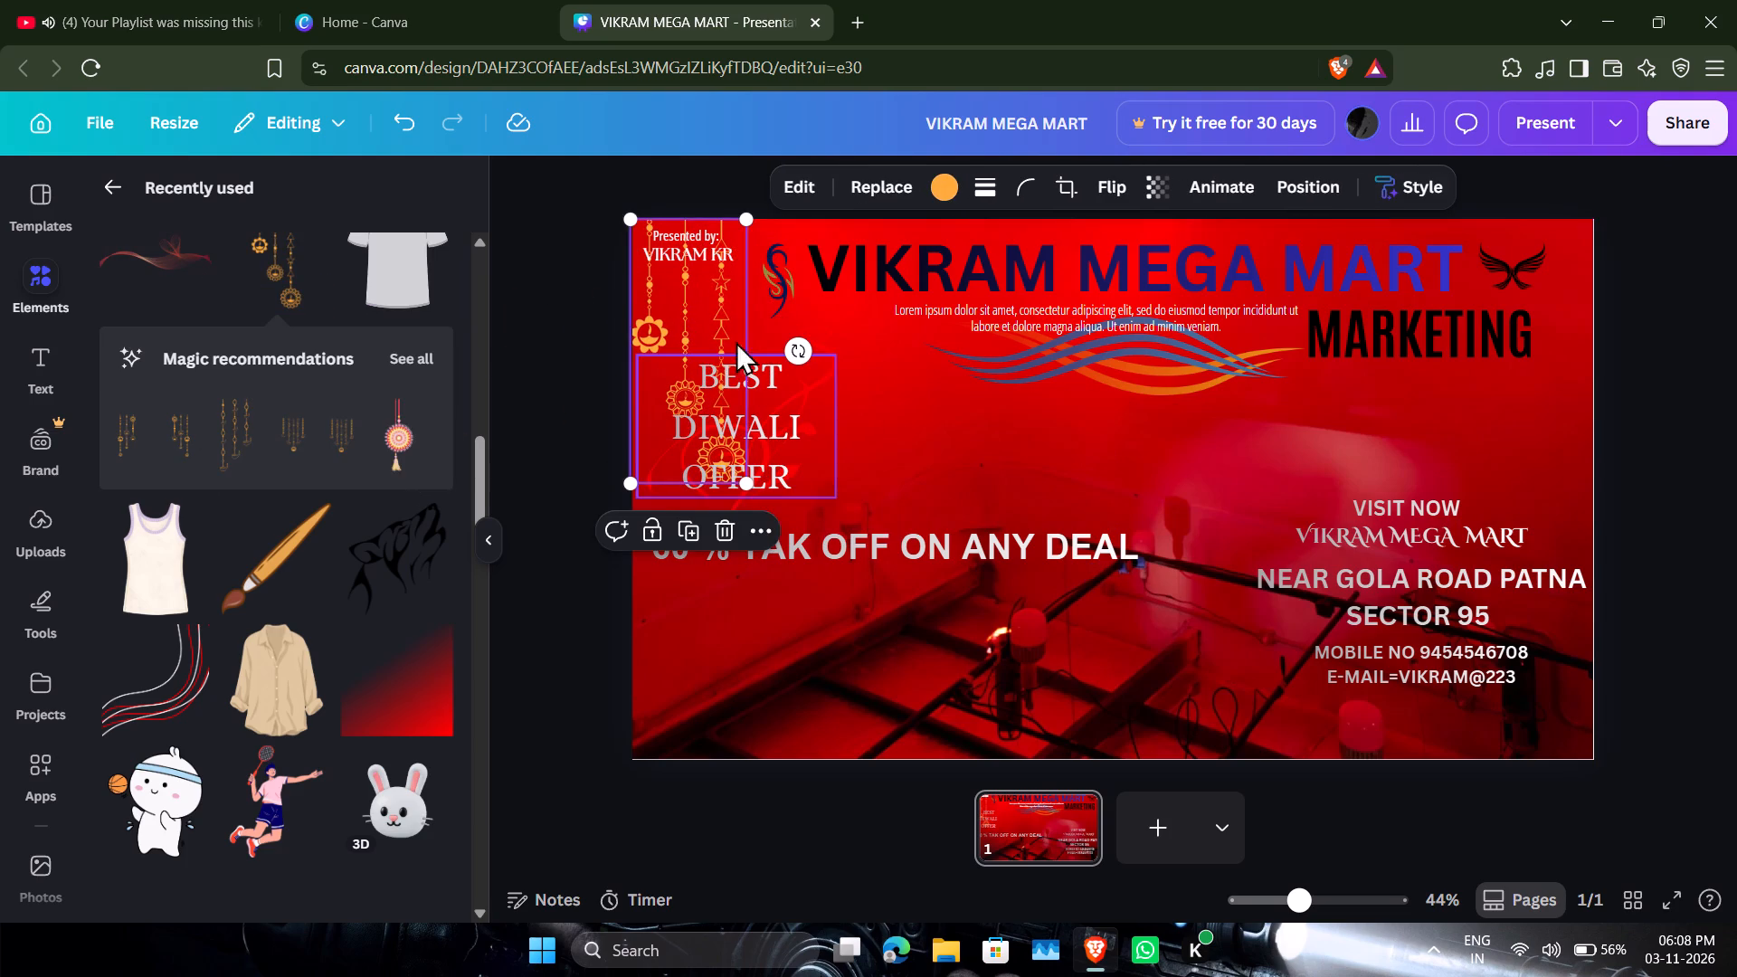
{"action": "left_click", "coordinate": [1146, 193]}
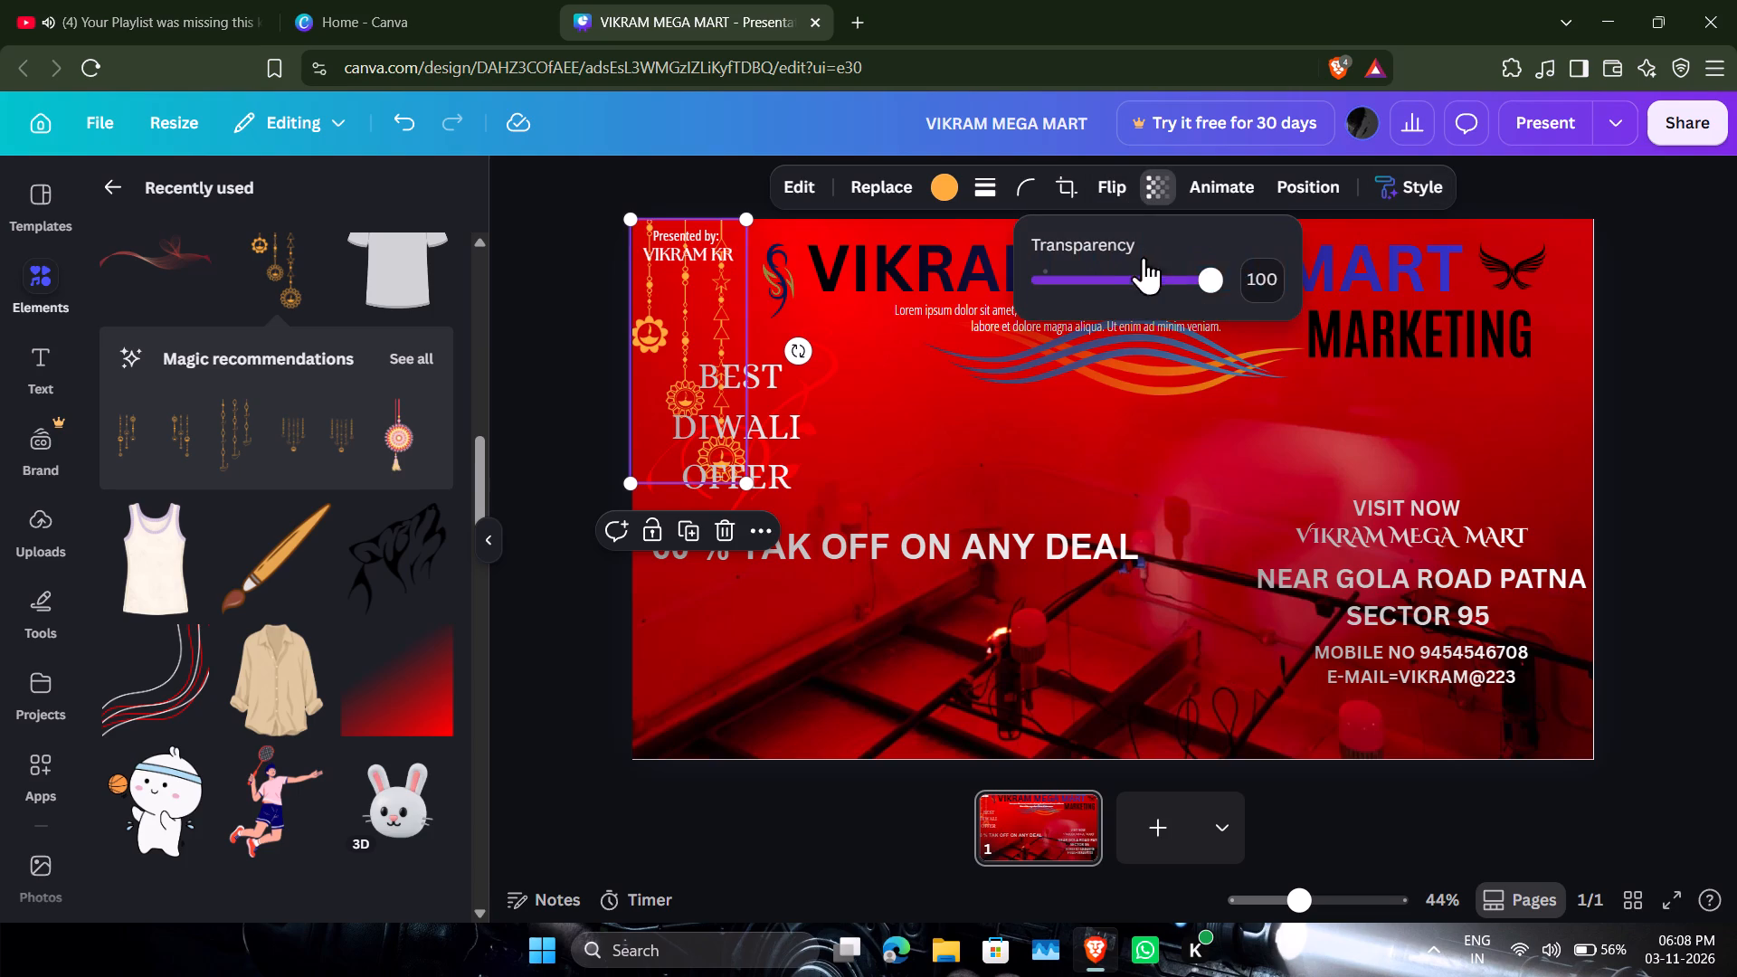
{"action": "left_click_drag", "start_coordinate": [1144, 289], "coordinate": [1159, 307]}
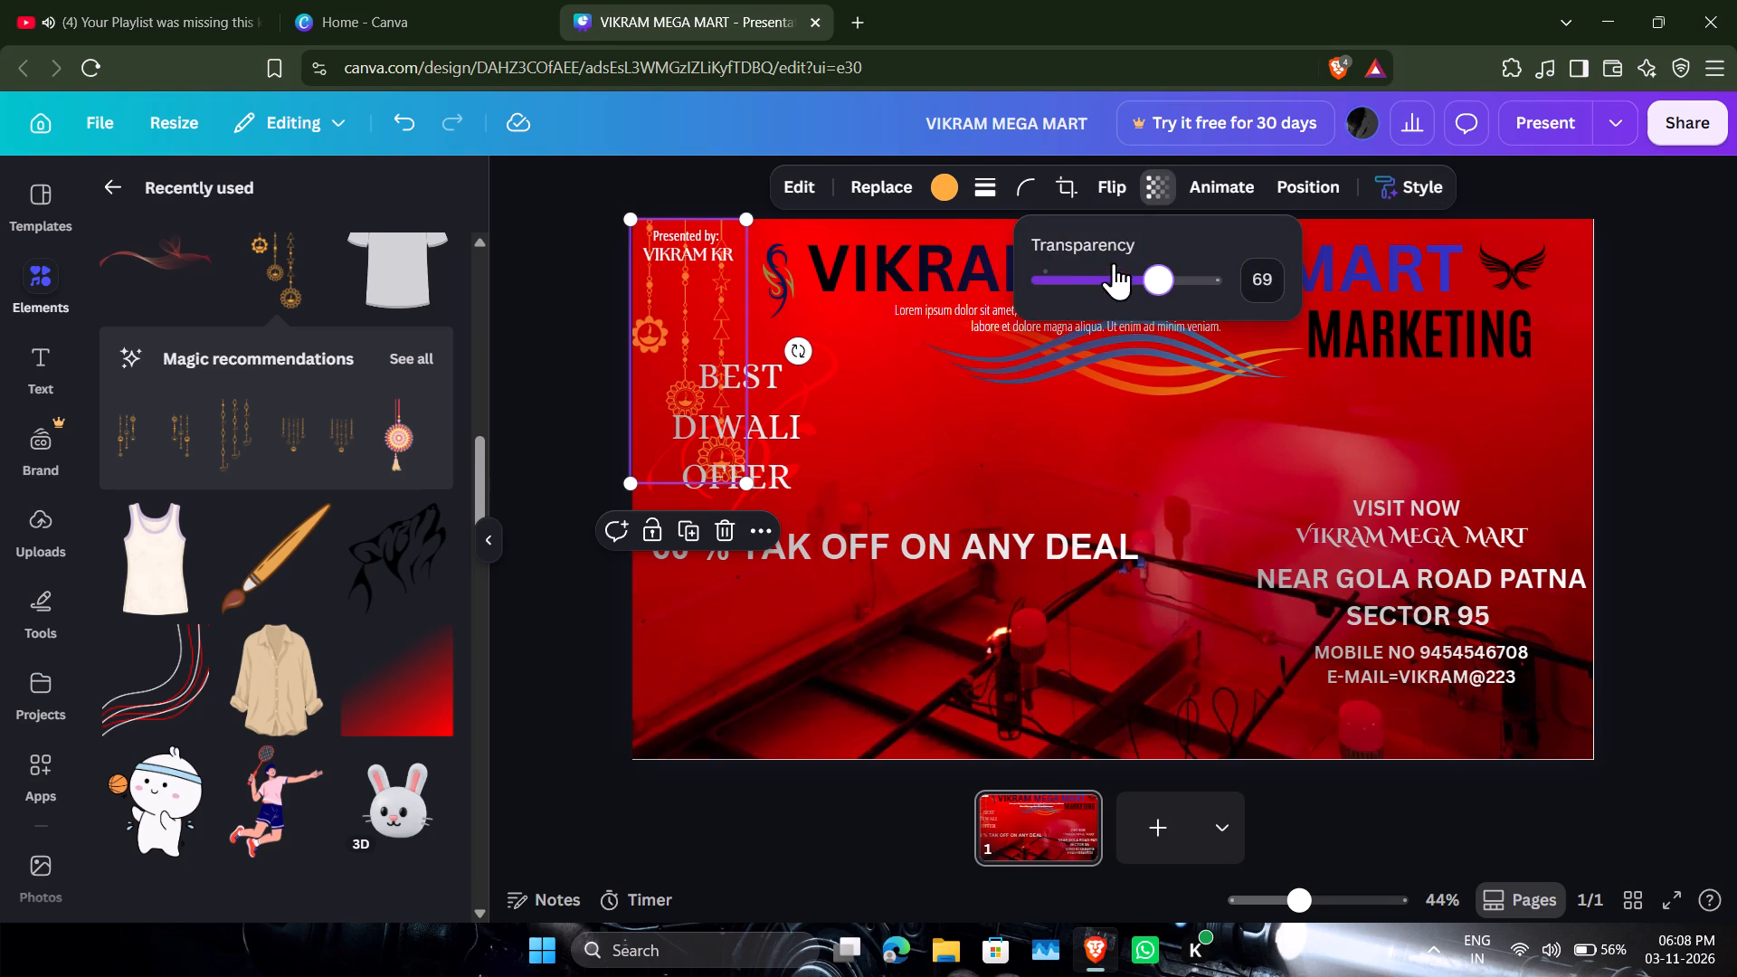
{"action": "left_click", "coordinate": [1027, 413]}
Send the top-left Diwali ornament backward in the layer order, behind the cover text.
{"action": "left_click", "coordinate": [707, 328]}
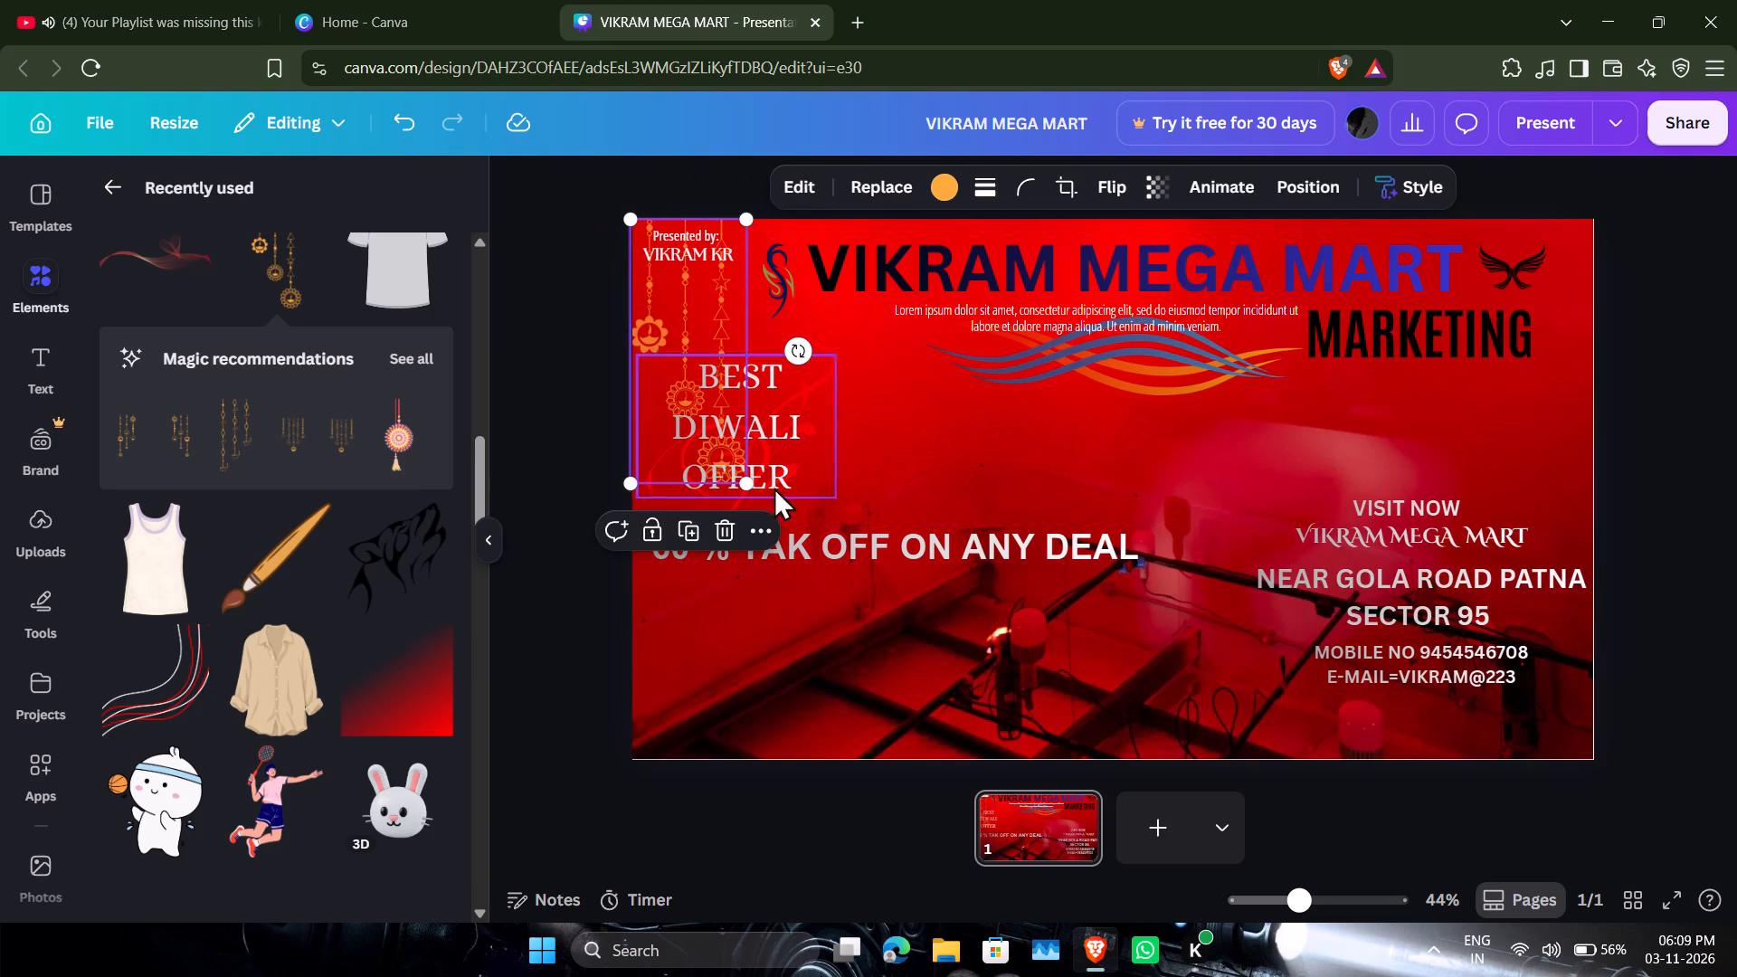
{"action": "left_click", "coordinate": [766, 531]}
{"action": "left_click", "coordinate": [812, 335]}
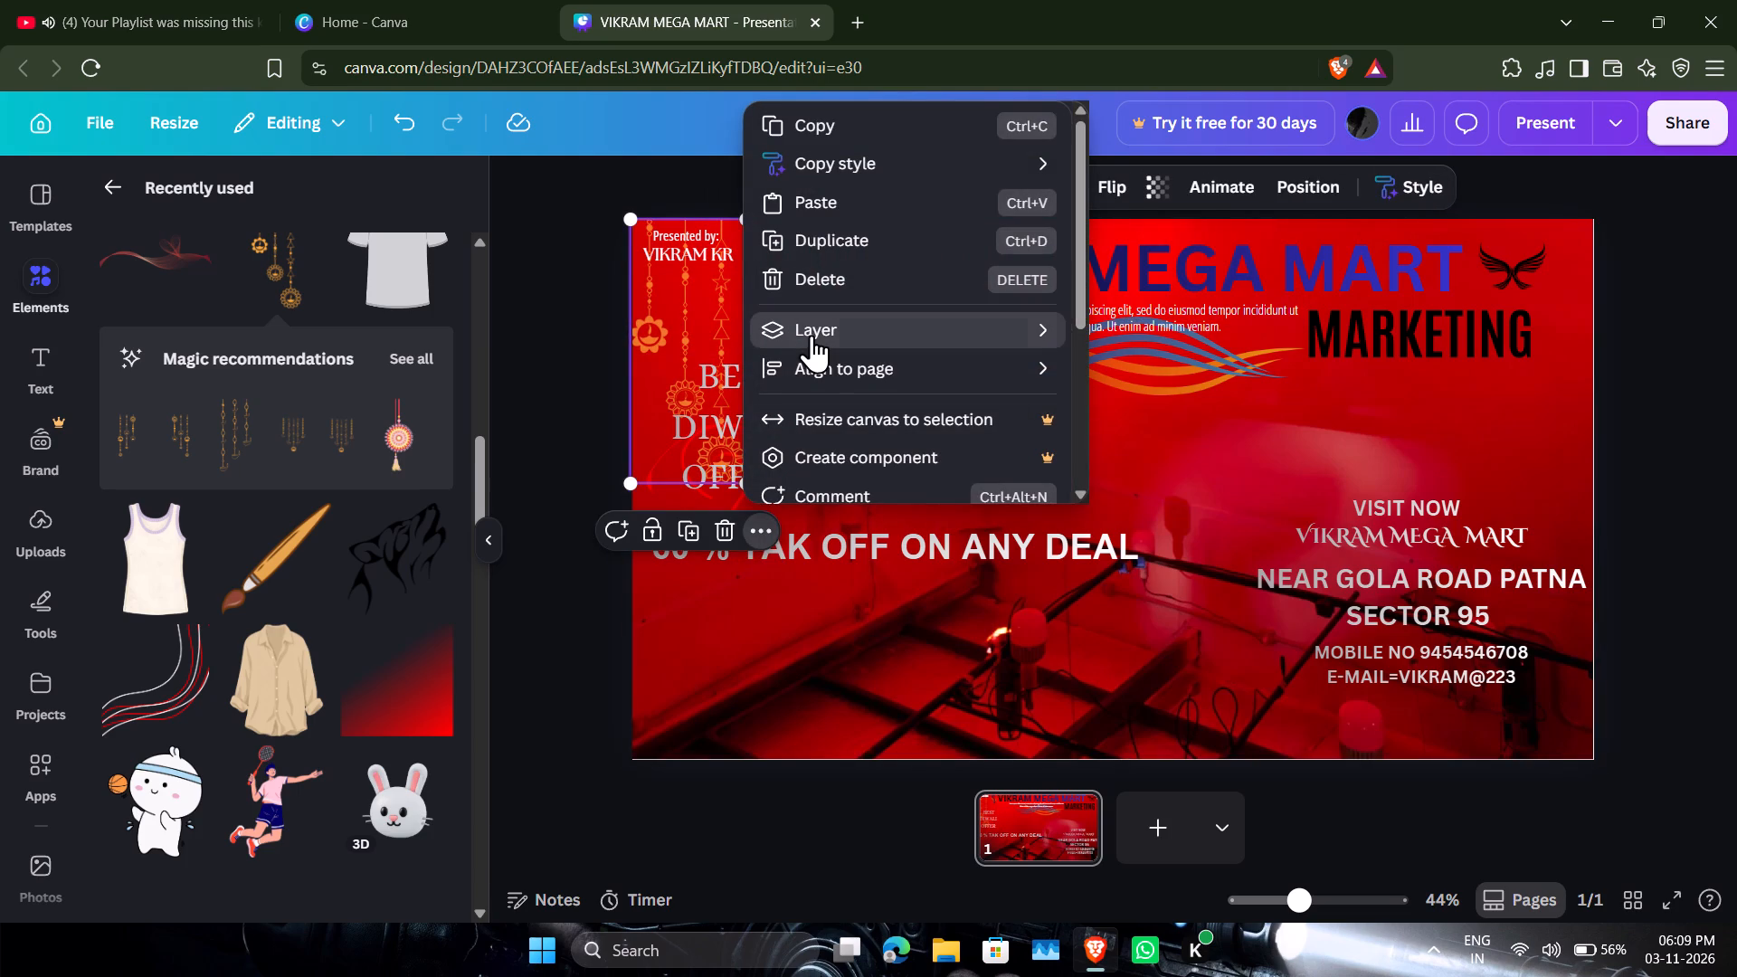
{"action": "double_click", "coordinate": [1119, 408]}
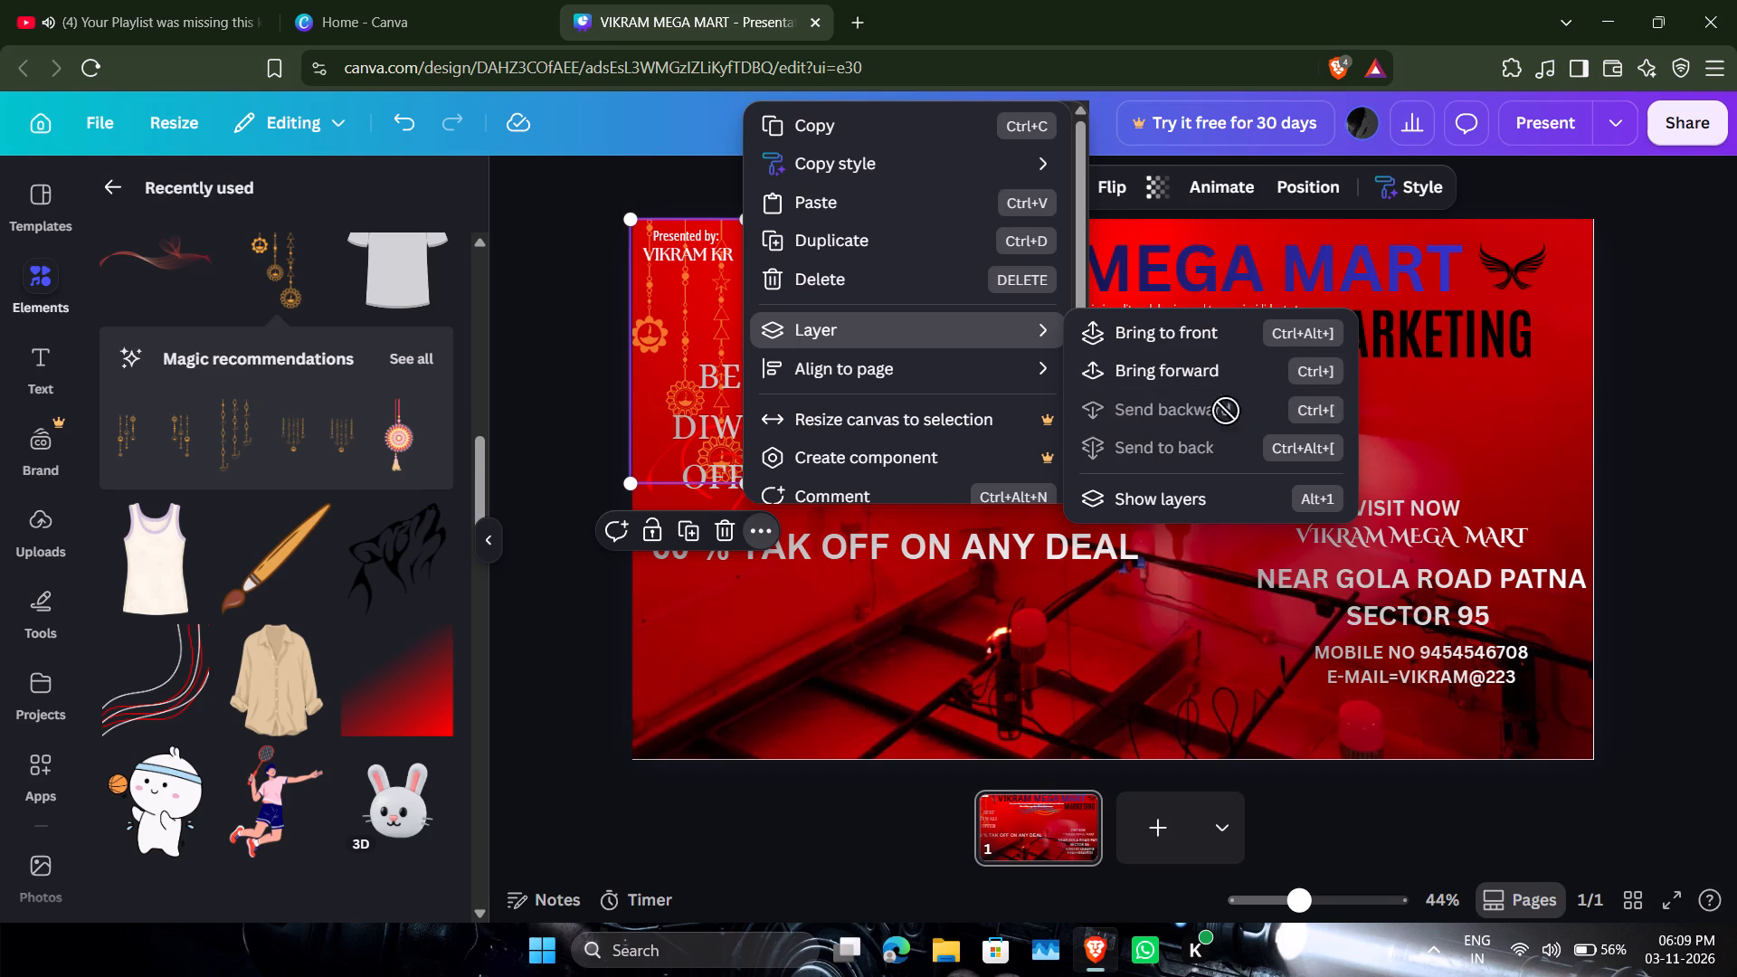
{"action": "left_click", "coordinate": [1560, 415]}
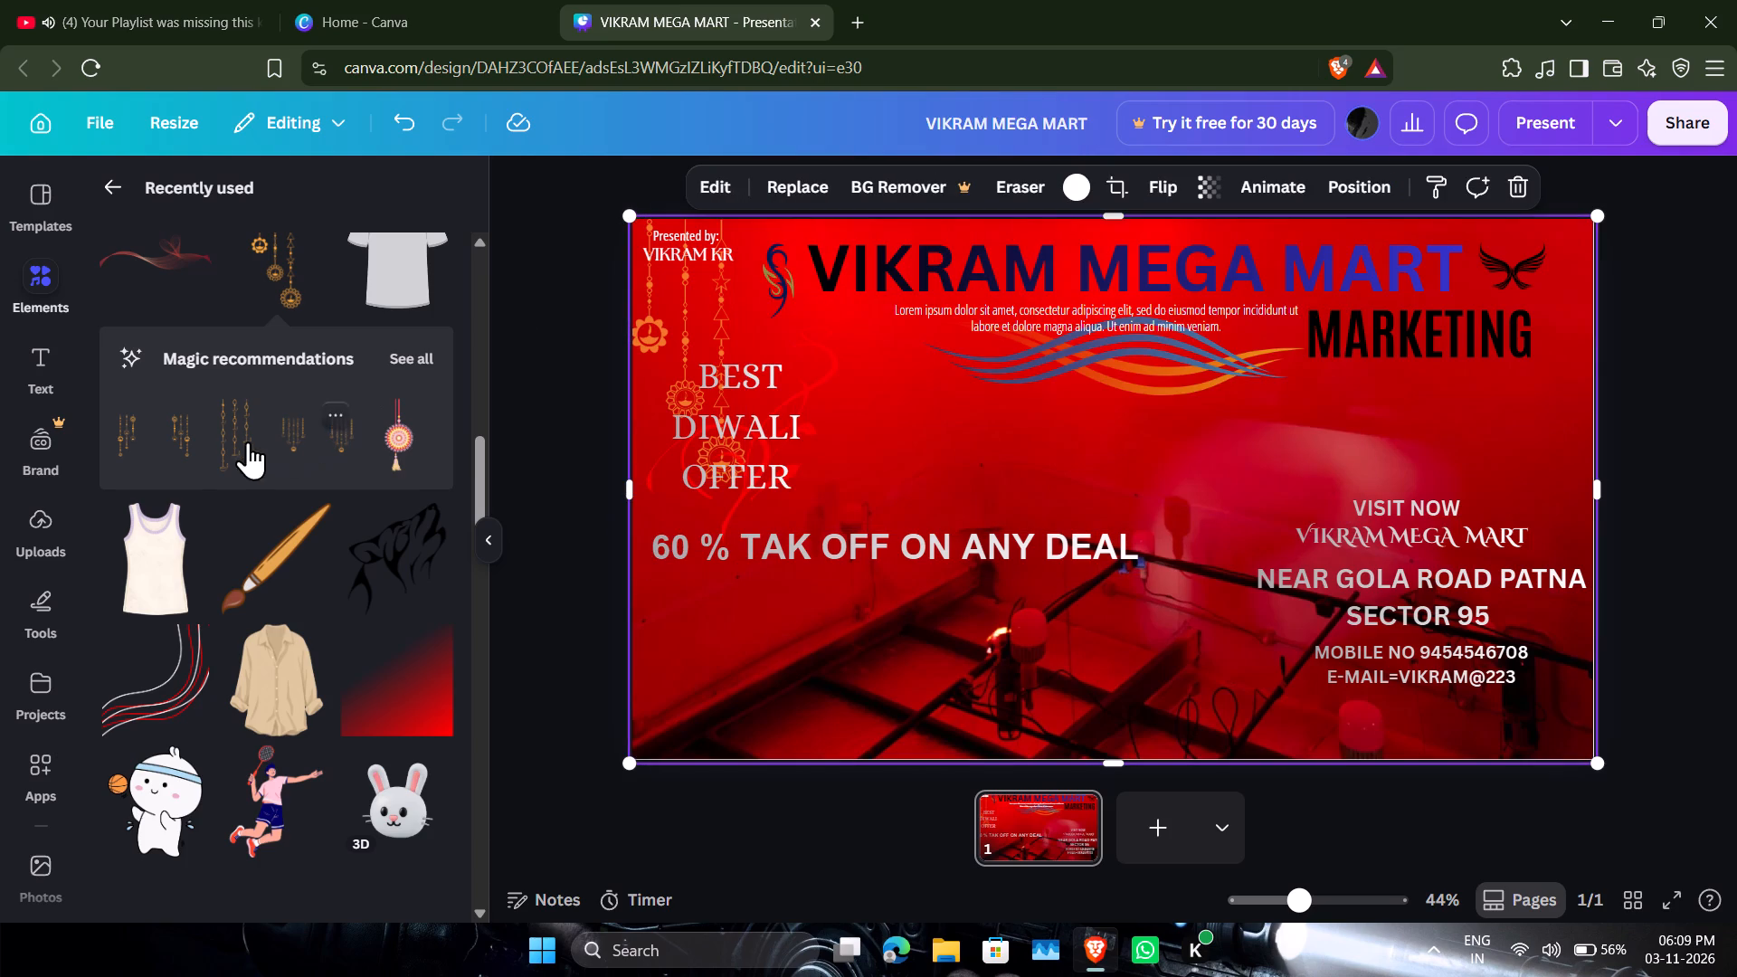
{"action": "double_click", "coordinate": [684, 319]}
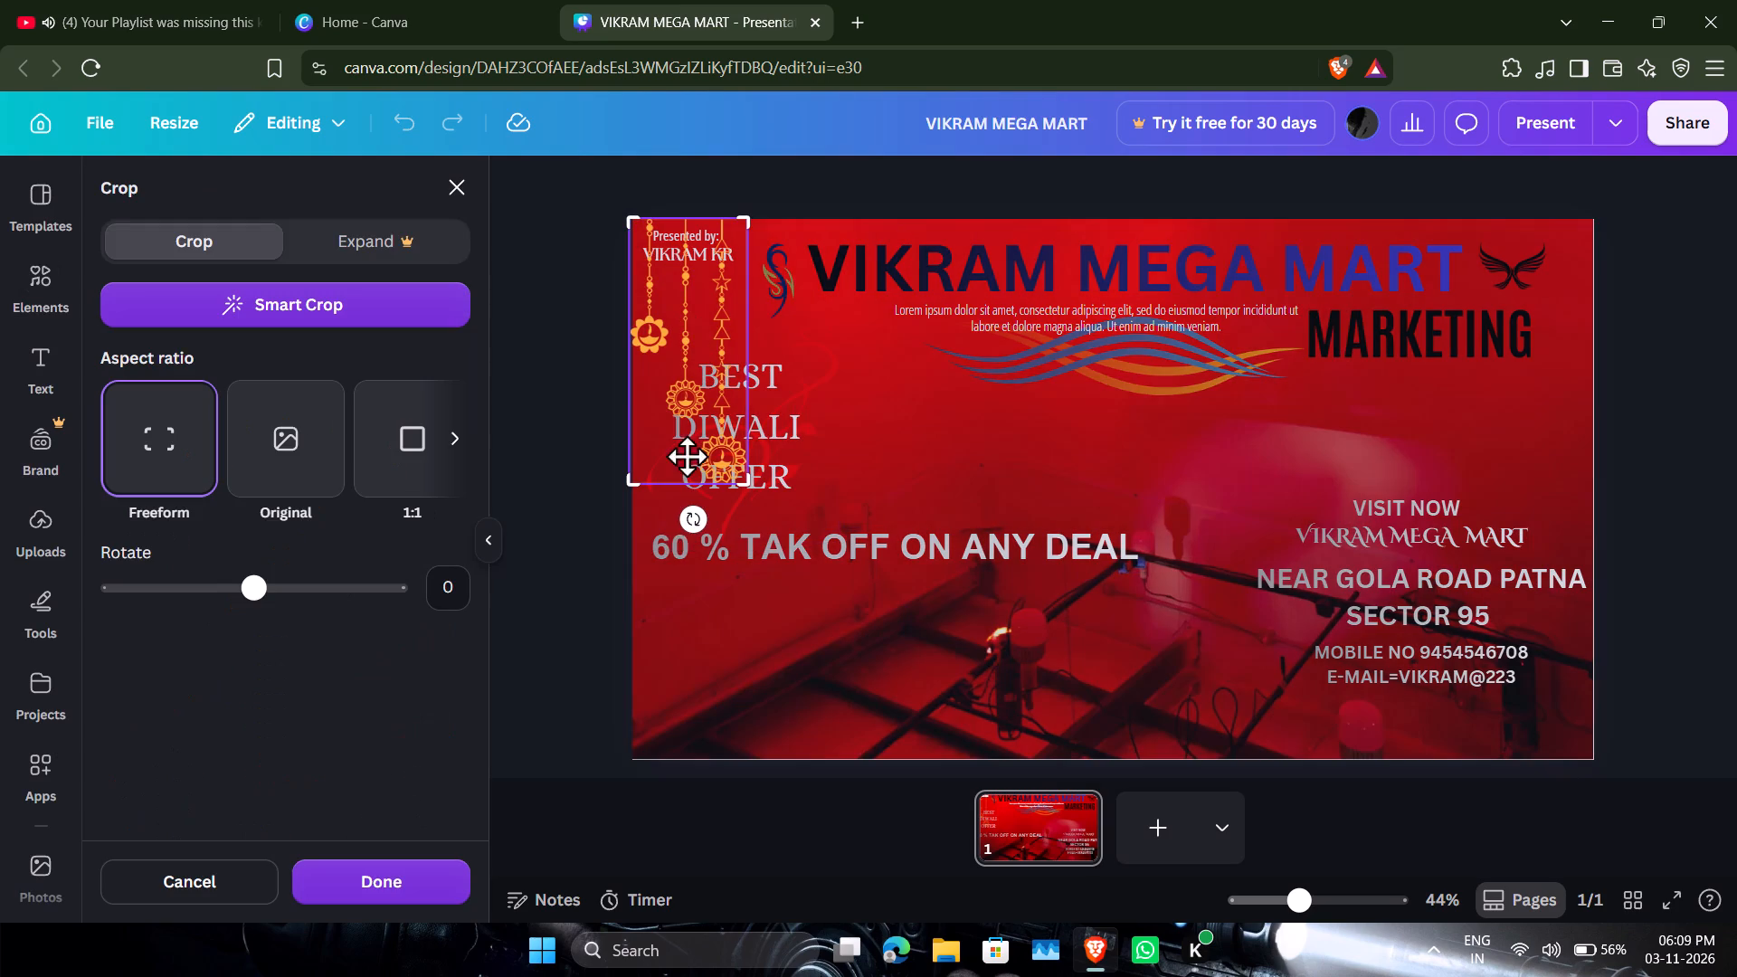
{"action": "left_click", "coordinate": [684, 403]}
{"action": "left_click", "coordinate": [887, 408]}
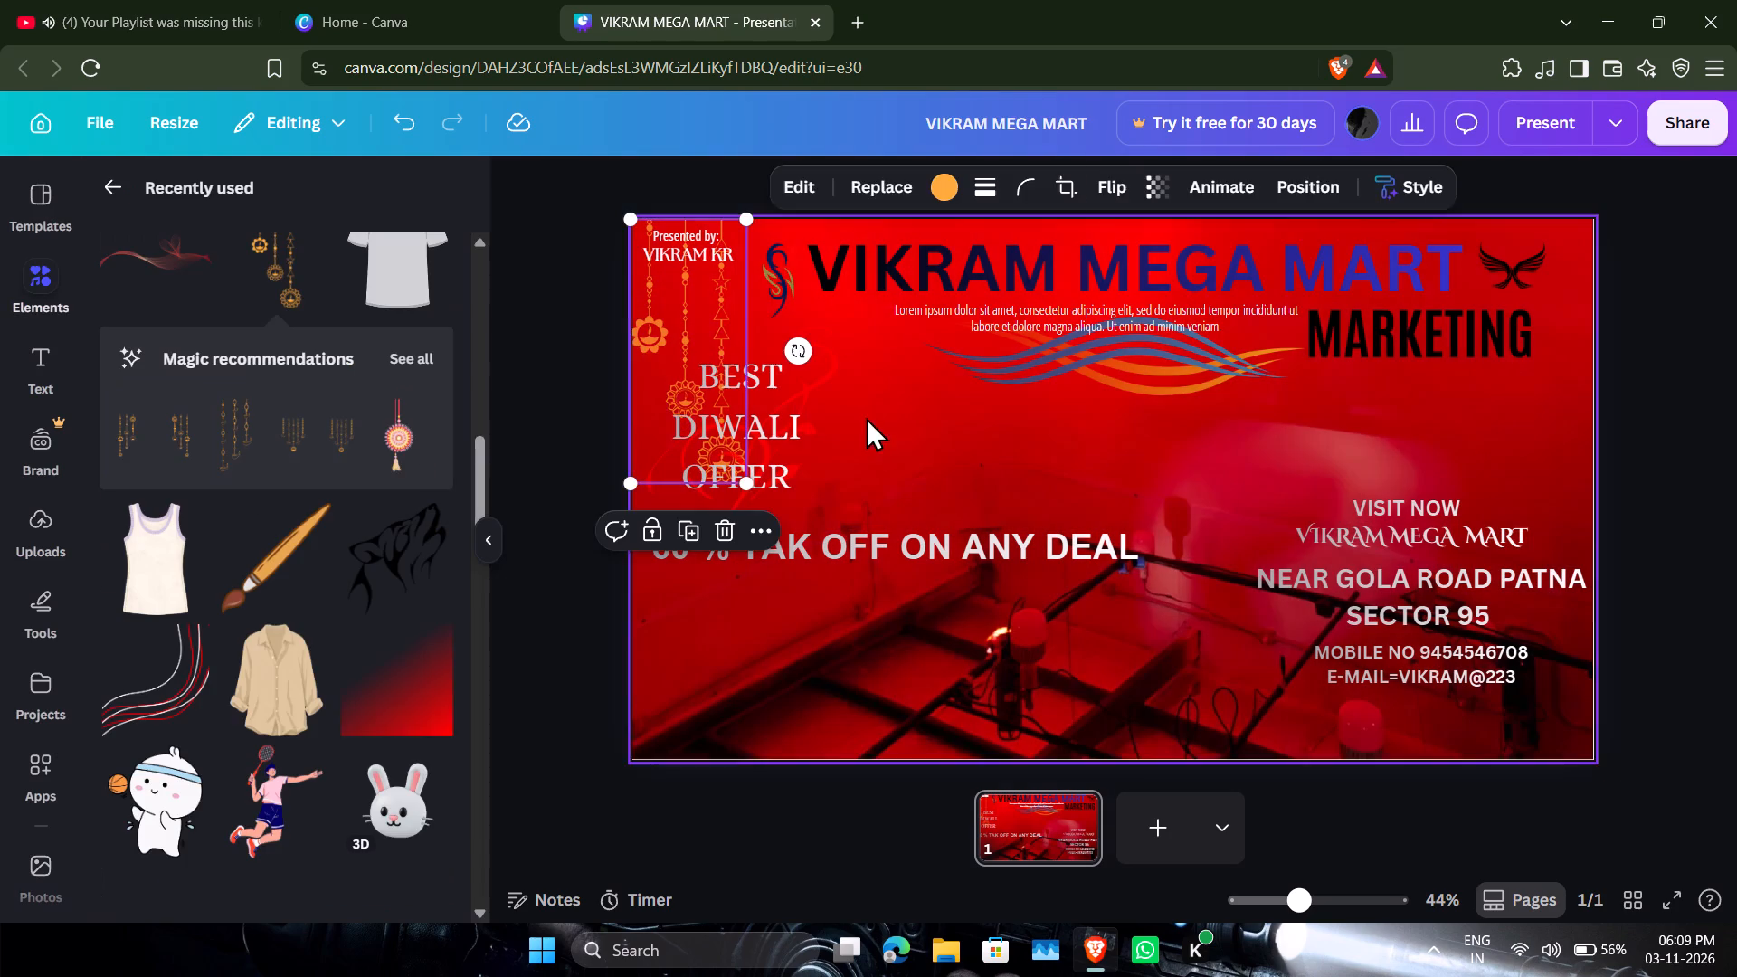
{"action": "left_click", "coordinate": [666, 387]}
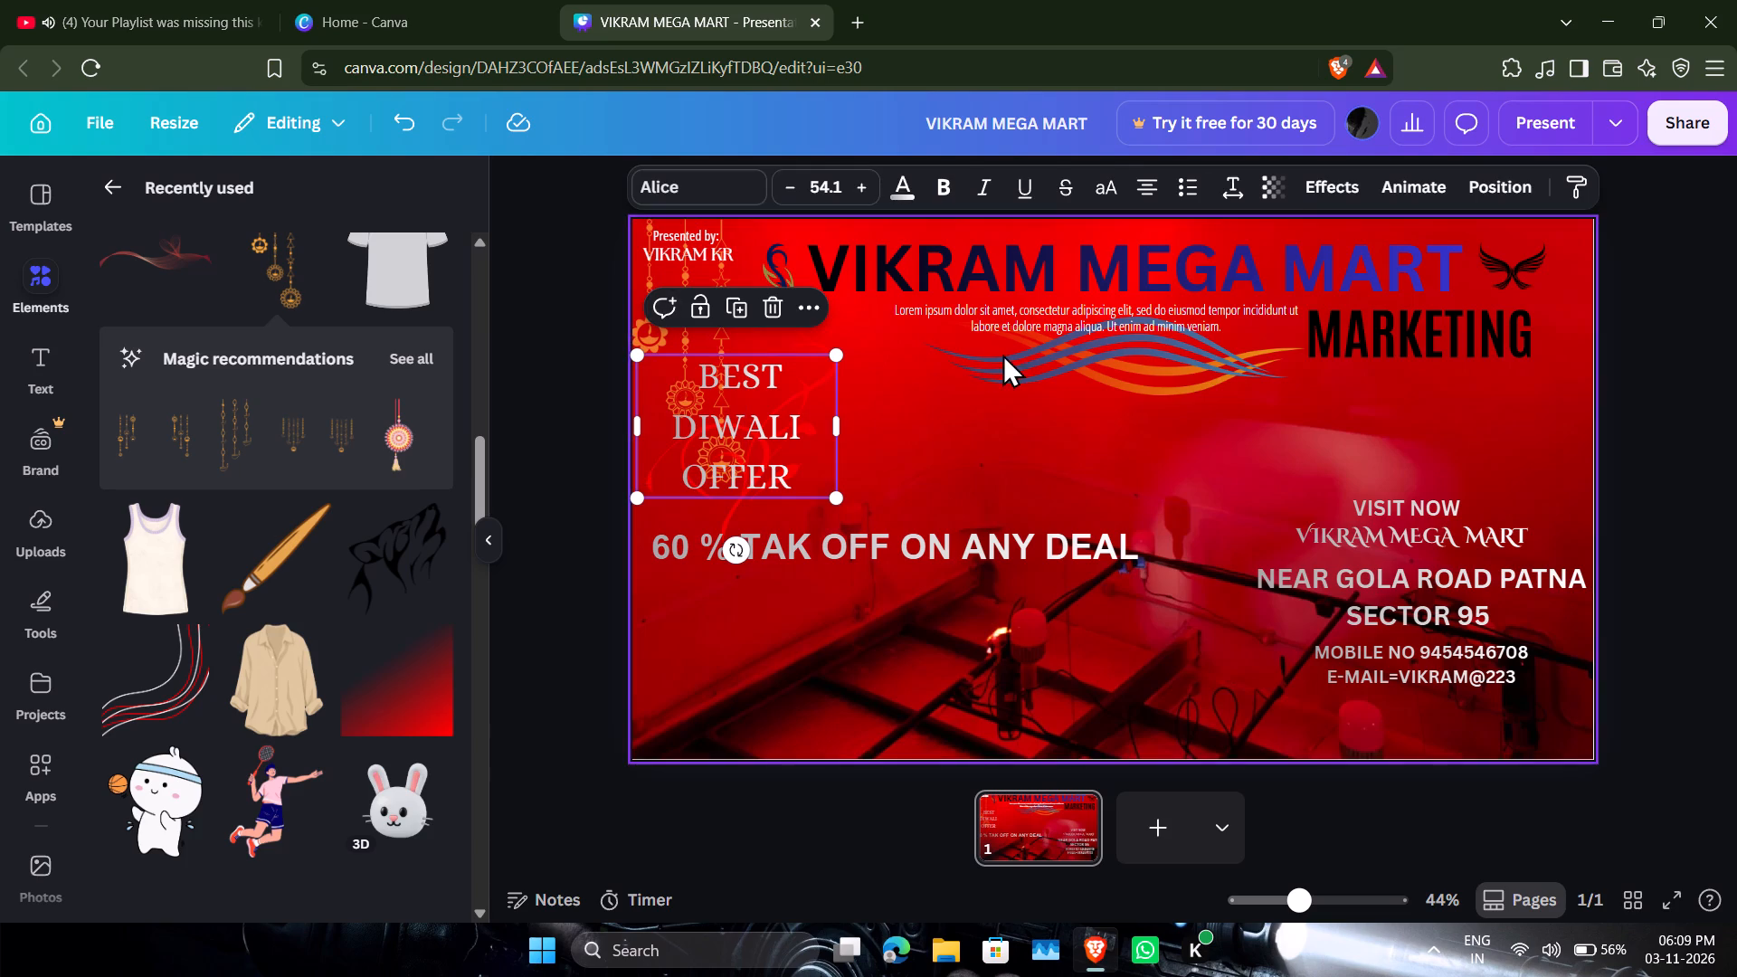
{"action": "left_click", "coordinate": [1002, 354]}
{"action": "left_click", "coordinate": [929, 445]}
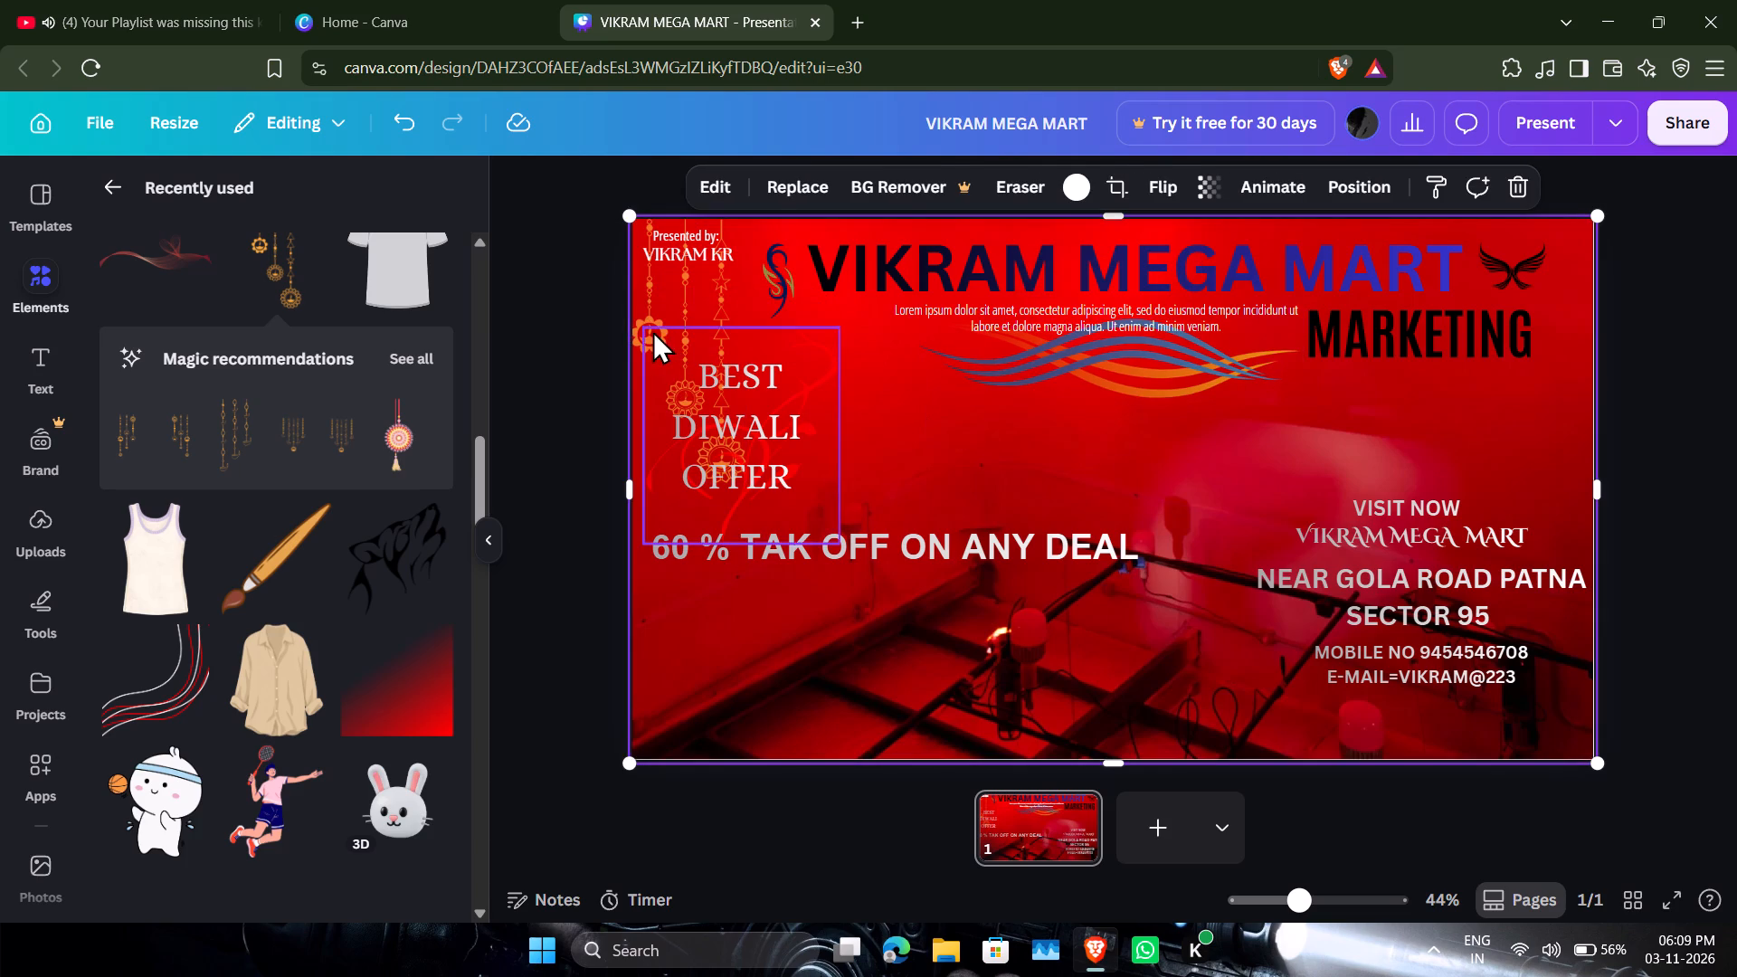
Duplicate the hanging Diwali ornament and place the copy flush in the cover's top-right corner, above the VISIT NOW block.
{"action": "left_click", "coordinate": [662, 292]}
{"action": "left_click", "coordinate": [689, 535]}
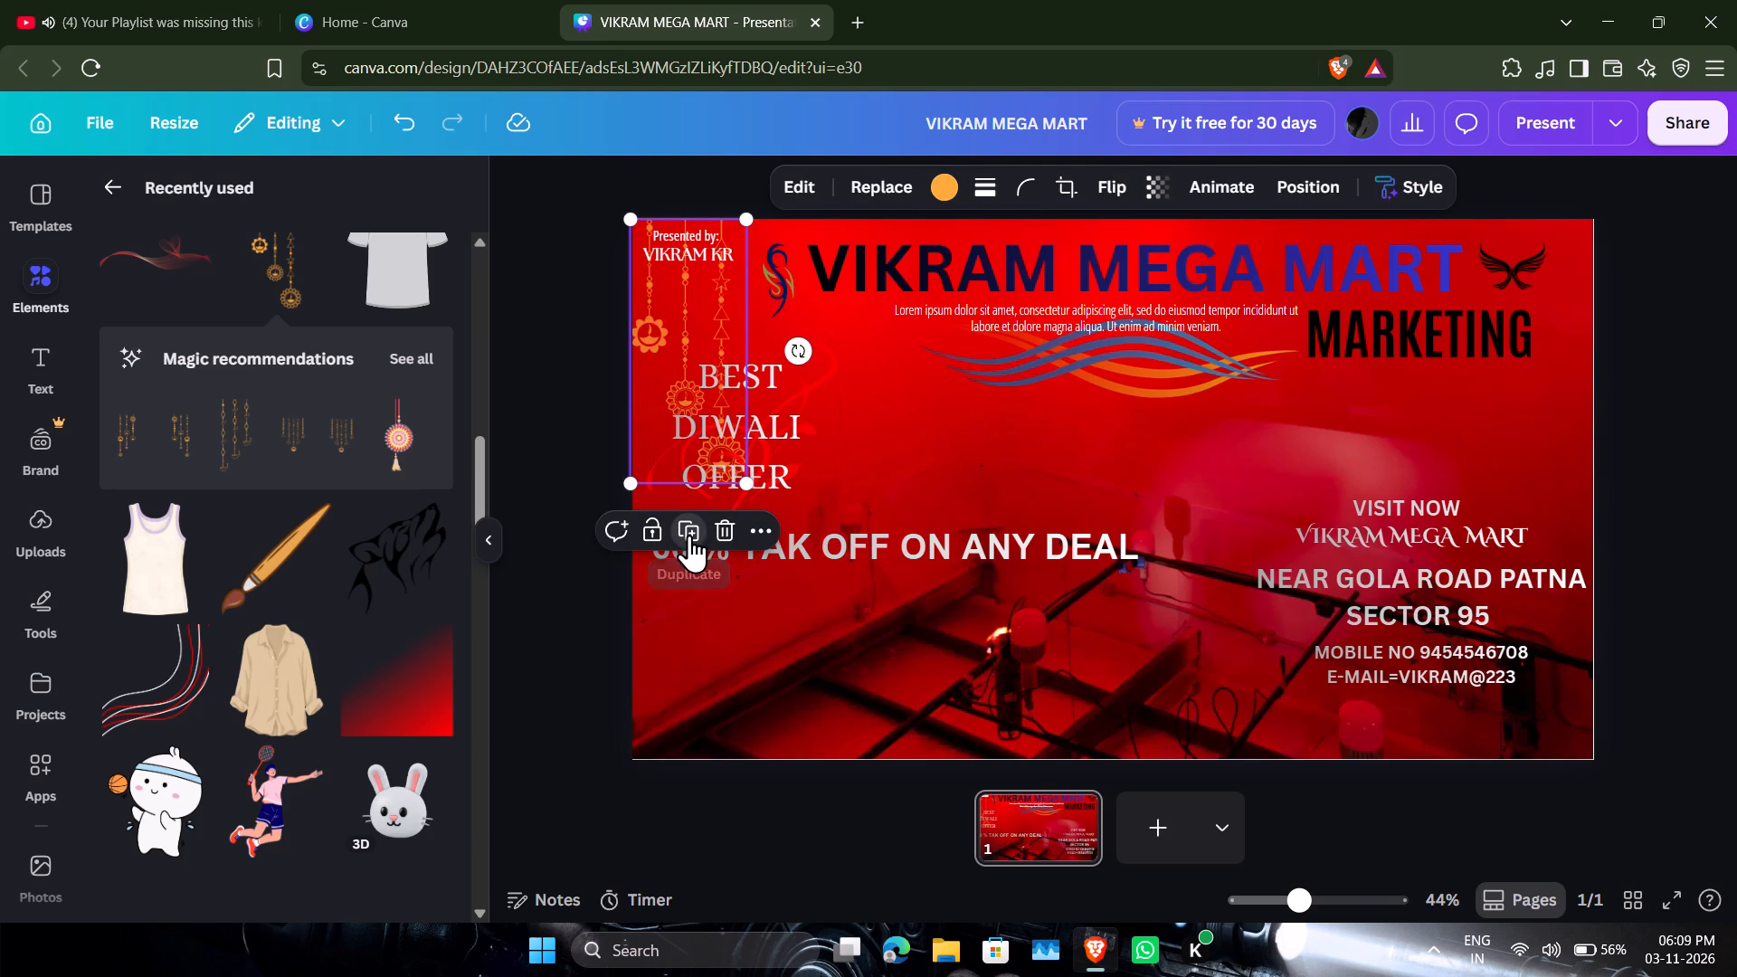
{"action": "left_click_drag", "start_coordinate": [683, 444], "coordinate": [1289, 435]}
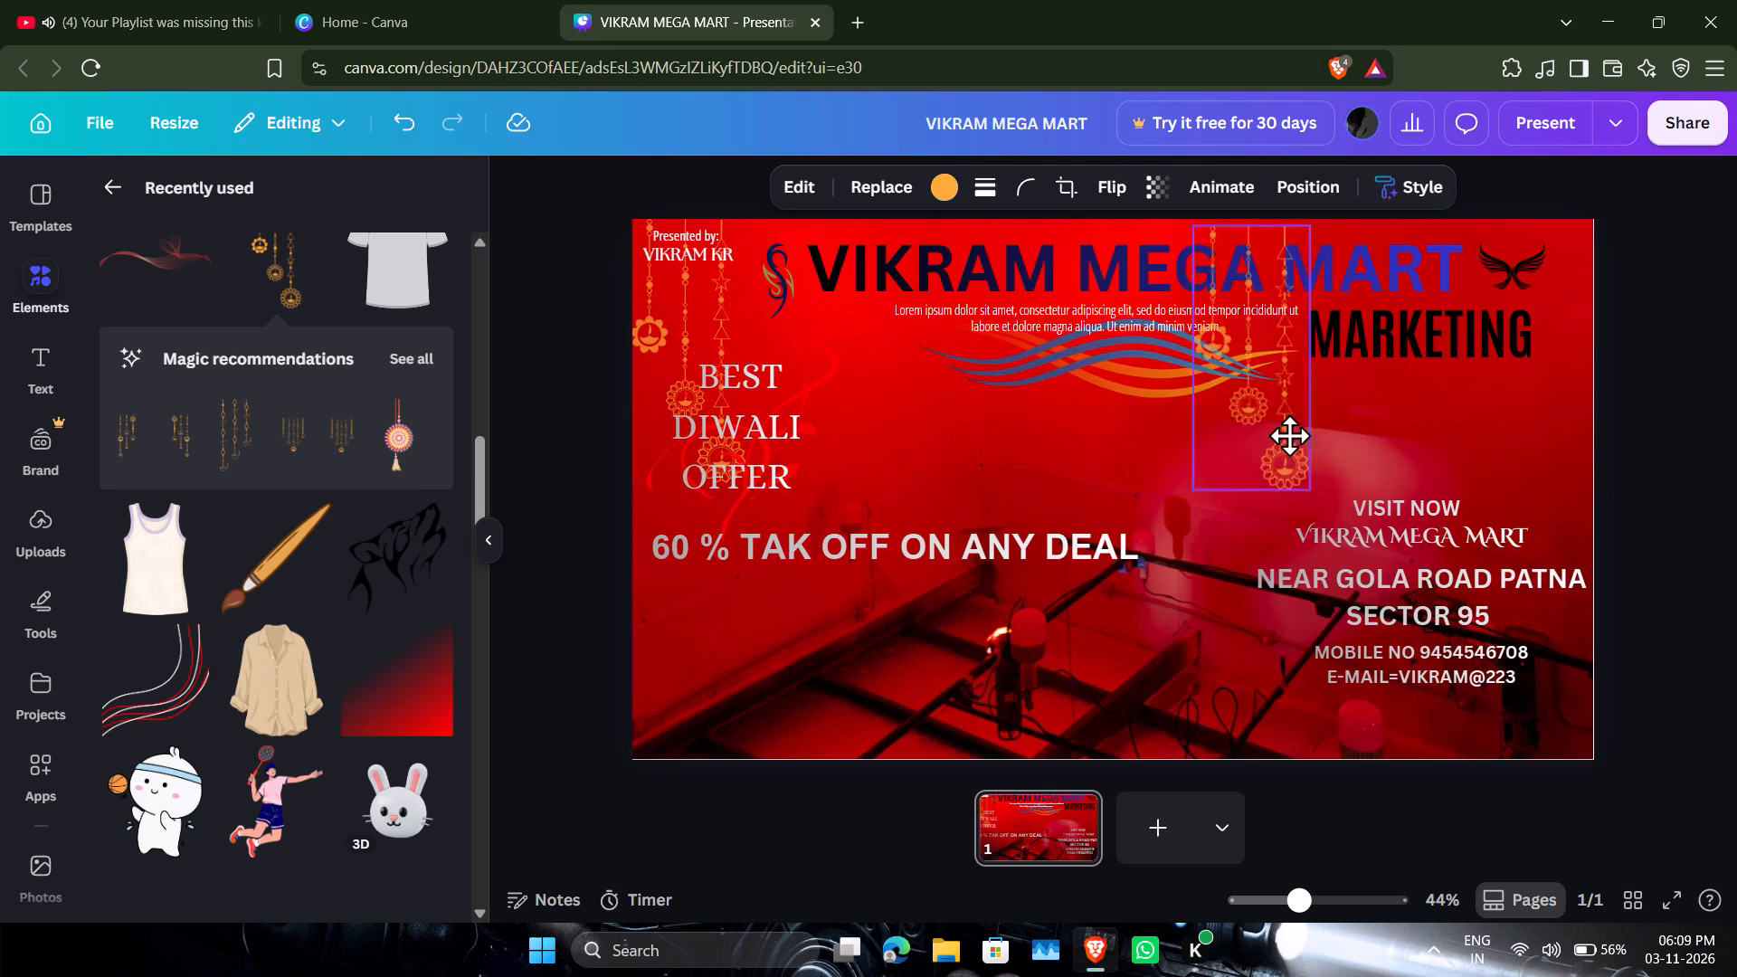
{"action": "left_click_drag", "start_coordinate": [1289, 435], "coordinate": [1522, 438]}
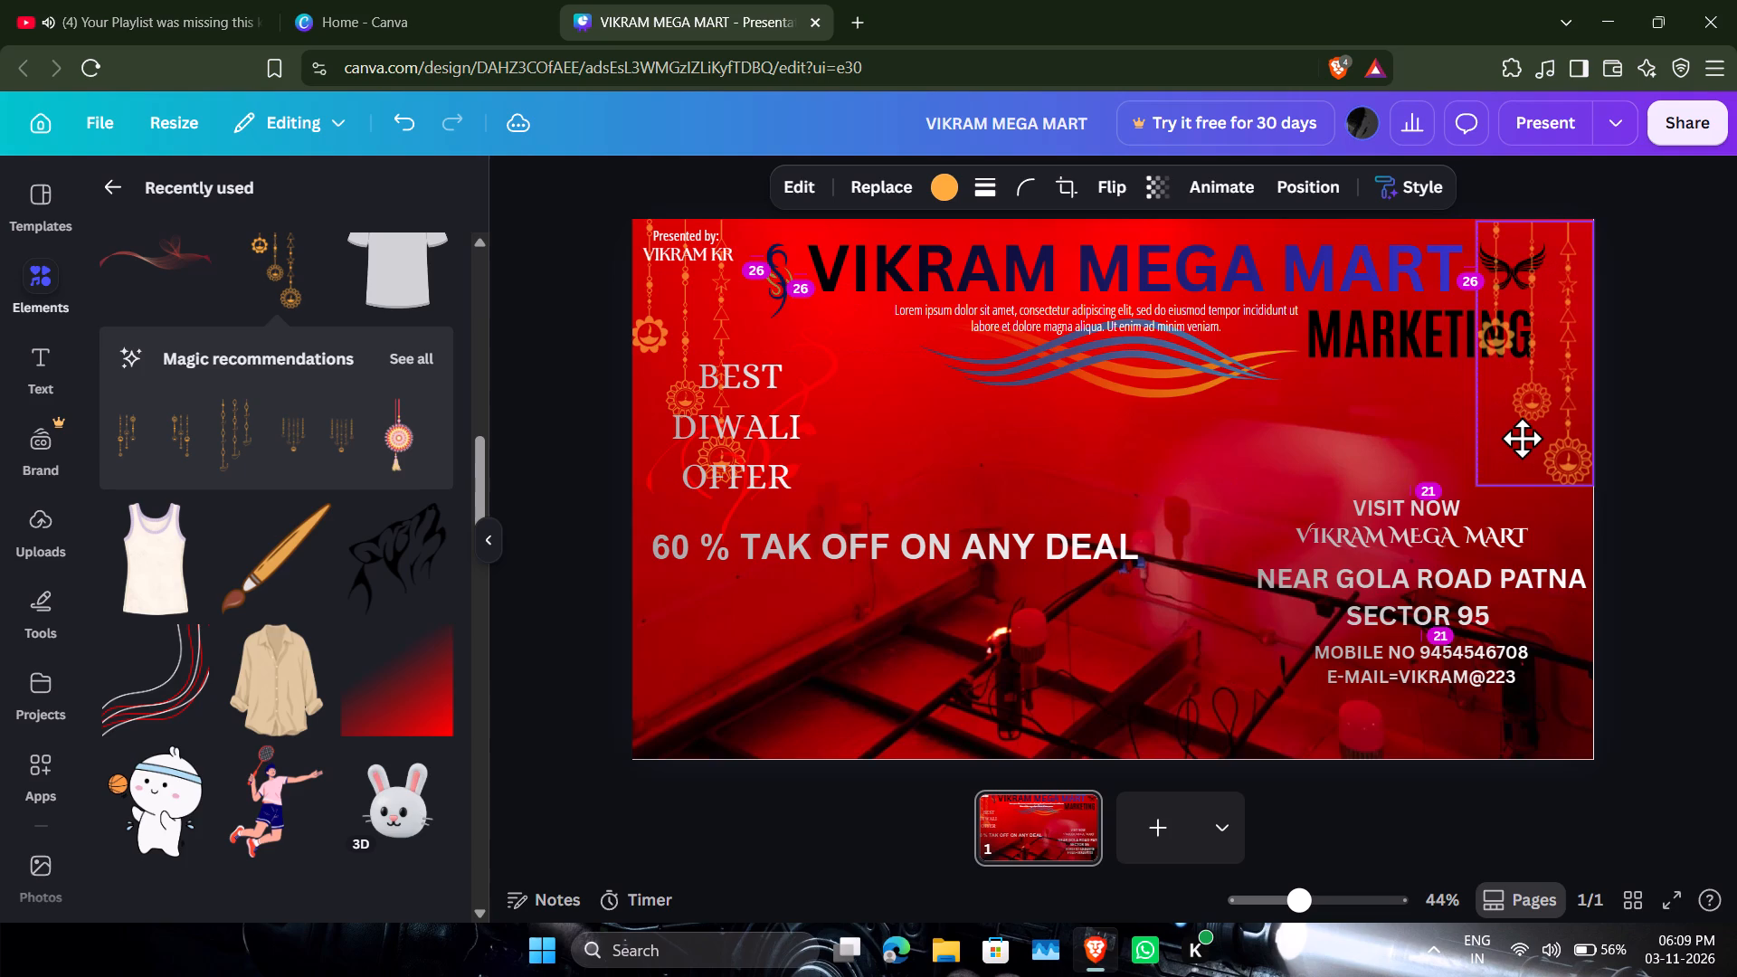
{"action": "left_click_drag", "start_coordinate": [1522, 438], "coordinate": [1524, 438]}
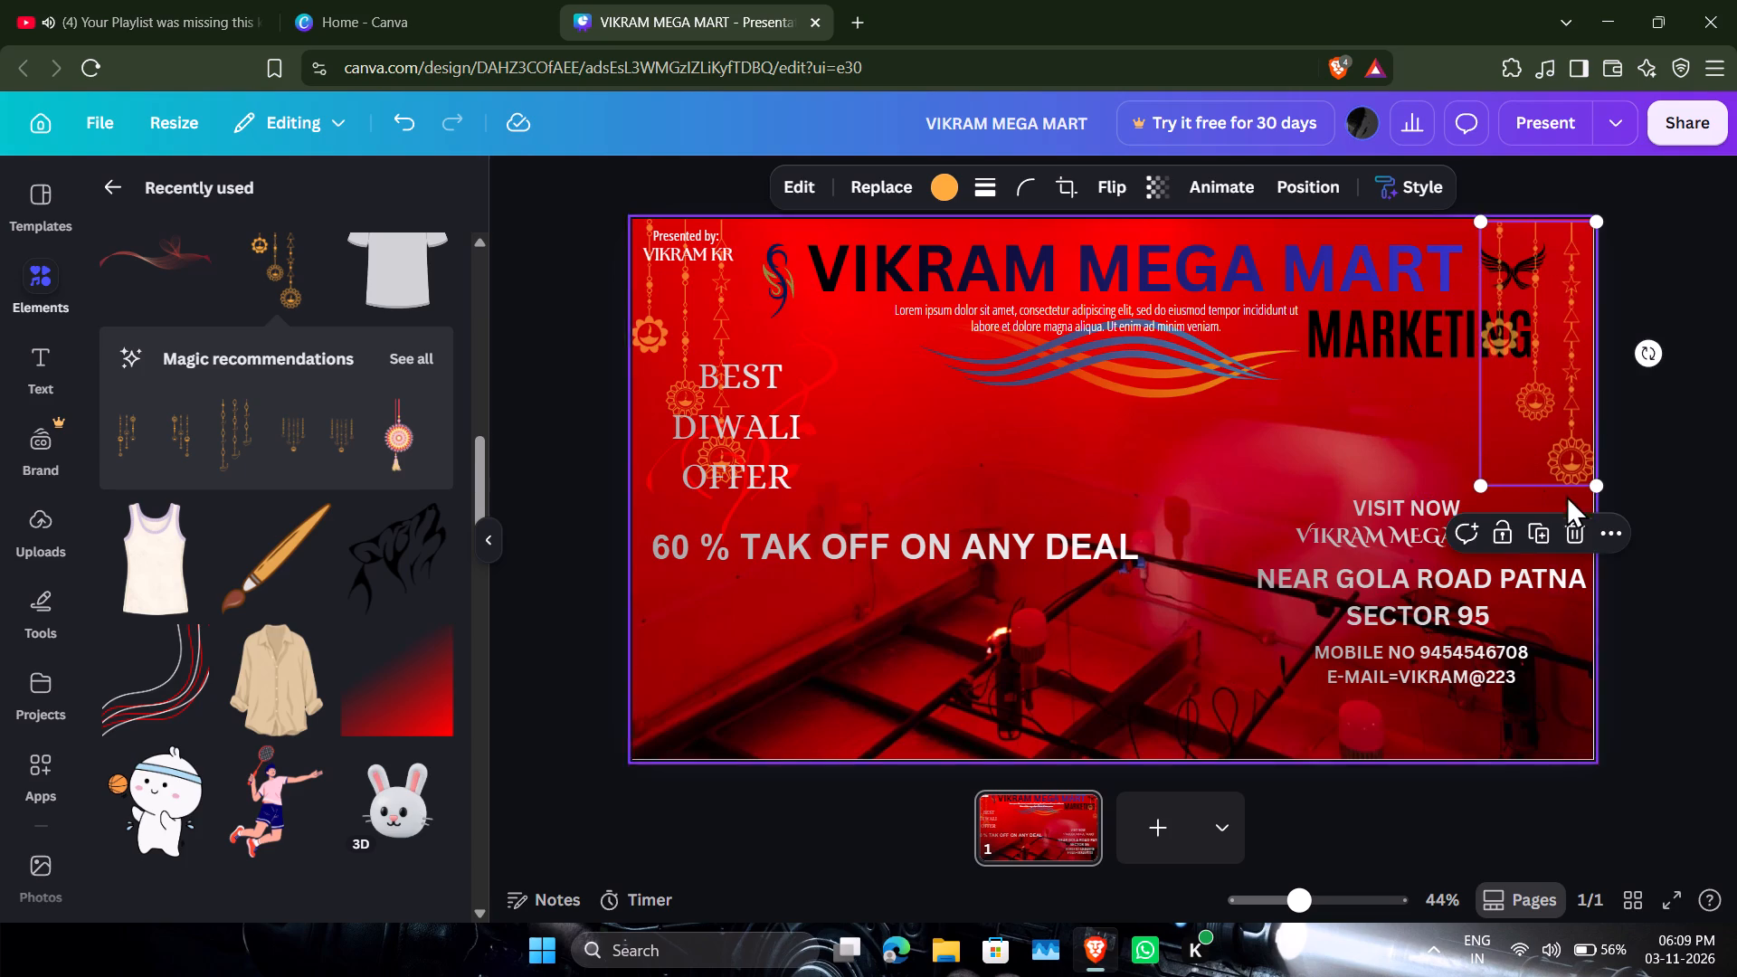
Send the top-right Diwali ornament backward in the layer order, behind the bird emblem and MARKETING text.
{"action": "left_click", "coordinate": [1602, 527]}
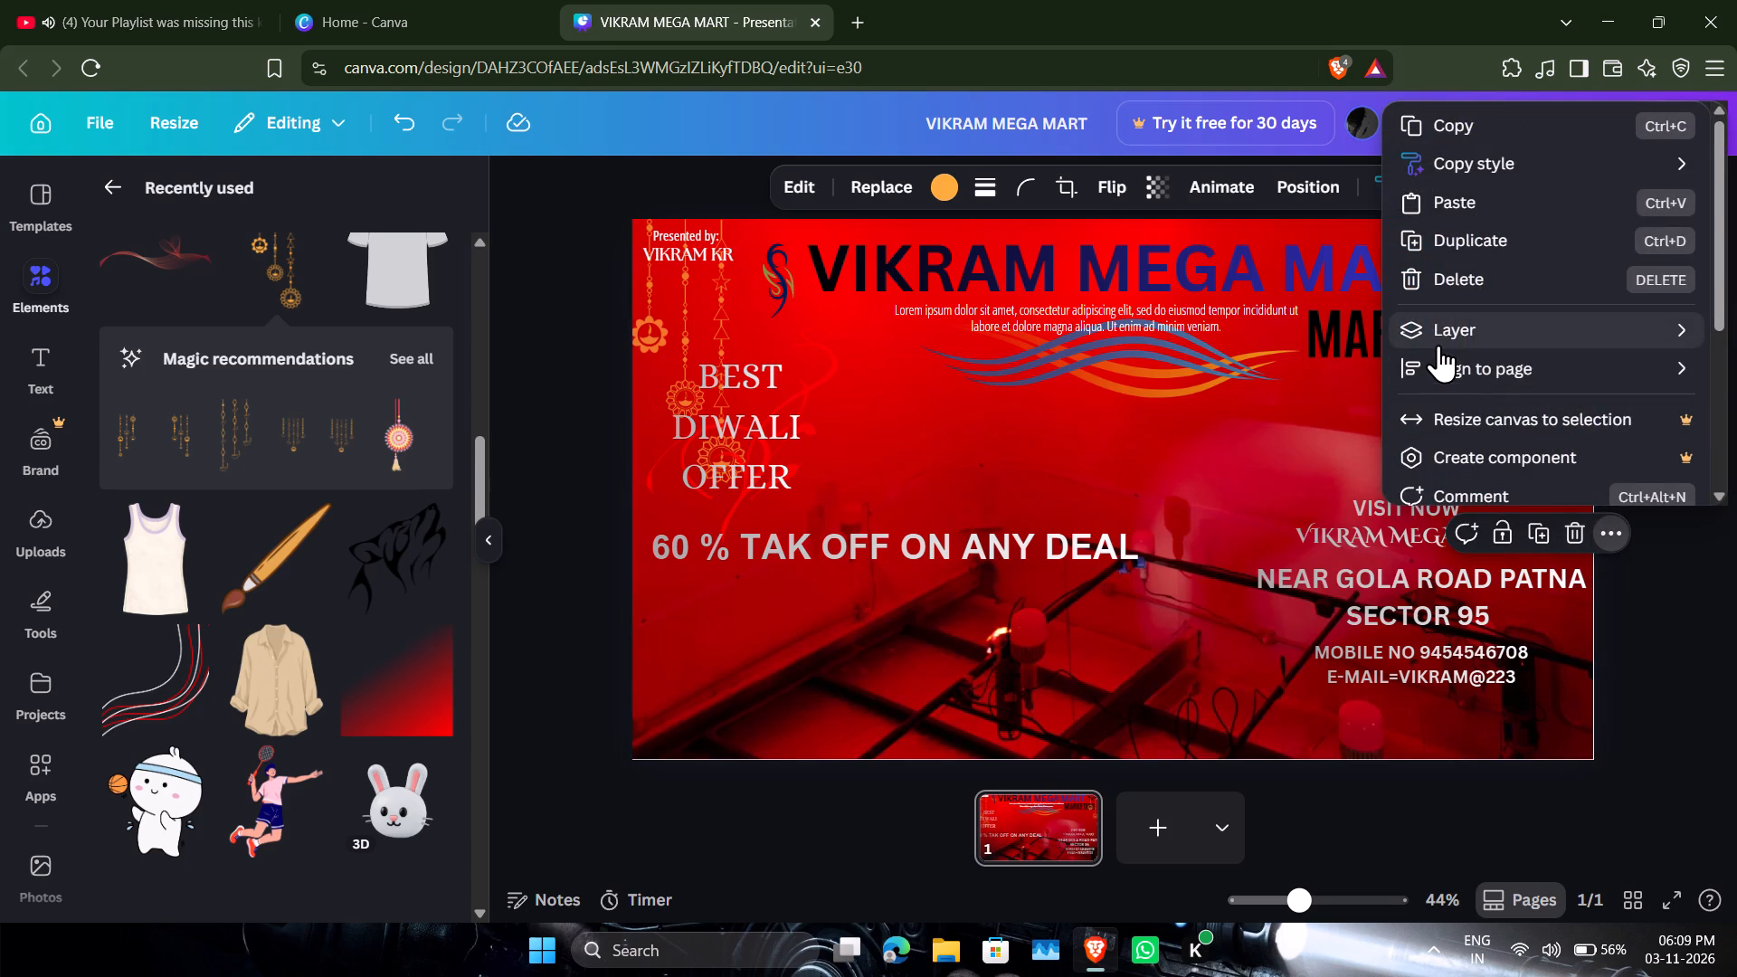
{"action": "left_click", "coordinate": [1438, 345]}
{"action": "double_click", "coordinate": [1298, 407]}
{"action": "left_click", "coordinate": [1298, 407]}
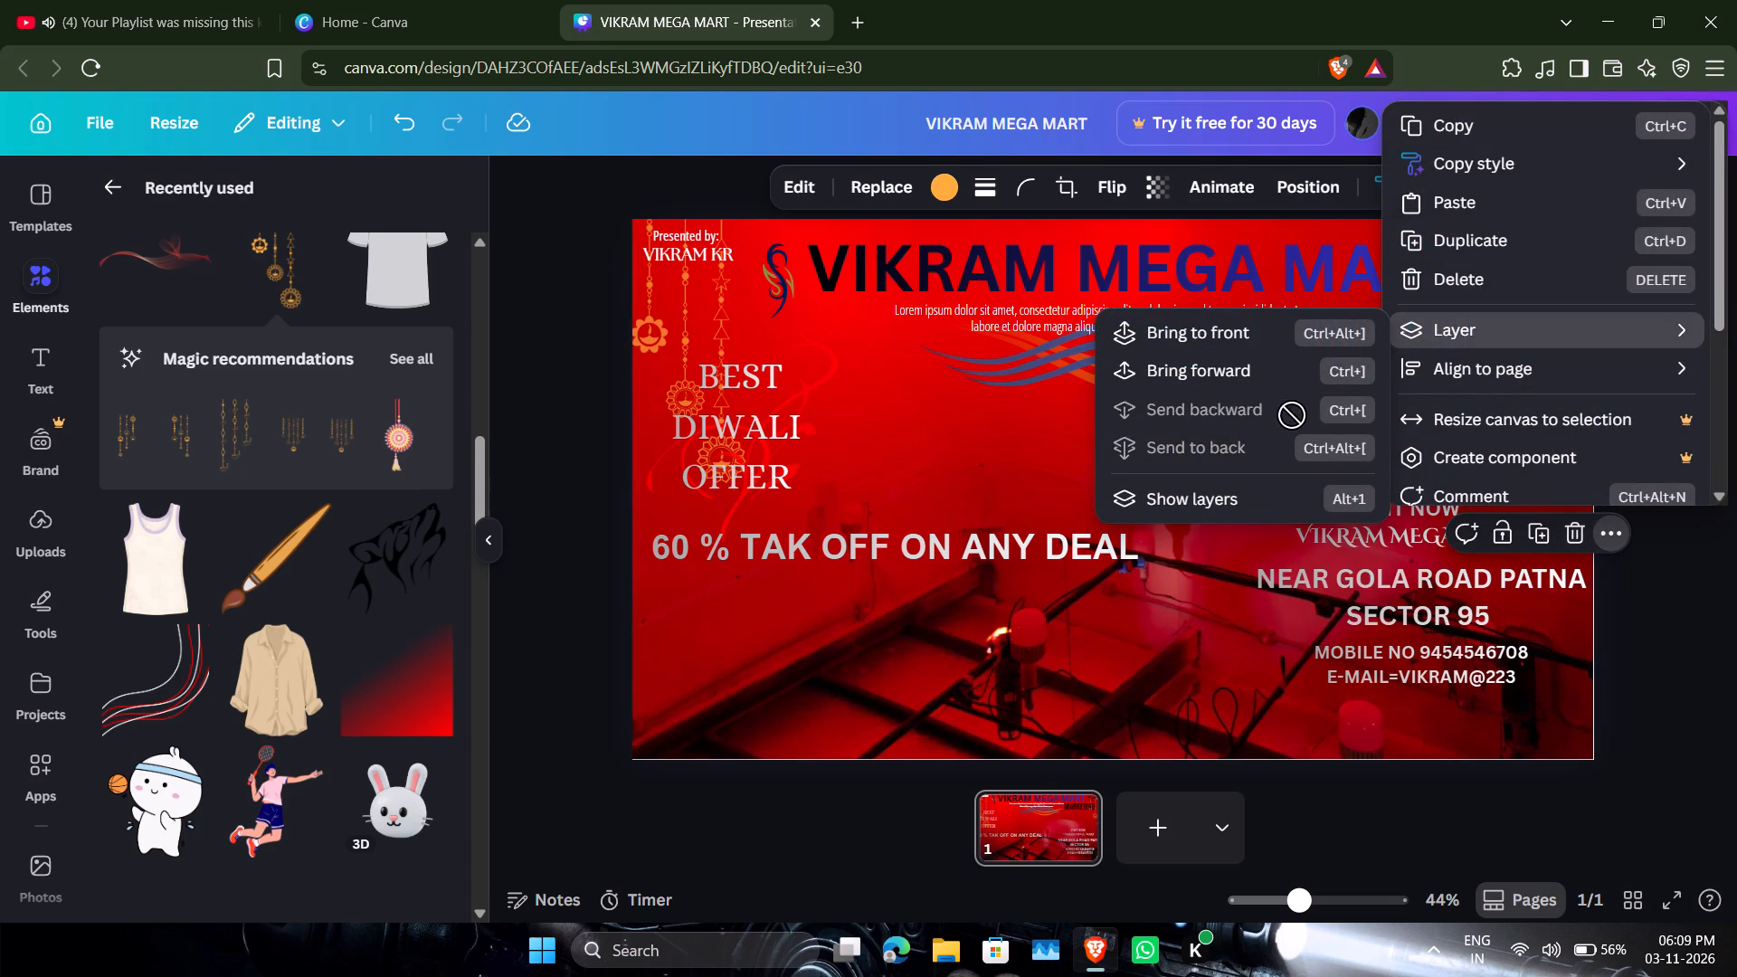
{"action": "left_click", "coordinate": [935, 432]}
{"action": "left_click", "coordinate": [1075, 372]}
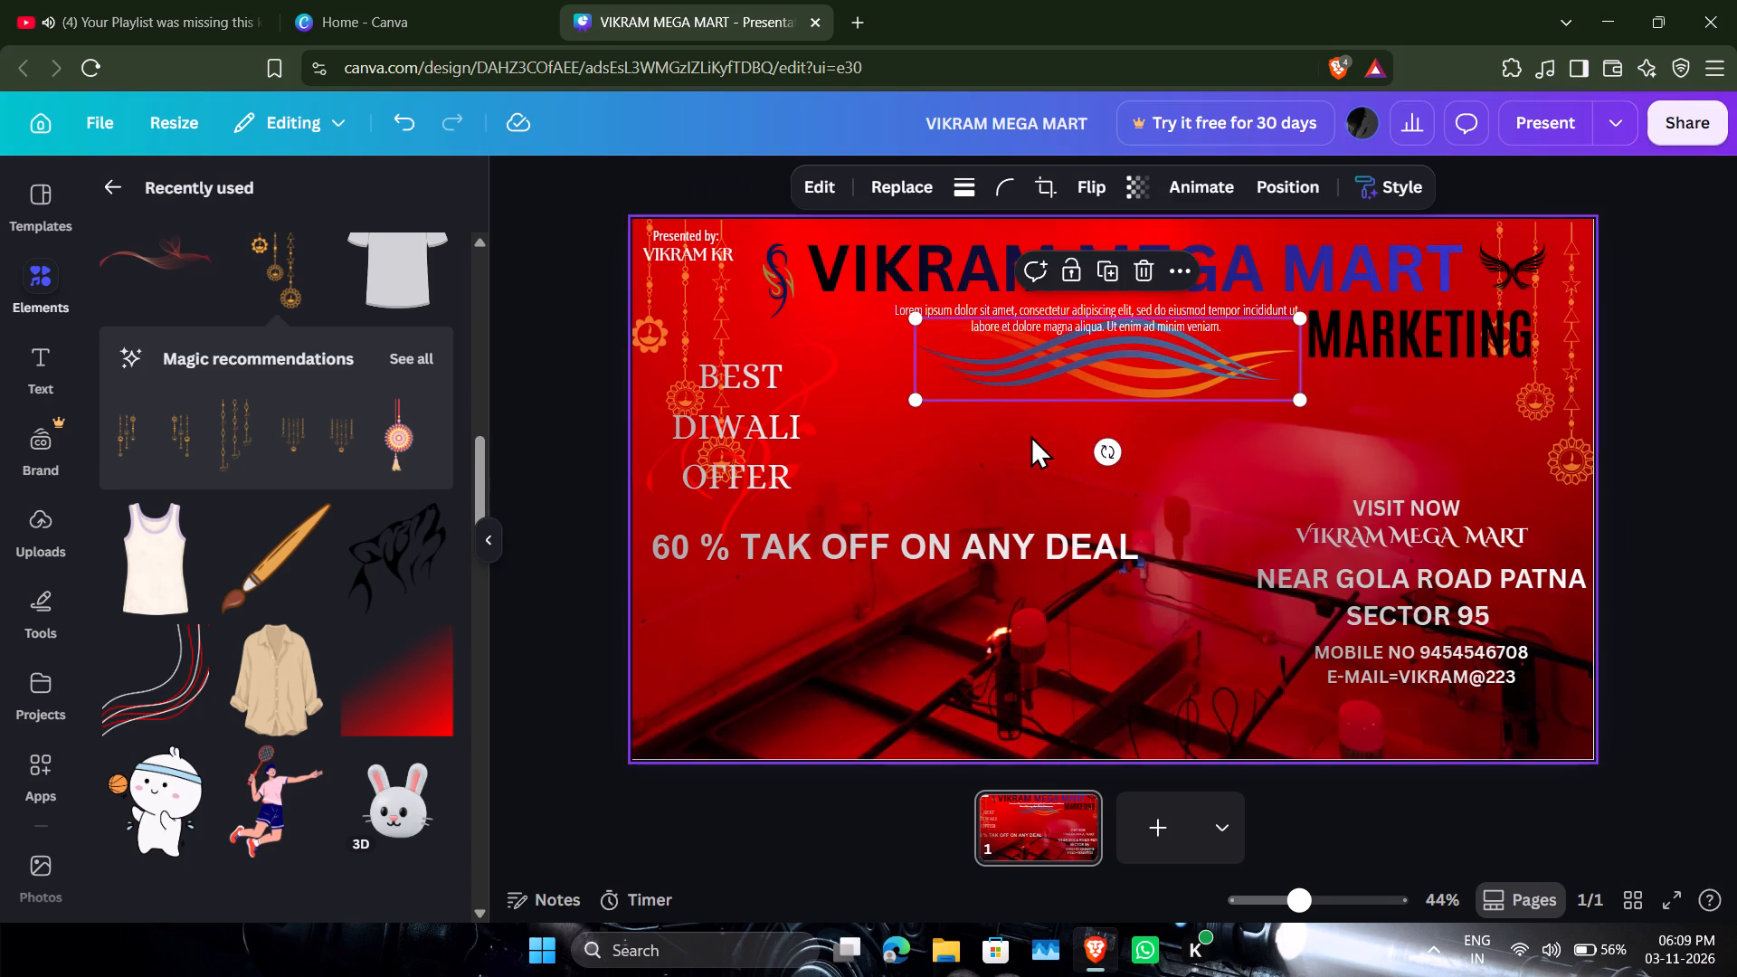
{"action": "left_click", "coordinate": [1030, 435]}
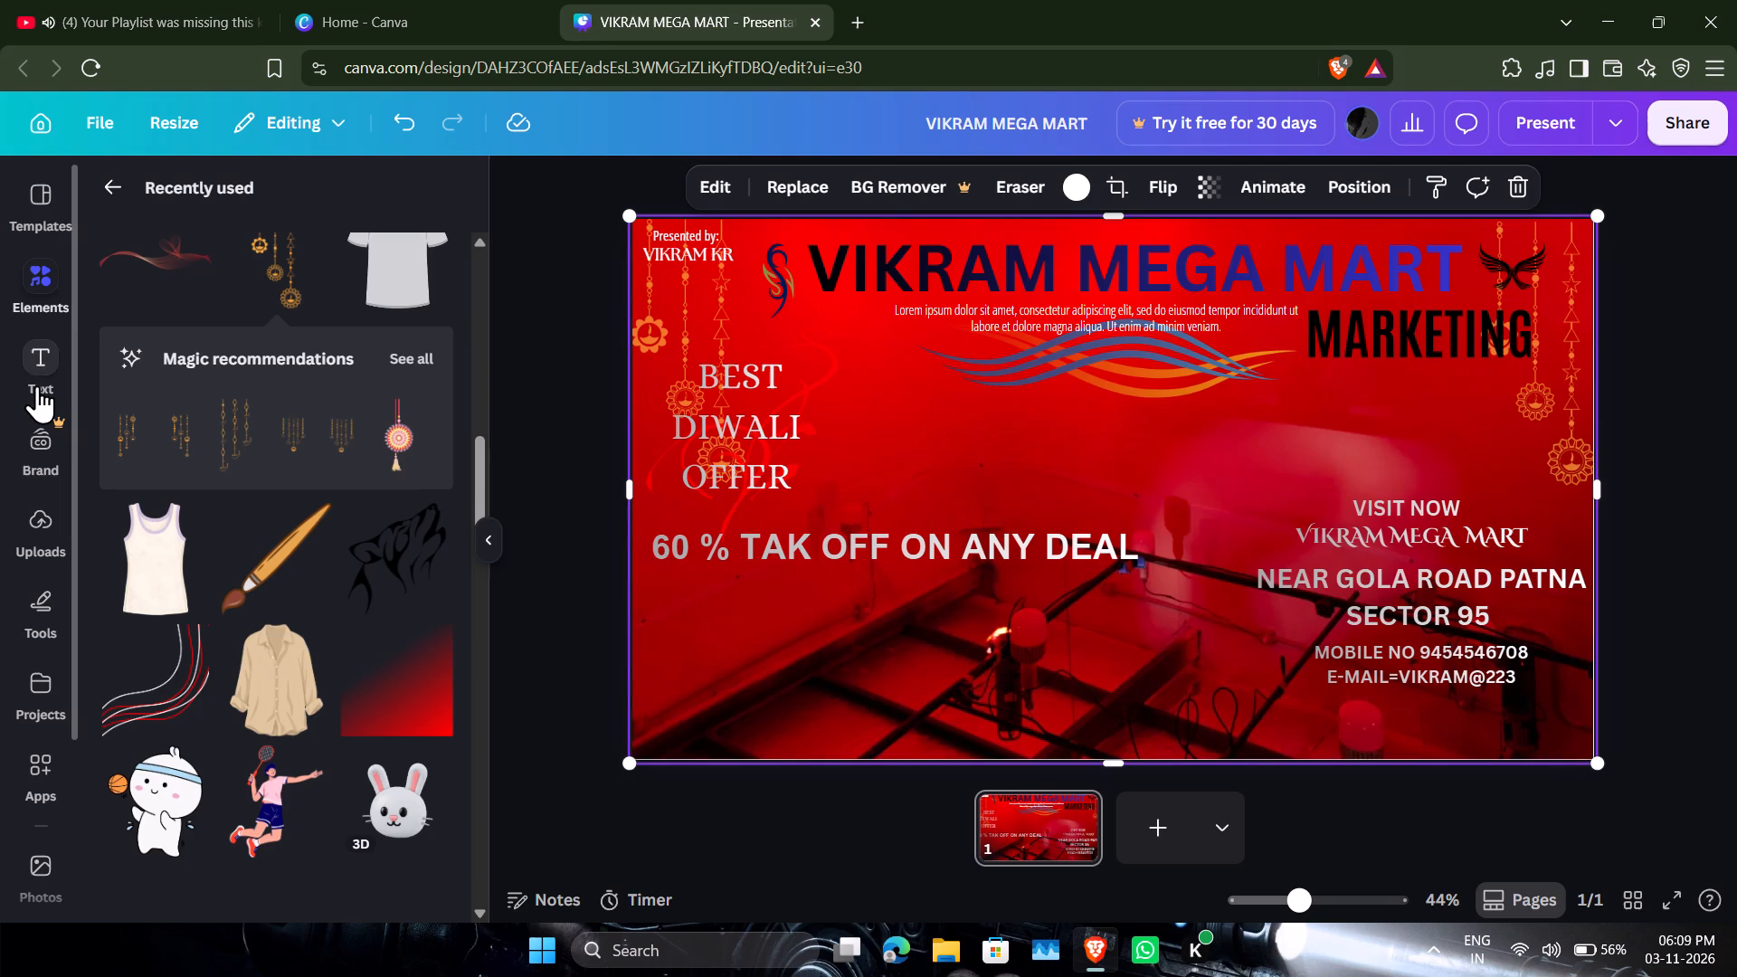
Add a subheading text box to the middle of the cover and clear all its placeholder text.
{"action": "double_click", "coordinate": [37, 385]}
{"action": "left_click", "coordinate": [65, 385]}
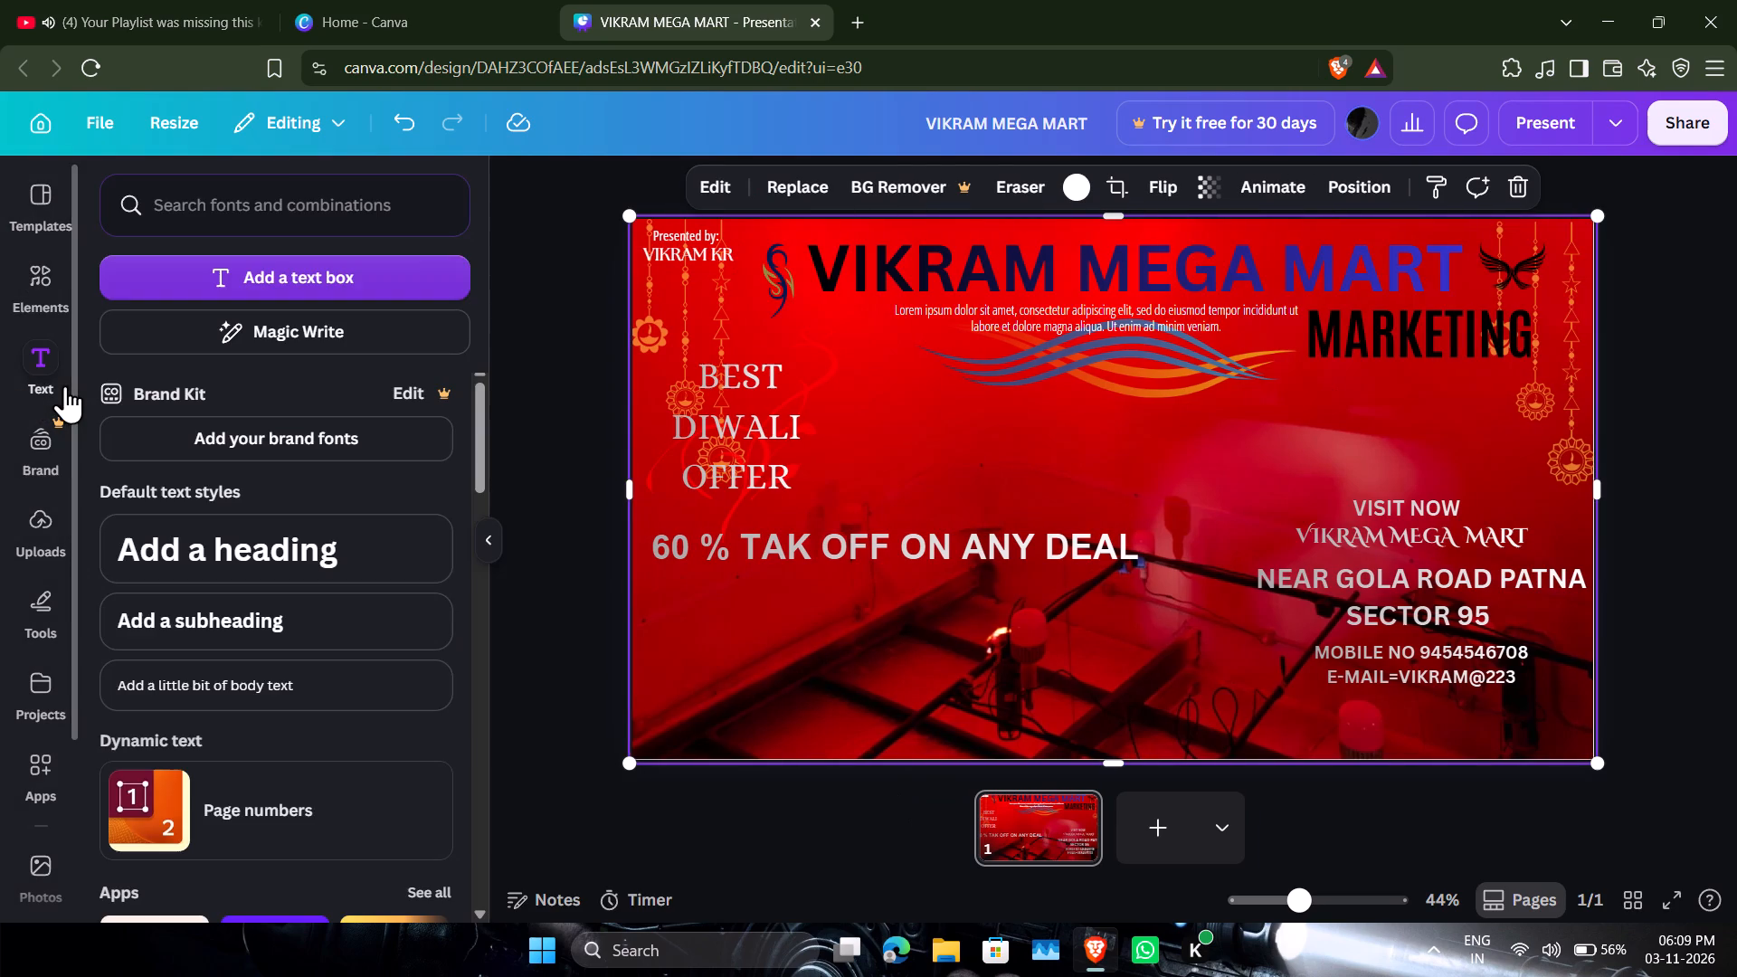
{"action": "left_click", "coordinate": [289, 624]}
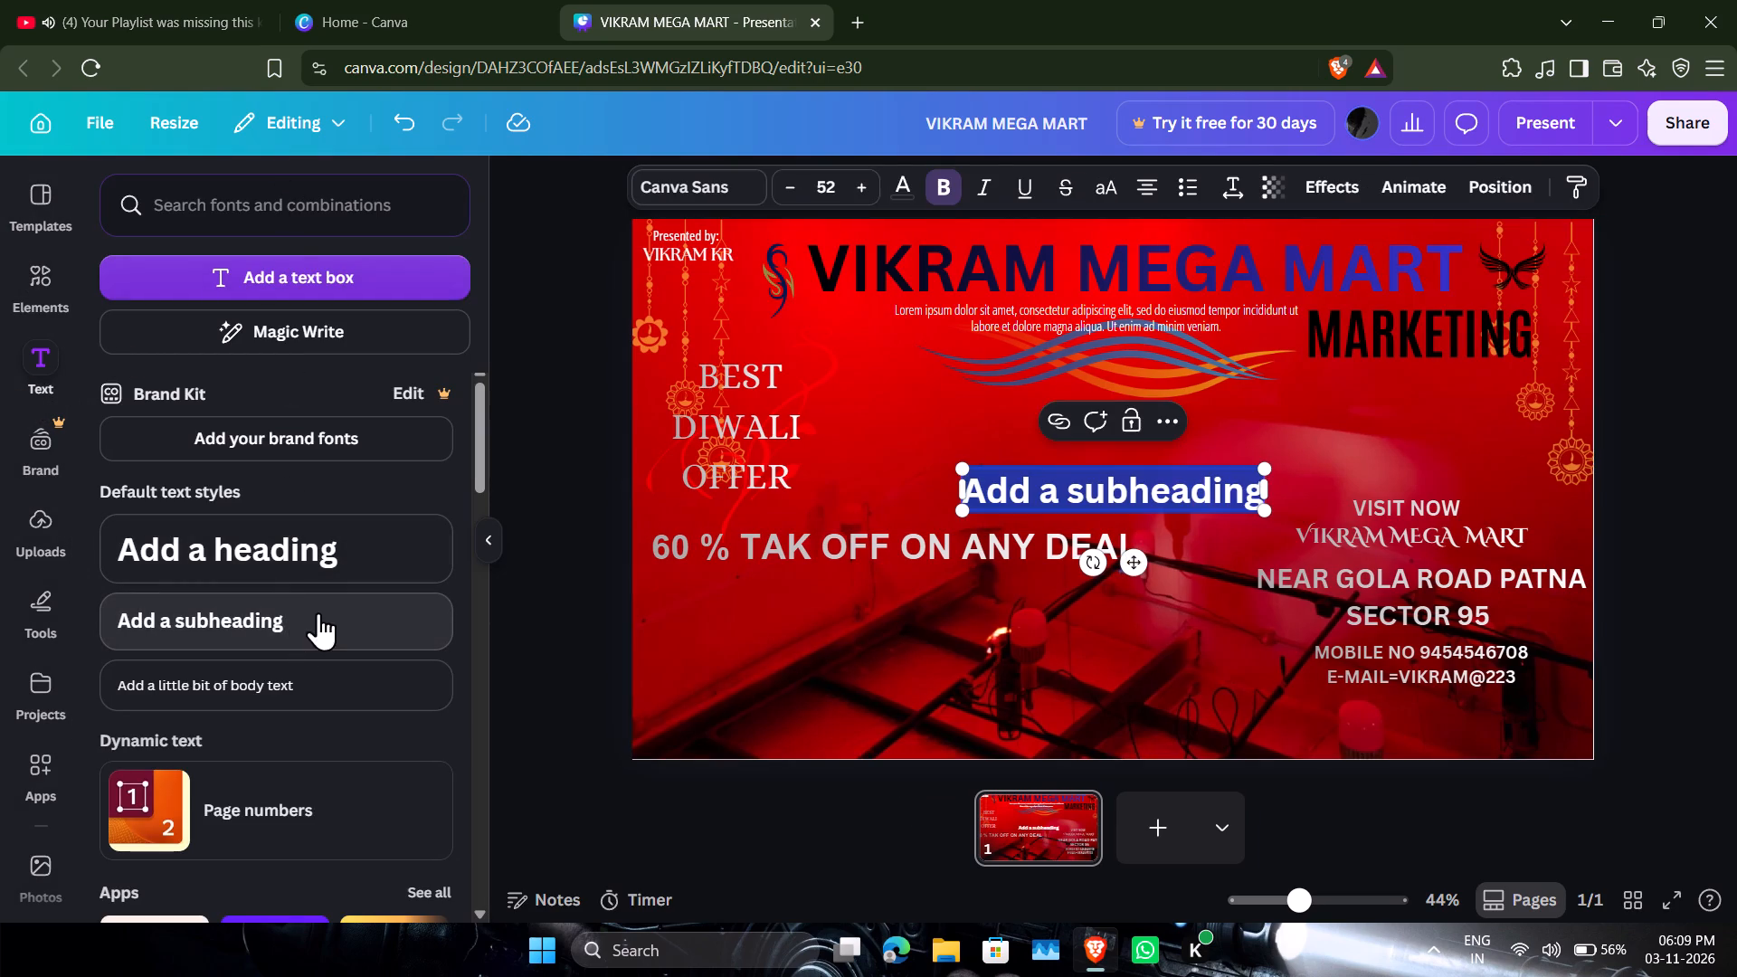
{"action": "left_click", "coordinate": [1239, 489]}
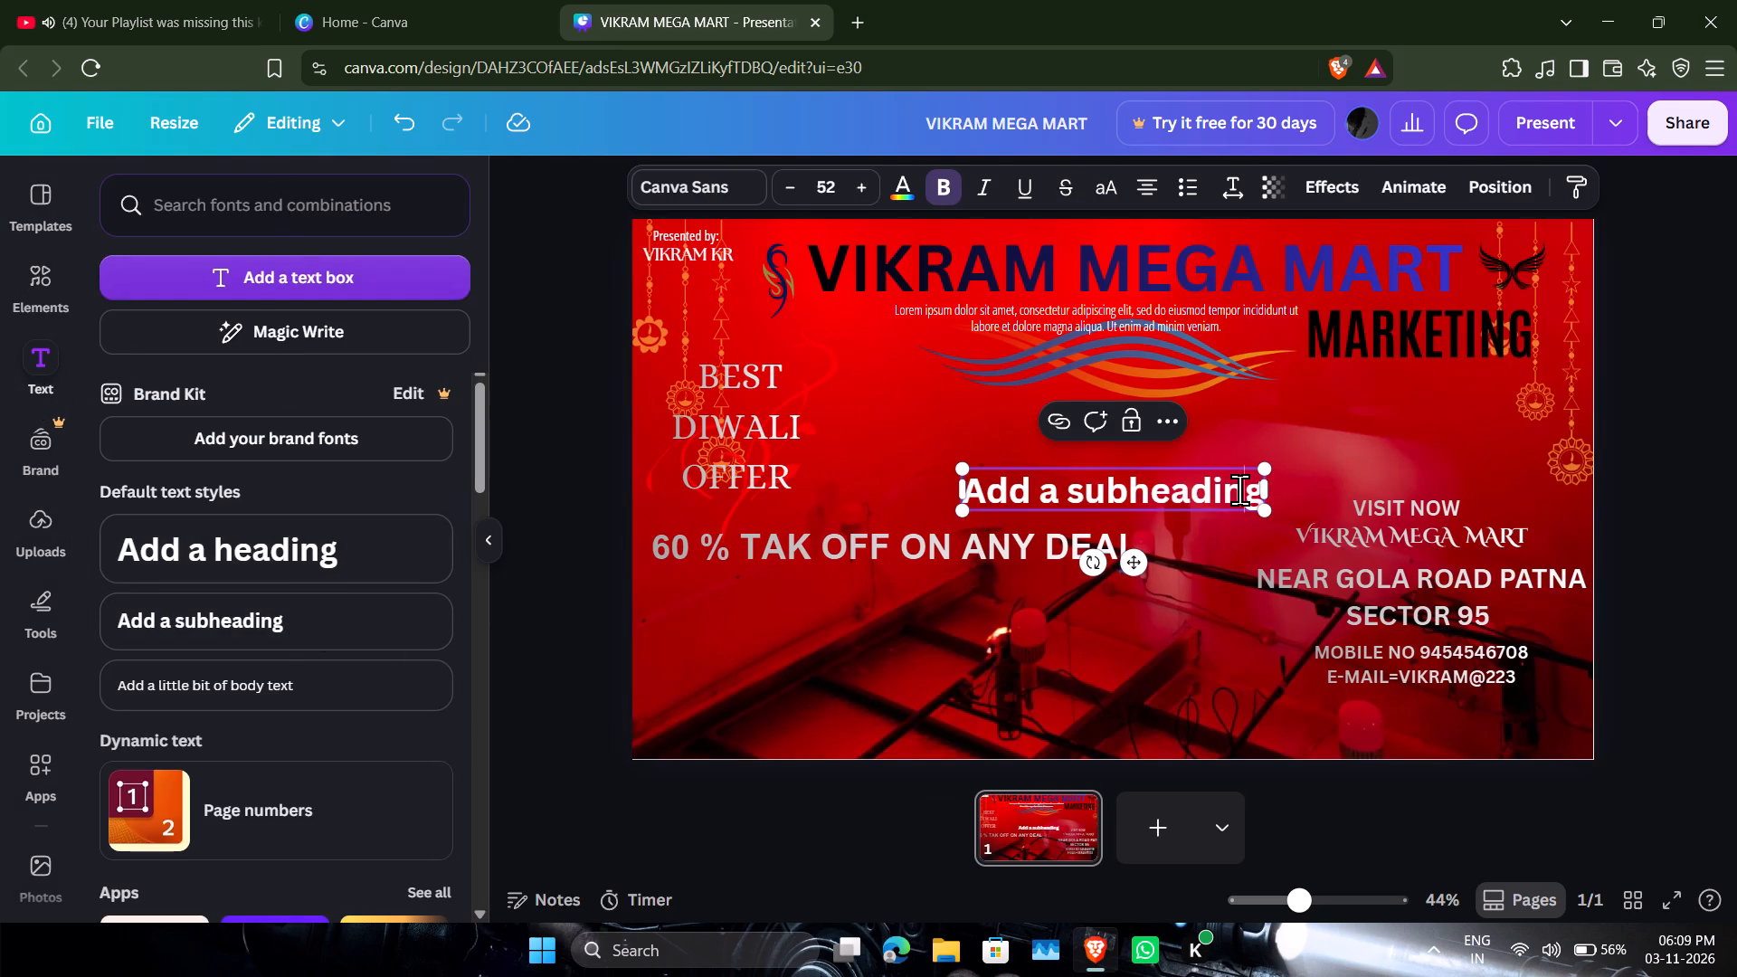
{"action": "left_click_drag", "start_coordinate": [1239, 489], "coordinate": [1262, 485]}
{"action": "key", "text": "BackSpace"}
{"action": "key", "text": "BackSpace"}
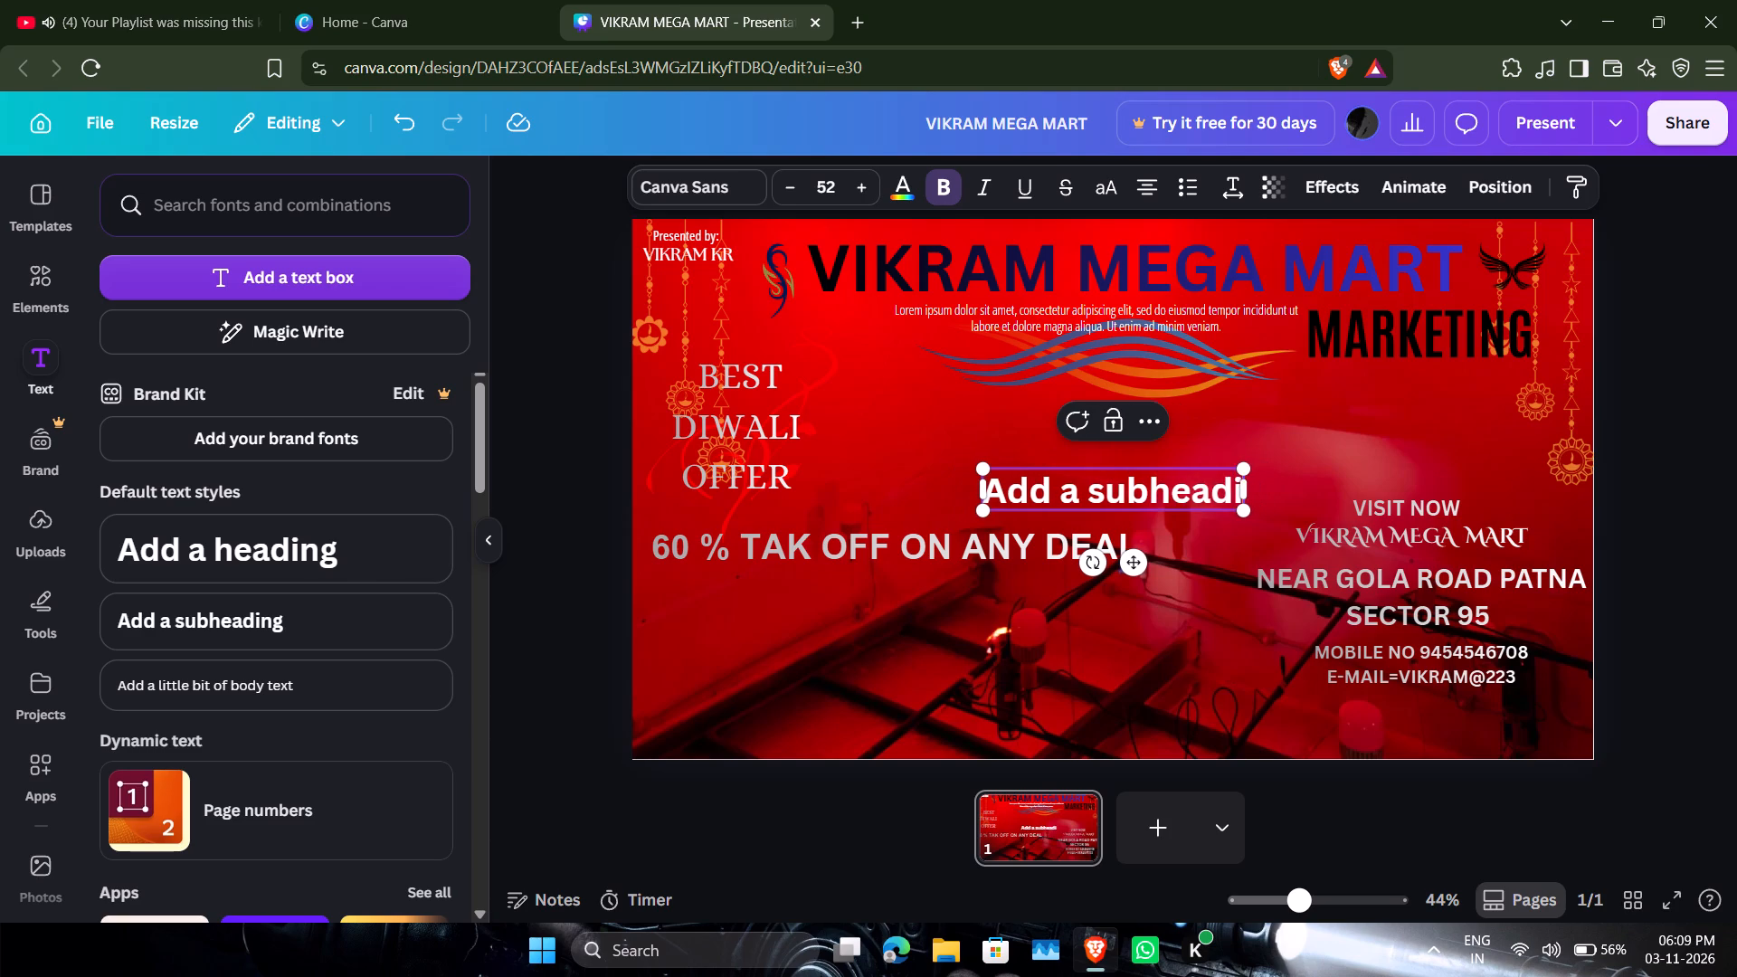
{"action": "key", "text": "BackSpace"}
{"action": "key", "text": "BackSpace"}
{"action": "key", "text": "BackSpace"}
{"action": "key", "text": "BackSpace"}
{"action": "key", "text": "BackSpace"}
{"action": "key", "text": "BackSpace"}
{"action": "key", "text": "BackSpace"}
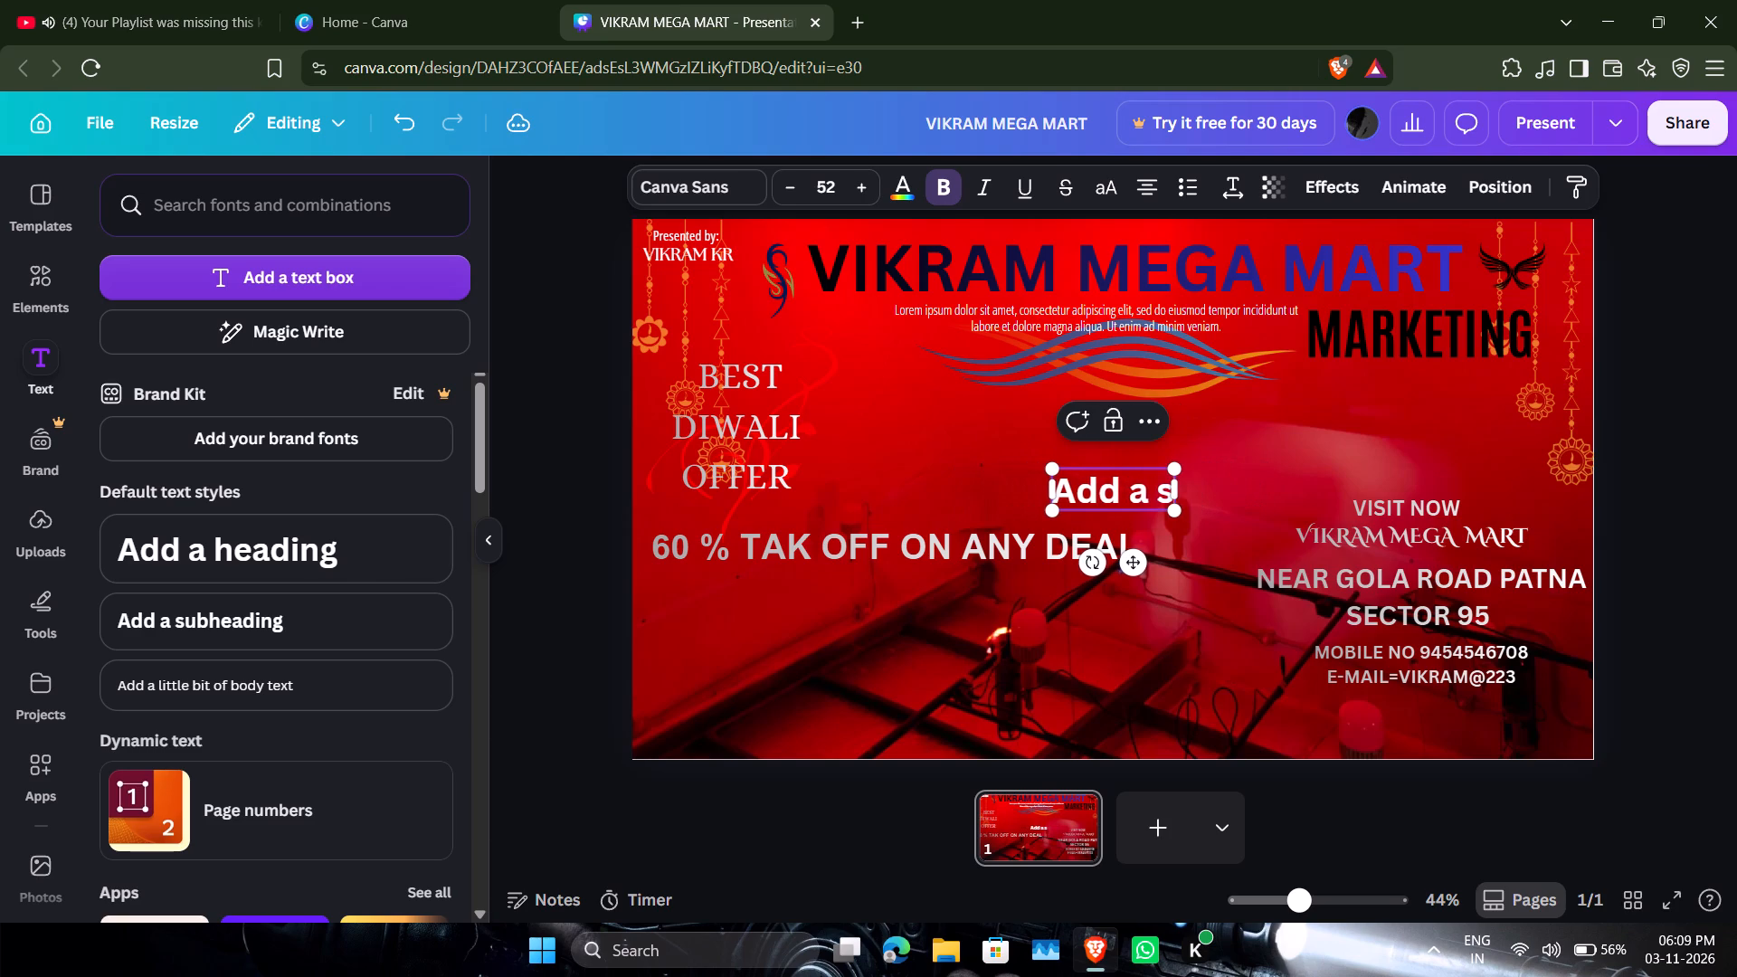
{"action": "key", "text": "BackSpace"}
{"action": "key", "text": "BackSpace"}
{"action": "key", "text": "BackSpace"}
{"action": "key", "text": "BackSpace"}
{"action": "key", "text": "BackSpace"}
{"action": "key", "text": "BackSpace"}
{"action": "key", "text": "BackSpace"}
{"action": "key", "text": "BackSpace"}
{"action": "key", "text": "BackSpace"}
{"action": "key", "text": "BackSpace"}
{"action": "key", "text": "BackSpace"}
{"action": "key", "text": "BackSpace"}
{"action": "key", "text": "BackSpace"}
{"action": "key", "text": "BackSpace"}
{"action": "key", "text": "BackSpace"}
{"action": "key", "text": "BackSpace"}
{"action": "key", "text": "BackSpace"}
{"action": "key", "text": "BackSpace"}
{"action": "key", "text": "BackSpace"}
{"action": "key", "text": "BackSpace"}
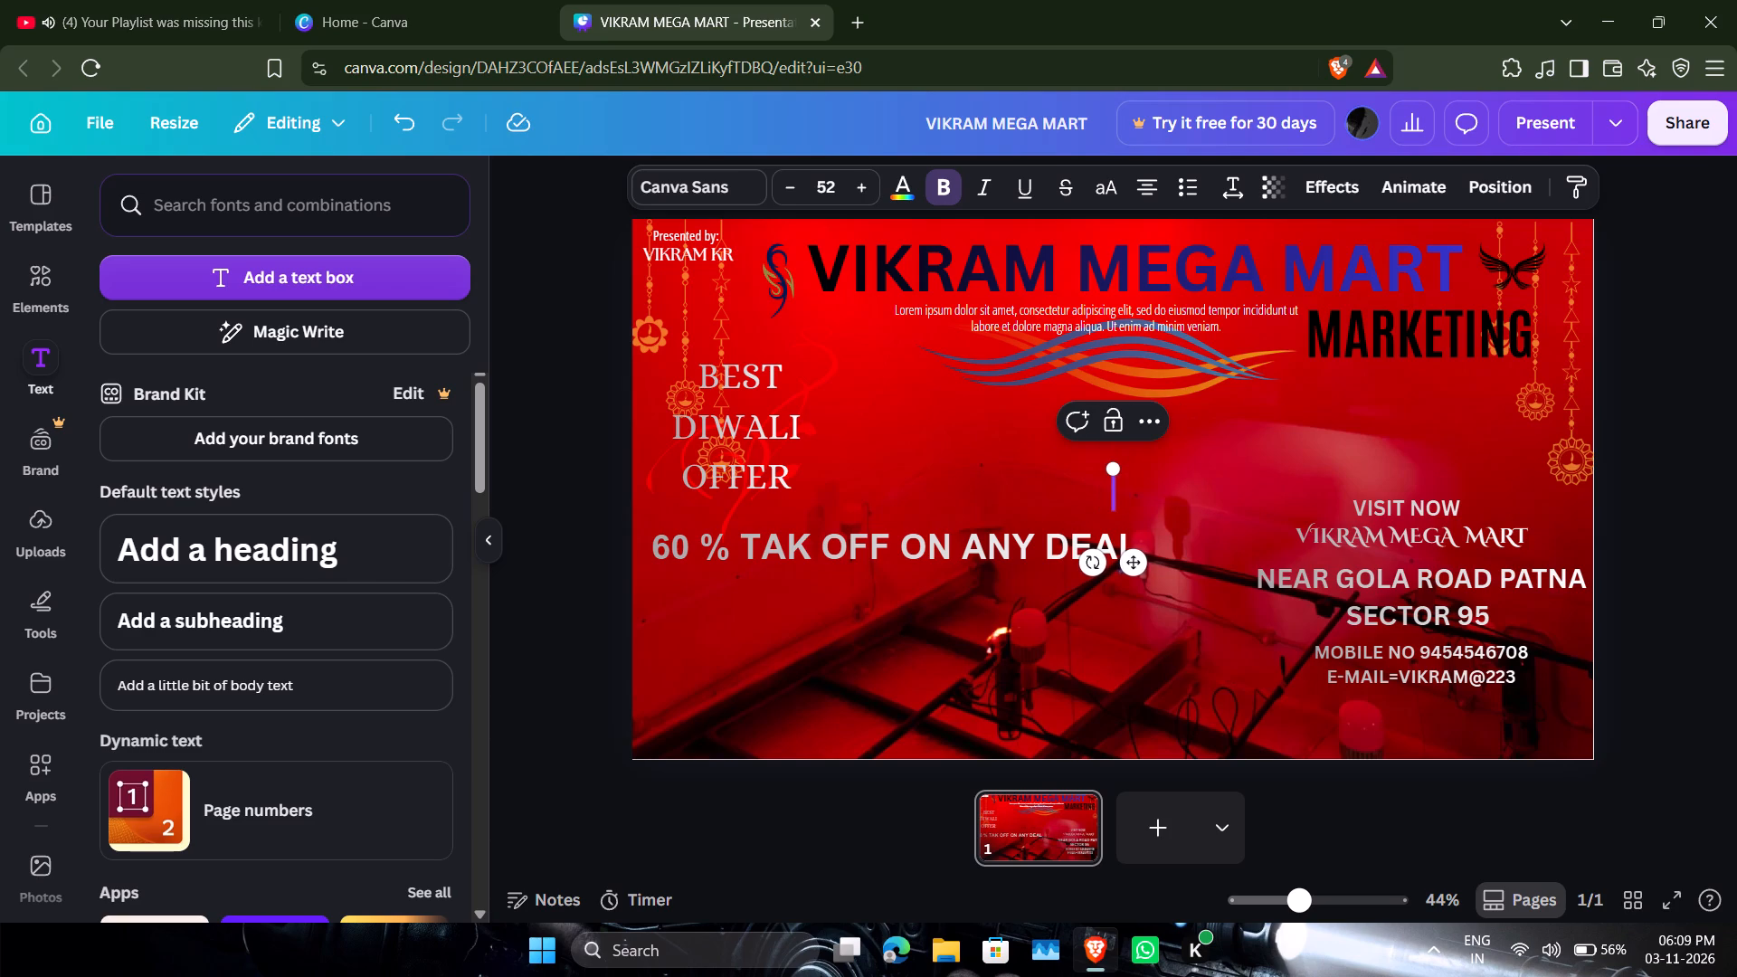
{"action": "key", "text": "BackSpace"}
{"action": "key", "text": "BackSpace"}
Enter BUY 4 GET 1 FOR 1ST TIME COUSTEMER in the empty subheading text box.
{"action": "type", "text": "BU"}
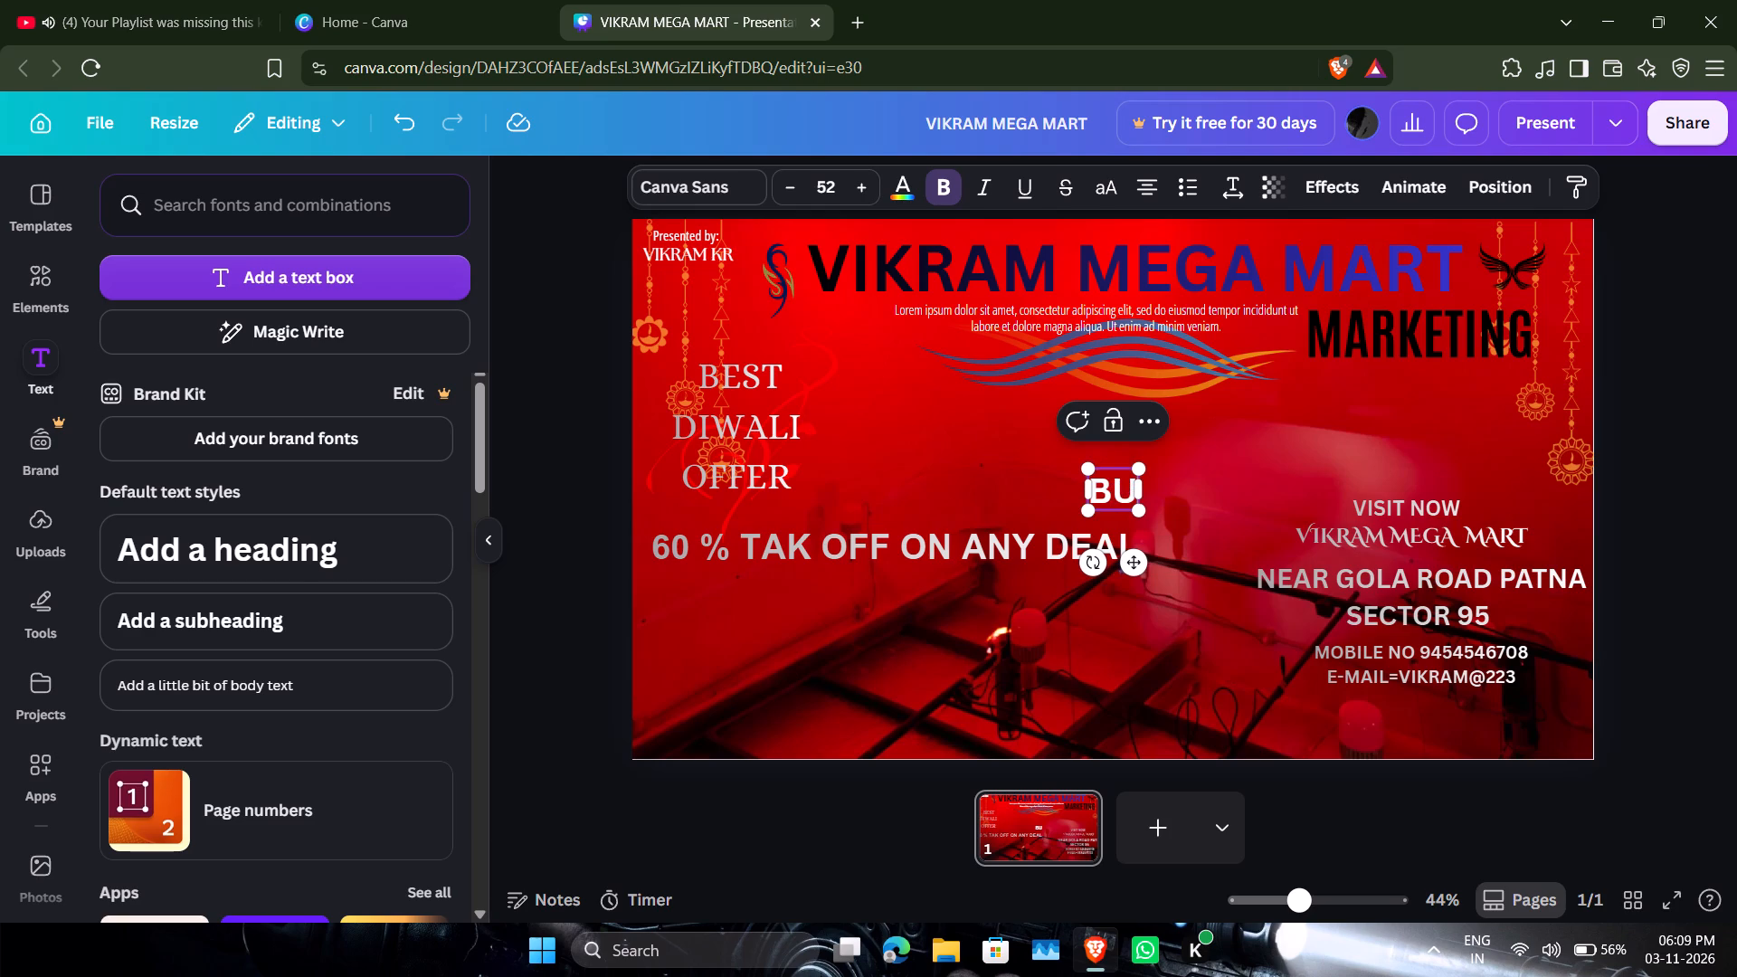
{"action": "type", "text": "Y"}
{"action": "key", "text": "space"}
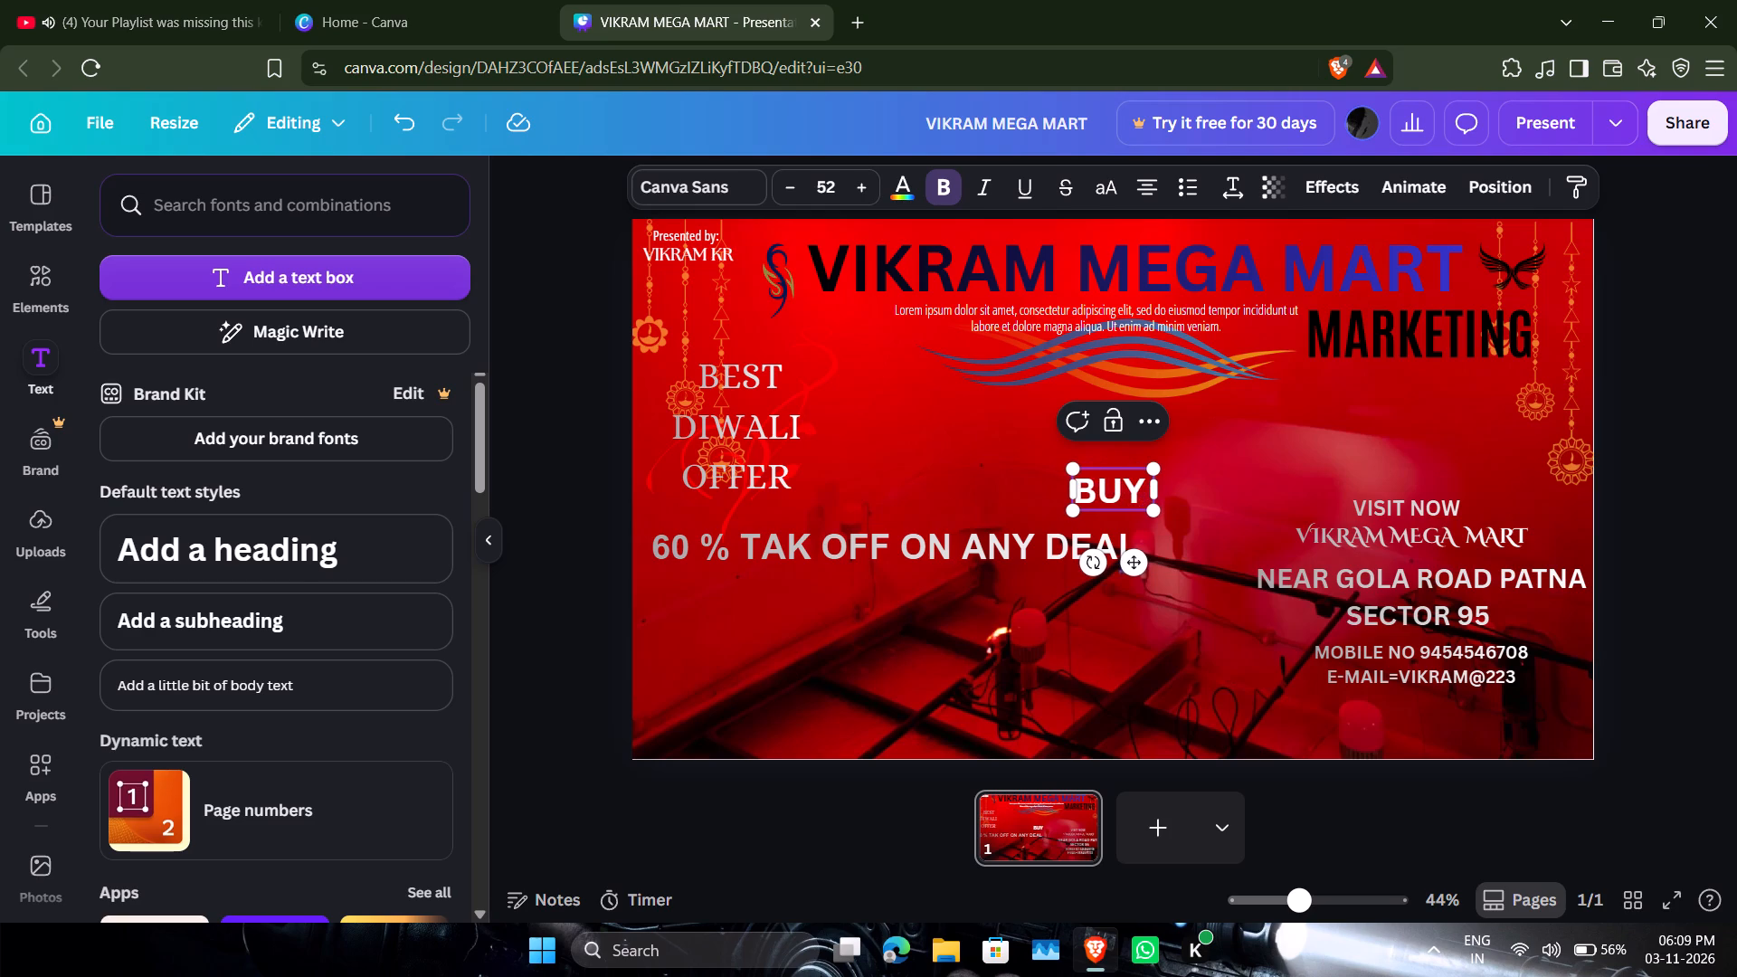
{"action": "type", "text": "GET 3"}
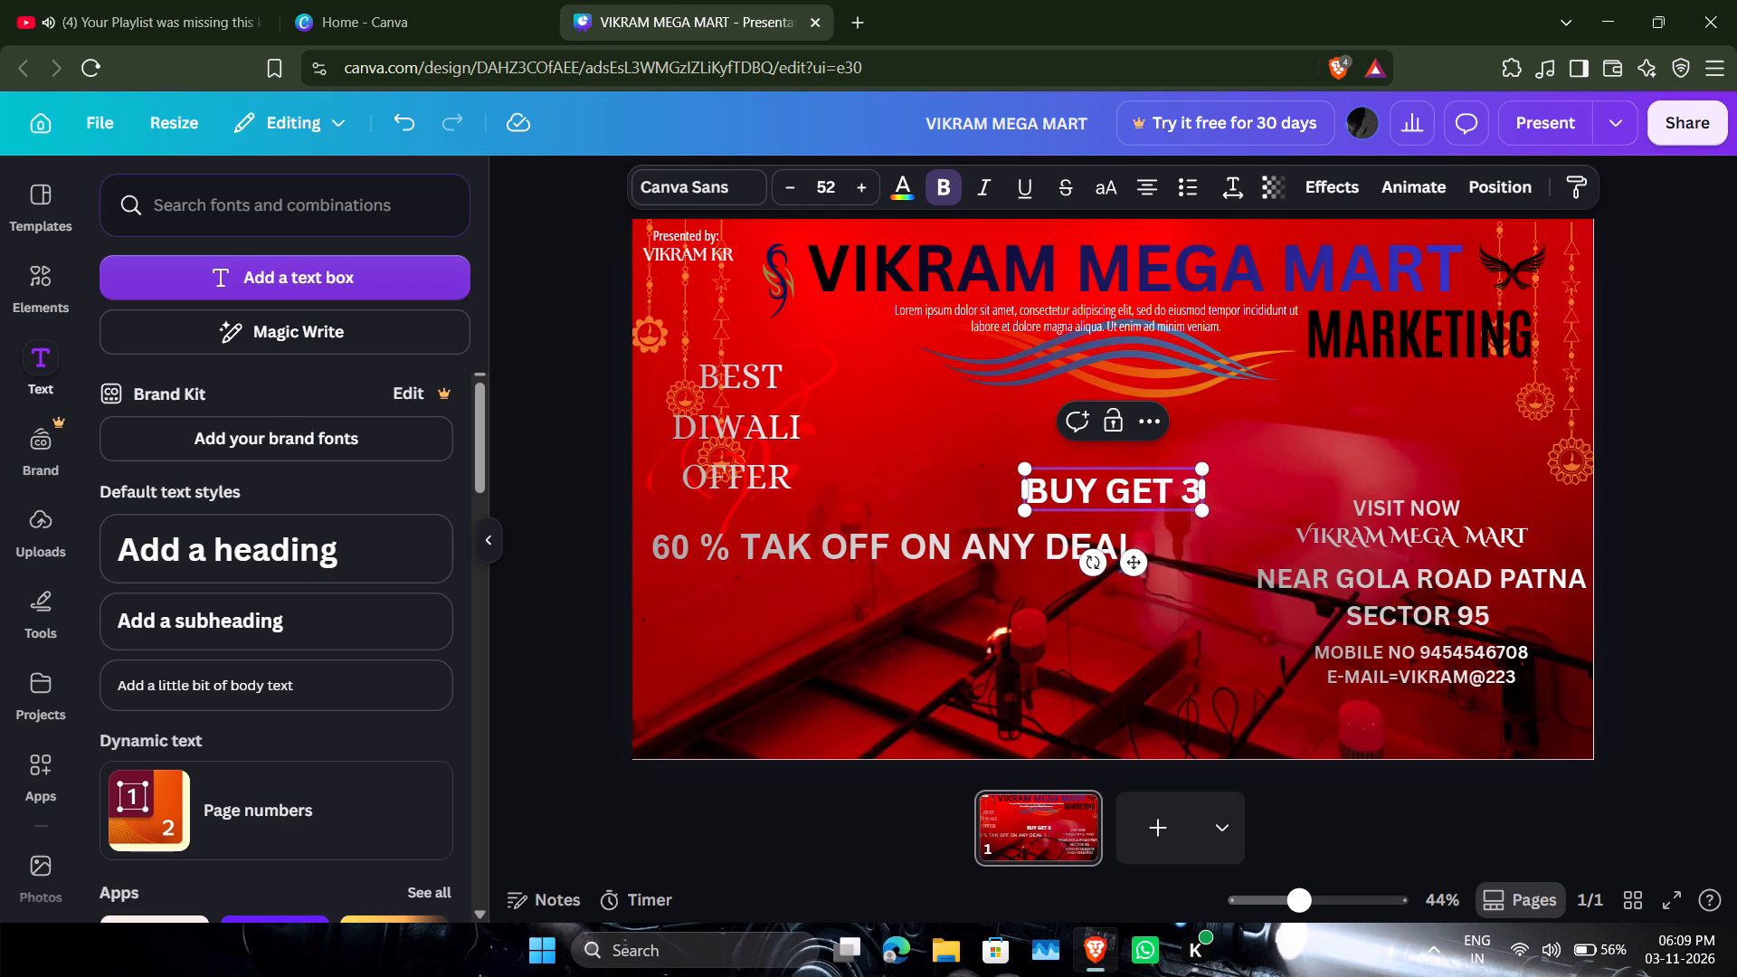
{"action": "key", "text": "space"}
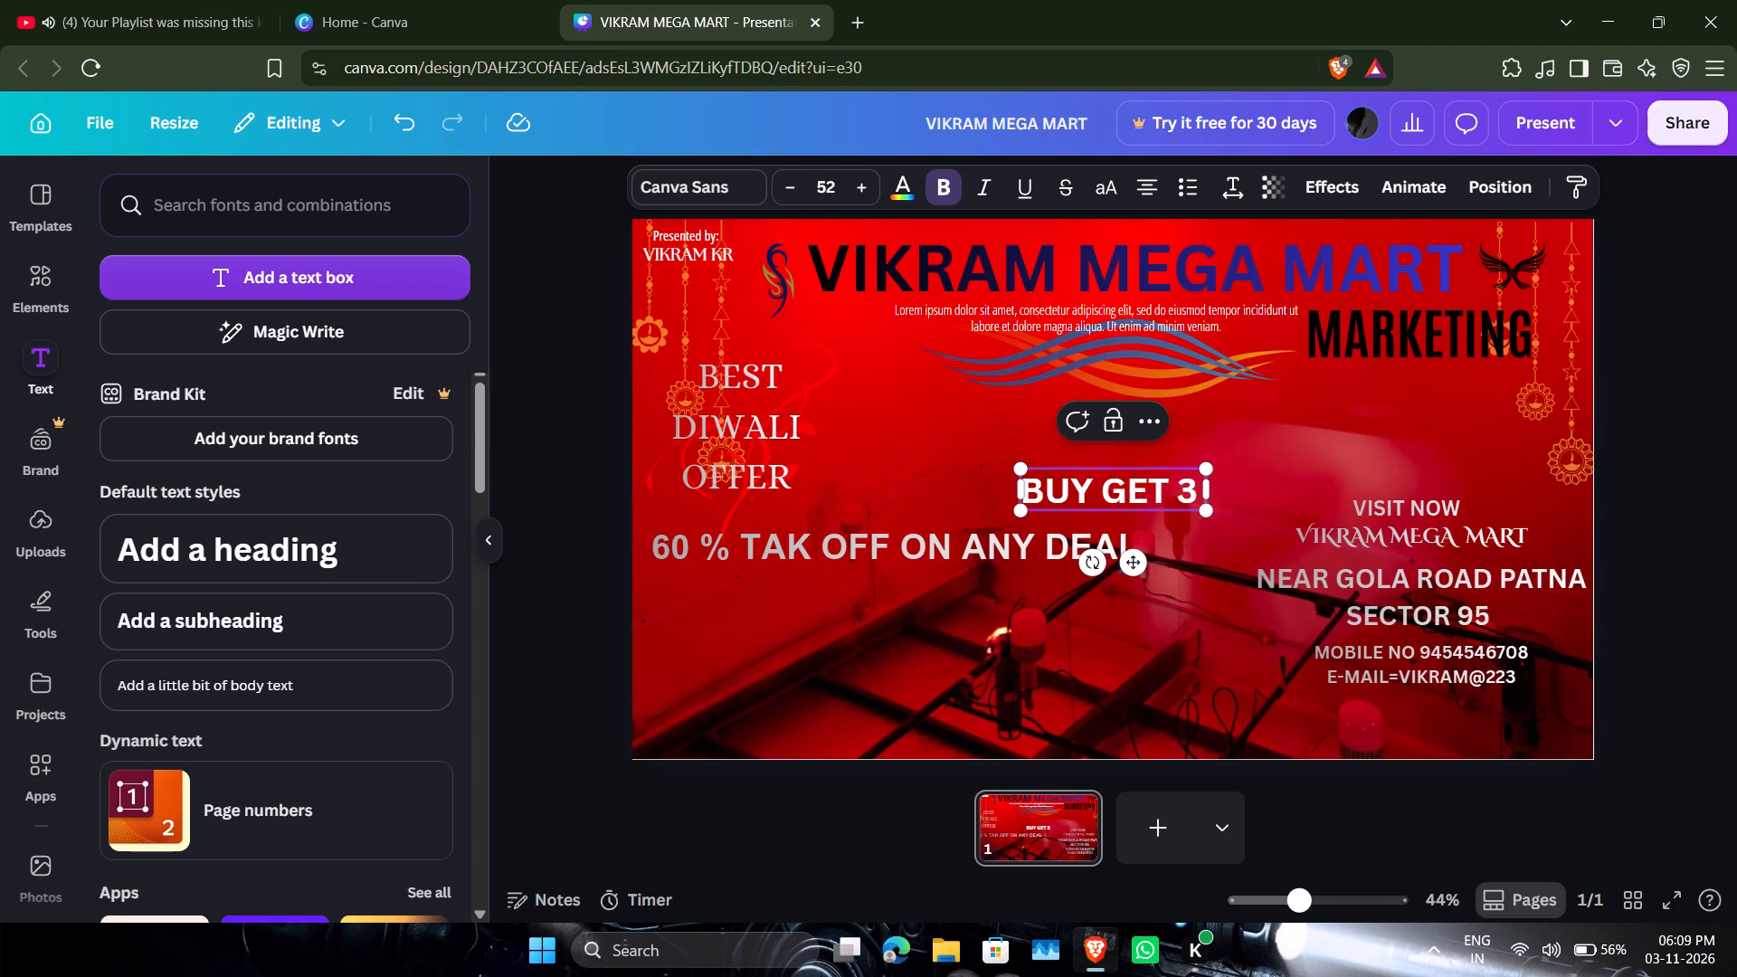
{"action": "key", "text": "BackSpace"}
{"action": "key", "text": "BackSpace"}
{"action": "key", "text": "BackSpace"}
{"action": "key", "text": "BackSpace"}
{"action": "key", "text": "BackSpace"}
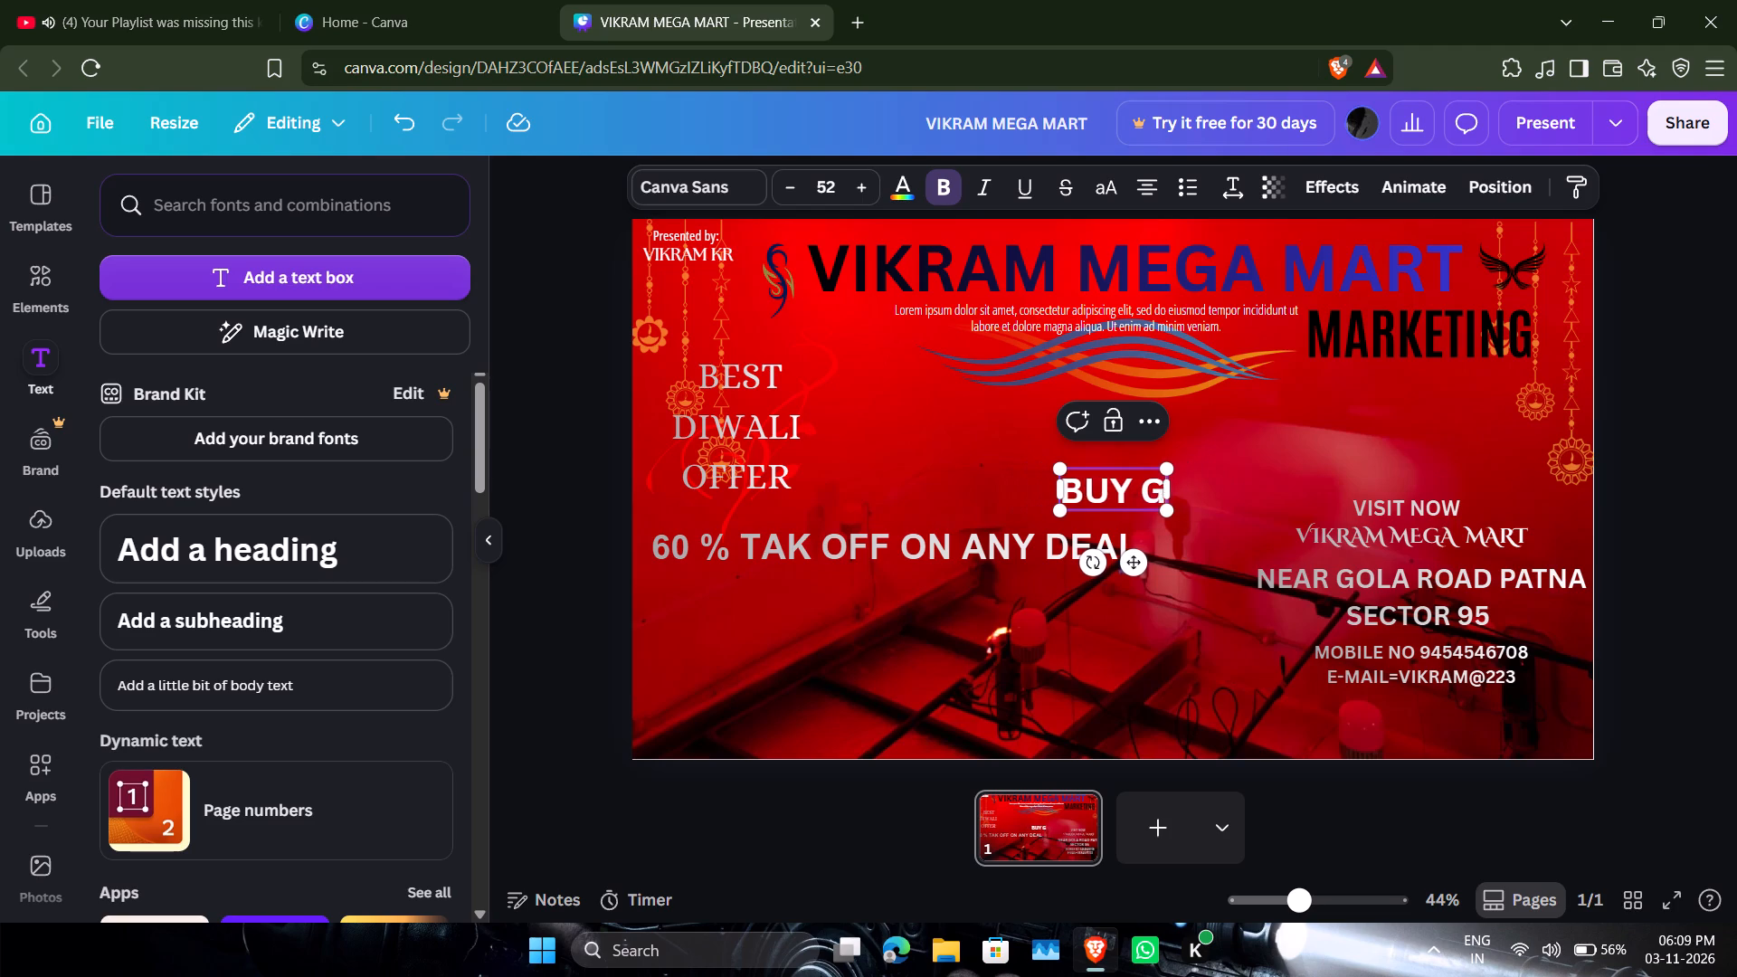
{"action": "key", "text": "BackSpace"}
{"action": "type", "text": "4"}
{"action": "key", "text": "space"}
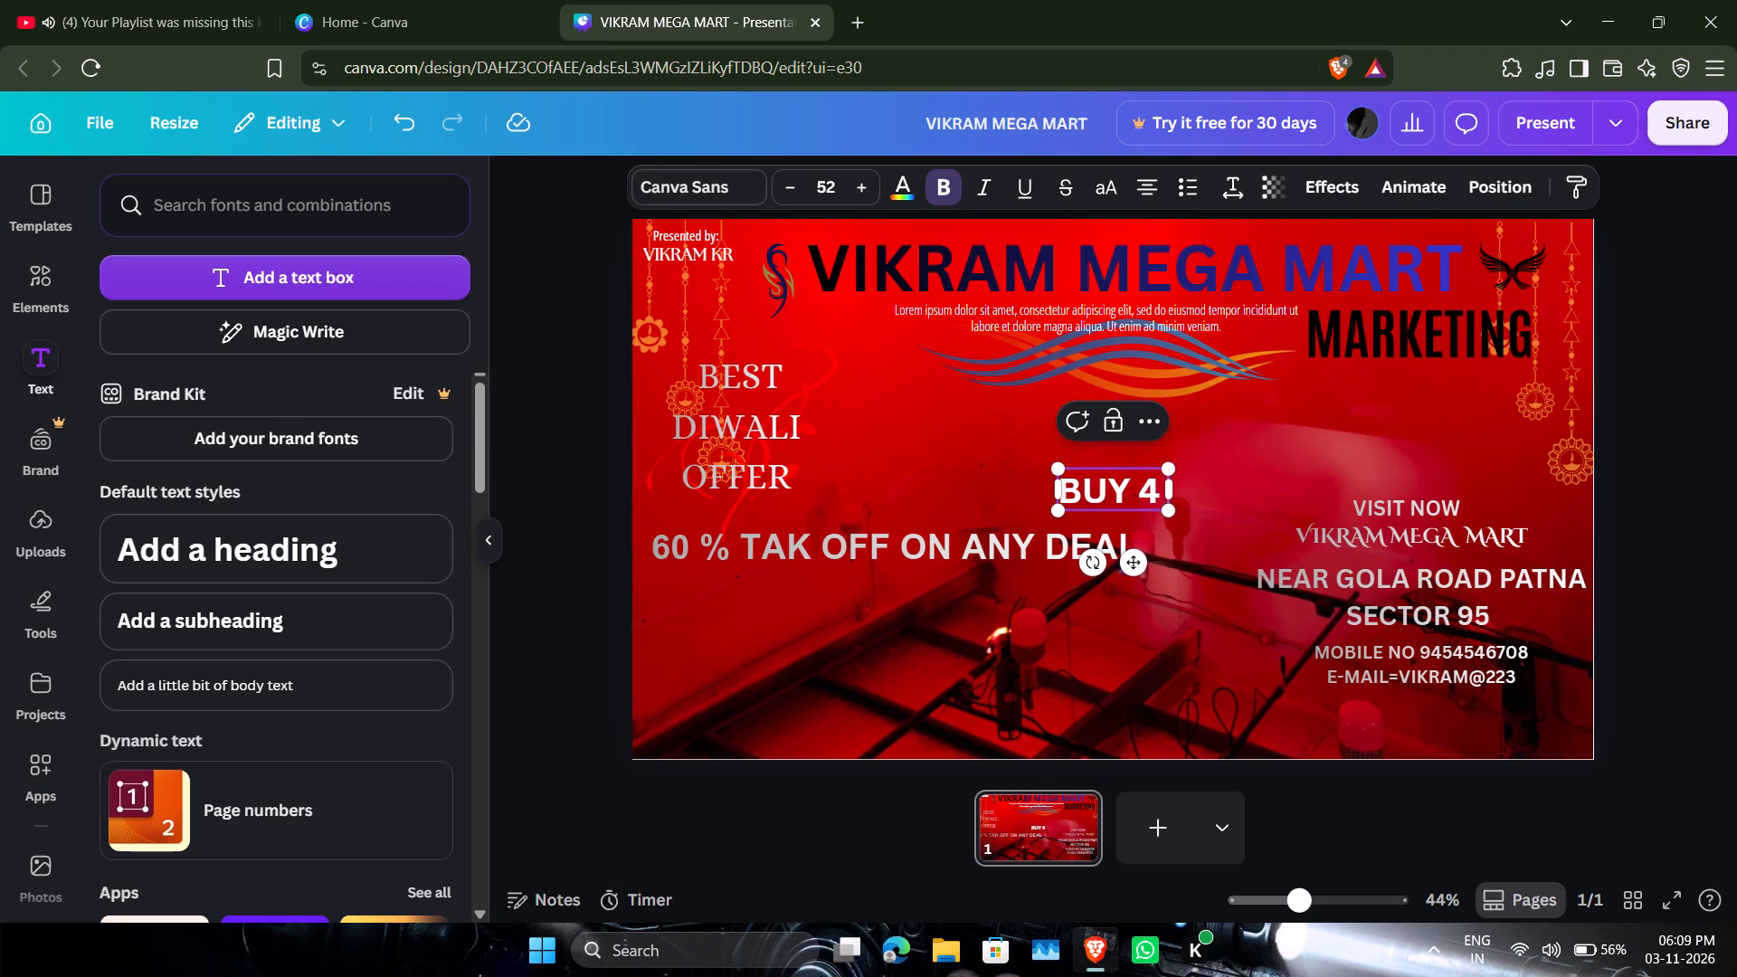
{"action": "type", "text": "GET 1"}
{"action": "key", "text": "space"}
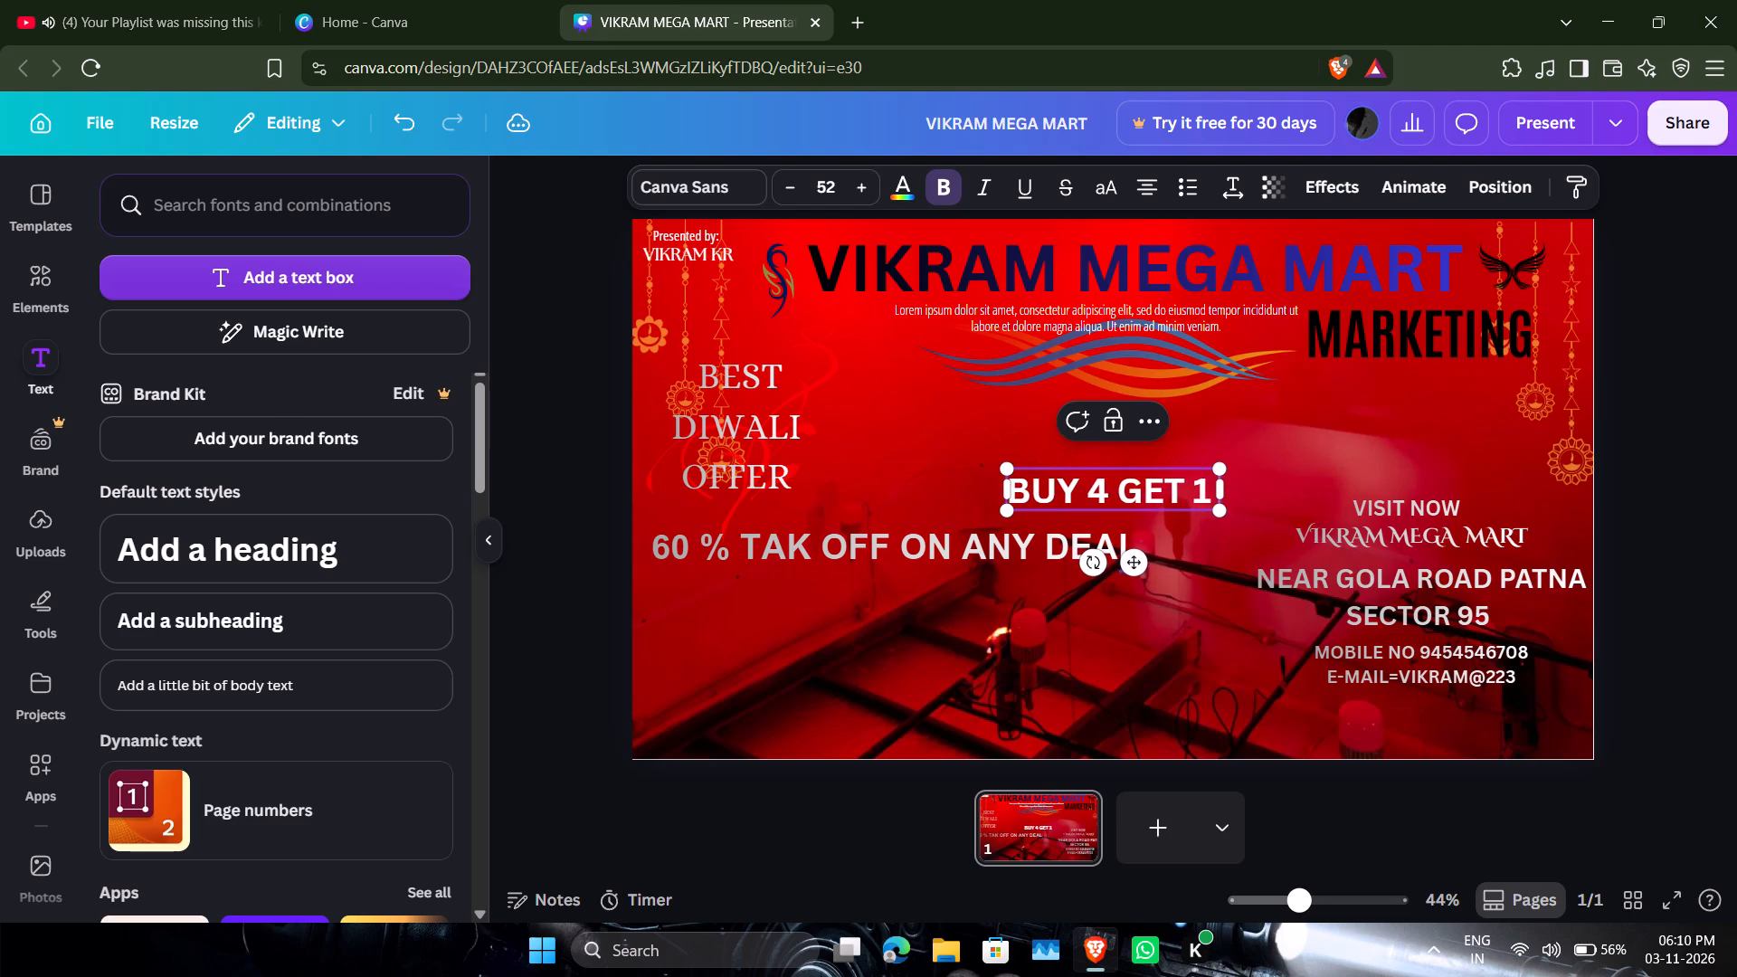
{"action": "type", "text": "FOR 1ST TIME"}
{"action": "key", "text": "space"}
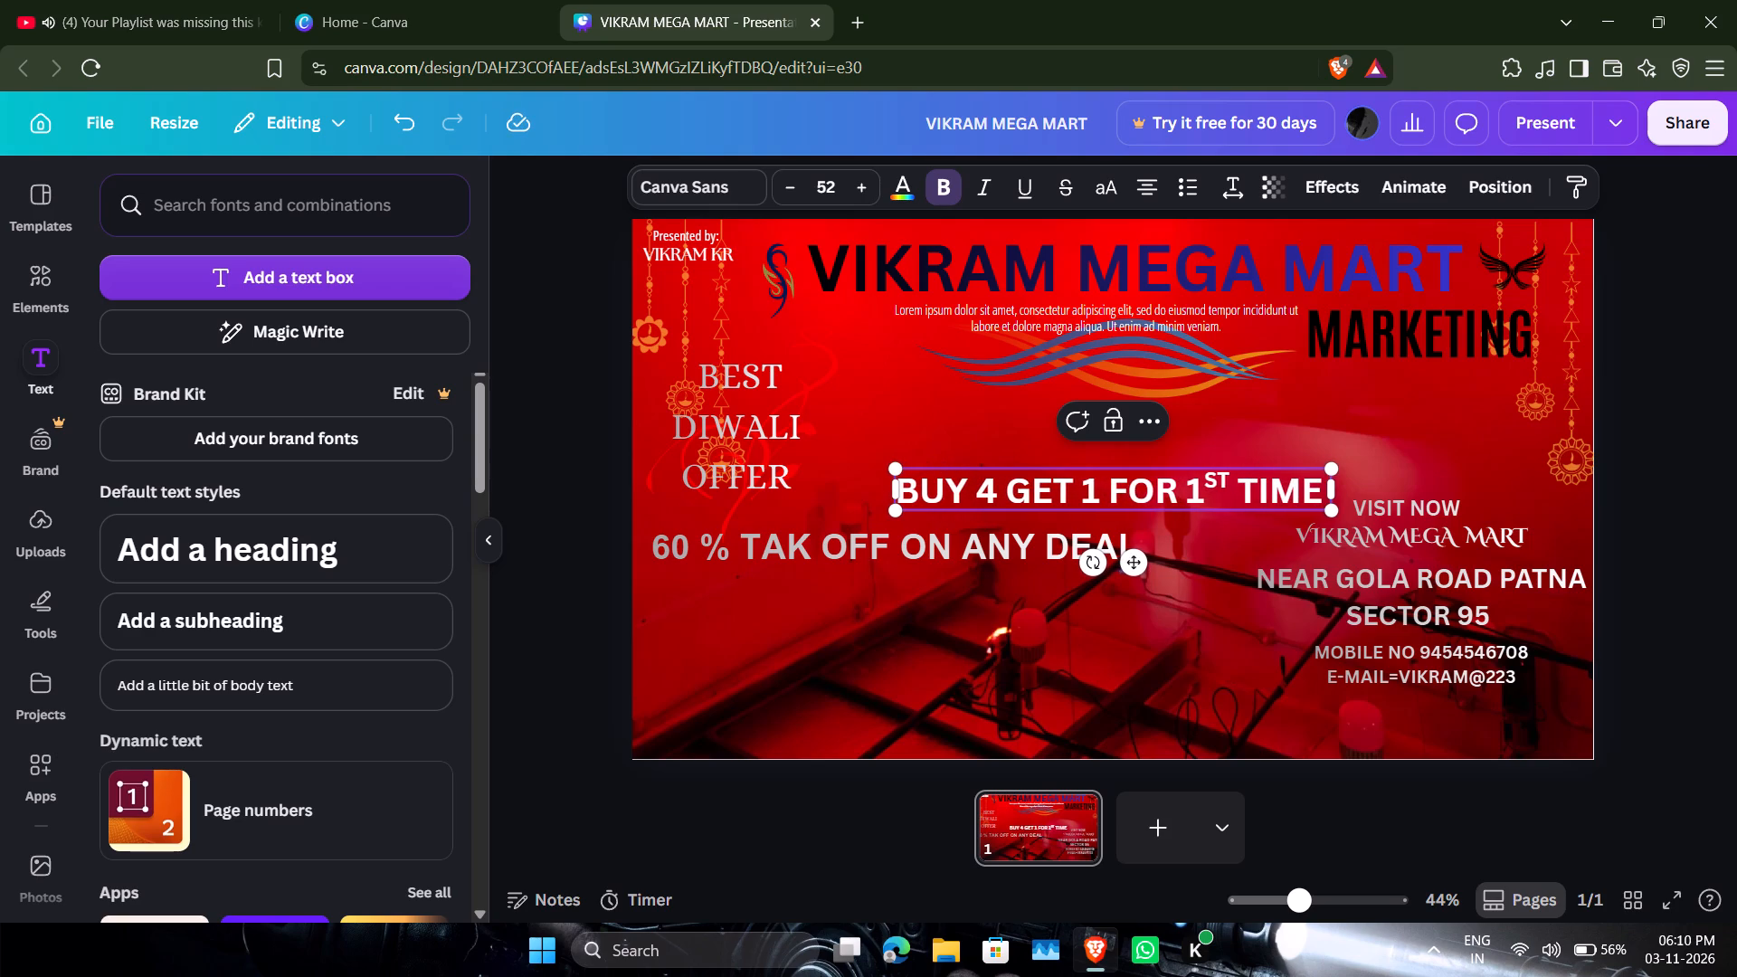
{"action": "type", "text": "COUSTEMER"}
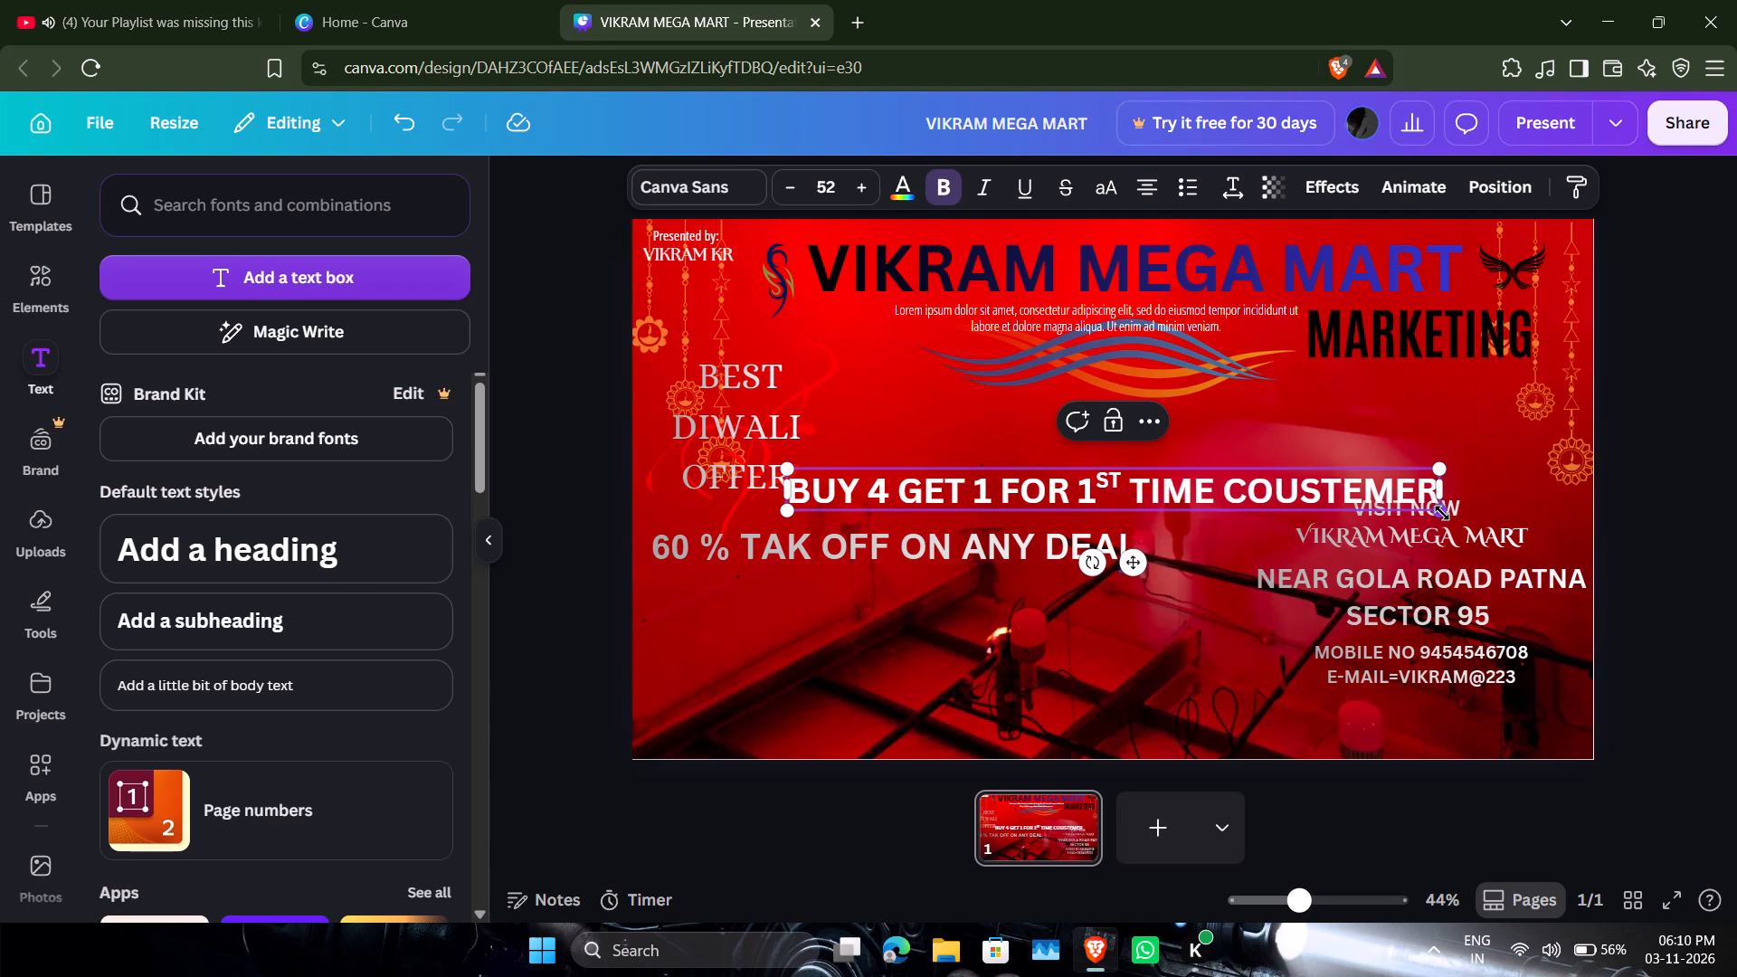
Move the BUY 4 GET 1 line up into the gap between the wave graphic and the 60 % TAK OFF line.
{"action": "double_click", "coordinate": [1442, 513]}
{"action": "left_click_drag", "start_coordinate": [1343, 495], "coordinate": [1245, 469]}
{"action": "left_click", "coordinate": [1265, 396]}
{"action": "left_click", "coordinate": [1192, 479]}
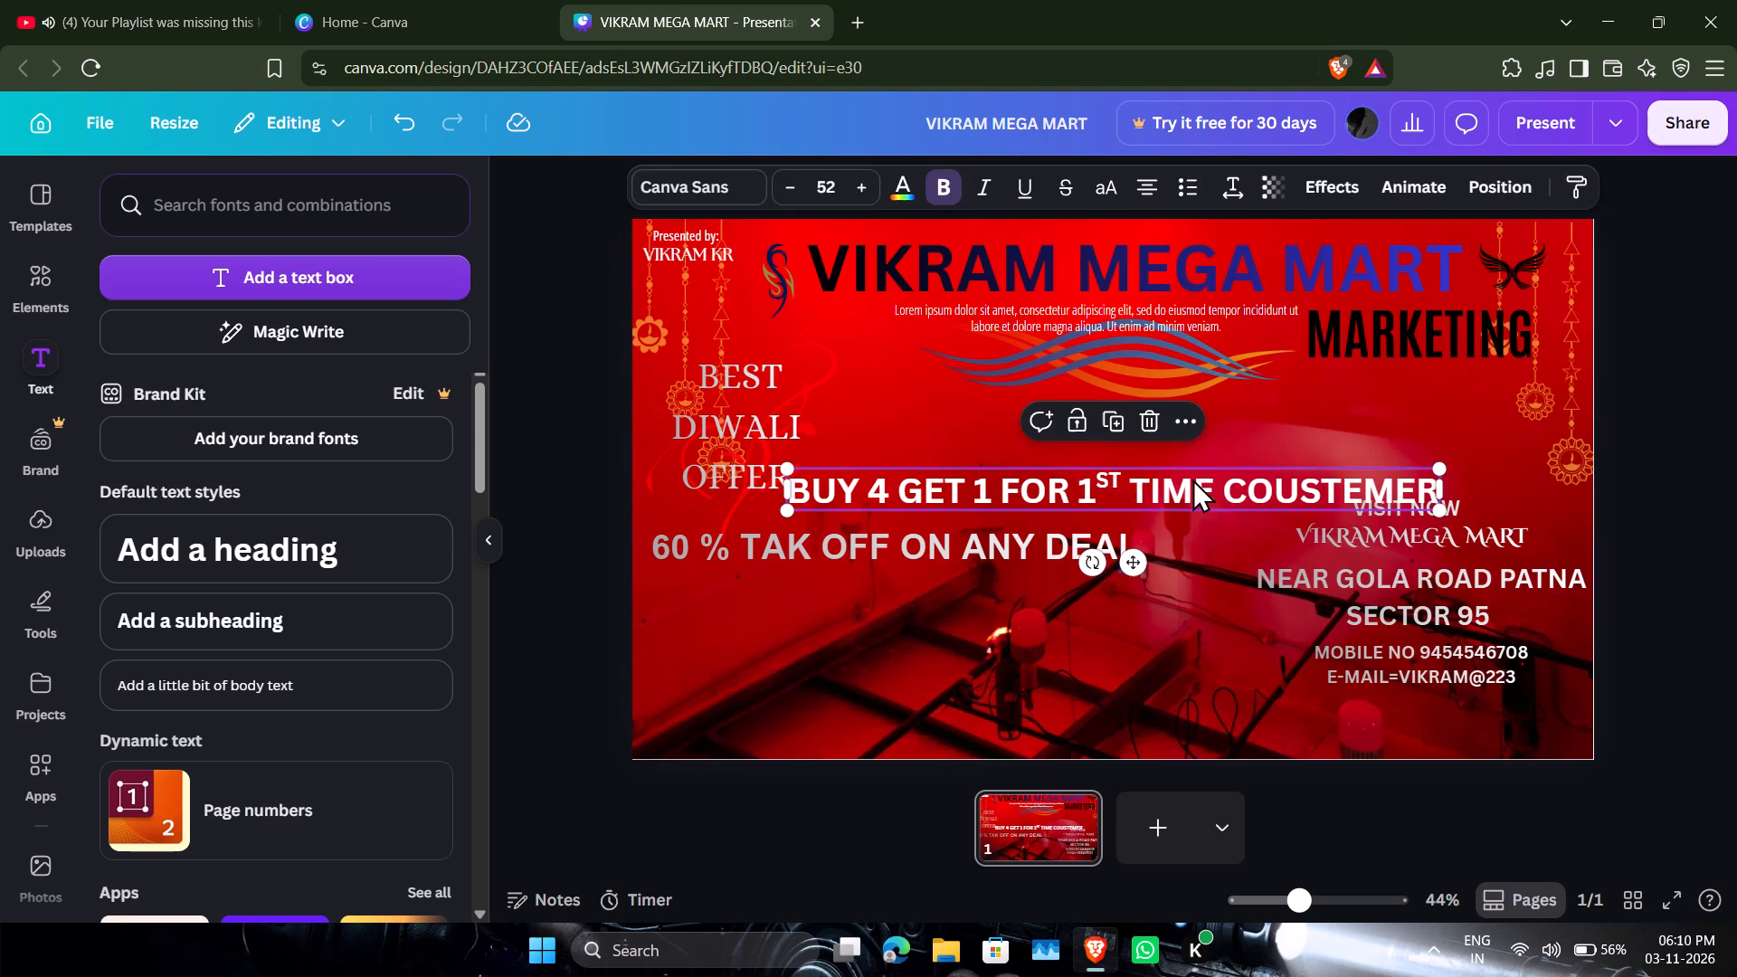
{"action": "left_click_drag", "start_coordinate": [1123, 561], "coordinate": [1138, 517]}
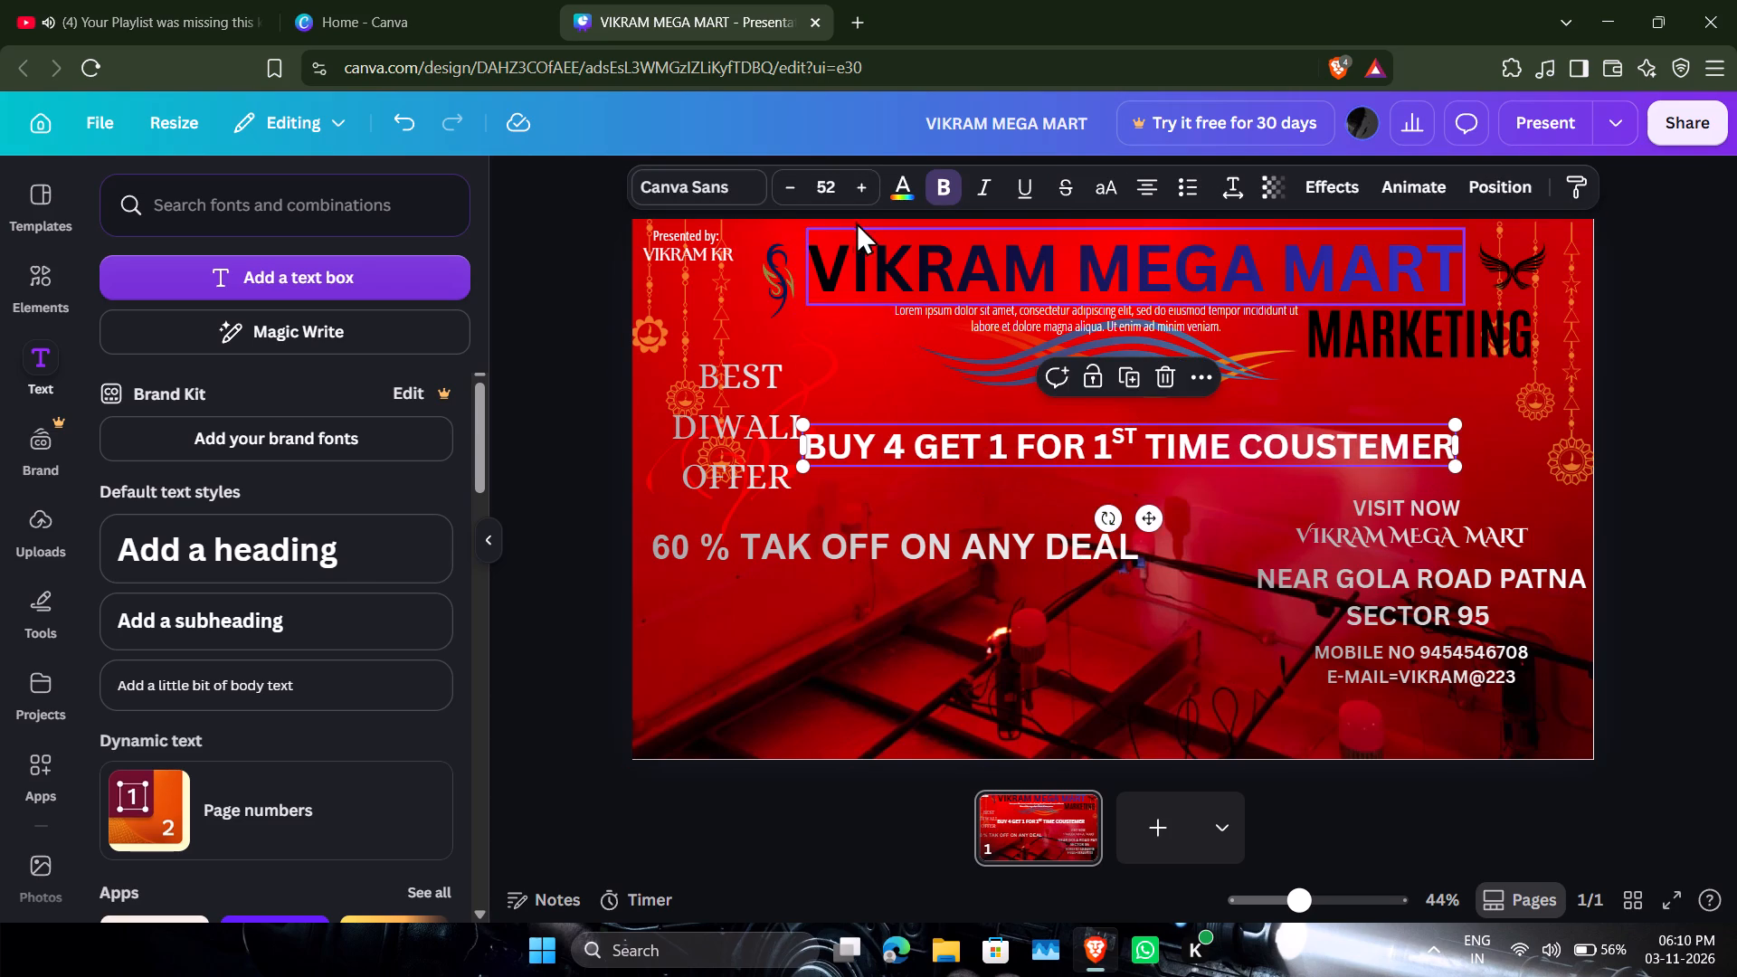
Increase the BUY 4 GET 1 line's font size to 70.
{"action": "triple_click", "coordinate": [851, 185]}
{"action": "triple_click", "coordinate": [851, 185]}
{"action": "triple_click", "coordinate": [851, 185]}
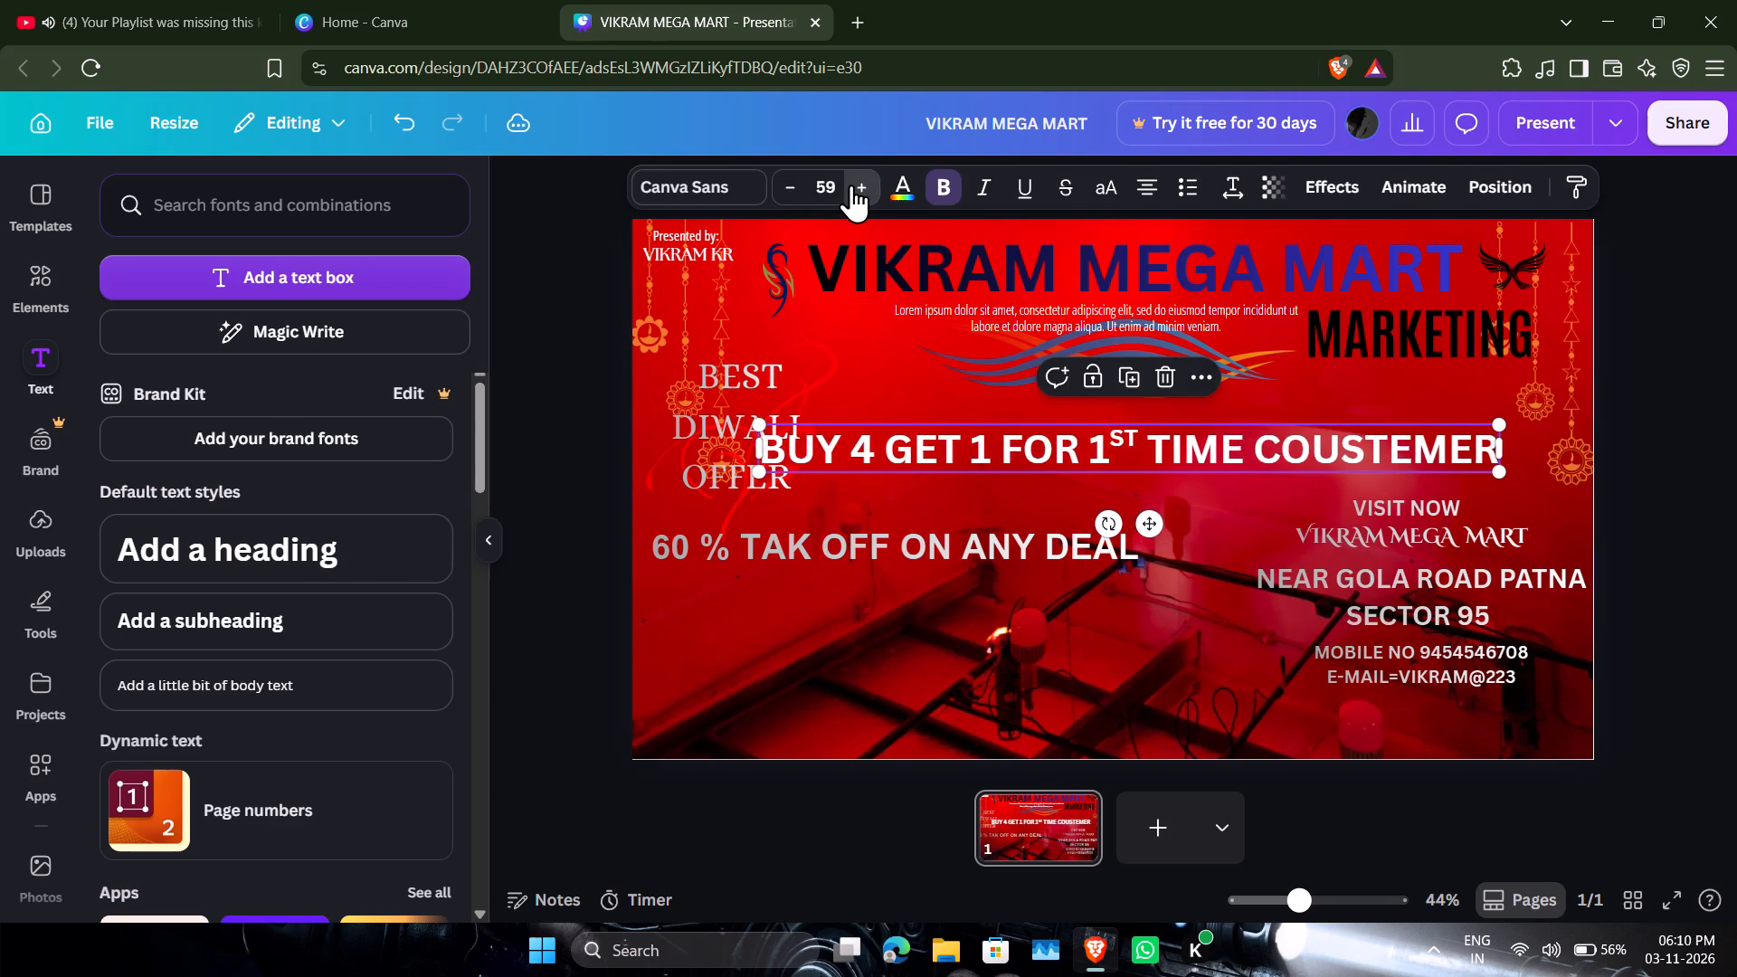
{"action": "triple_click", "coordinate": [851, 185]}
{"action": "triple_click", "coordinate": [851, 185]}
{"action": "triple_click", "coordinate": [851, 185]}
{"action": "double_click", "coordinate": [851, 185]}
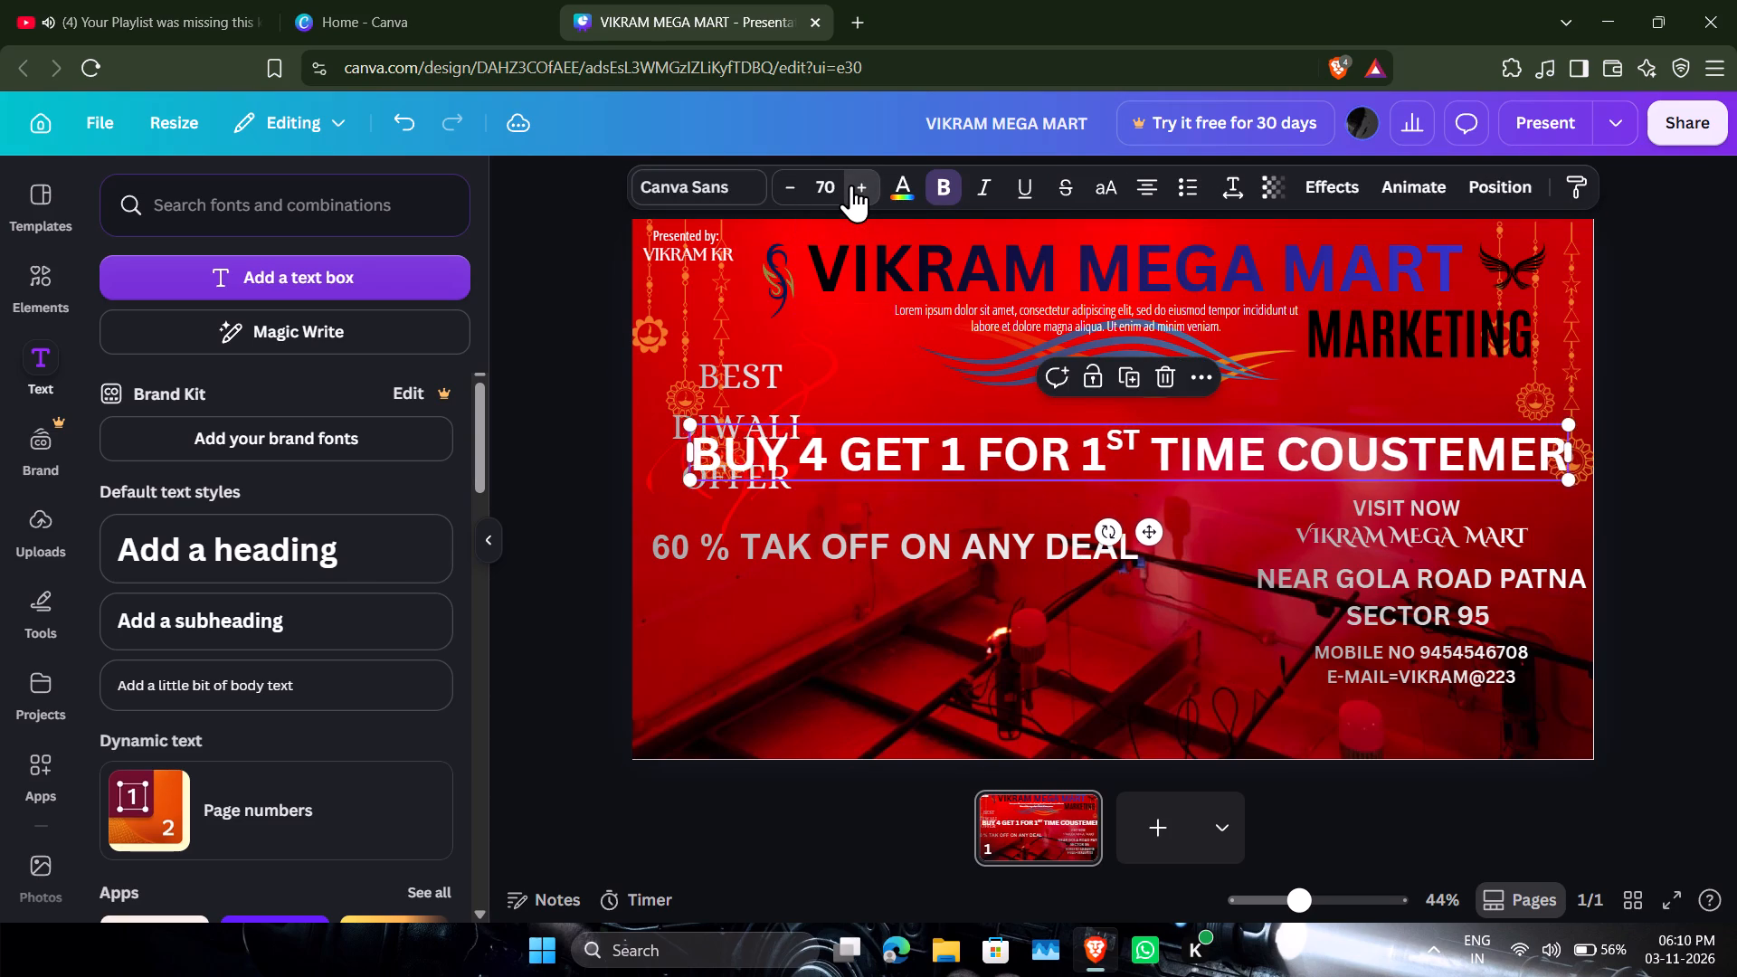
Shrink the BUY 4 GET 1 line to font size 30.9 and bring it back beside the DIWALI OFFER text.
{"action": "left_click_drag", "start_coordinate": [679, 477], "coordinate": [750, 446]}
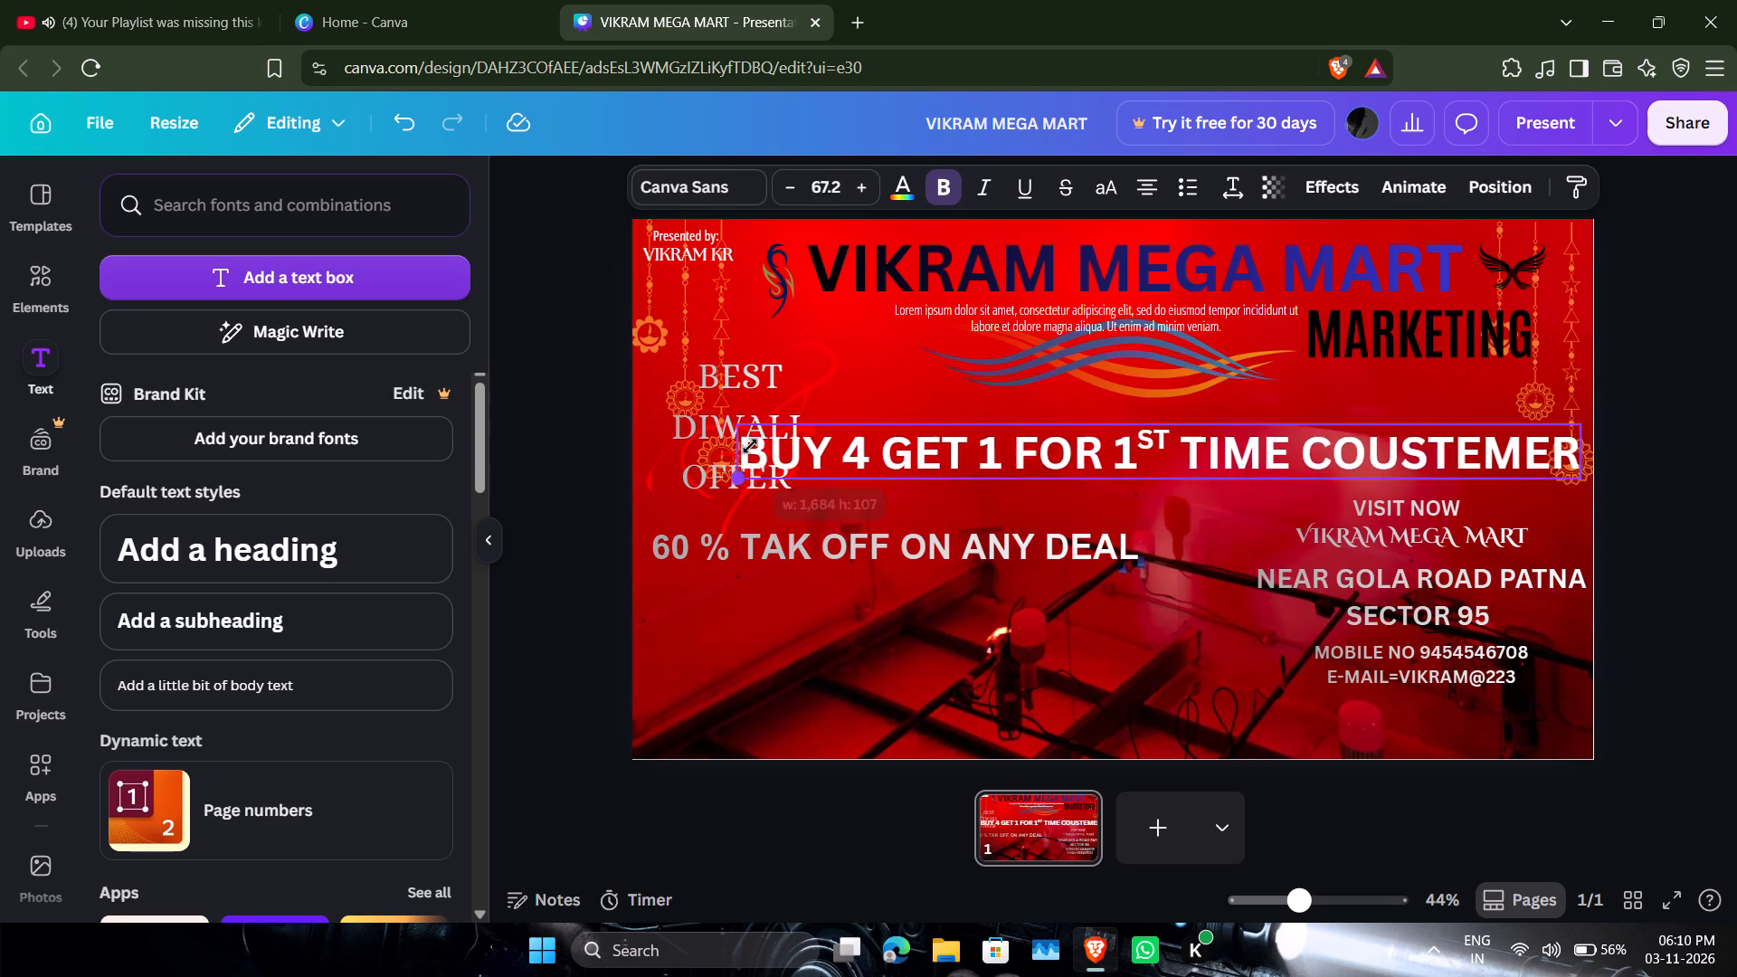
{"action": "left_click_drag", "start_coordinate": [750, 446], "coordinate": [1281, 418]}
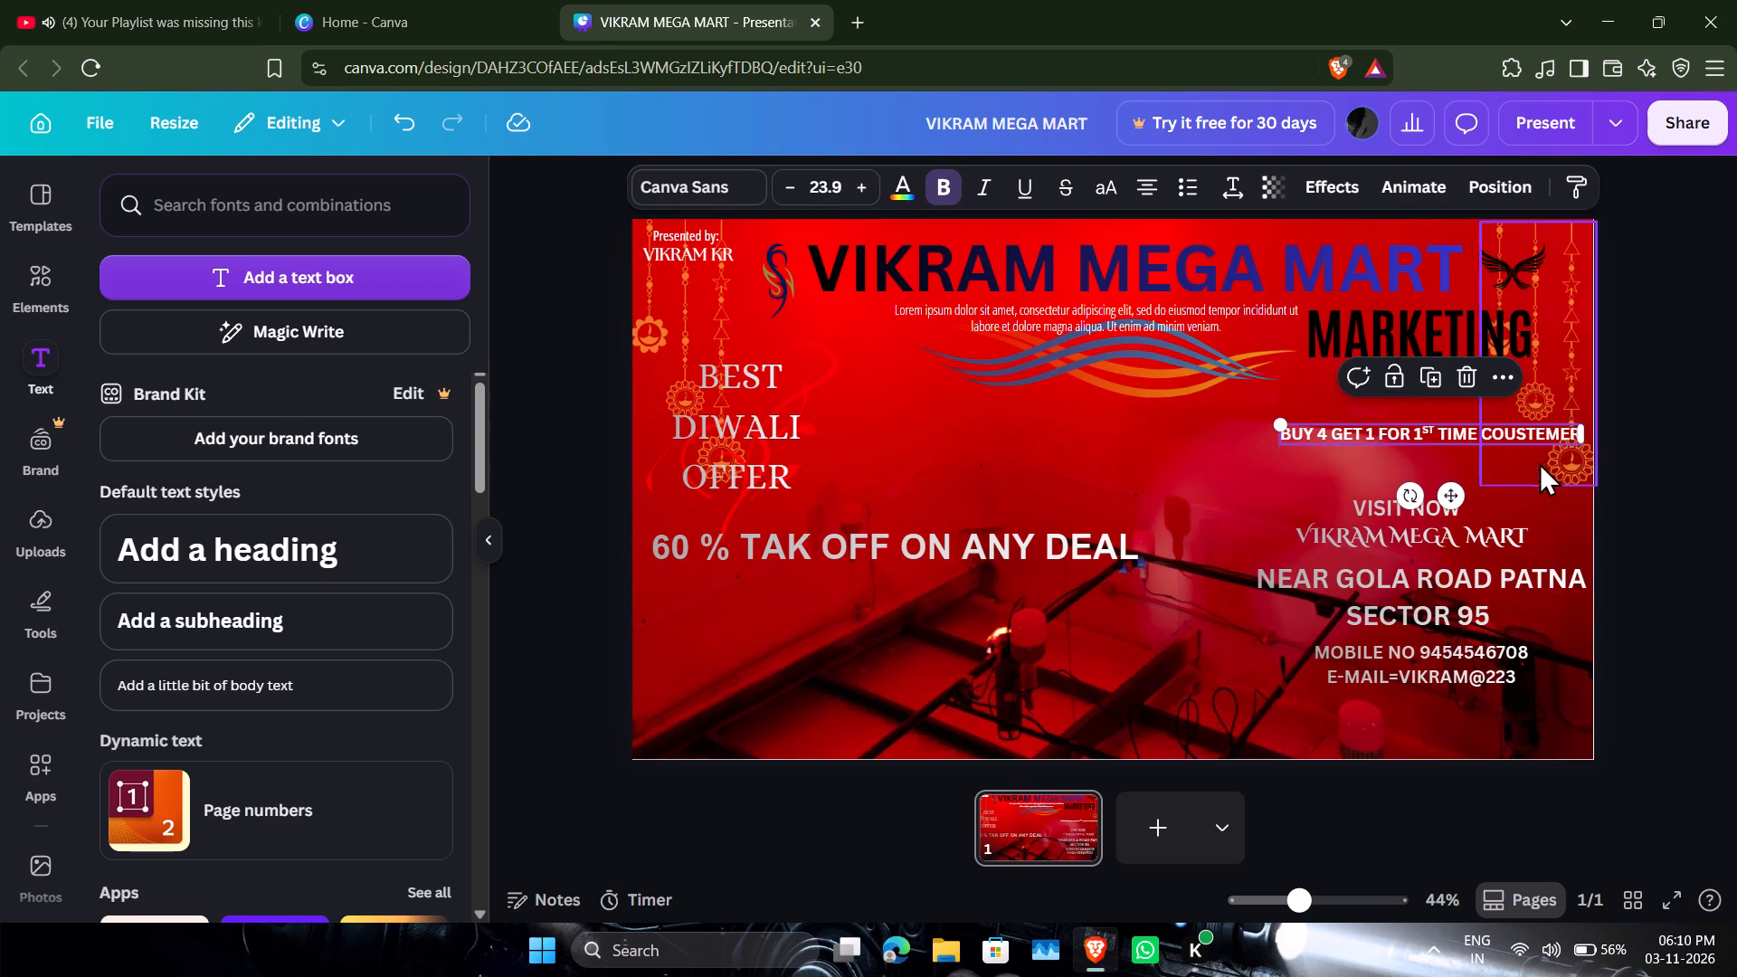
{"action": "left_click_drag", "start_coordinate": [1440, 487], "coordinate": [994, 494]}
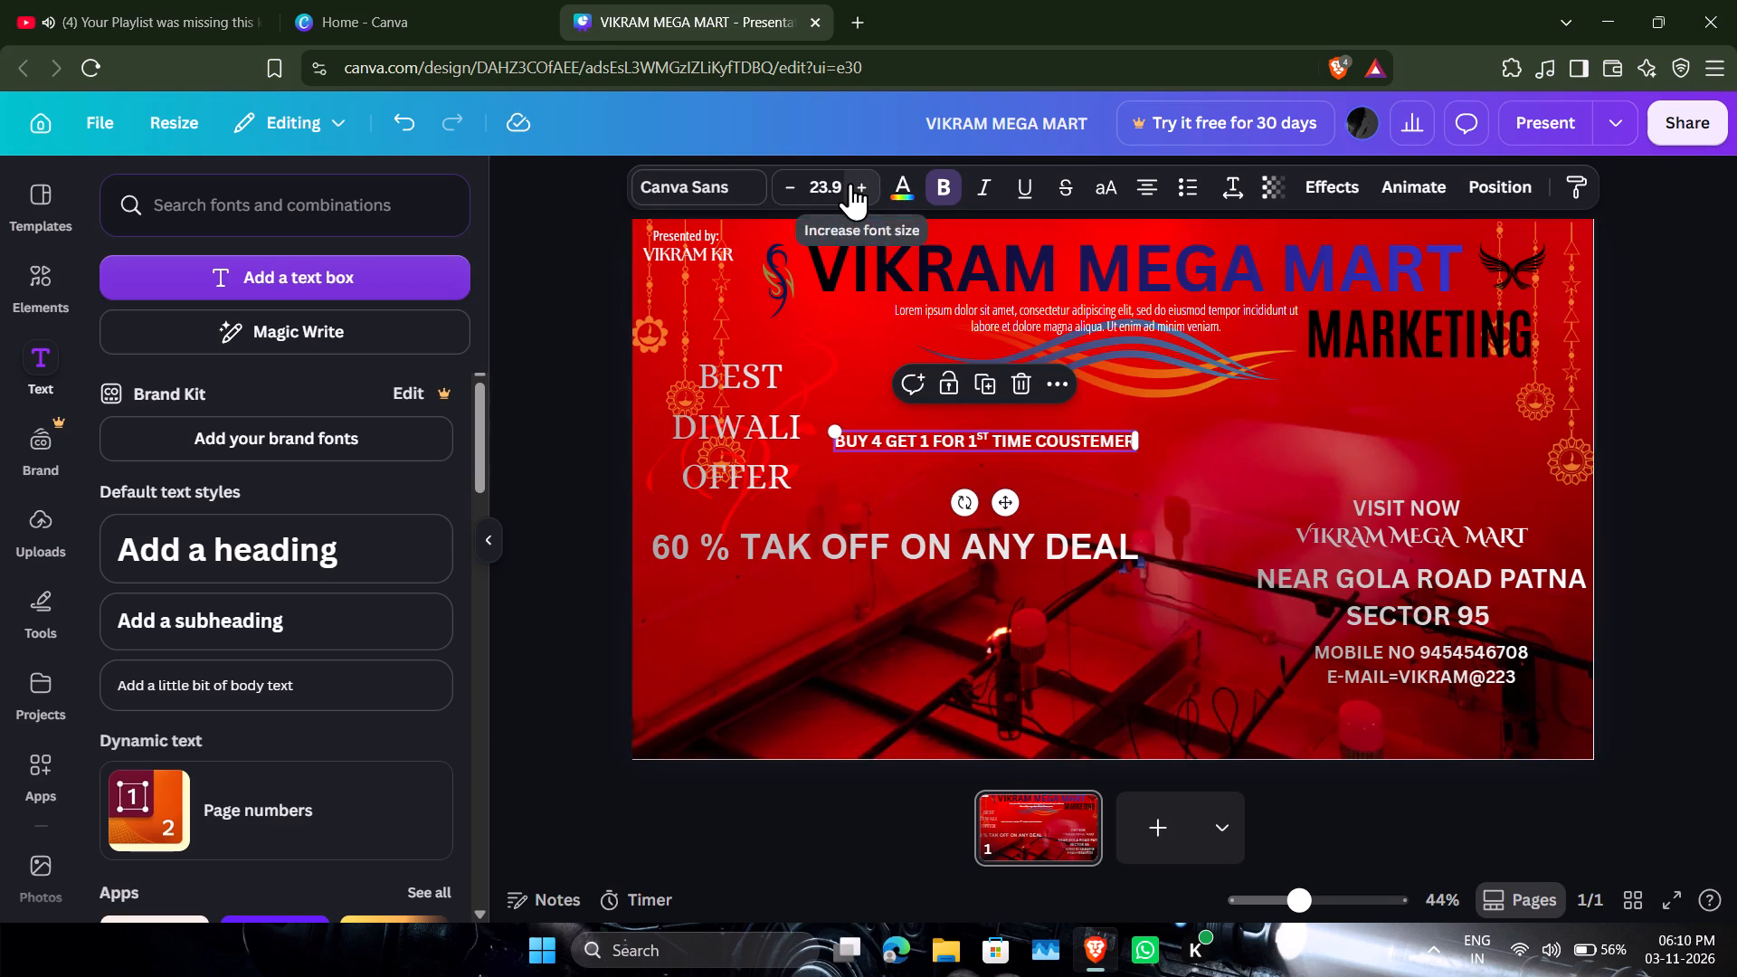
{"action": "triple_click", "coordinate": [850, 183]}
{"action": "triple_click", "coordinate": [850, 183]}
{"action": "left_click", "coordinate": [850, 183]}
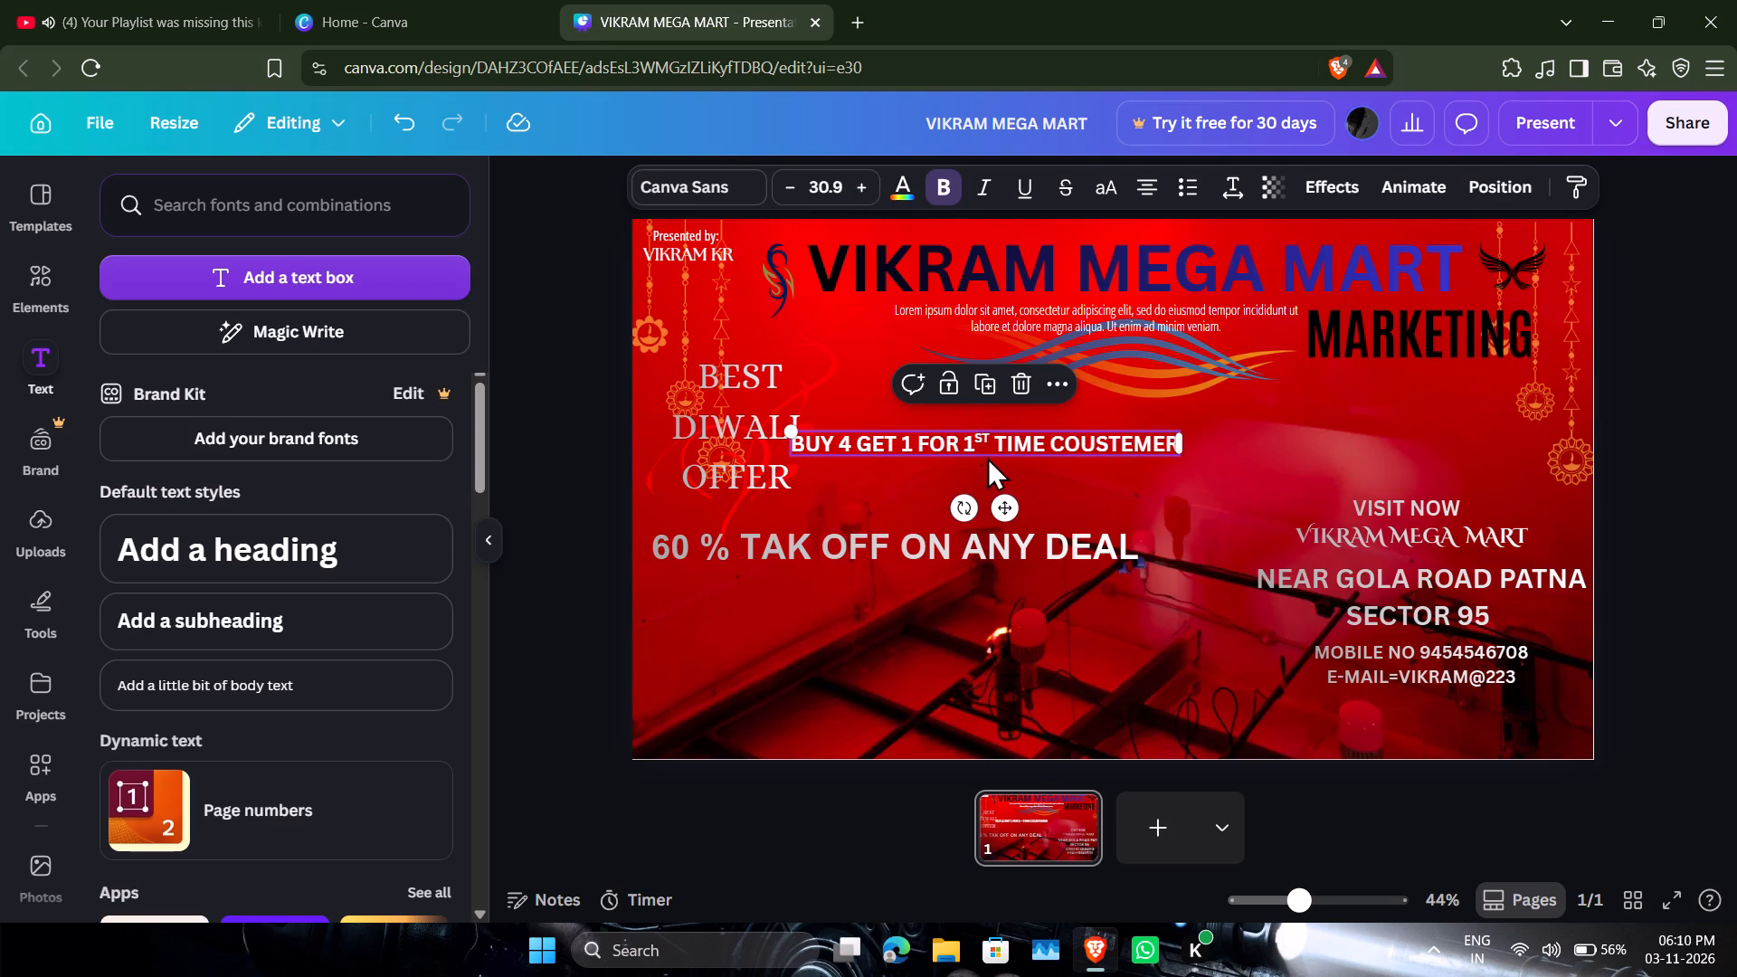
Try the BUY 4 GET 1 line below the 60 % TAK OFF line, then place it just above that line, beside OFFER.
{"action": "left_click_drag", "start_coordinate": [1004, 498], "coordinate": [1042, 524]}
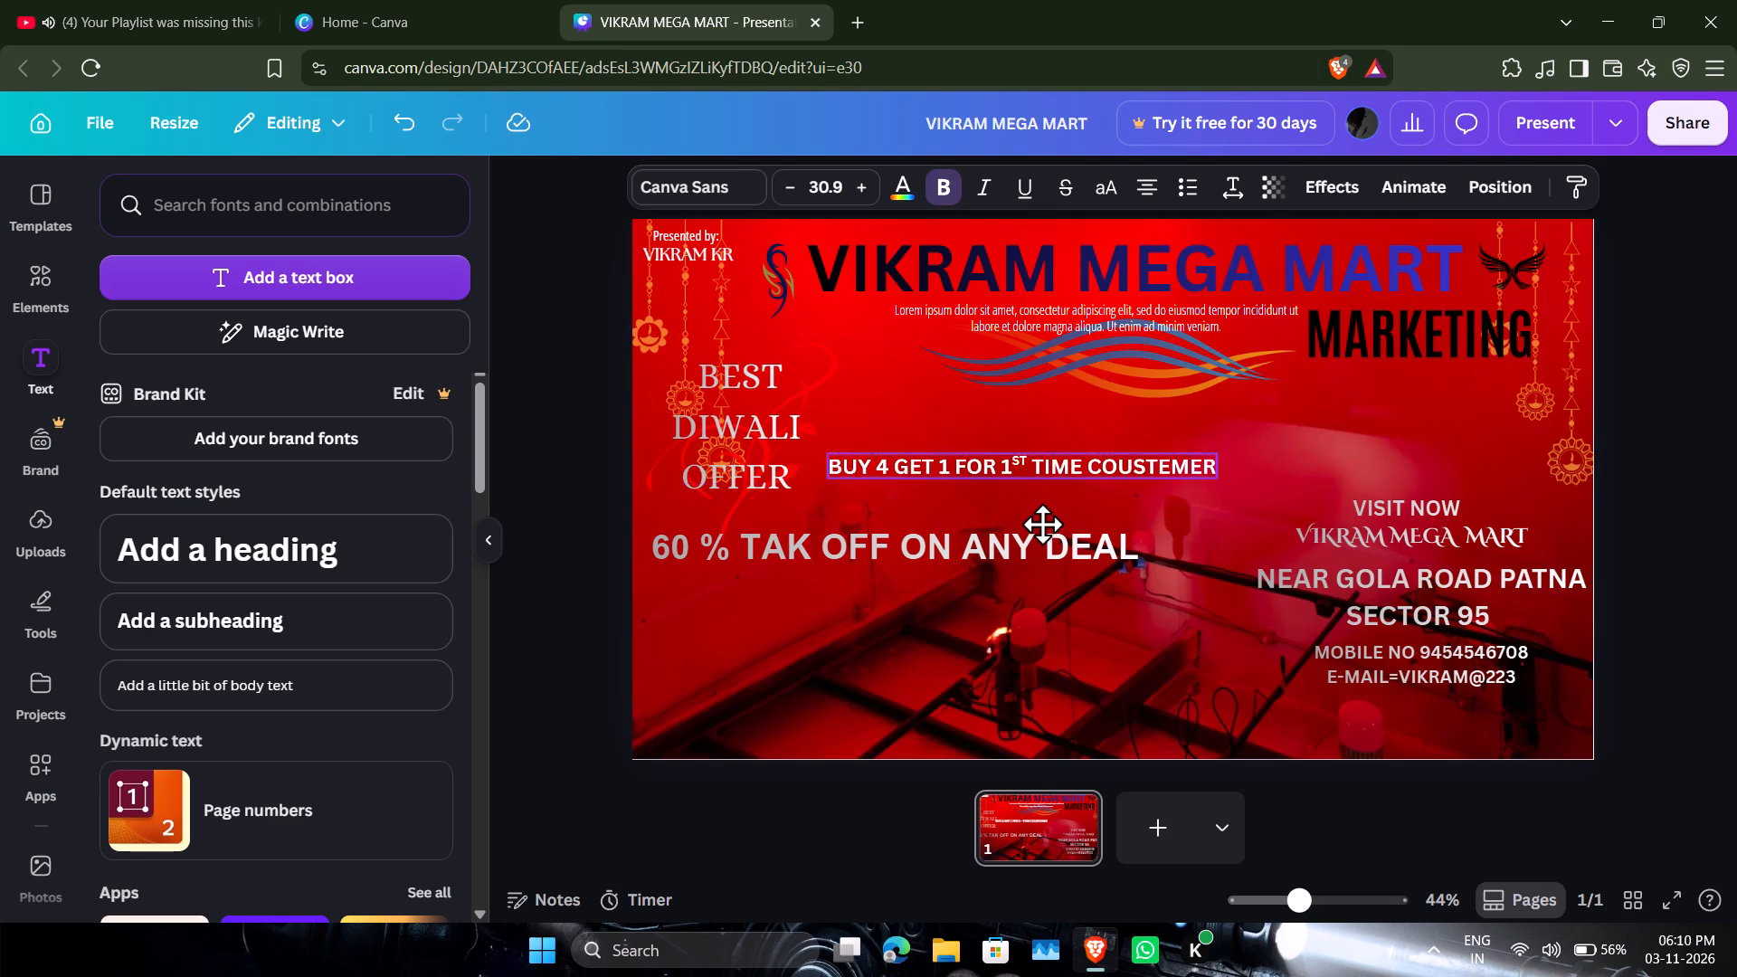
{"action": "left_click_drag", "start_coordinate": [1042, 524], "coordinate": [912, 650]}
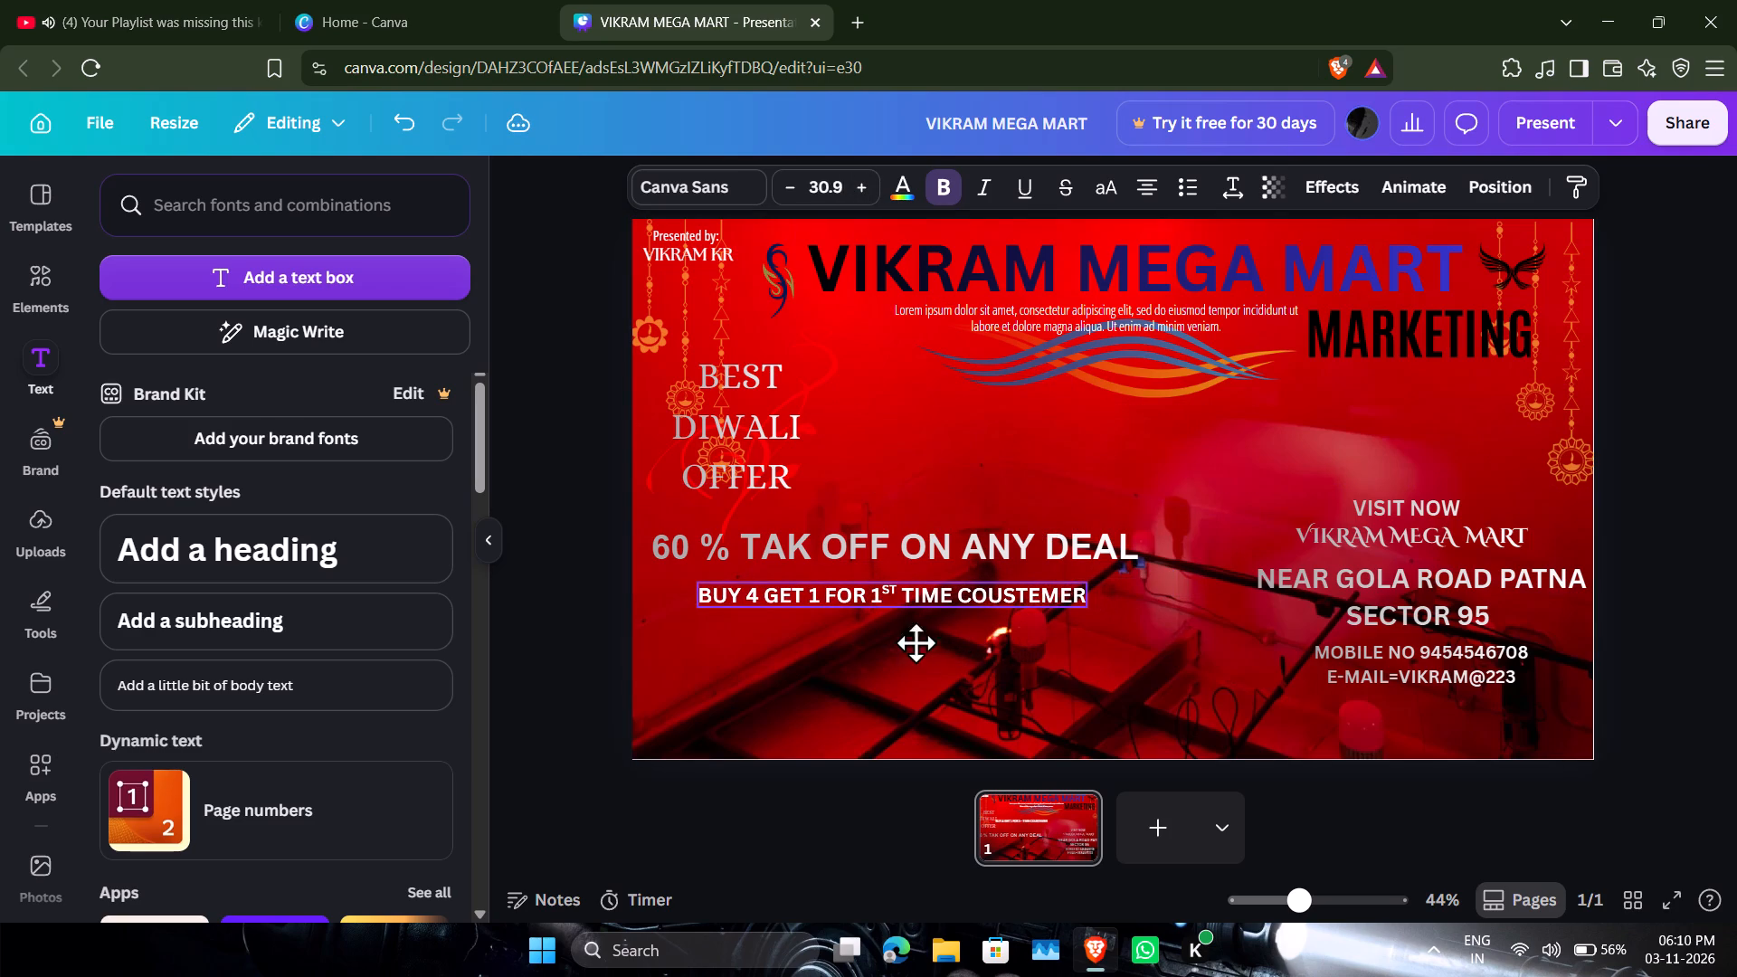
{"action": "left_click", "coordinate": [1211, 463]}
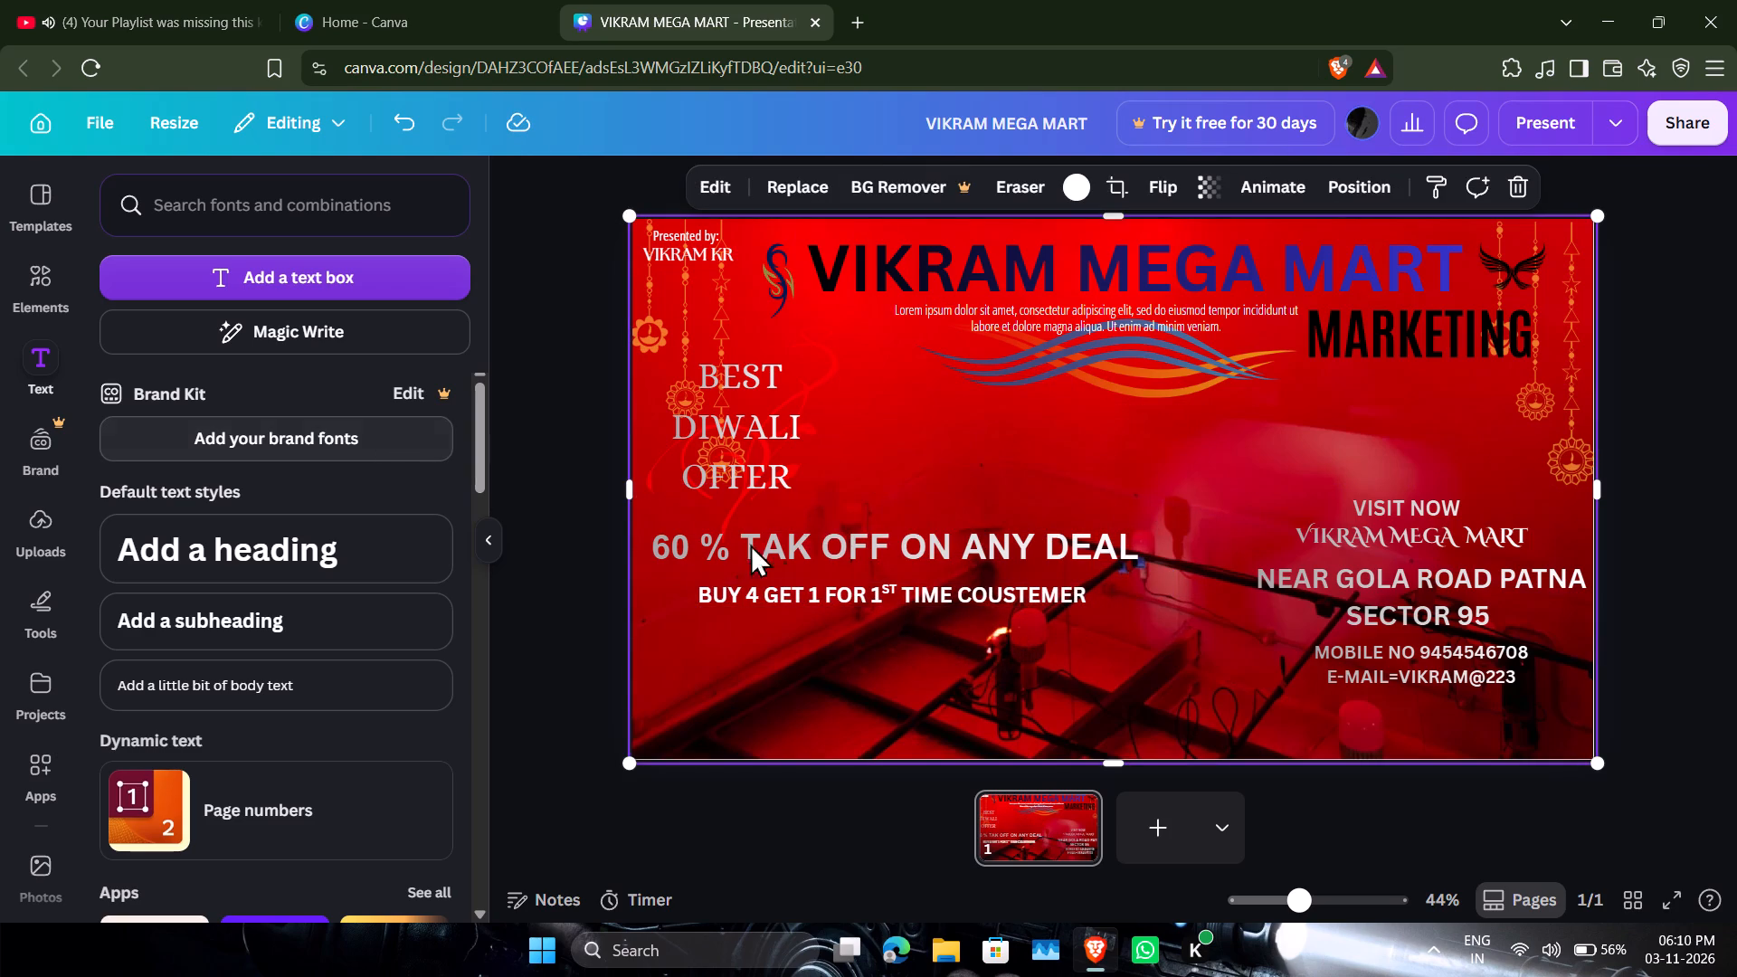
{"action": "left_click_drag", "start_coordinate": [873, 606], "coordinate": [982, 478]}
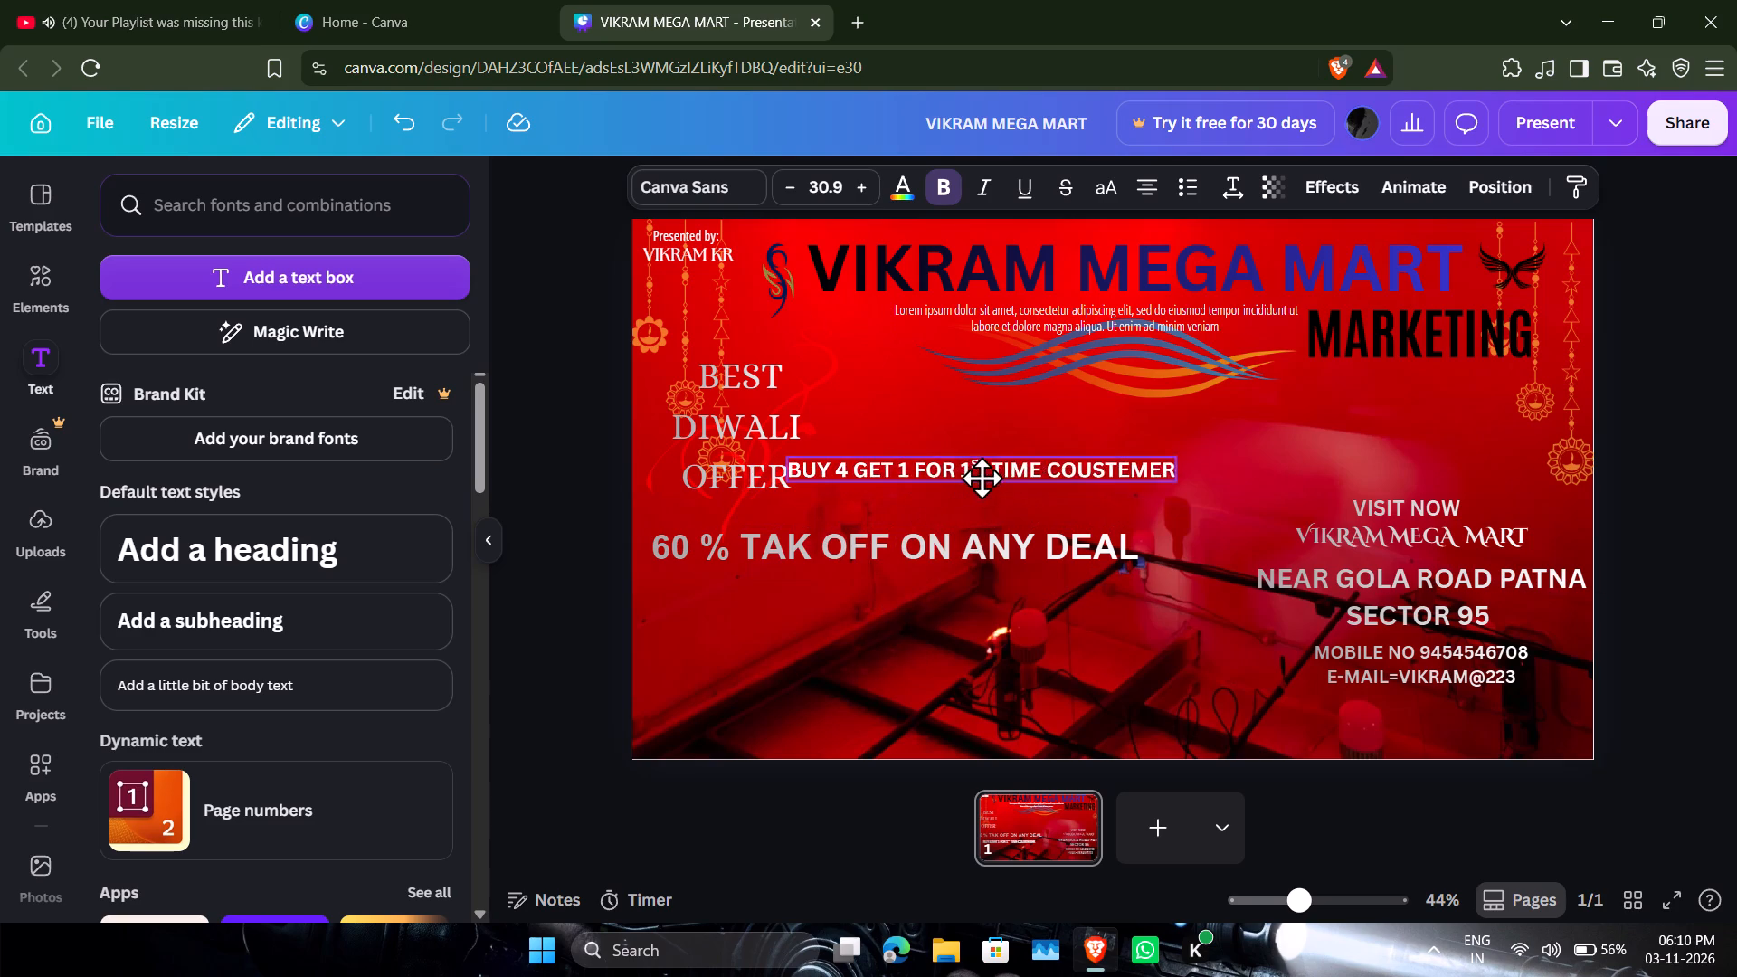
{"action": "left_click_drag", "start_coordinate": [982, 478], "coordinate": [998, 504]}
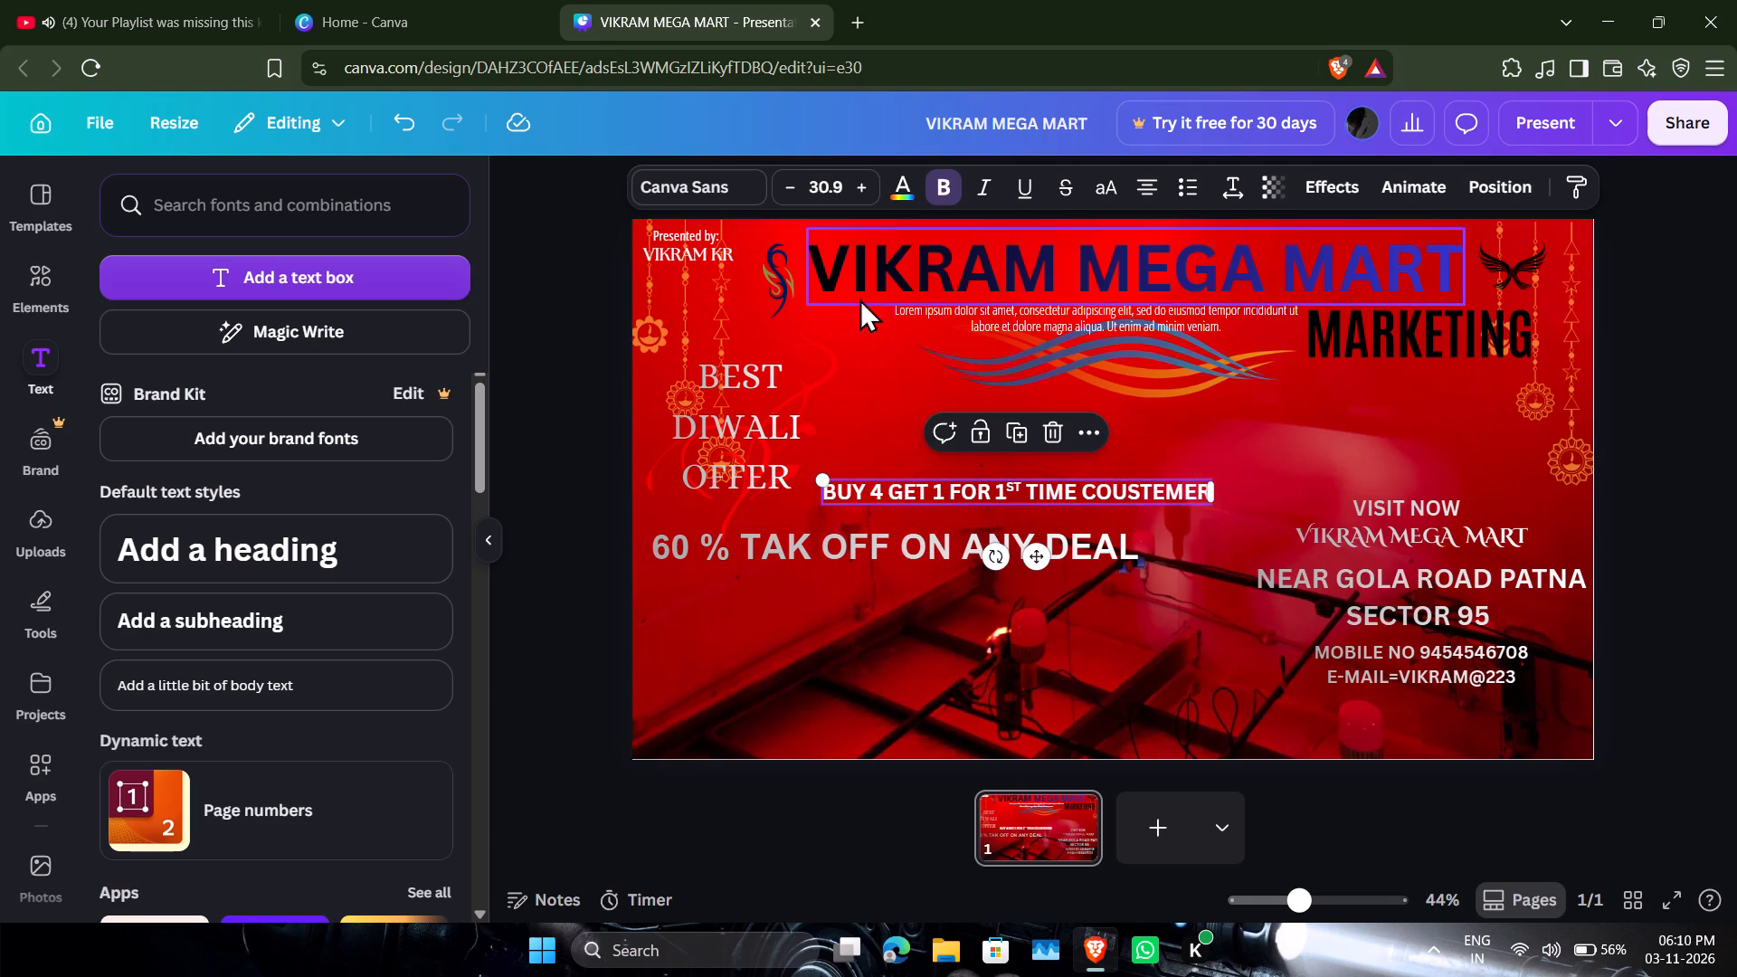
Recolour the BUY 4 GET 1 line with the default light grey-to-white gradient.
{"action": "left_click", "coordinate": [920, 181]}
{"action": "scroll", "coordinate": [253, 814], "scroll_direction": "down", "scroll_amount": 3}
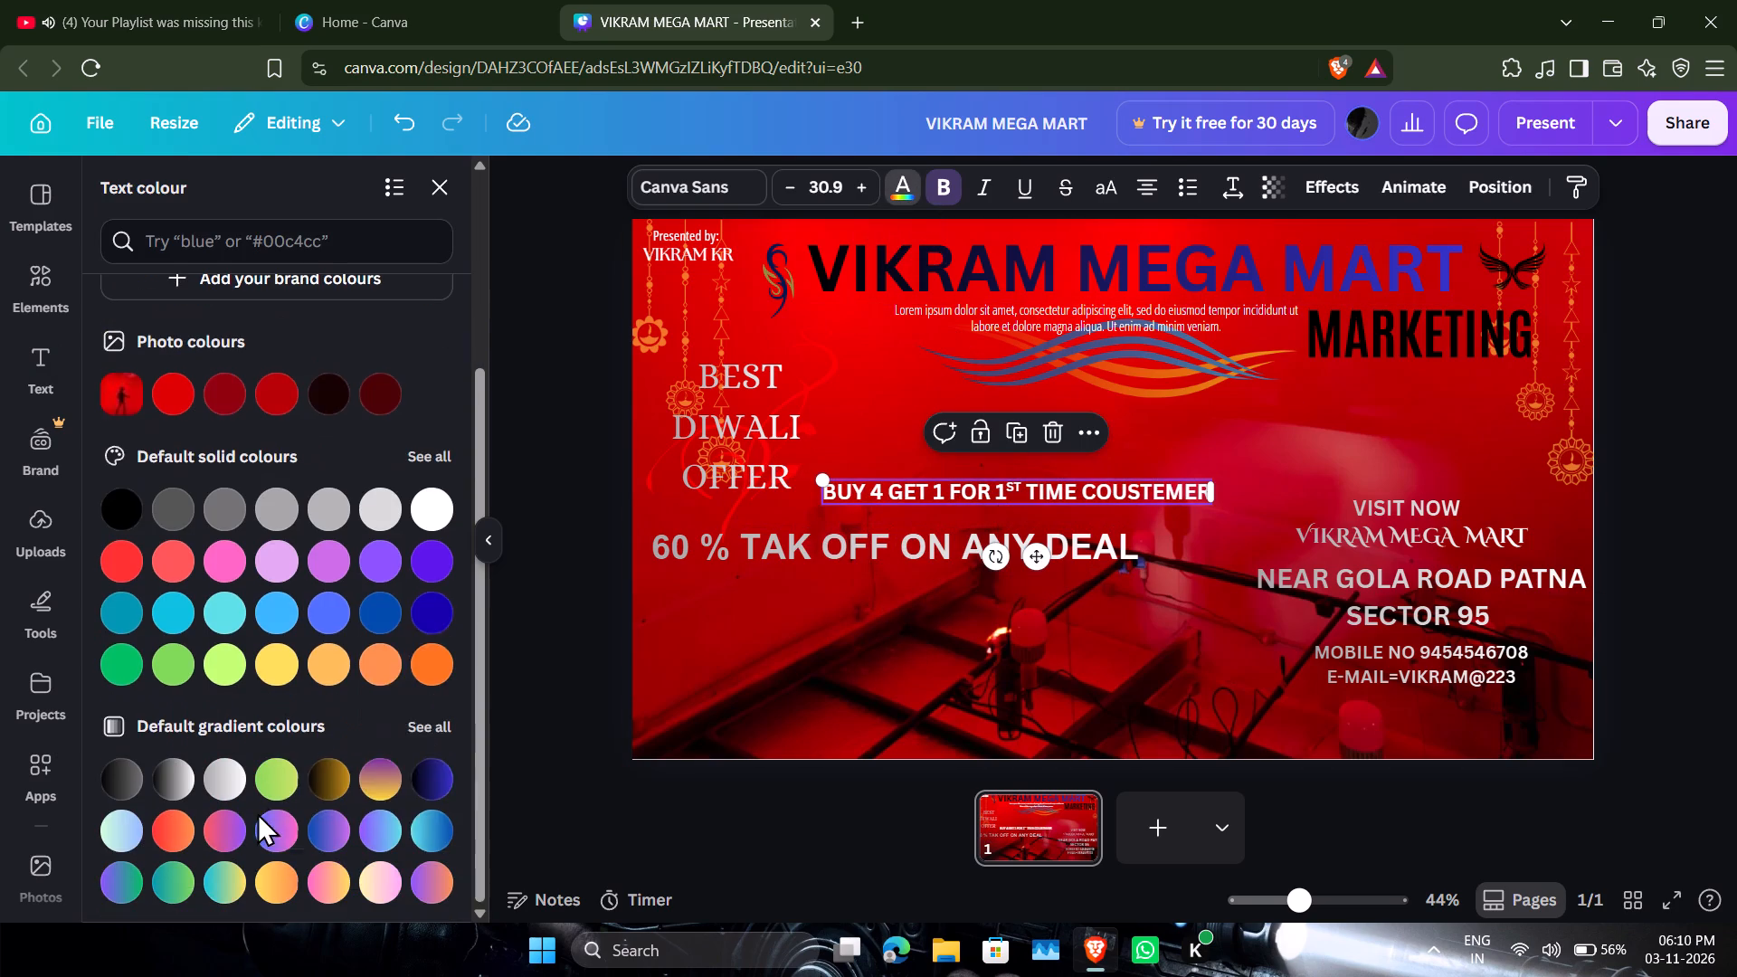
{"action": "left_click", "coordinate": [436, 793]}
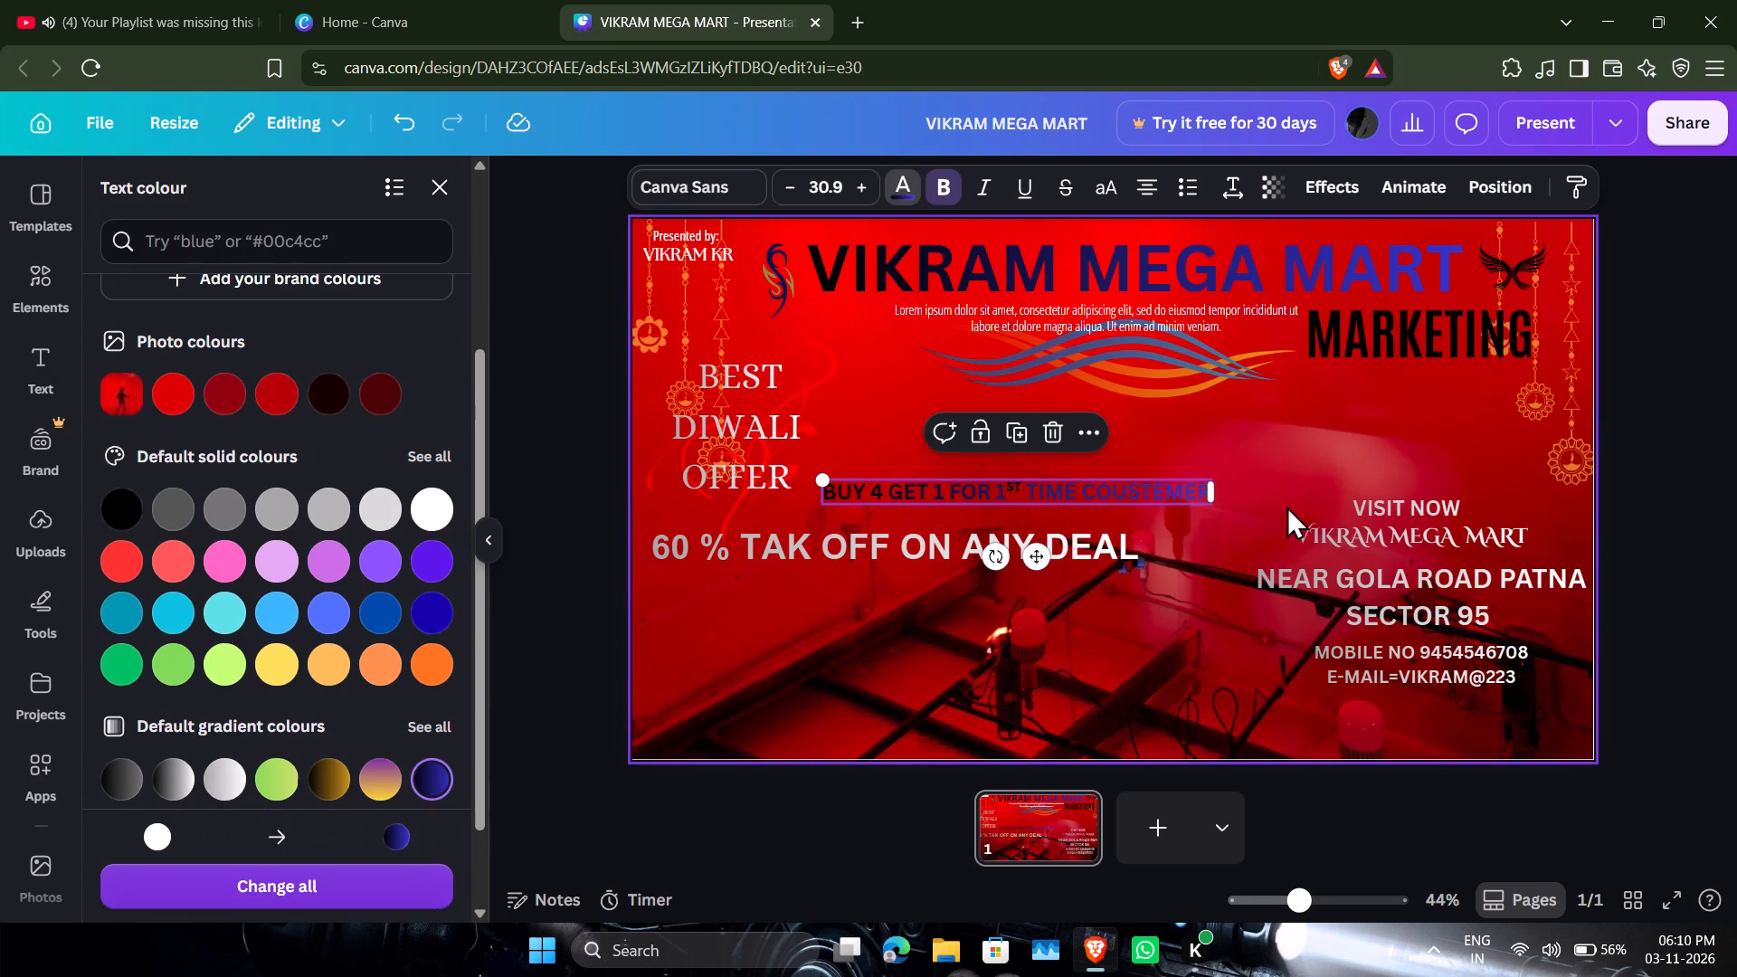
{"action": "left_click", "coordinate": [233, 785]}
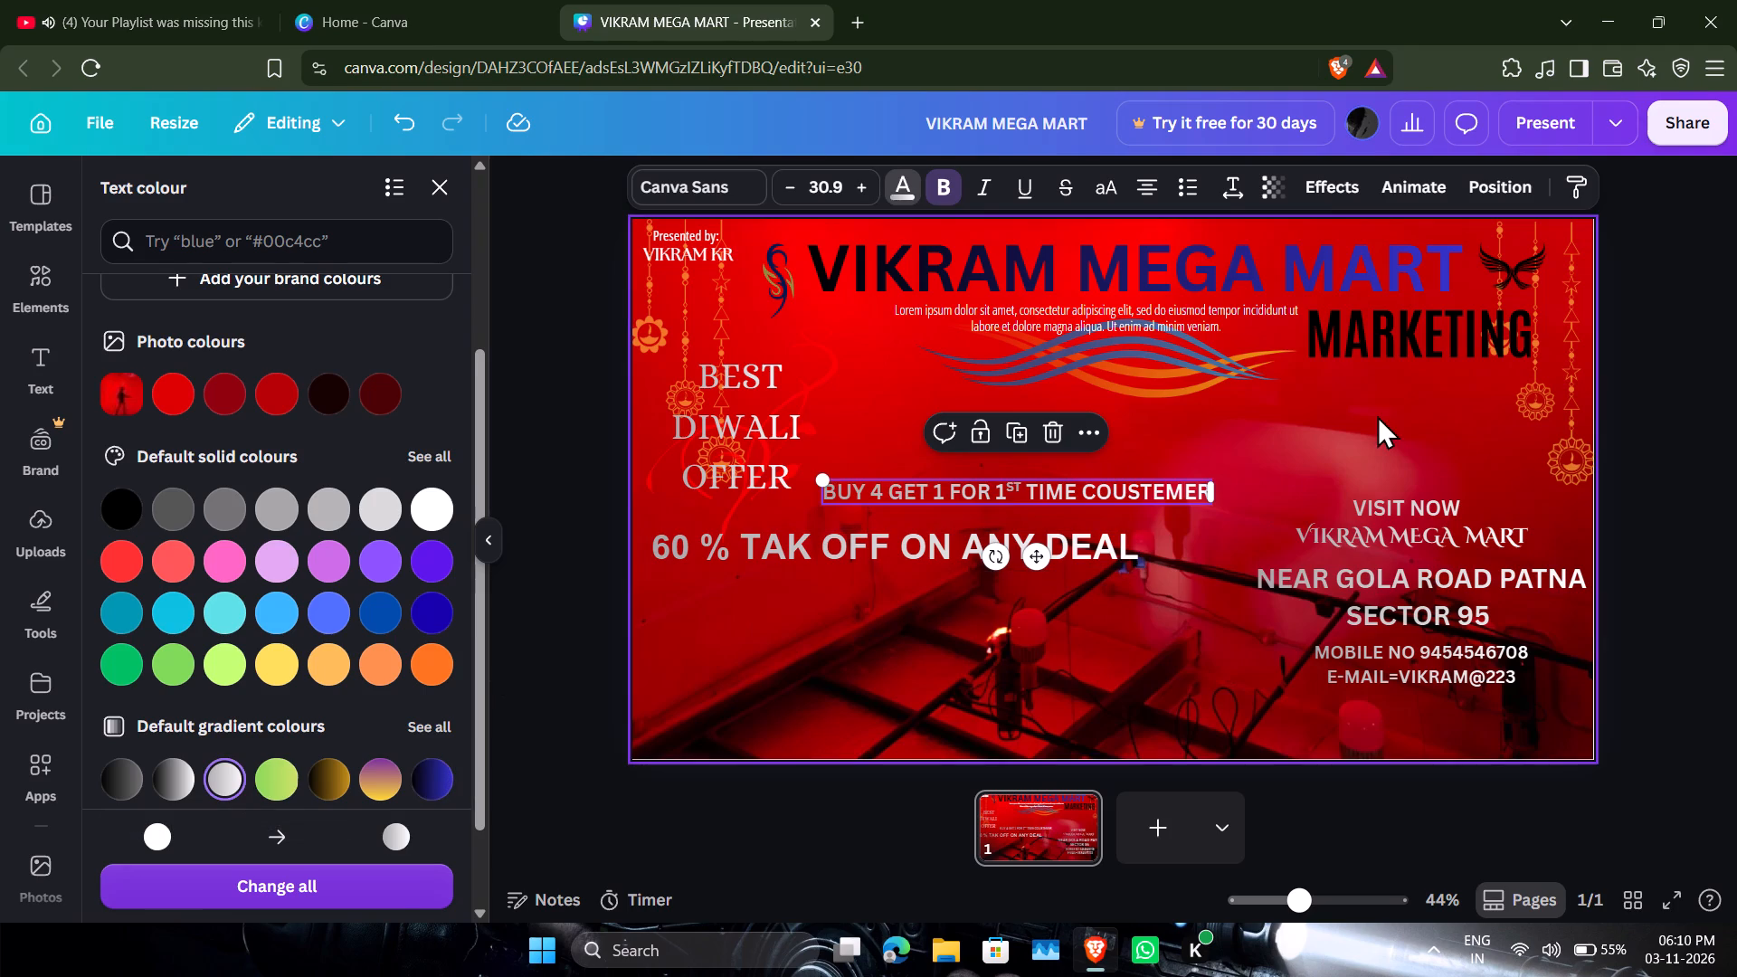
{"action": "left_click", "coordinate": [1377, 415]}
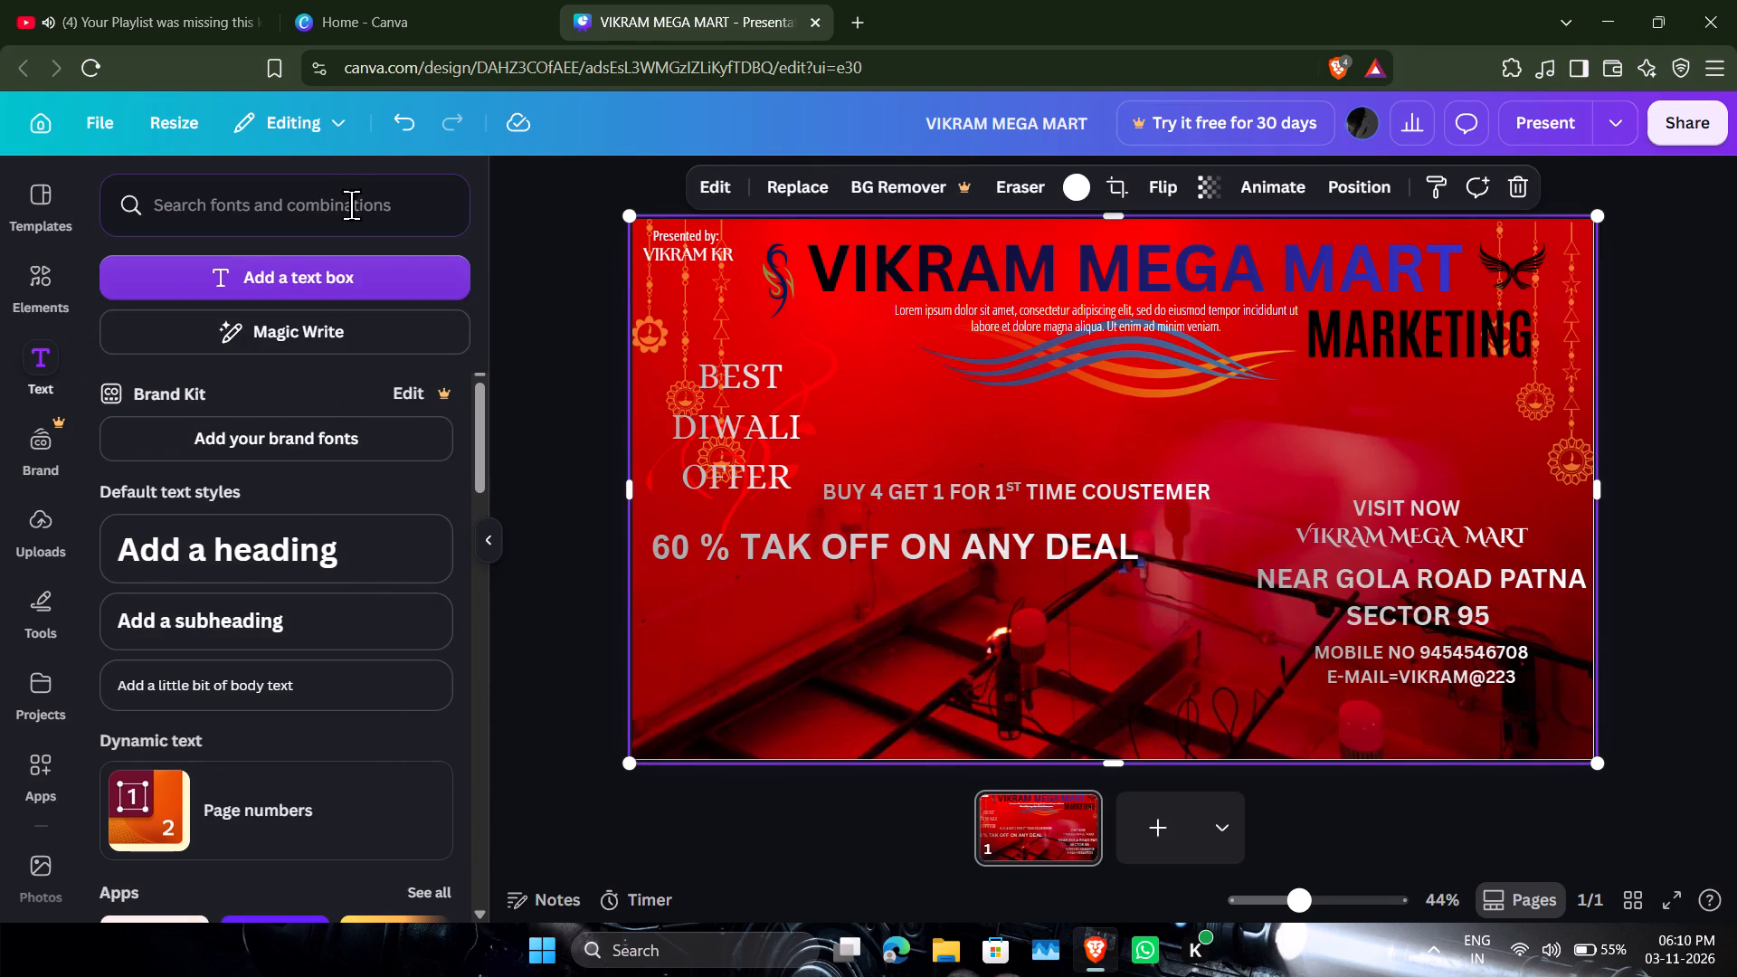
Add another subheading text box and place it below the 60 % TAK OFF line.
{"action": "left_click", "coordinate": [214, 643]}
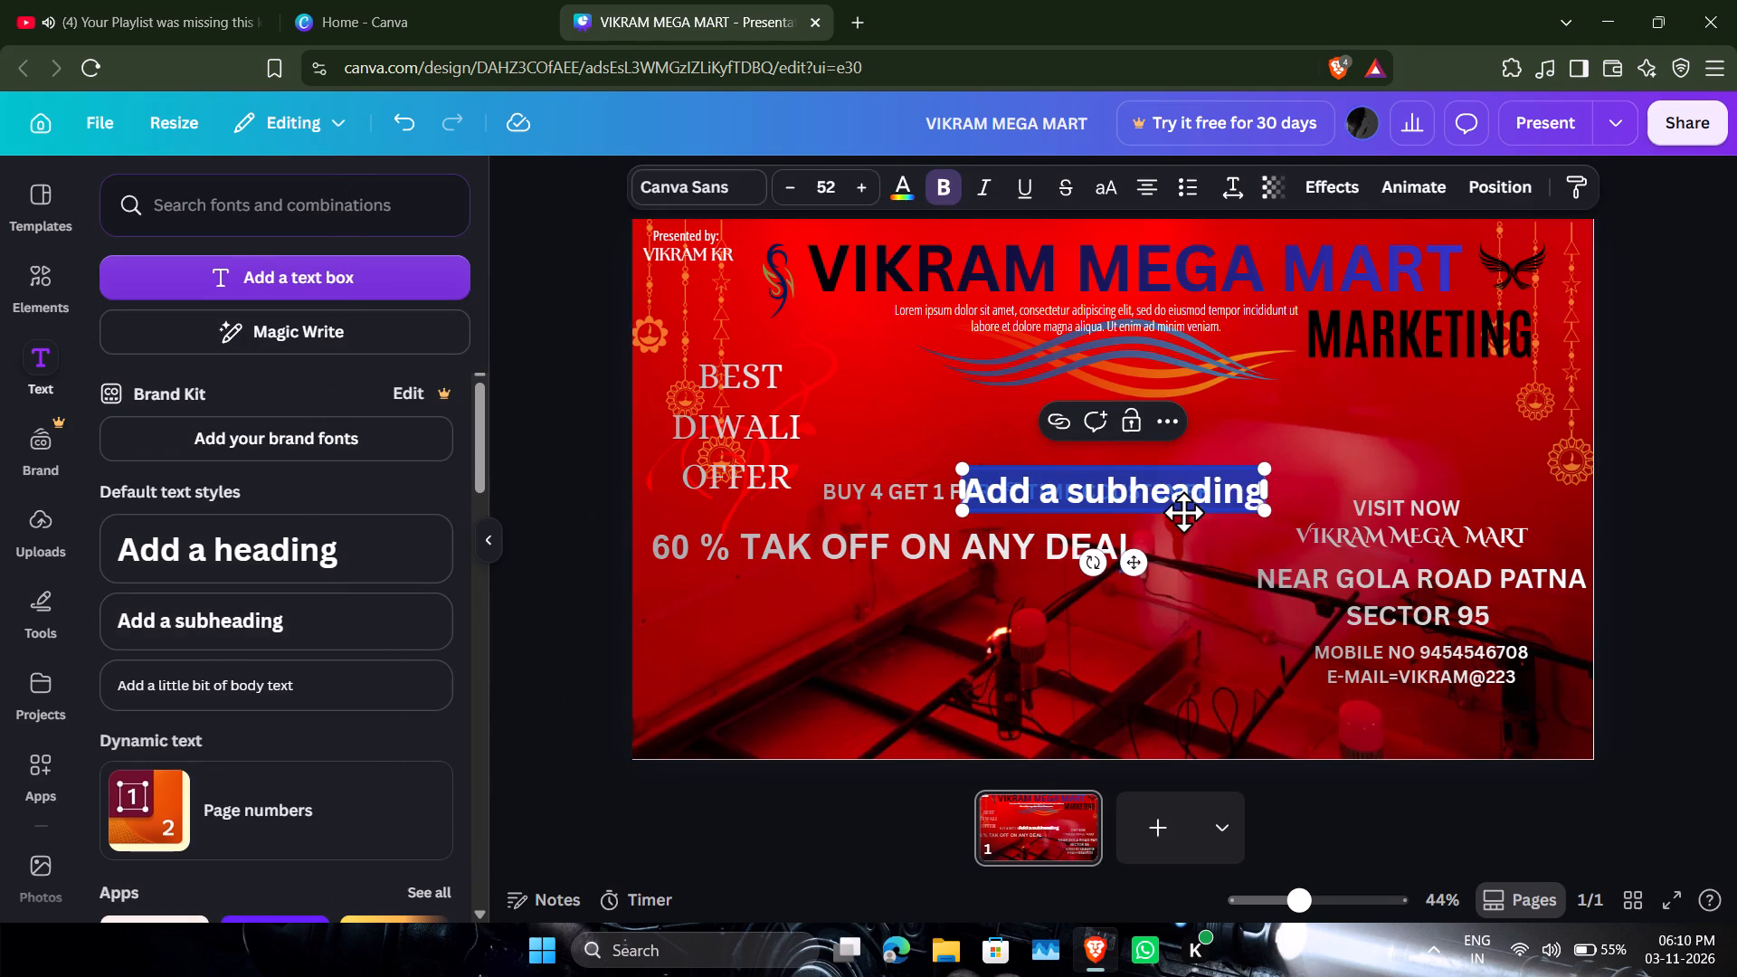
{"action": "left_click", "coordinate": [1188, 498]}
{"action": "left_click", "coordinate": [1246, 482]}
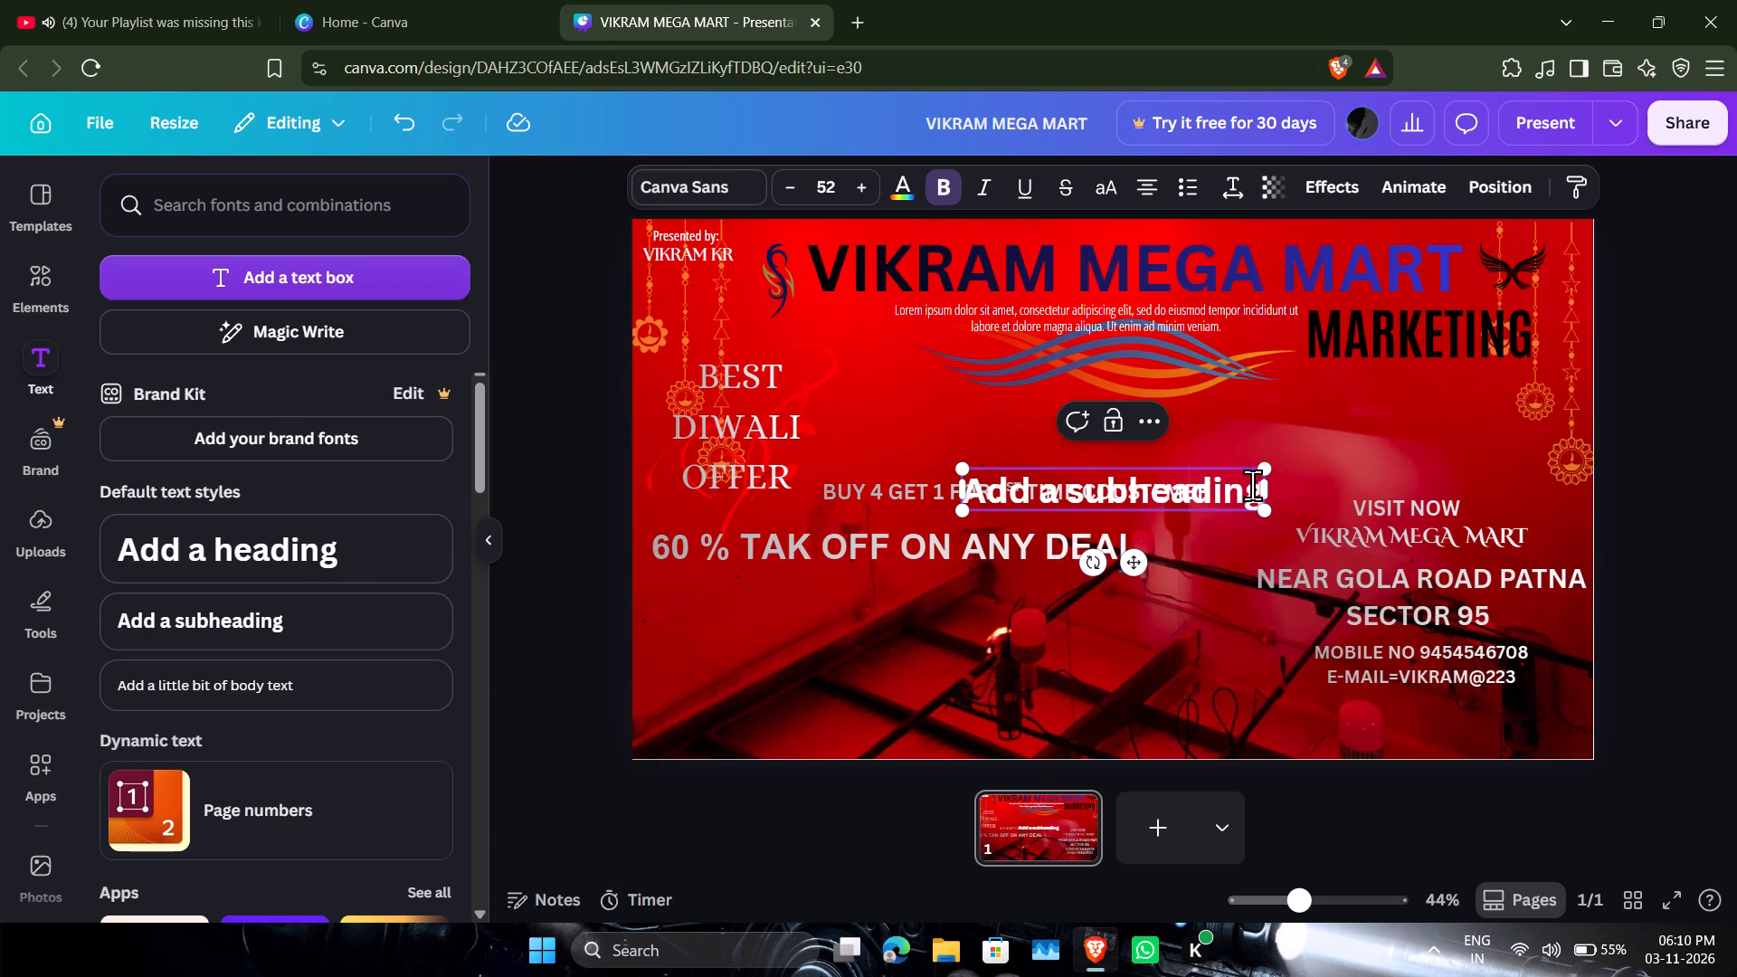
{"action": "left_click", "coordinate": [1252, 485]}
{"action": "left_click", "coordinate": [1254, 493]}
{"action": "key", "text": "BackSpace"}
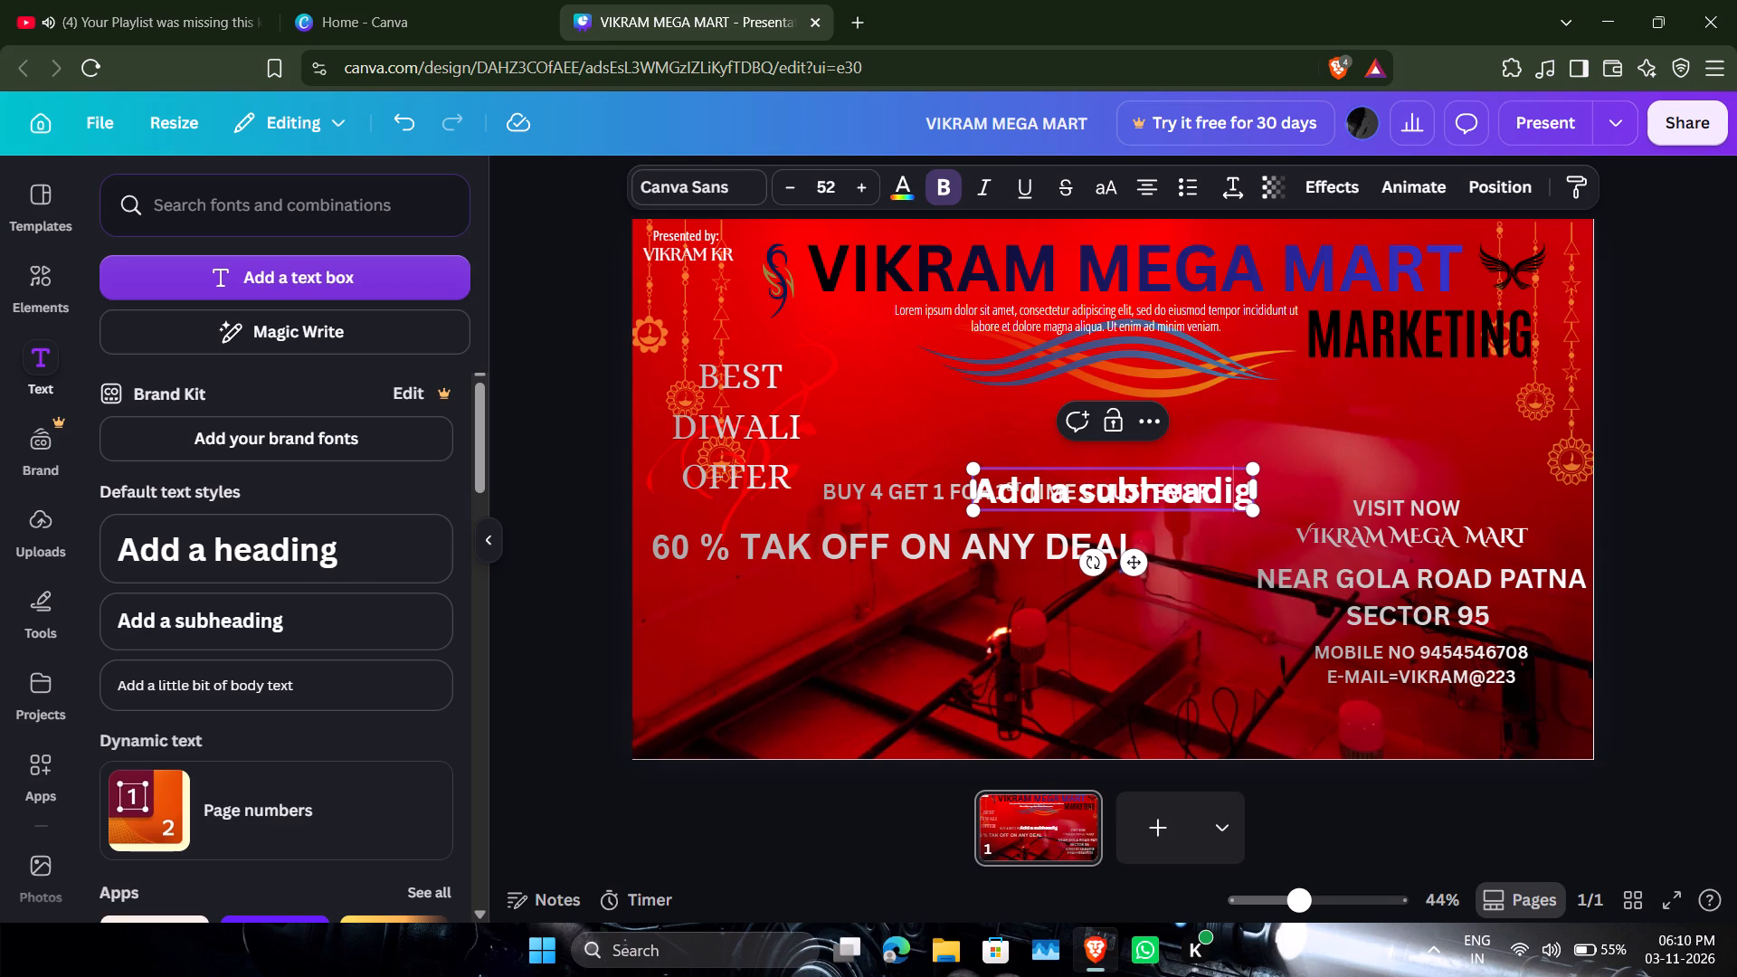
{"action": "key", "text": "BackSpace"}
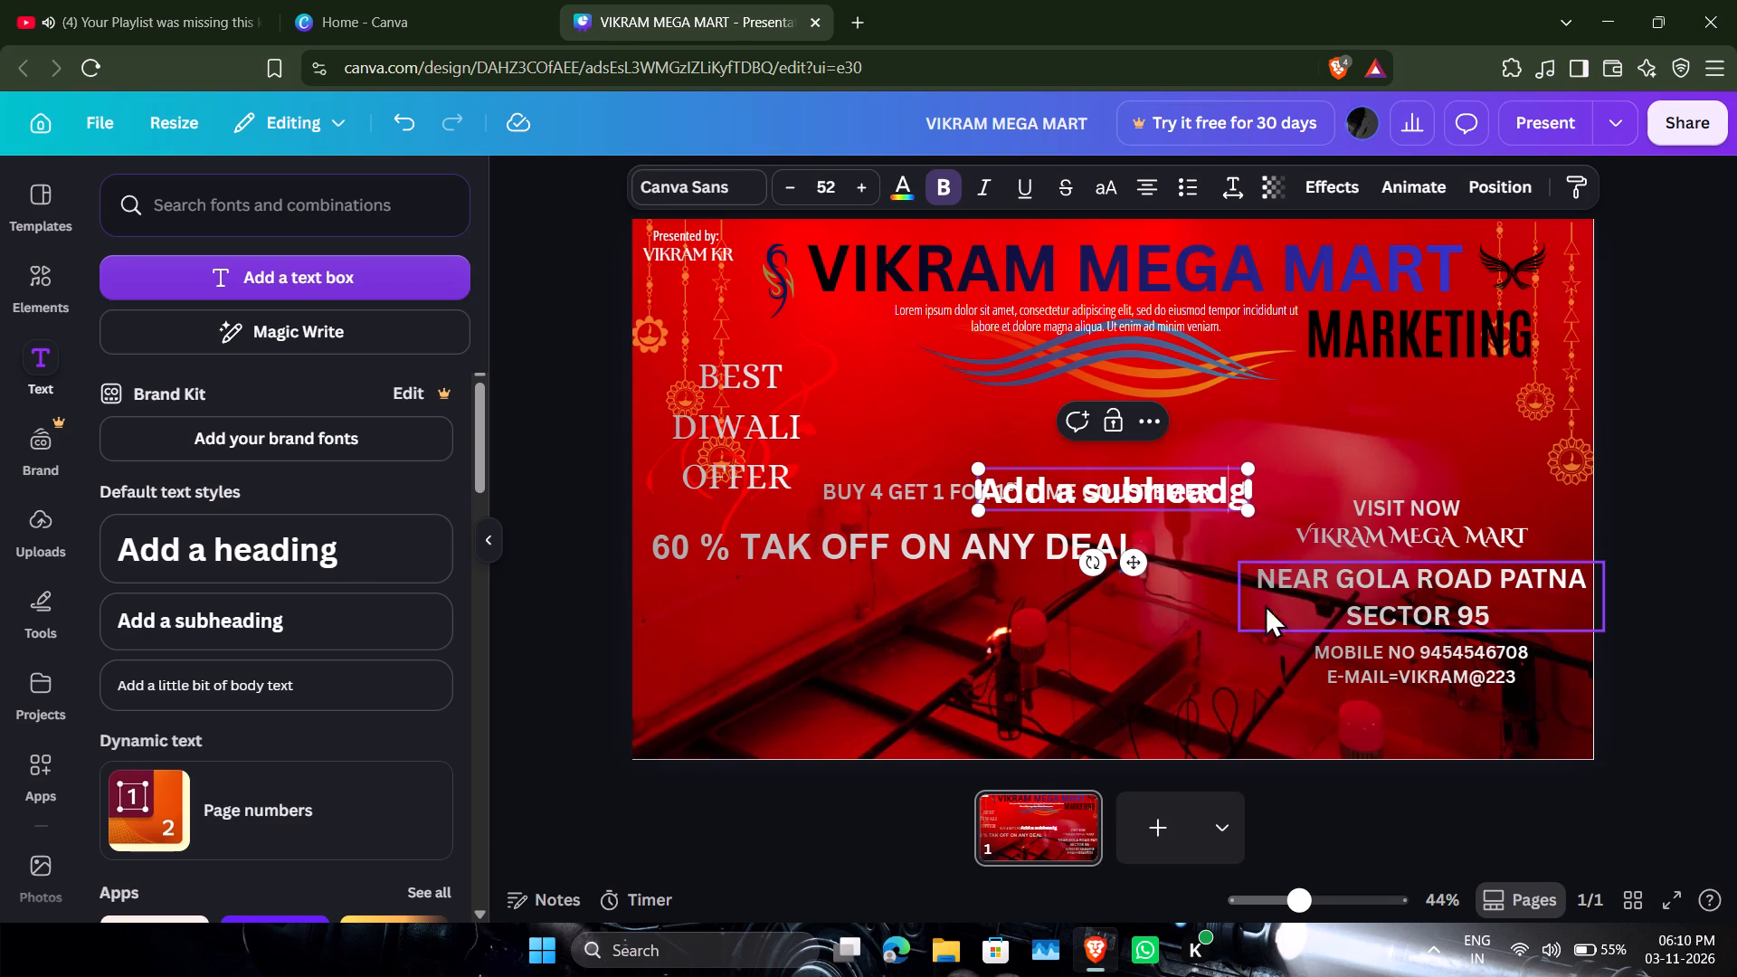
{"action": "left_click_drag", "start_coordinate": [1128, 564], "coordinate": [1065, 691]}
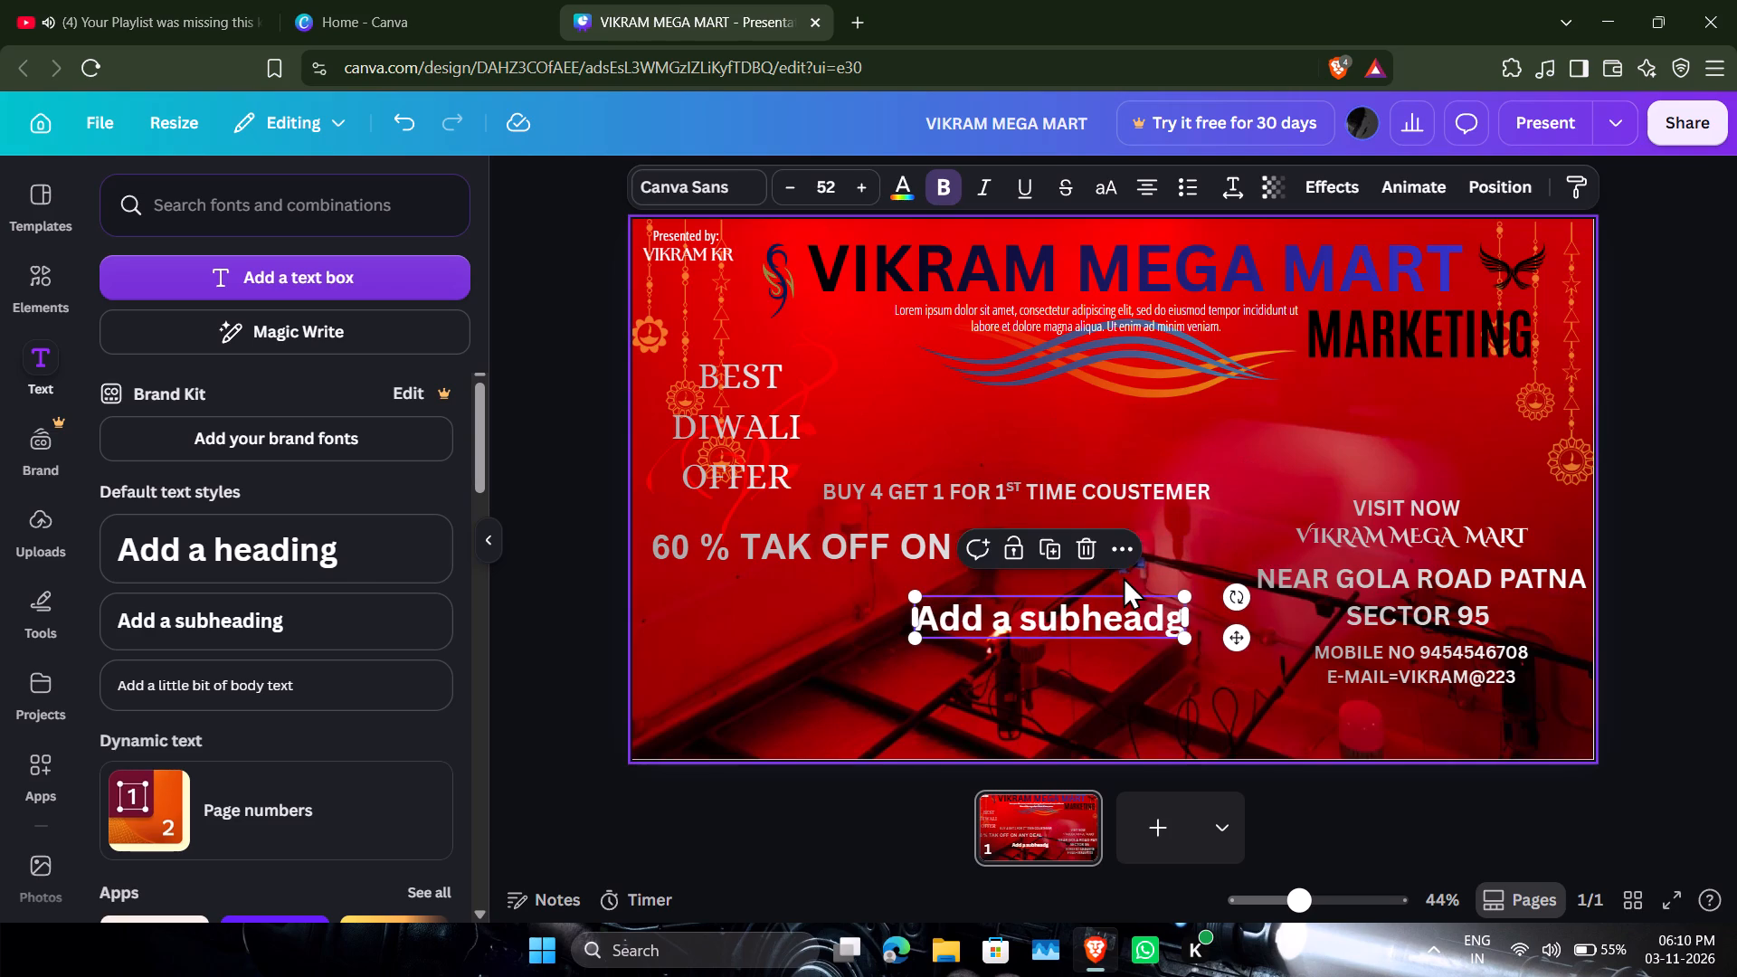
Clear all the placeholder text from the new subheading text box.
{"action": "left_click", "coordinate": [1143, 602]}
{"action": "left_click", "coordinate": [1191, 602]}
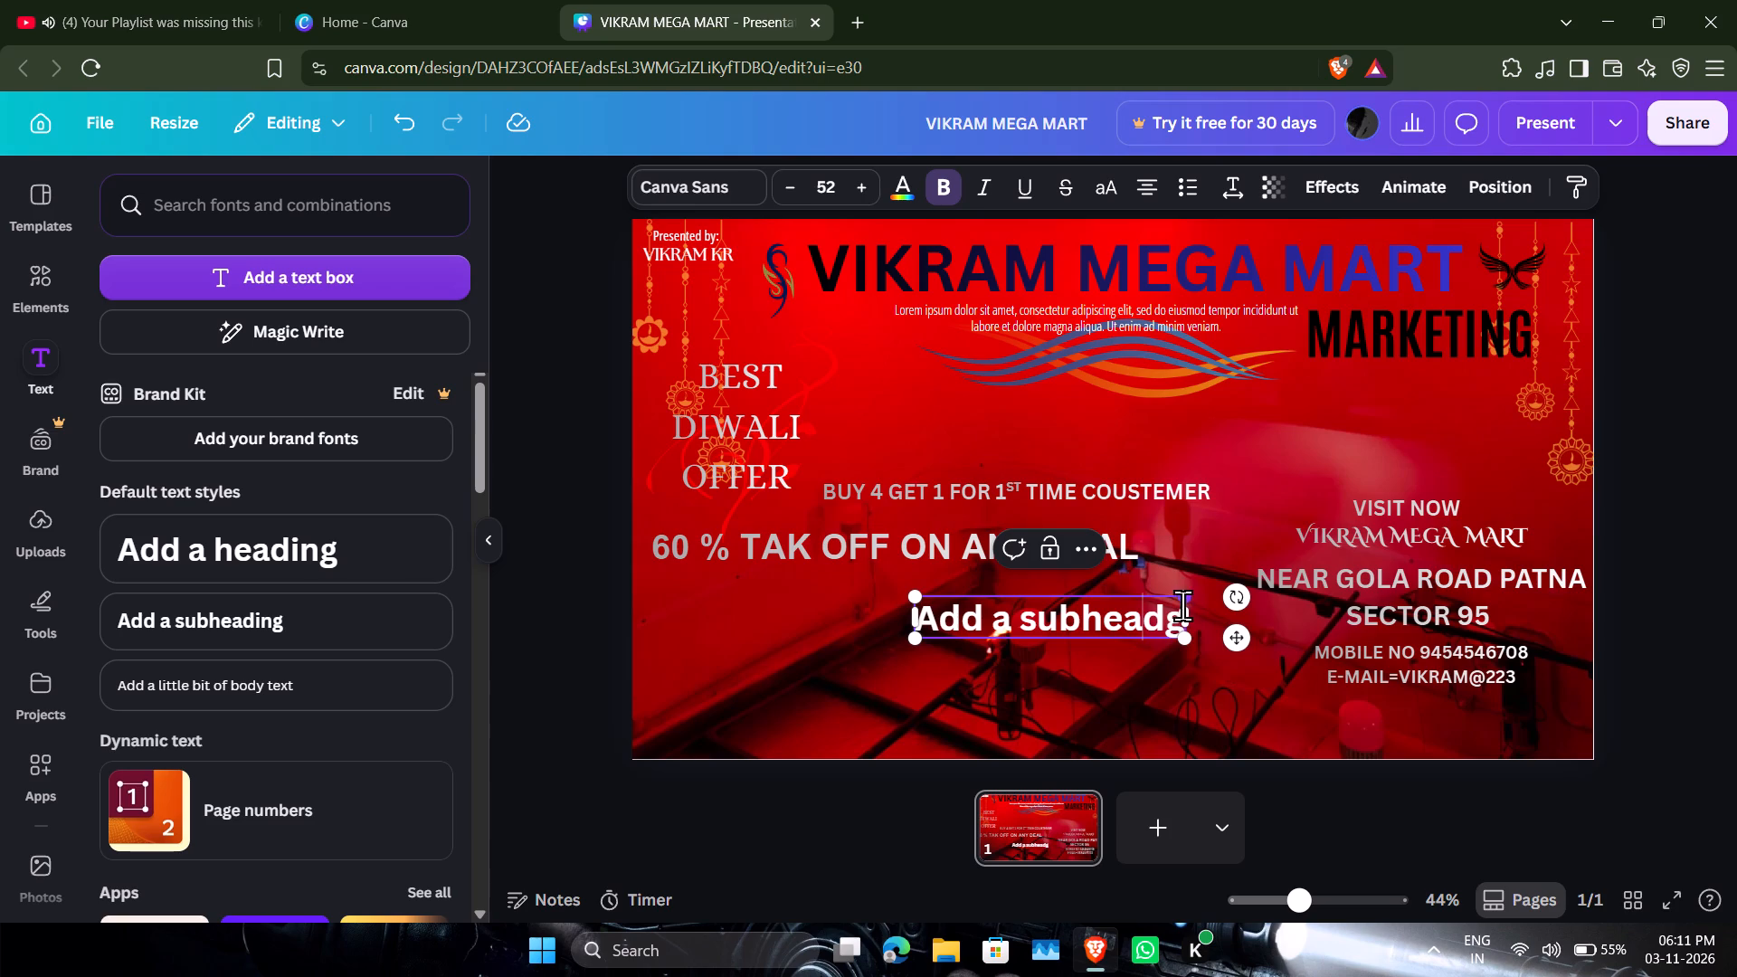
{"action": "left_click", "coordinate": [1179, 616]}
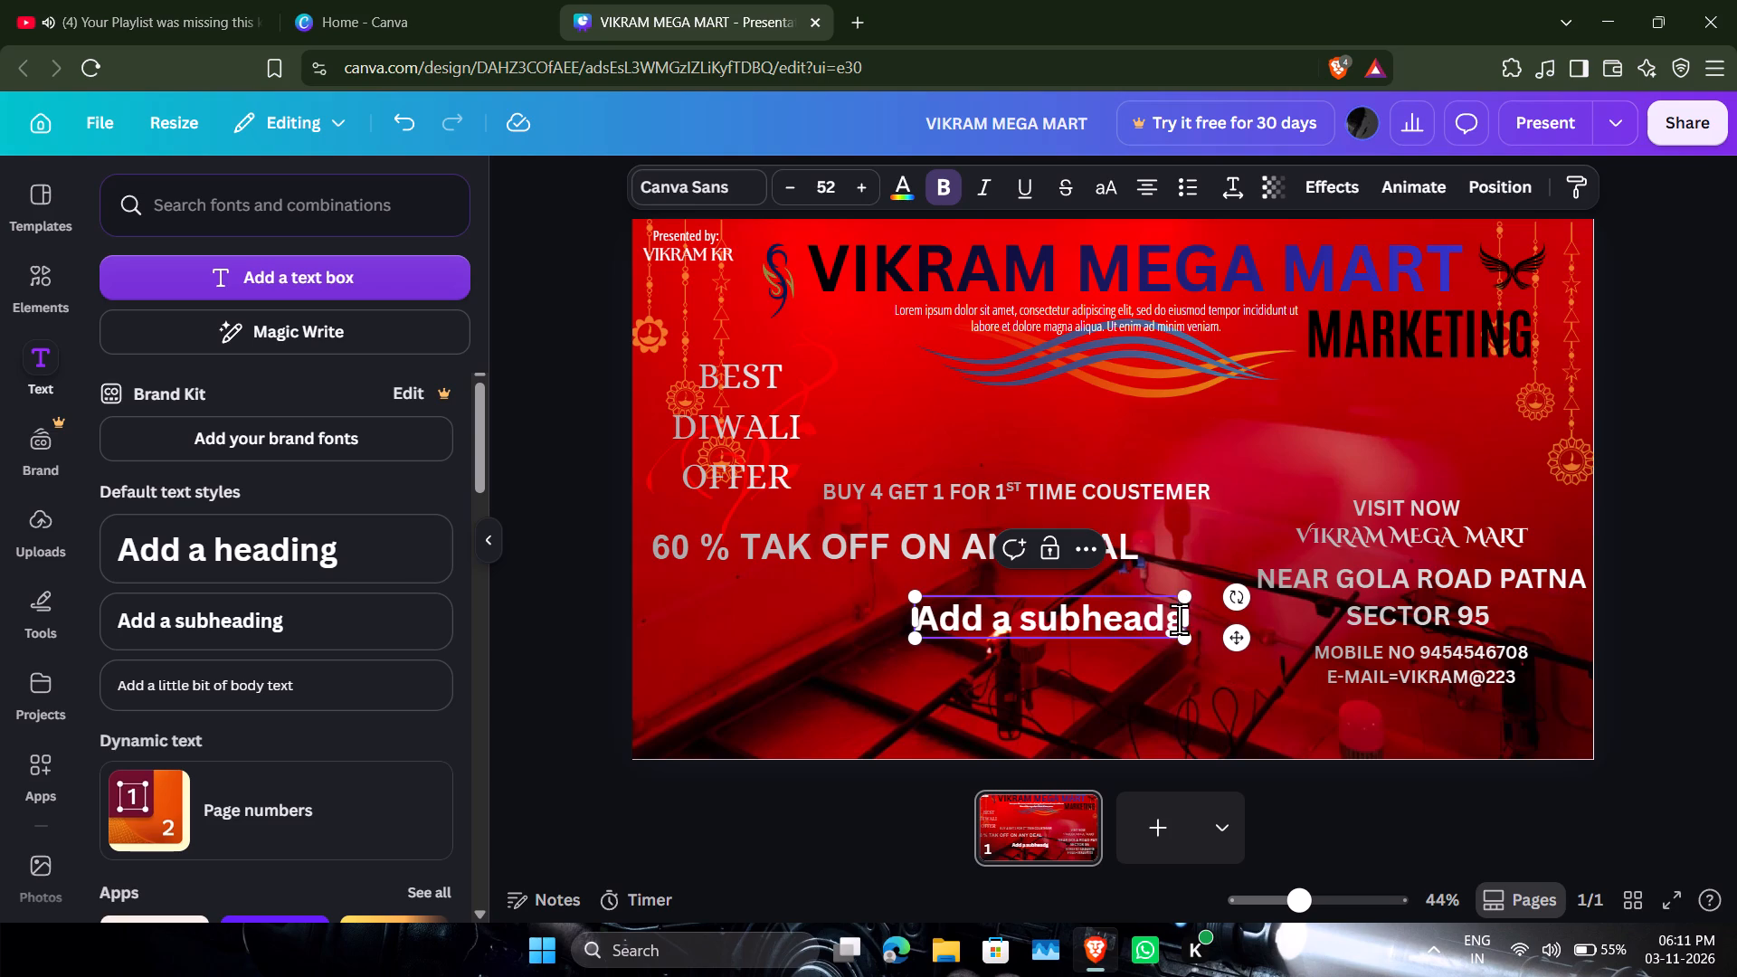
{"action": "left_click", "coordinate": [1179, 618]}
{"action": "key", "text": "BackSpace"}
{"action": "key", "text": "BackSpace"}
{"action": "key", "text": "BackSpace"}
{"action": "key", "text": "BackSpace"}
{"action": "key", "text": "BackSpace"}
{"action": "key", "text": "BackSpace"}
{"action": "key", "text": "BackSpace"}
{"action": "key", "text": "BackSpace"}
{"action": "key", "text": "BackSpace"}
{"action": "key", "text": "BackSpace"}
{"action": "key", "text": "BackSpace"}
{"action": "key", "text": "BackSpace"}
{"action": "key", "text": "BackSpace"}
{"action": "key", "text": "BackSpace"}
{"action": "key", "text": "BackSpace"}
{"action": "key", "text": "BackSpace"}
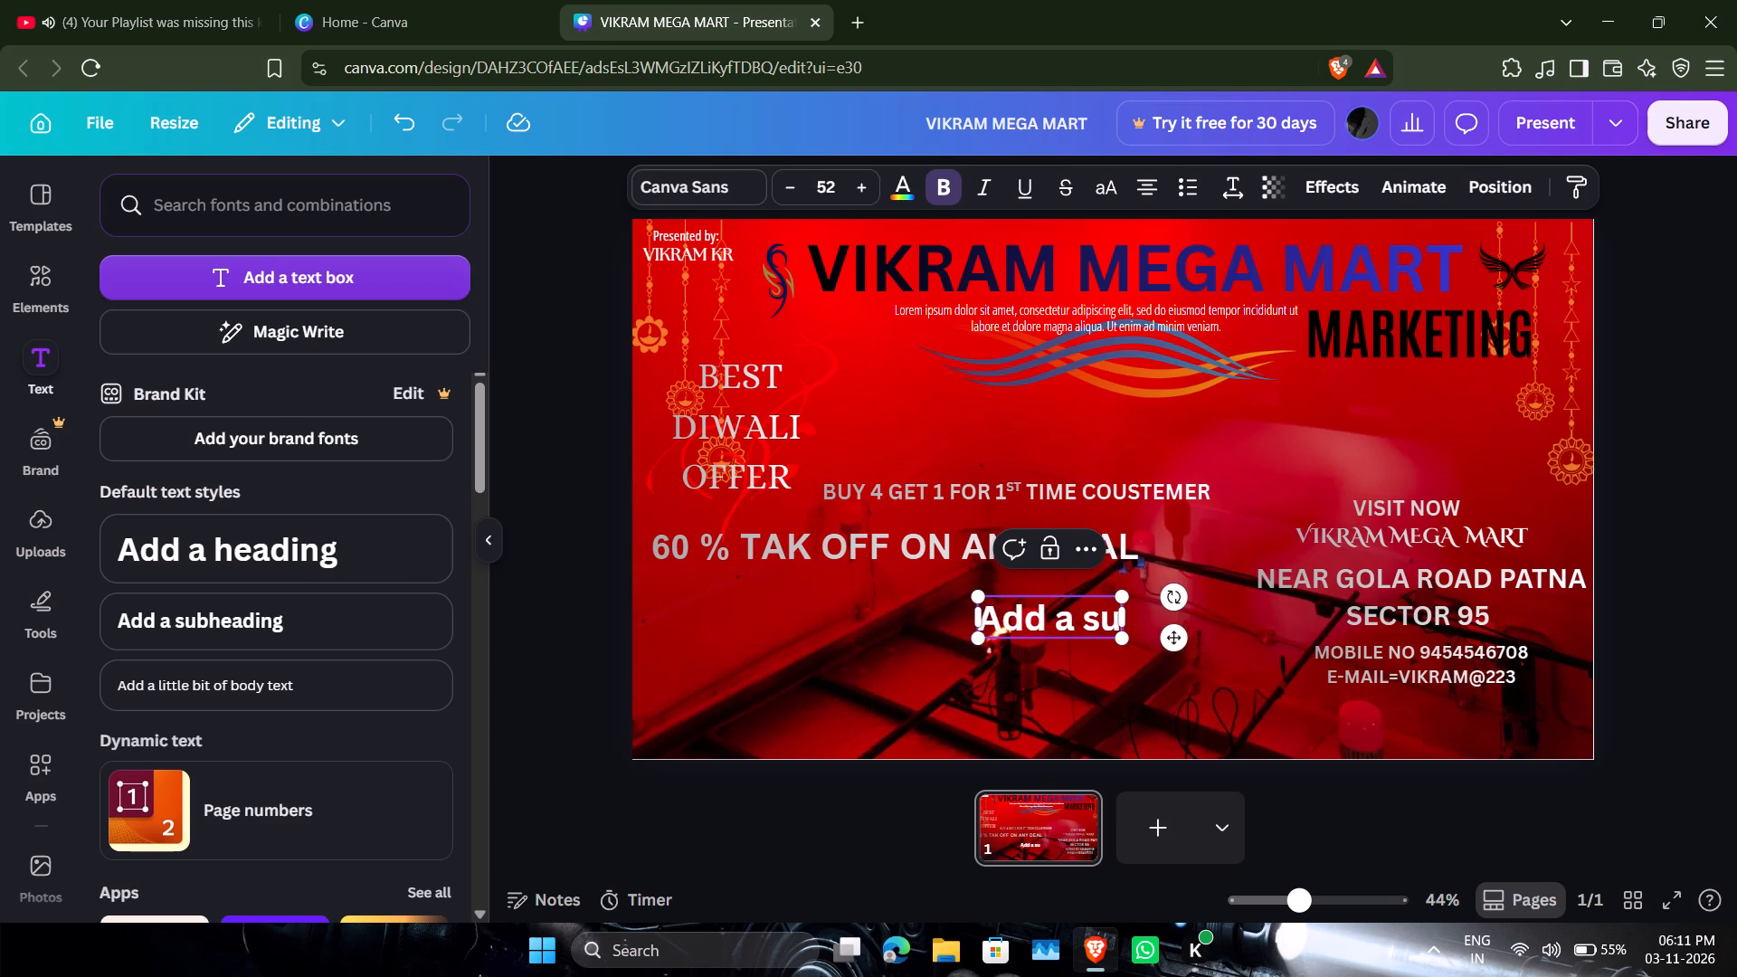
{"action": "key", "text": "BackSpace"}
{"action": "key", "text": "equal"}
{"action": "key", "text": "BackSpace"}
{"action": "key", "text": "BackSpace"}
{"action": "key", "text": "BackSpace"}
{"action": "key", "text": "BackSpace"}
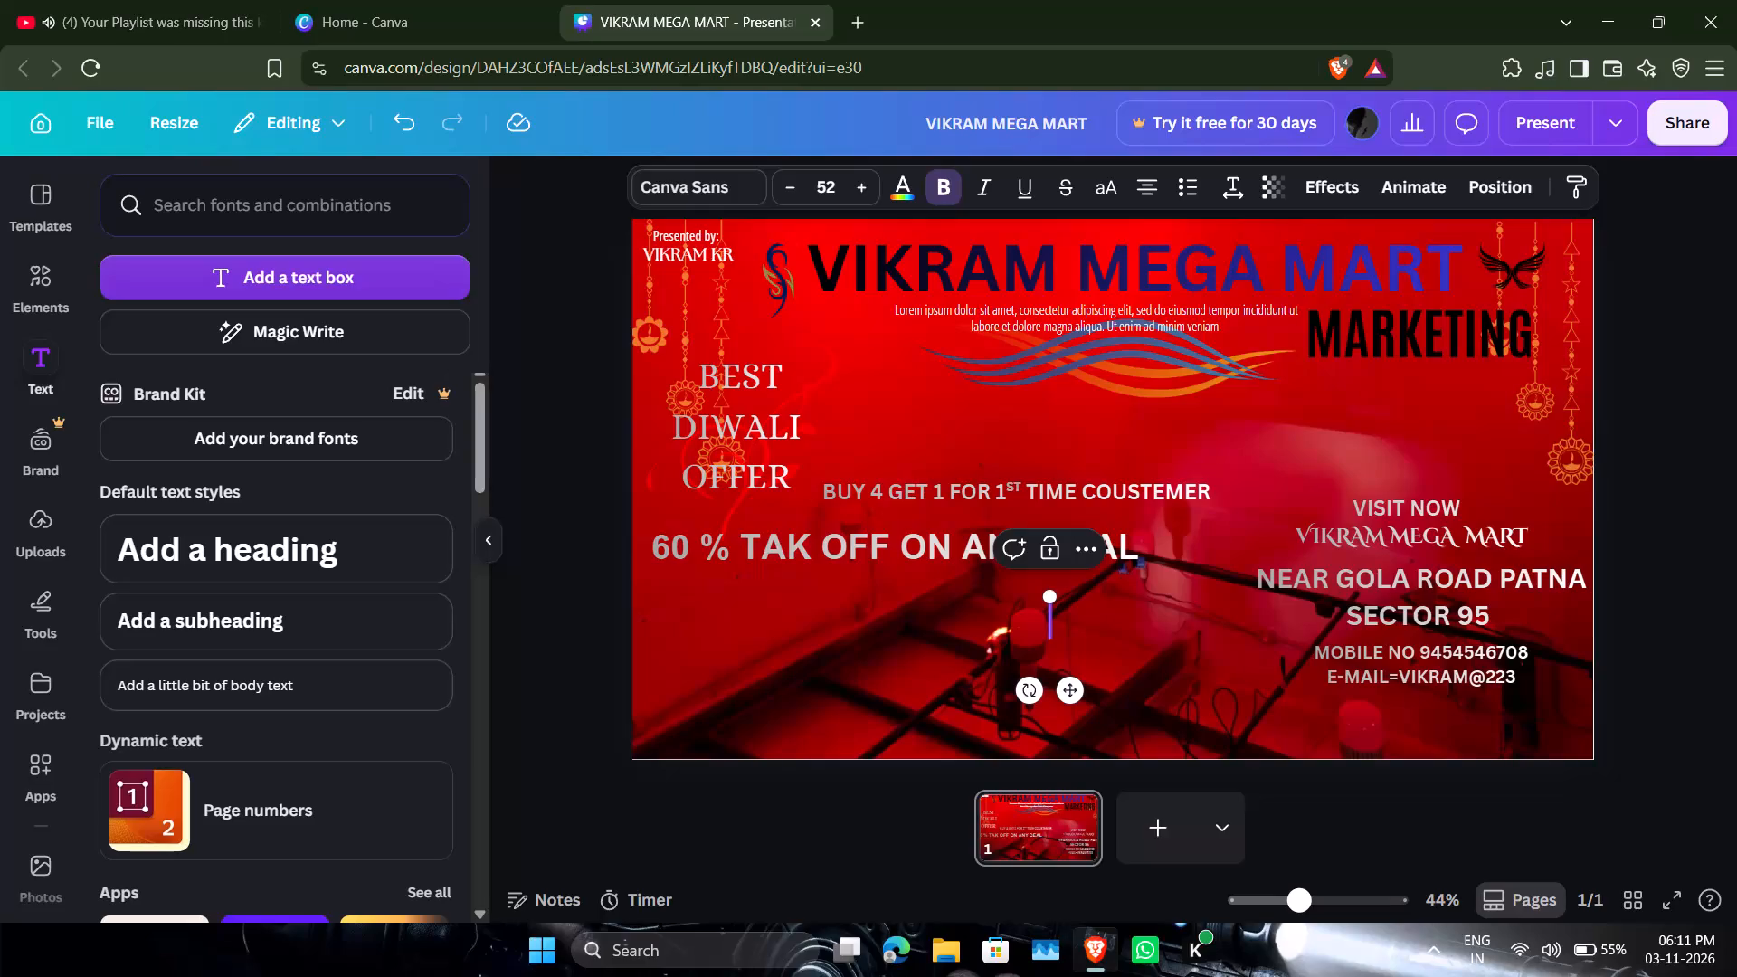
Enter OFFER ON 23 AUG TO 34 AUG in the empty subheading text box.
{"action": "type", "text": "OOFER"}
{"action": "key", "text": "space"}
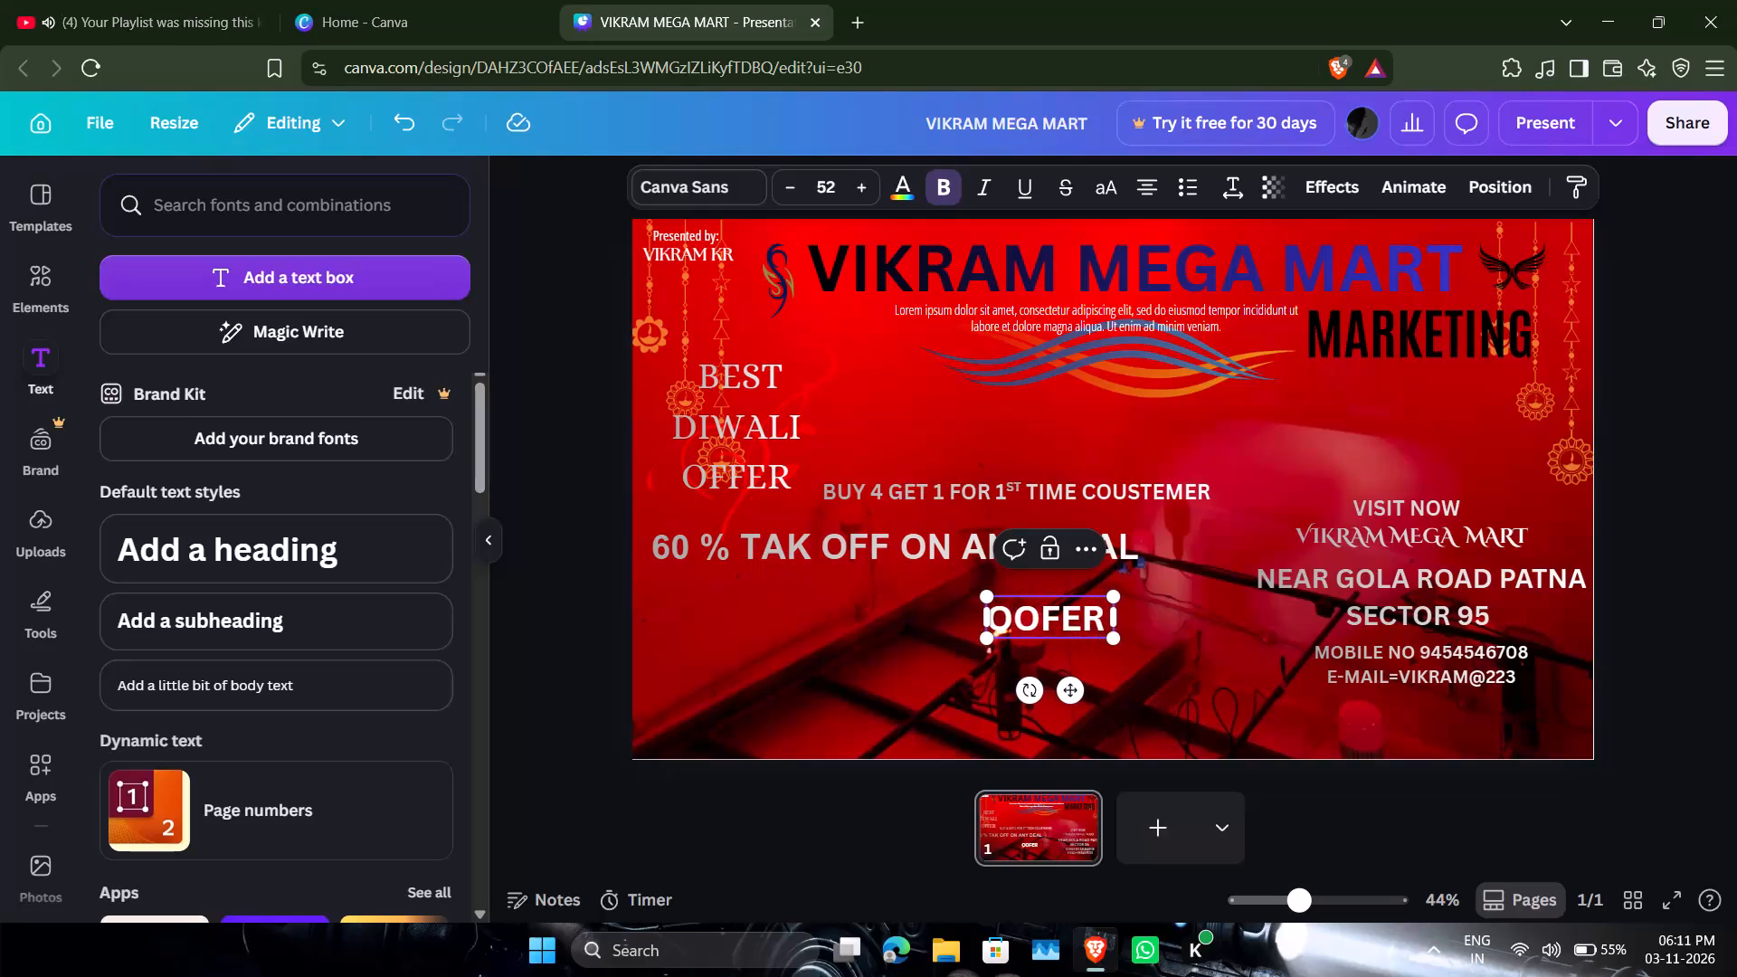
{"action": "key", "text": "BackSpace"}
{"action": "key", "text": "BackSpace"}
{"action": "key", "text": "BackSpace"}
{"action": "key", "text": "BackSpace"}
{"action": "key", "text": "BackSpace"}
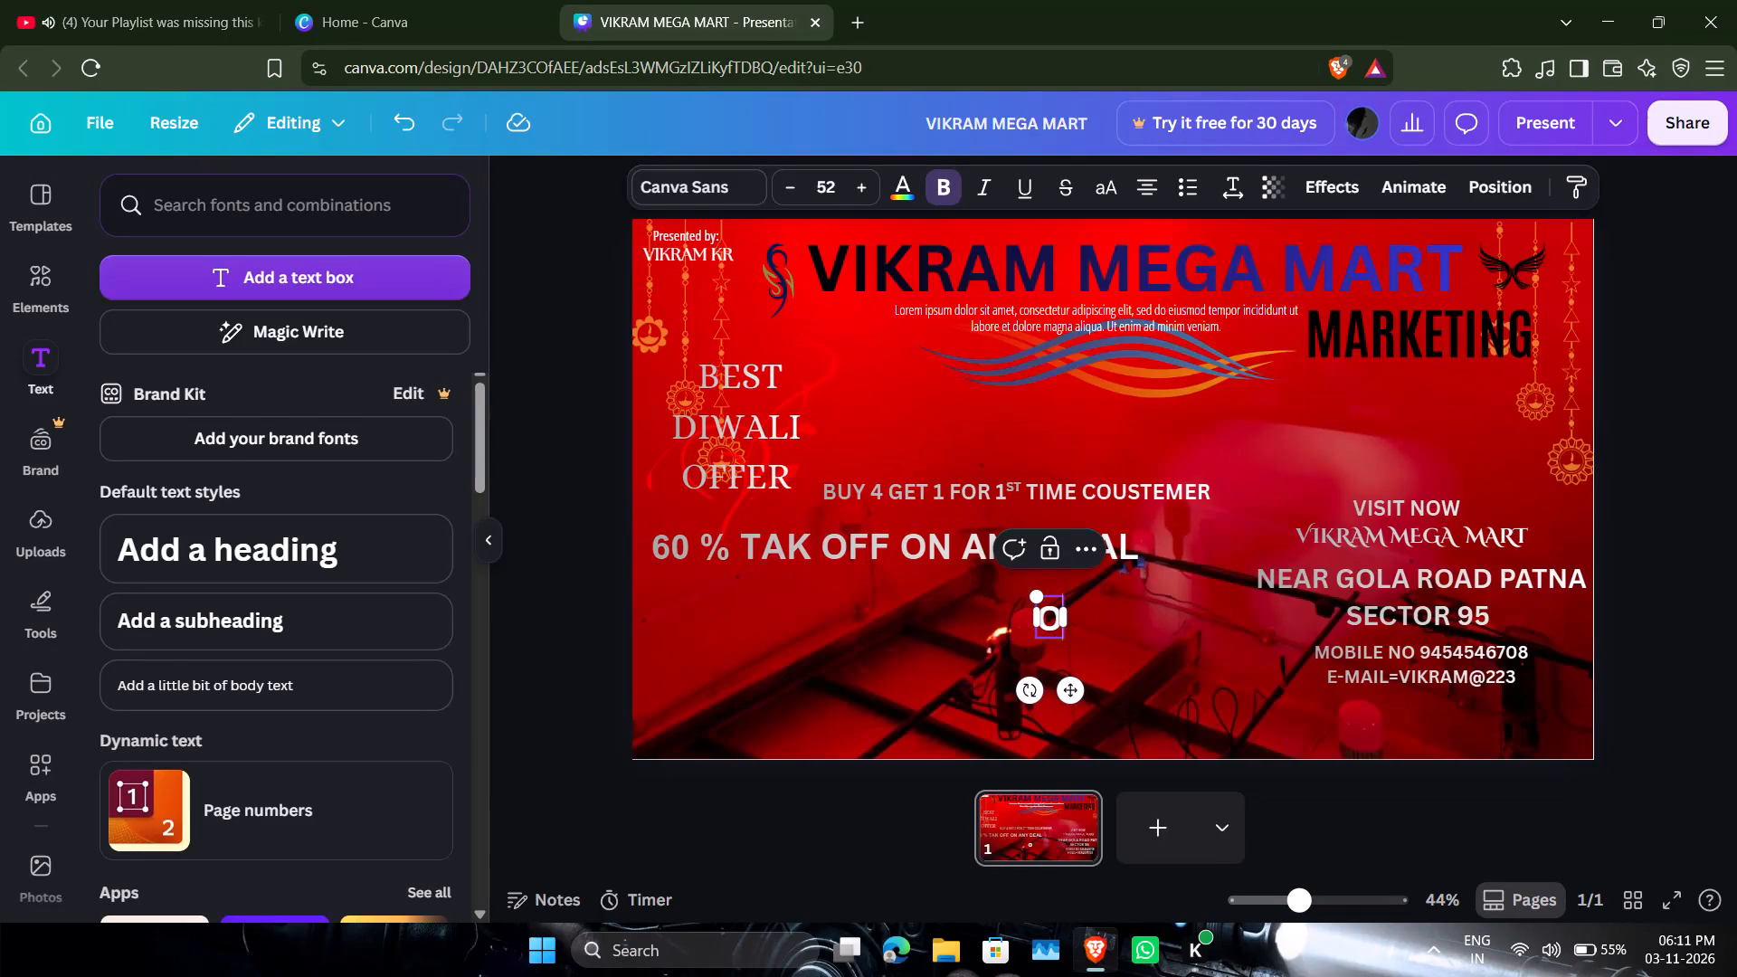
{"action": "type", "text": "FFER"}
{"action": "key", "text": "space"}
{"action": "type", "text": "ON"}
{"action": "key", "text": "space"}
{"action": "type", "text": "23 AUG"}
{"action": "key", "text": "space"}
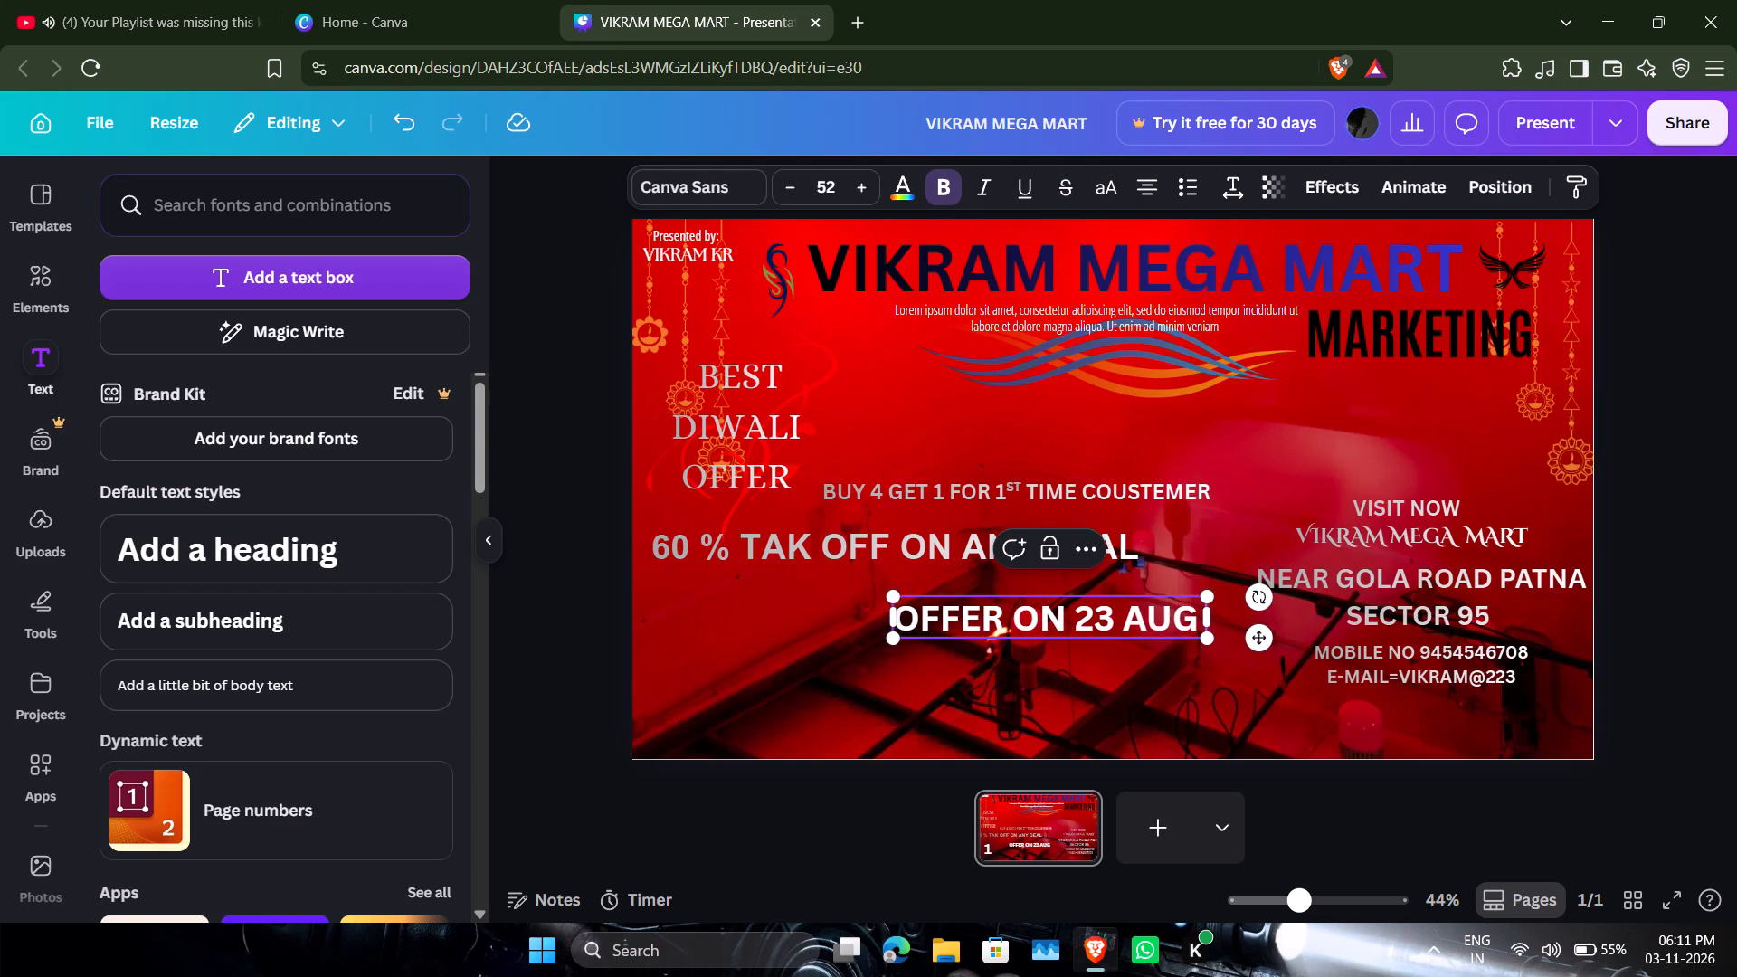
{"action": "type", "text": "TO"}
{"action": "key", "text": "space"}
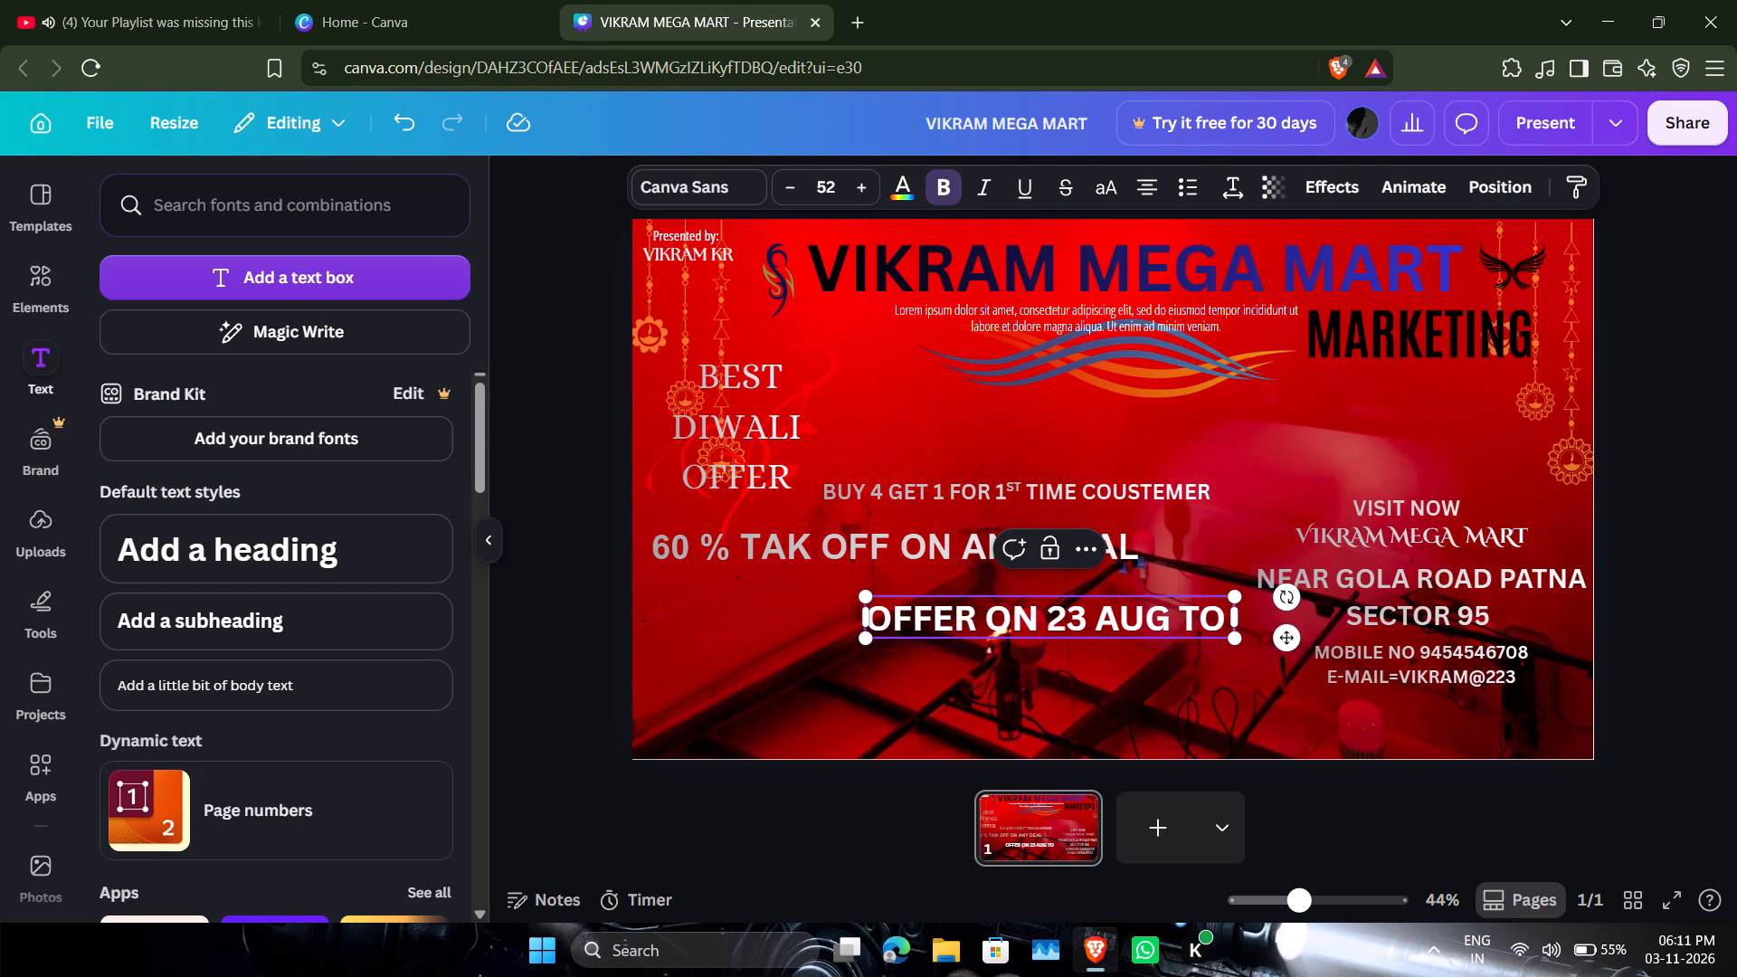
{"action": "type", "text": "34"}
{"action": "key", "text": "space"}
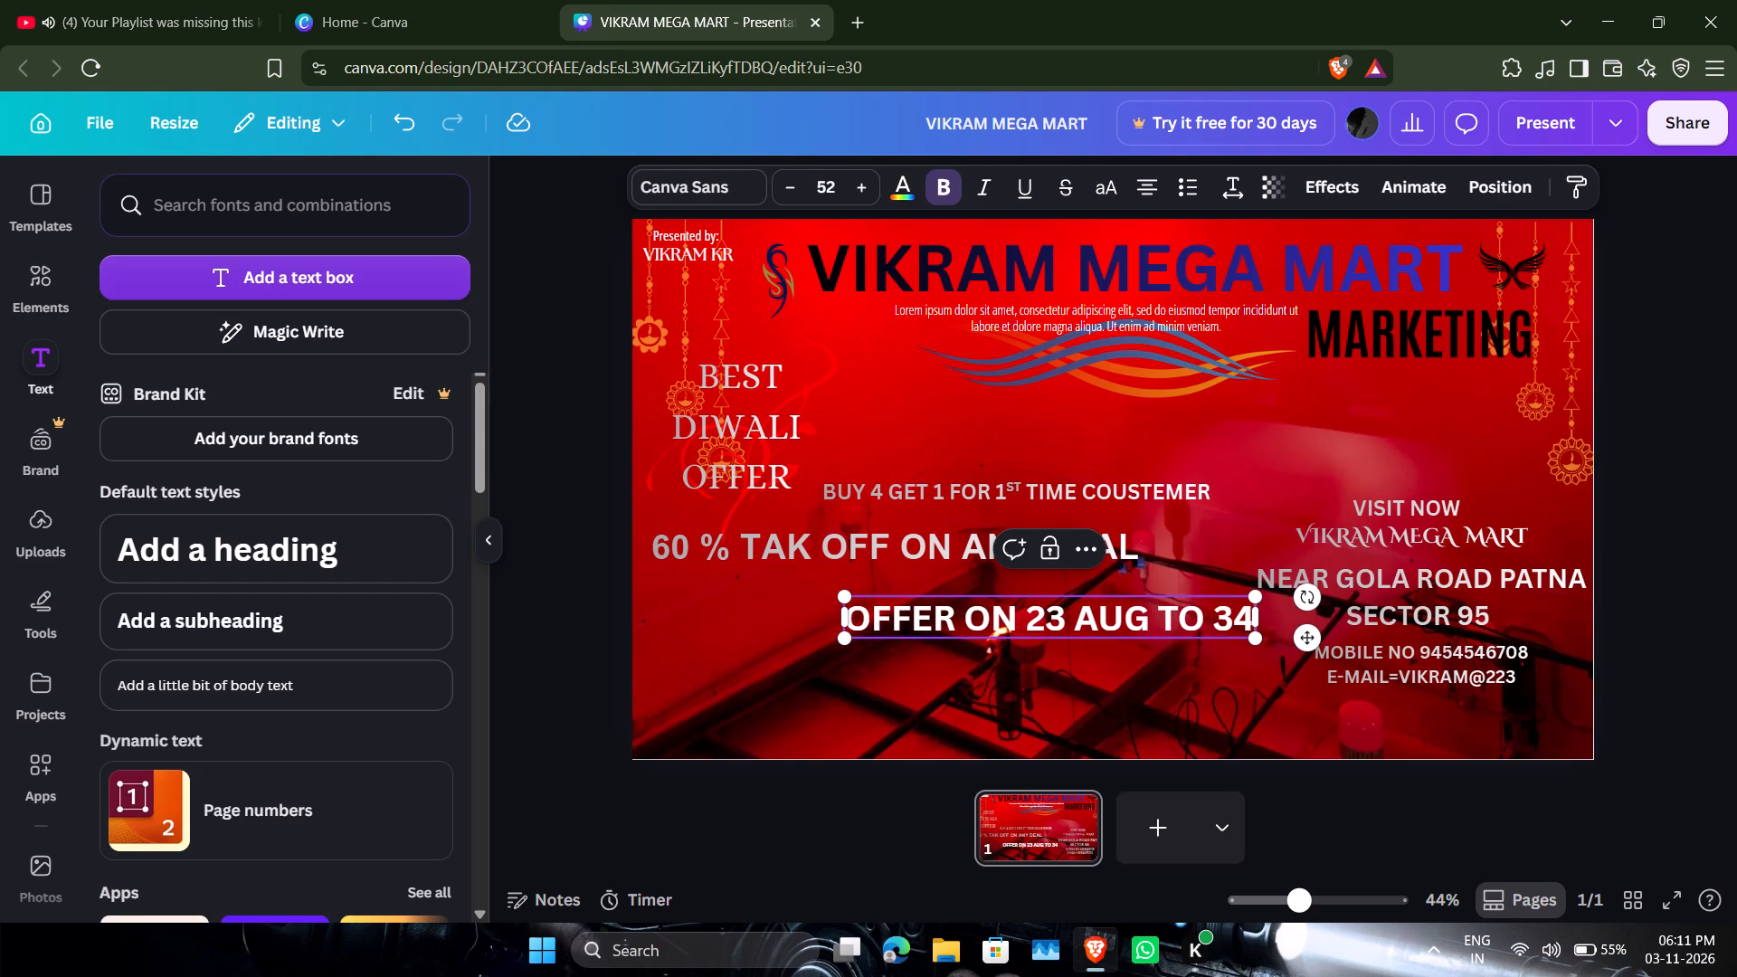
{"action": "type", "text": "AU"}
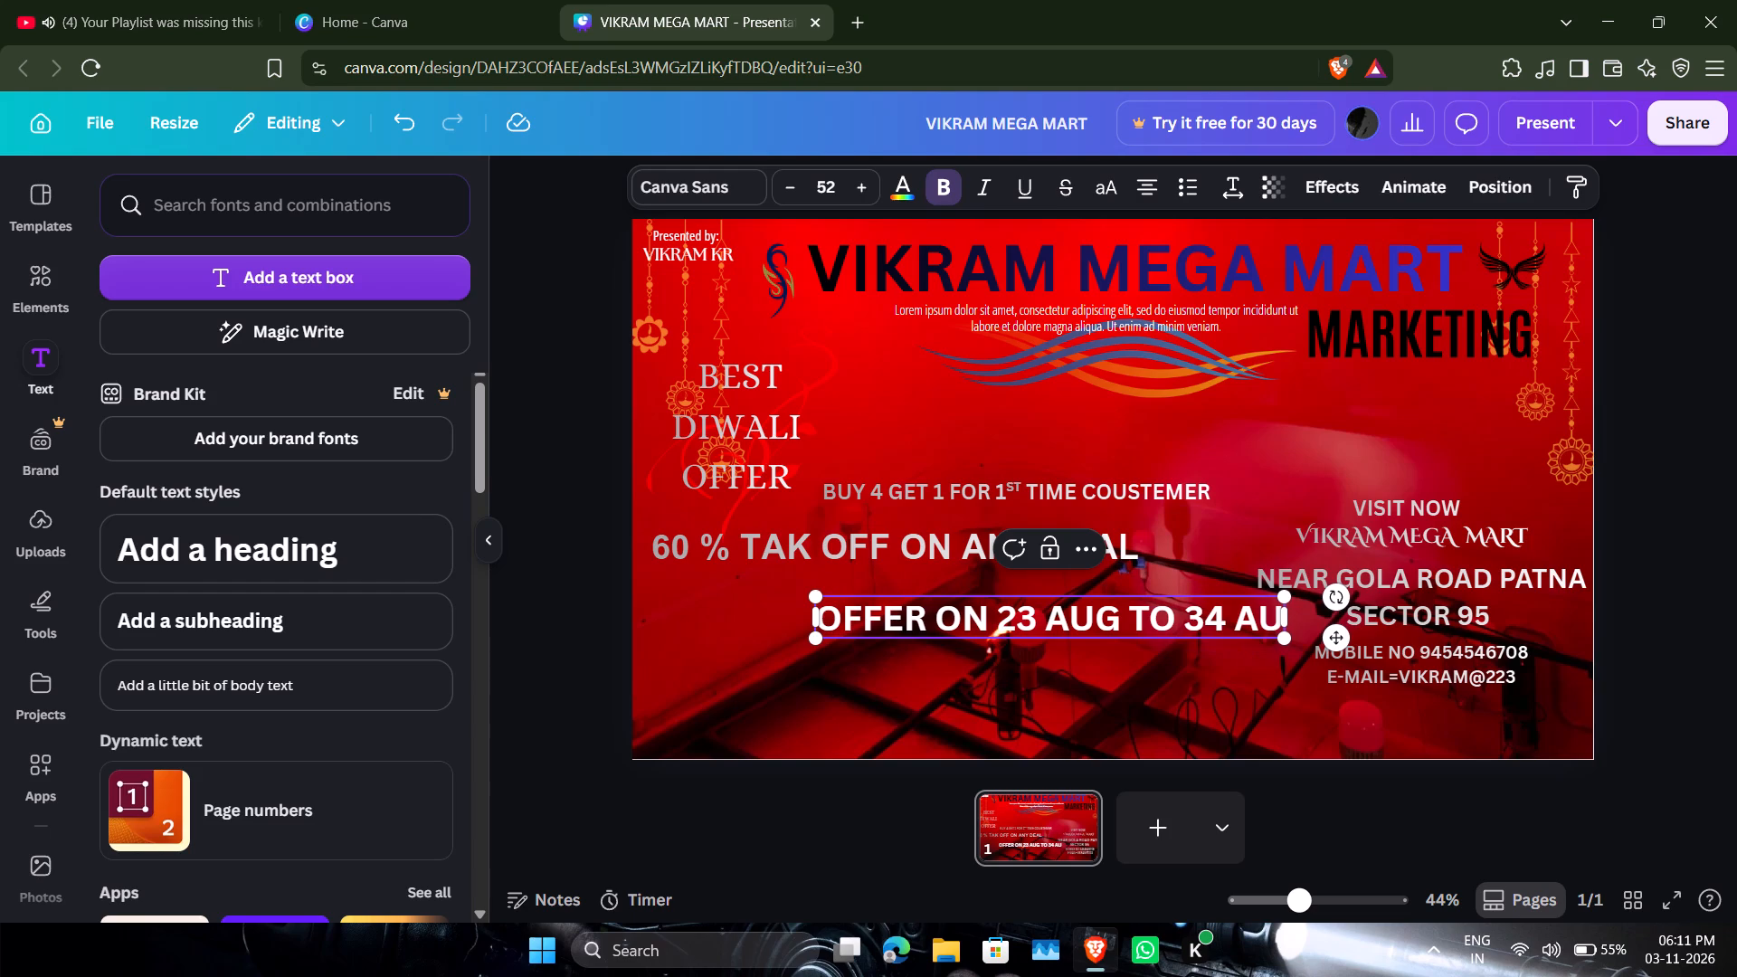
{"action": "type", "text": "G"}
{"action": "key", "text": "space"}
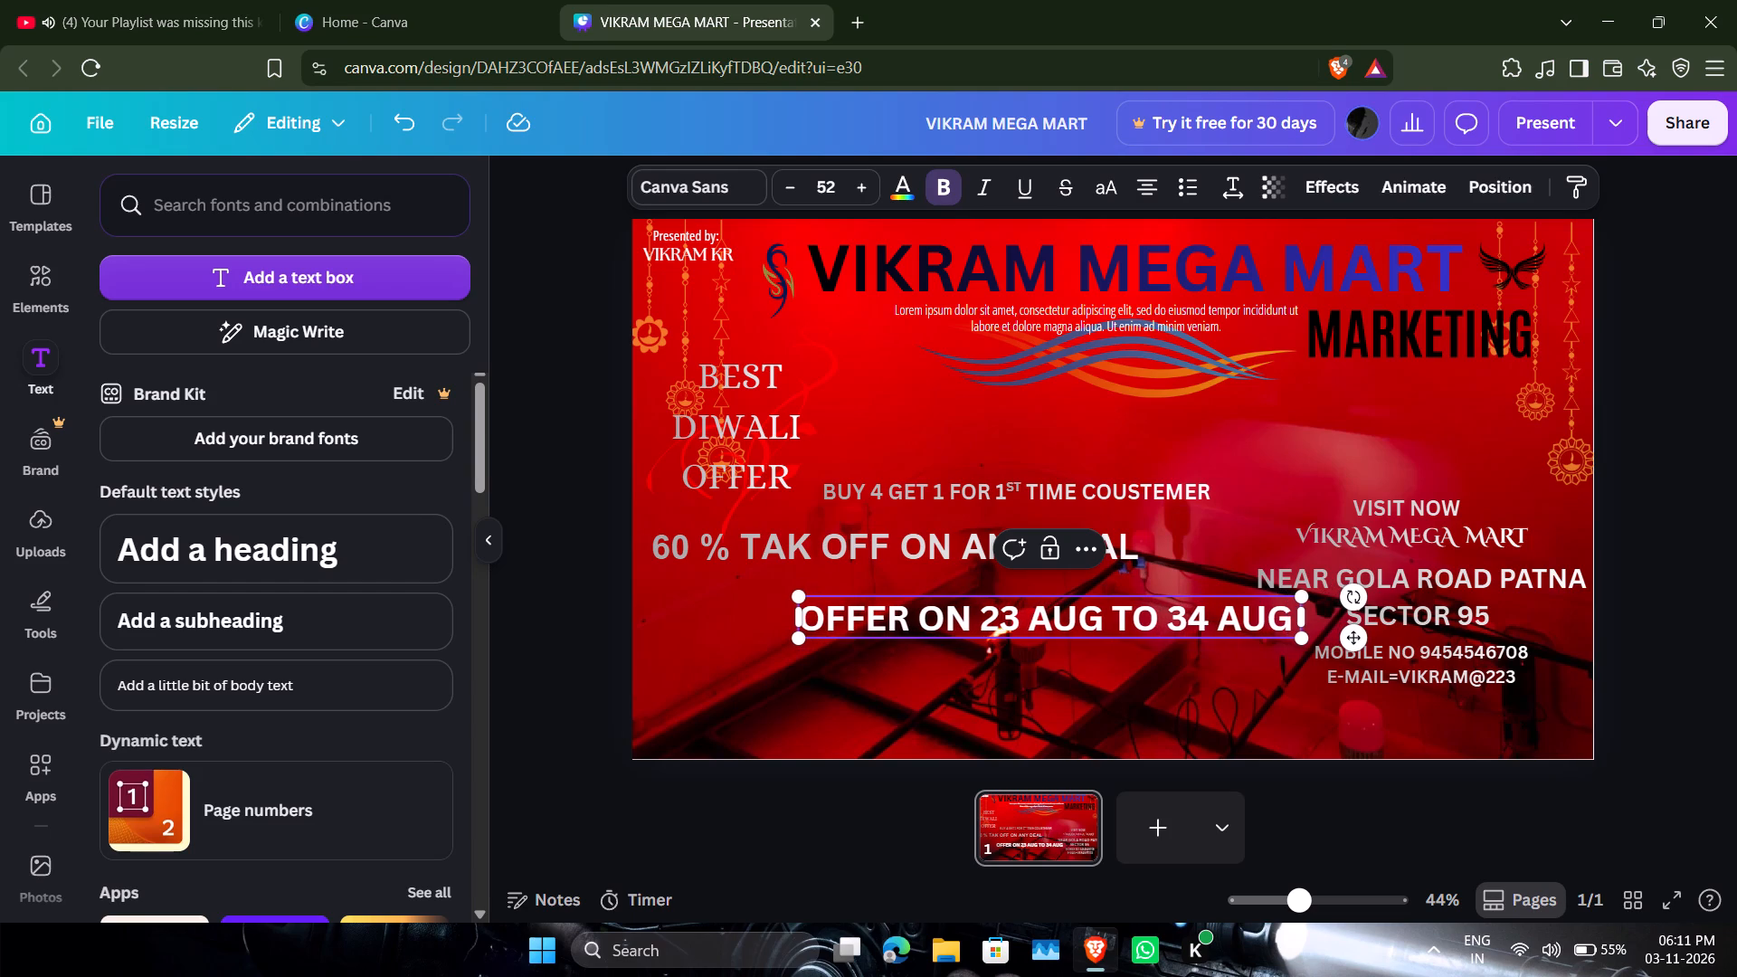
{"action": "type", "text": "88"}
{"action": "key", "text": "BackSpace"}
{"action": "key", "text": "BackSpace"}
Append *VISIT NOW to the end of the OFFER ON 23 AUG TO 34 AUG line.
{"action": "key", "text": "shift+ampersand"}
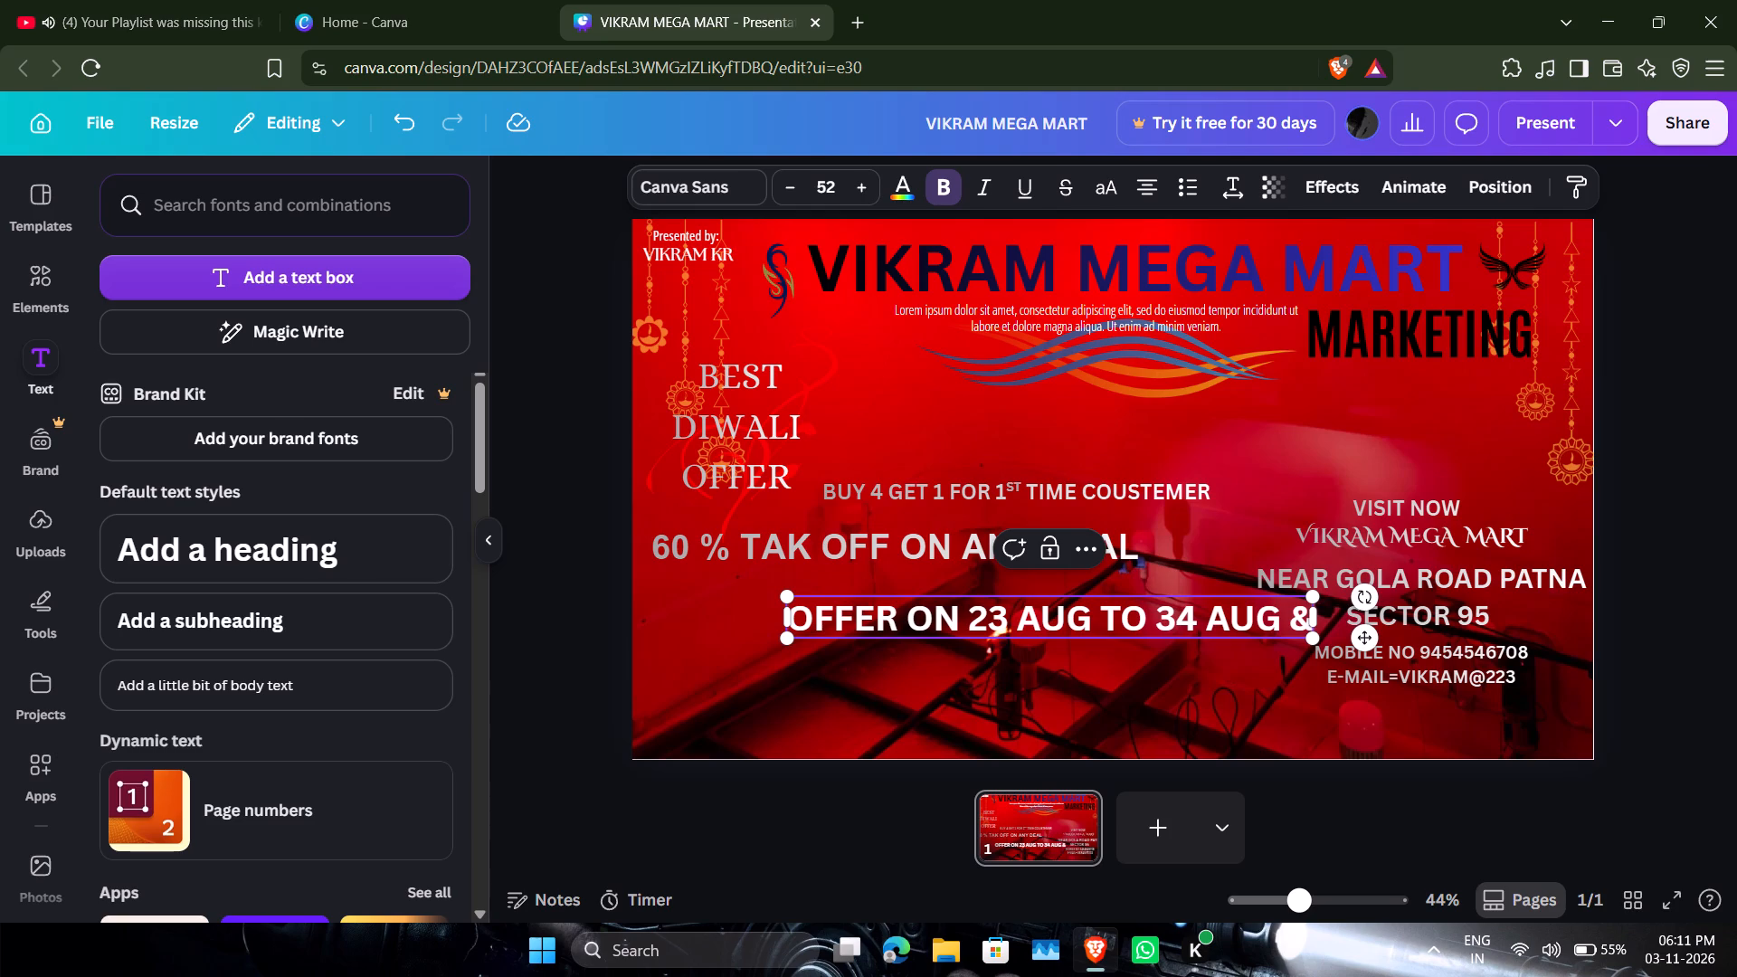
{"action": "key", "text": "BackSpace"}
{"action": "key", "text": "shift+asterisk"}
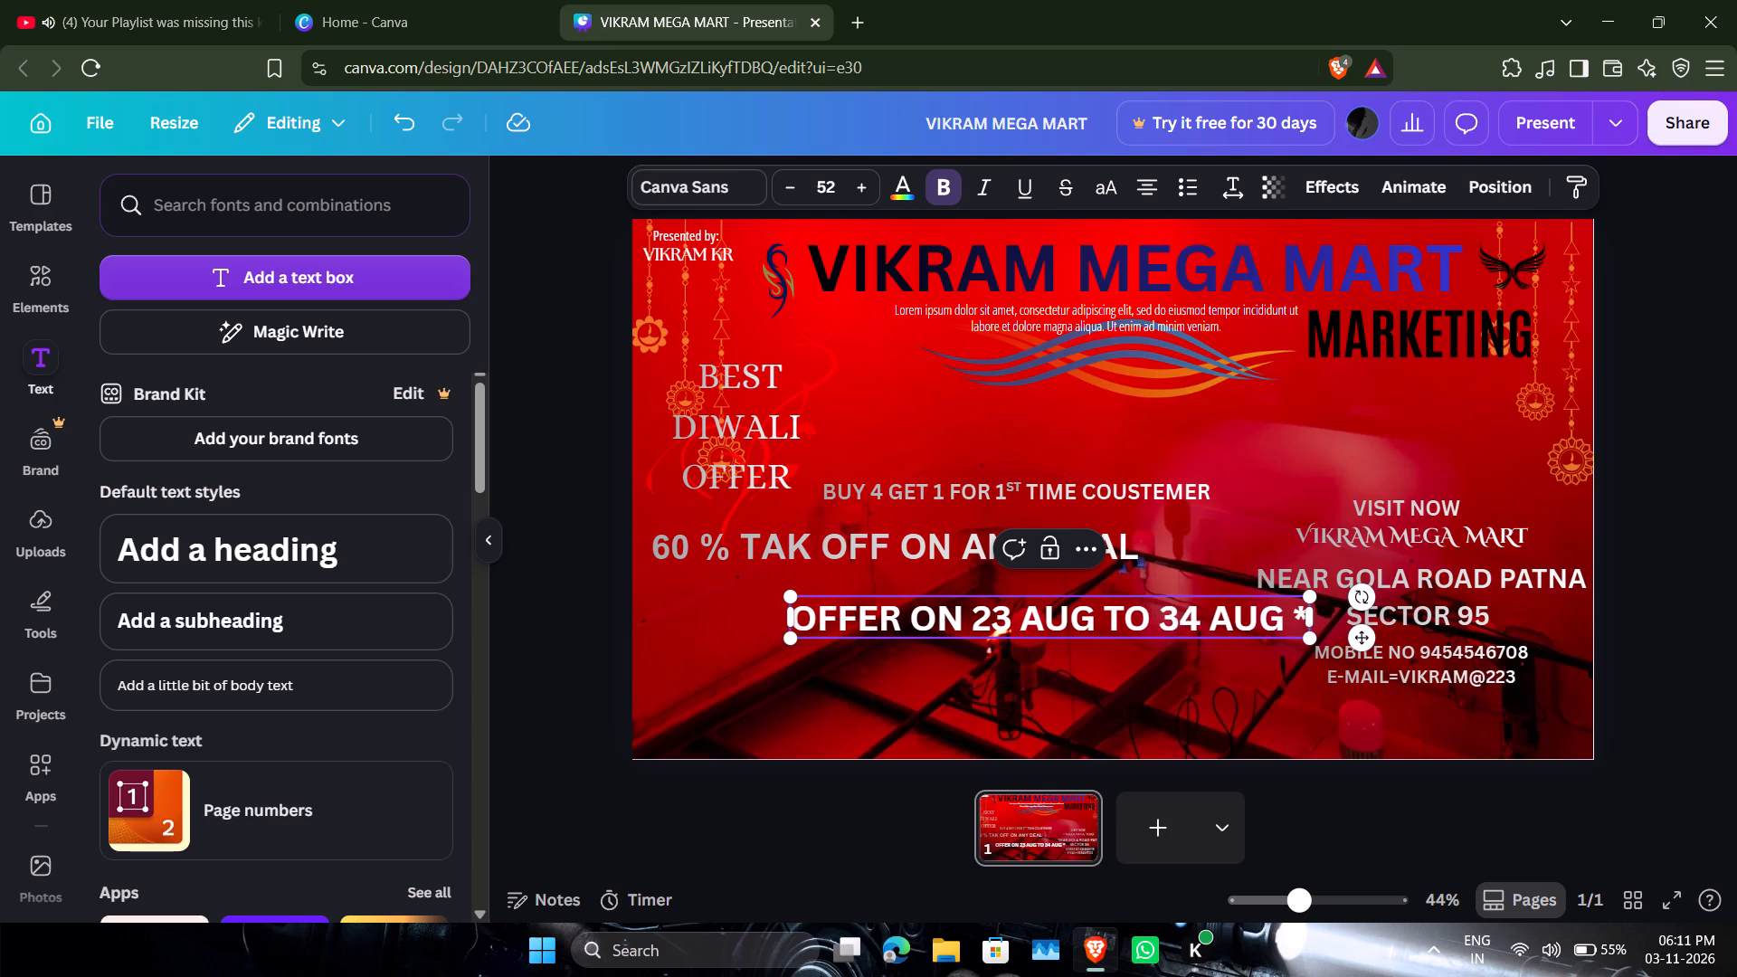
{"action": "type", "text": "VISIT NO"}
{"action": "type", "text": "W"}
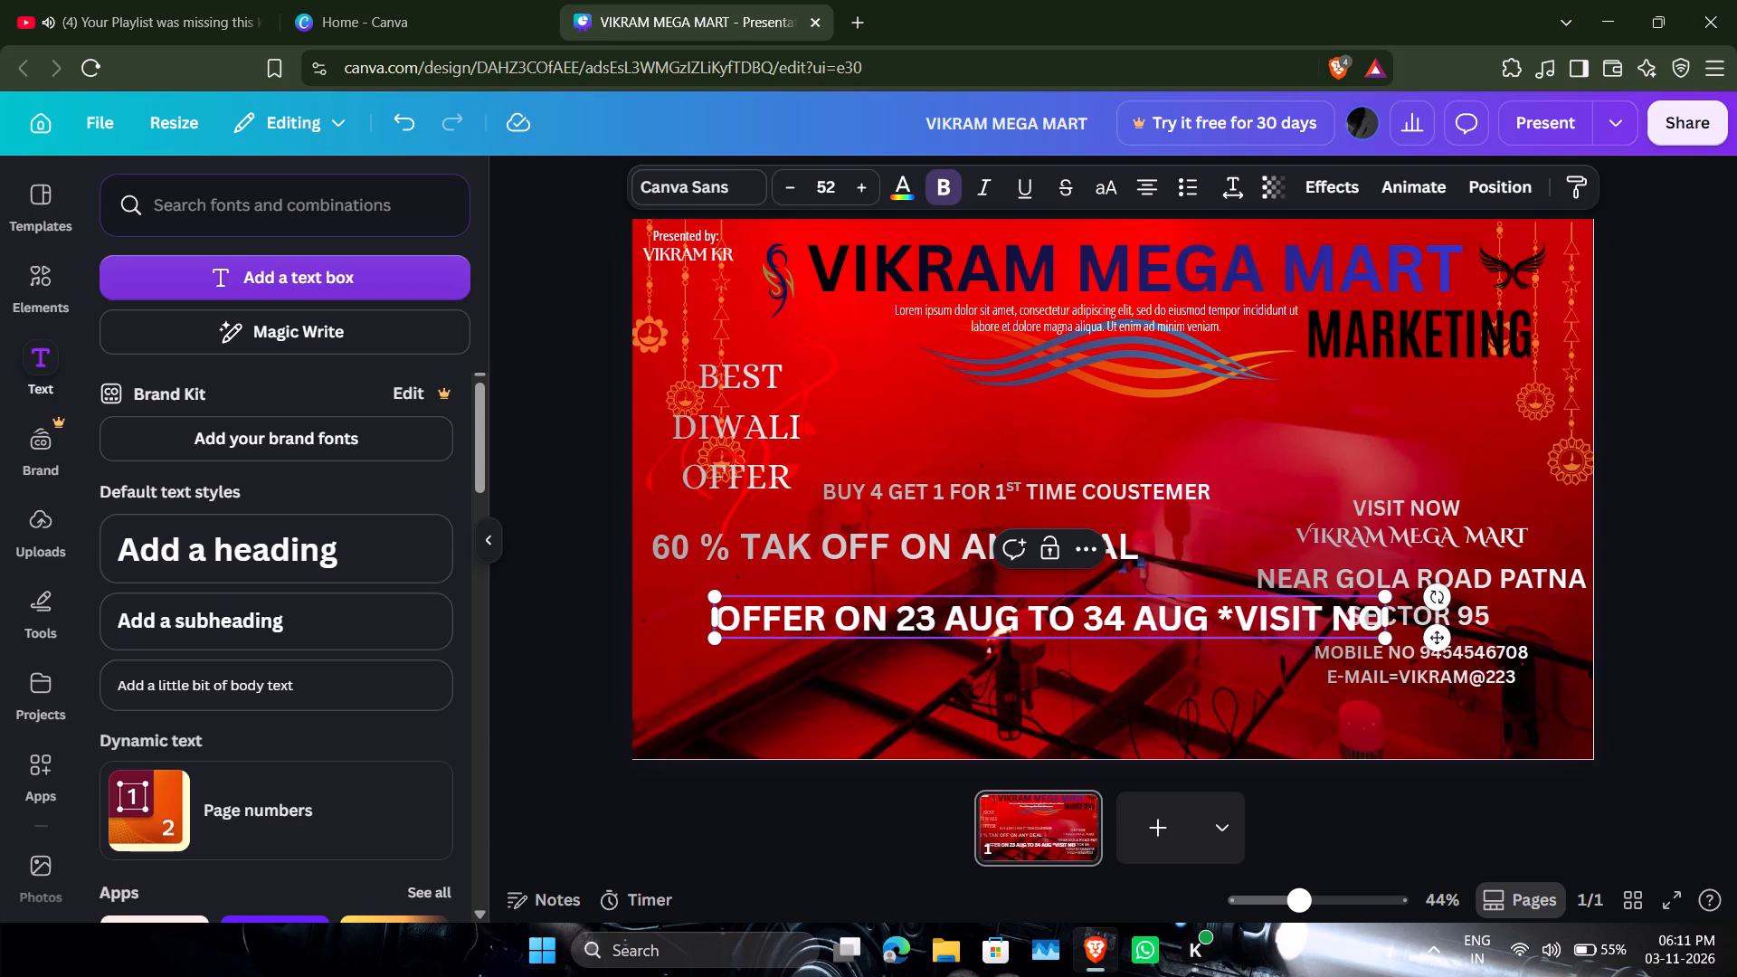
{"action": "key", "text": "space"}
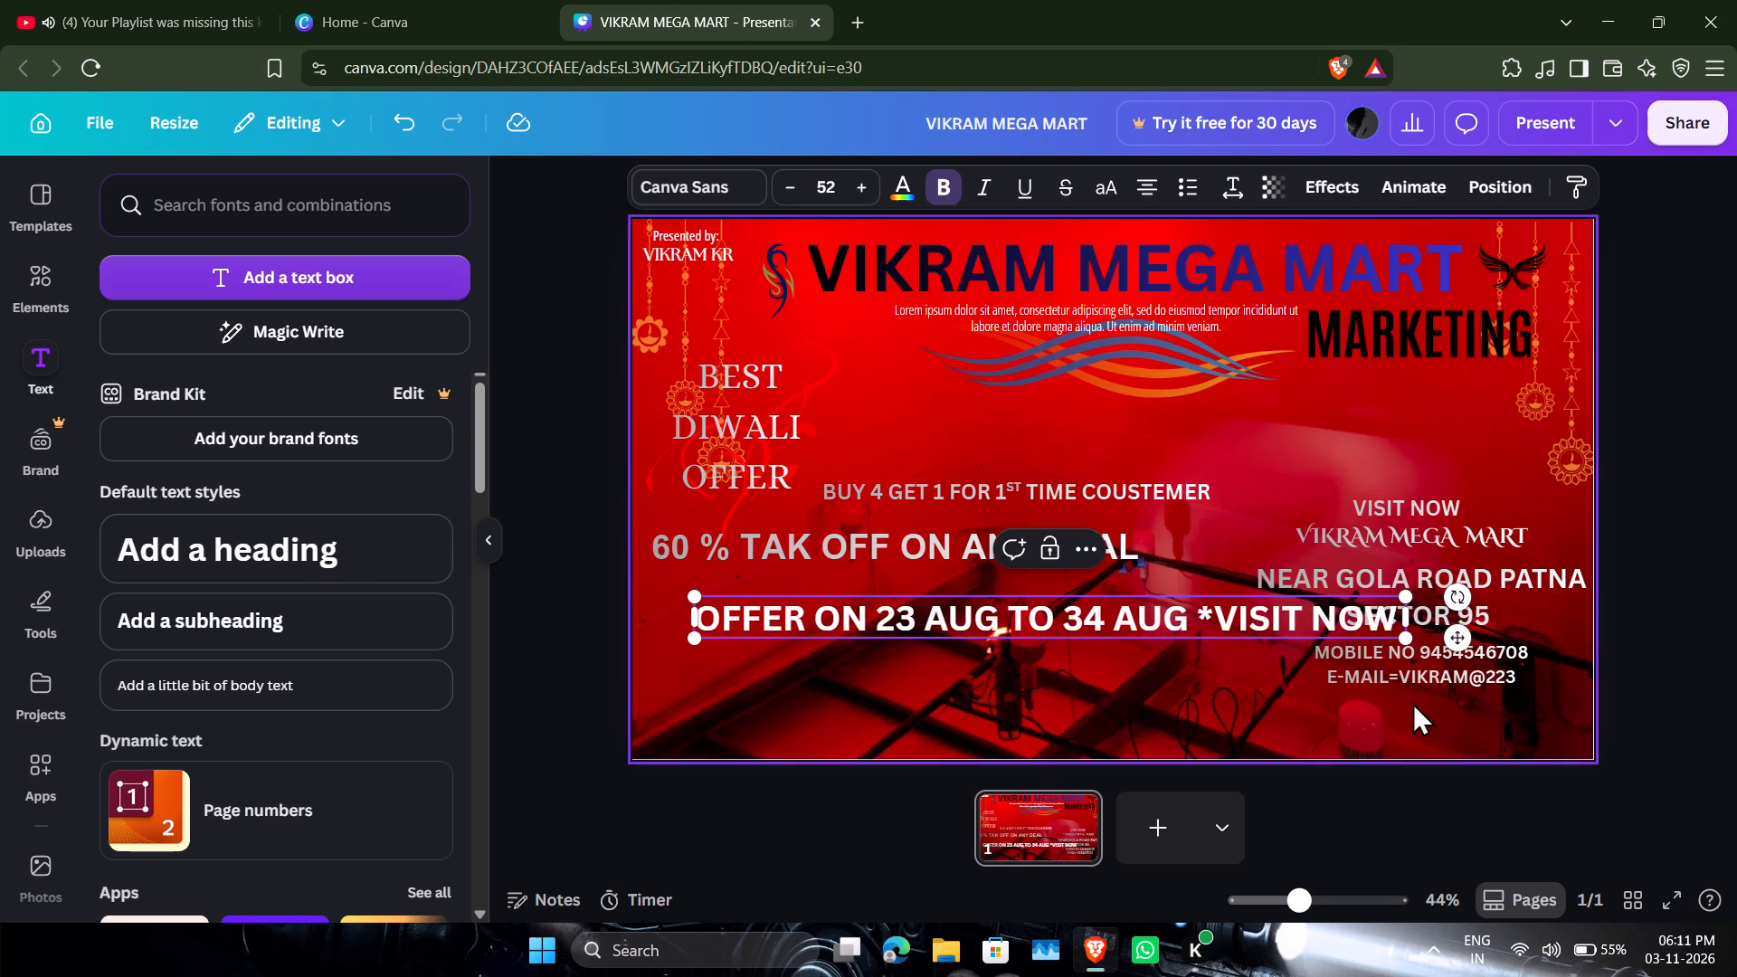
Shrink the OFFER ON 23 AUG line to about size 42 and place it in the page's bottom-right corner.
{"action": "left_click_drag", "start_coordinate": [1454, 635], "coordinate": [1411, 704]}
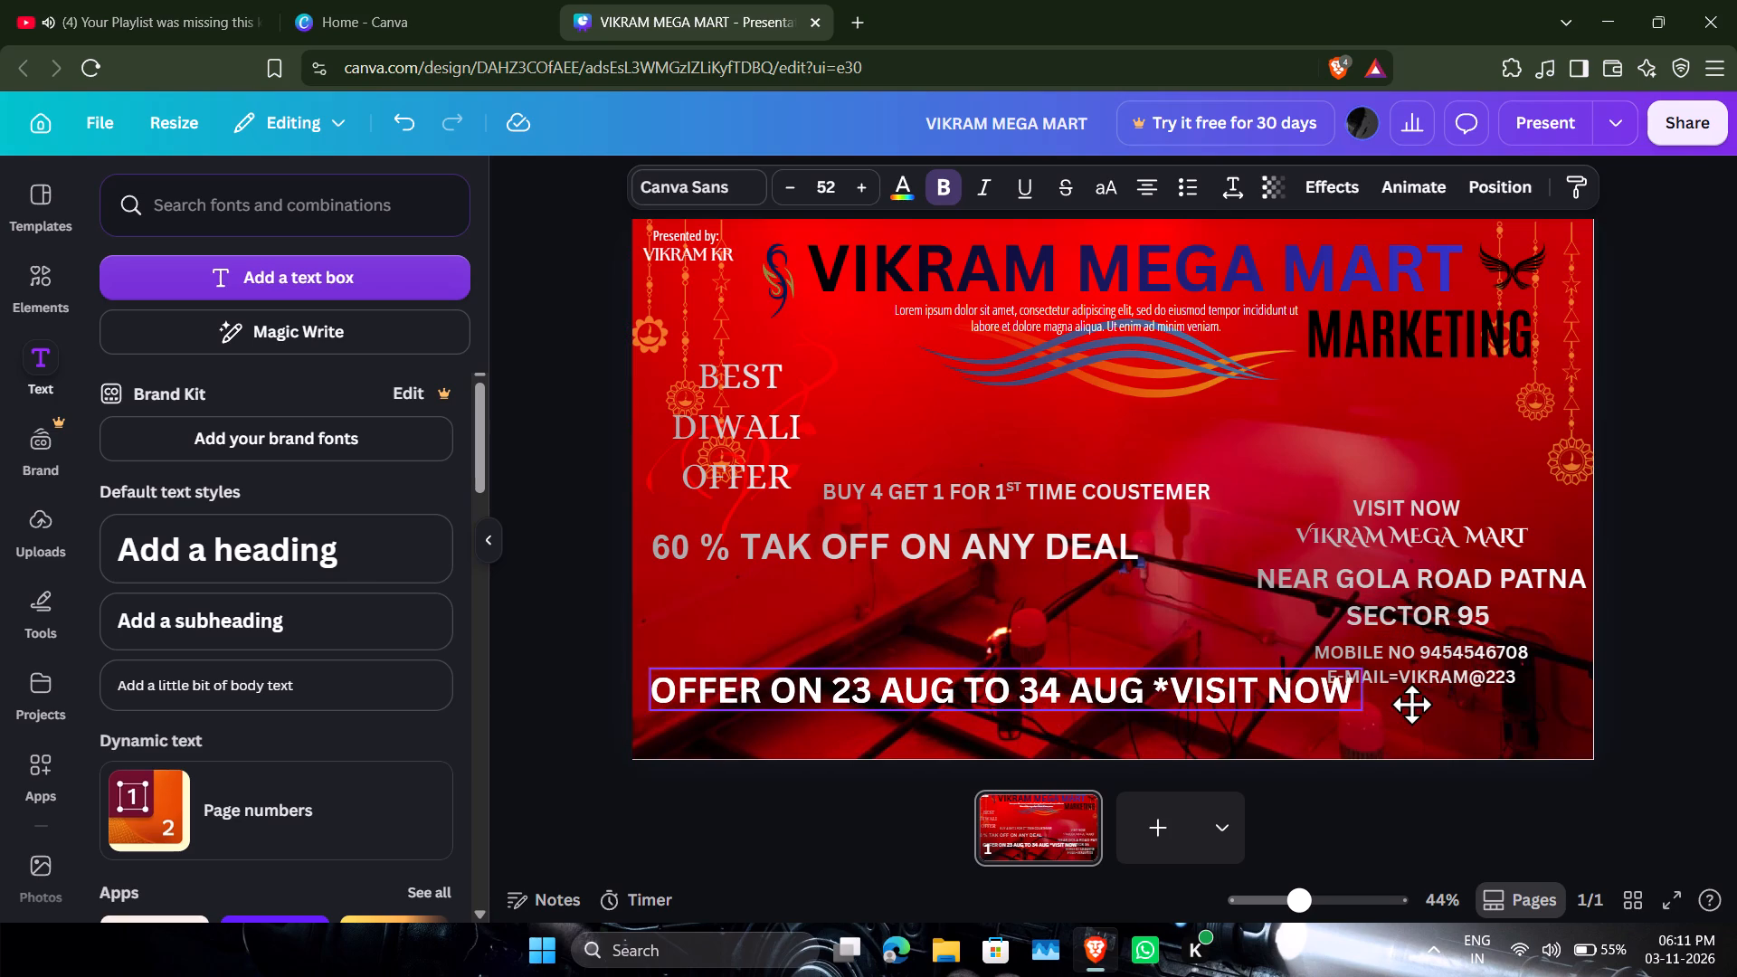
{"action": "left_click_drag", "start_coordinate": [1360, 714], "coordinate": [1224, 682]}
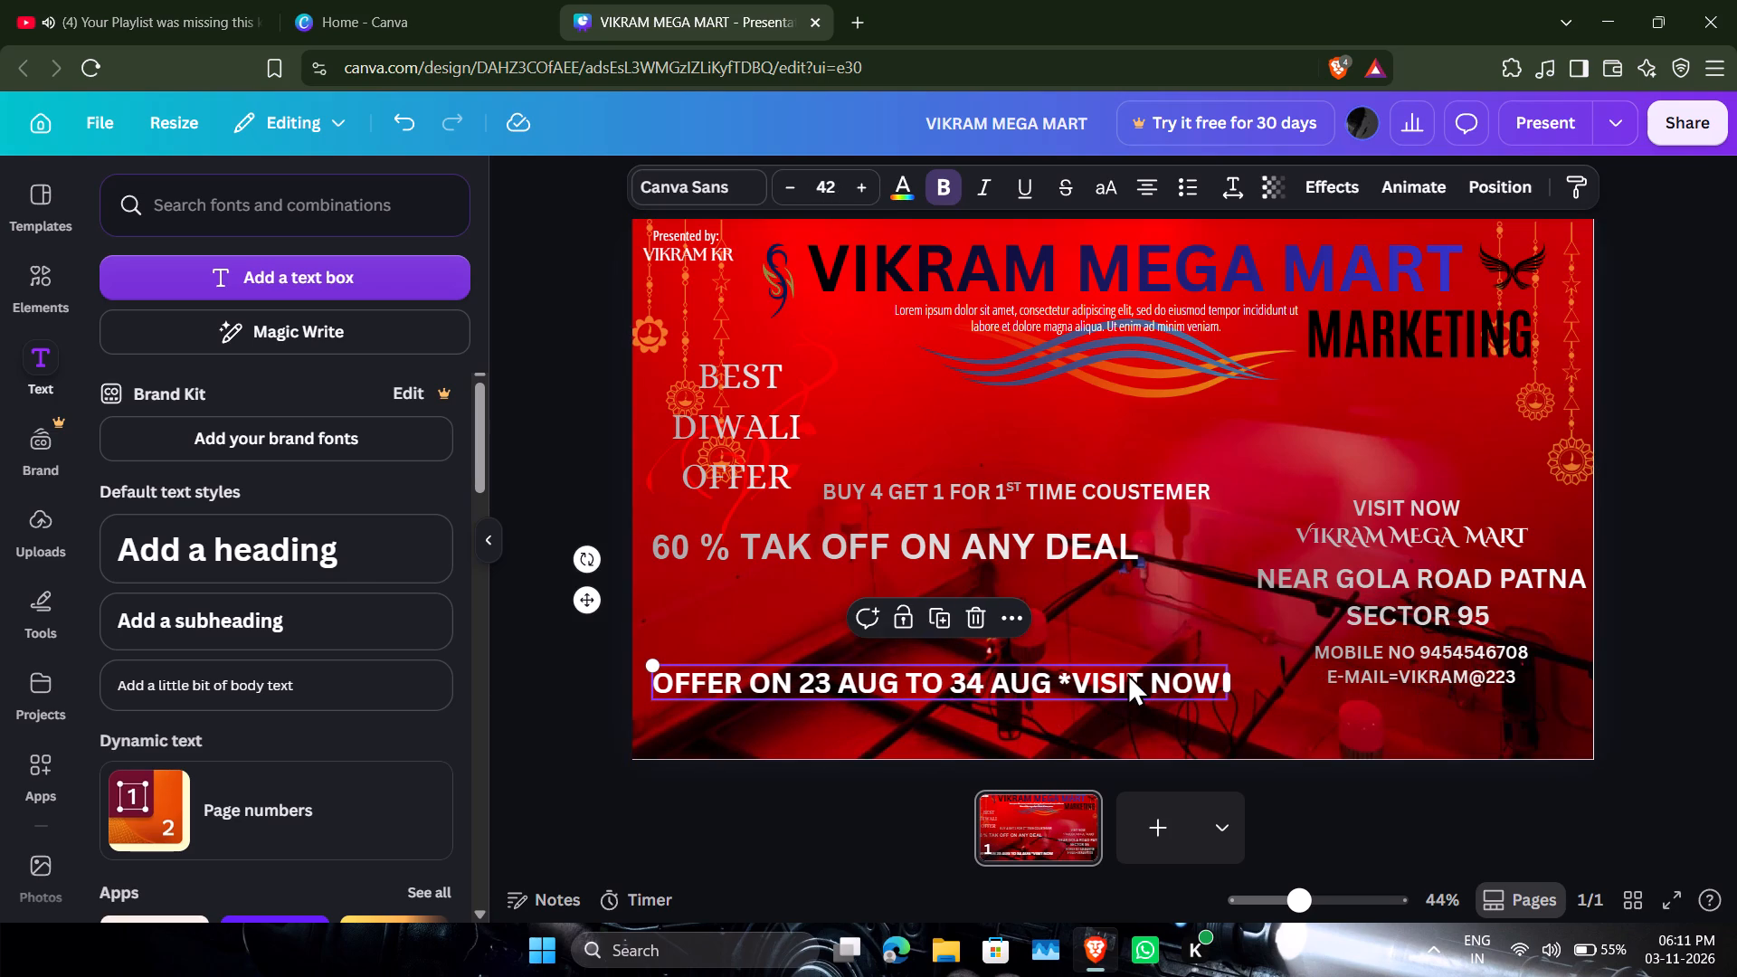
{"action": "left_click", "coordinate": [1127, 673]}
{"action": "left_click", "coordinate": [1083, 691]}
{"action": "left_click", "coordinate": [1154, 618]}
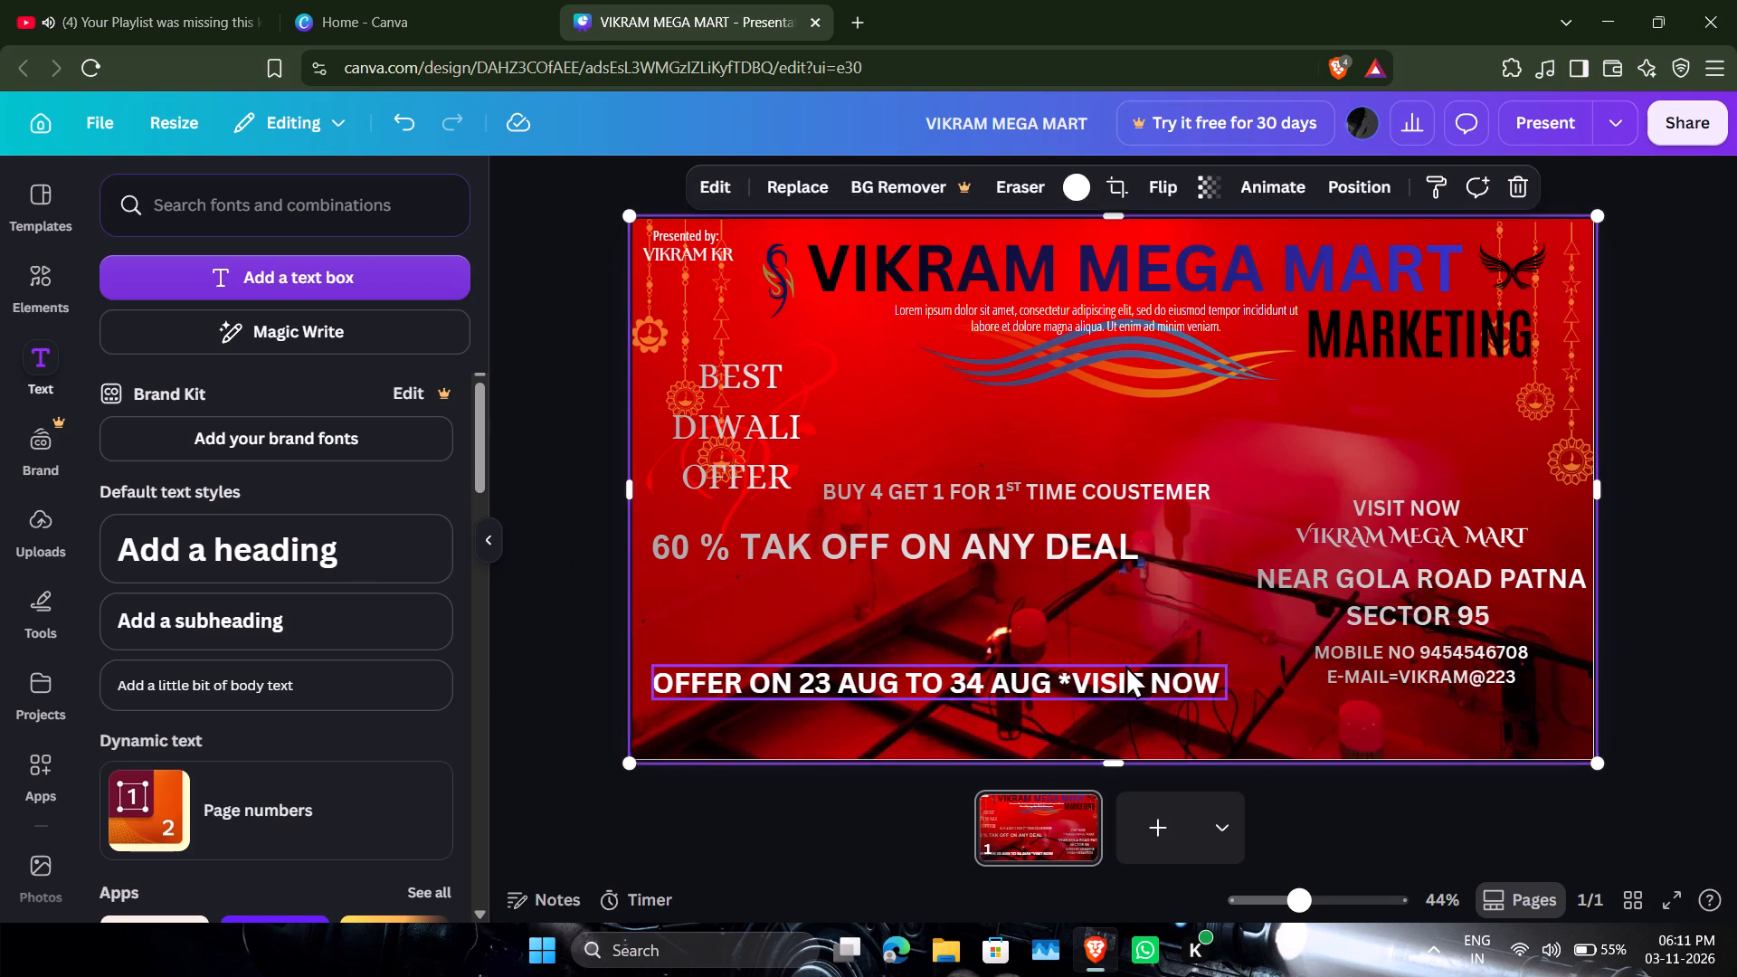
{"action": "left_click", "coordinate": [1125, 665]}
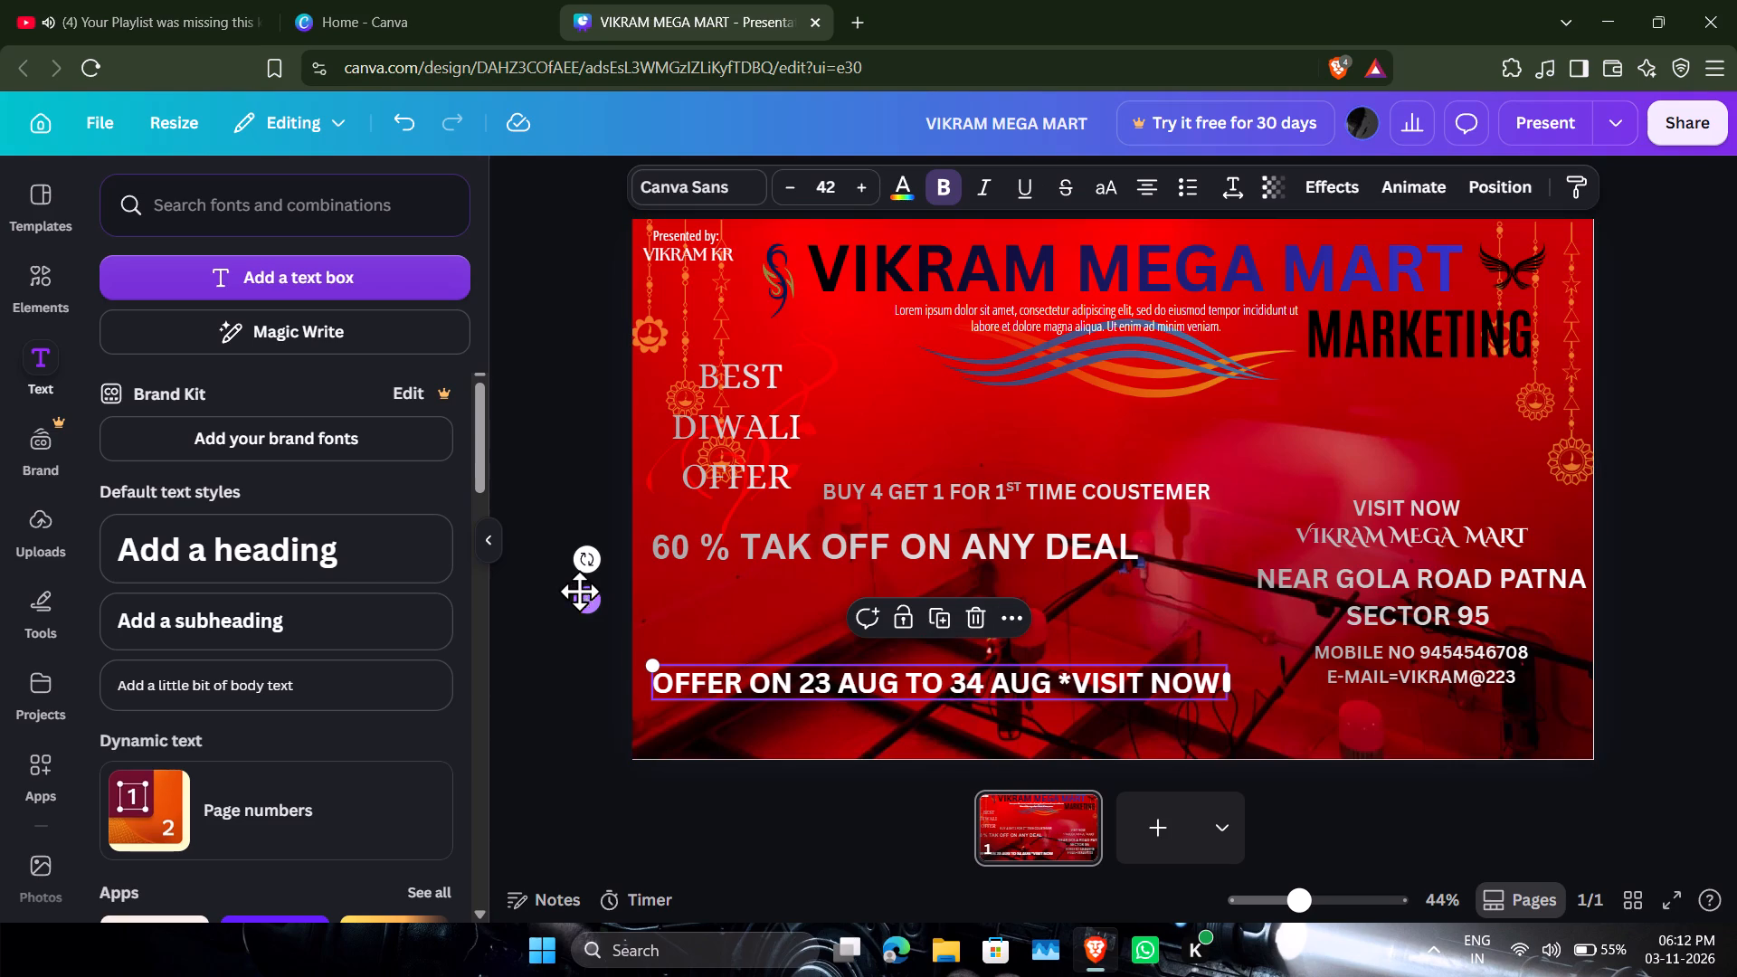
{"action": "left_click_drag", "start_coordinate": [580, 598], "coordinate": [888, 645]}
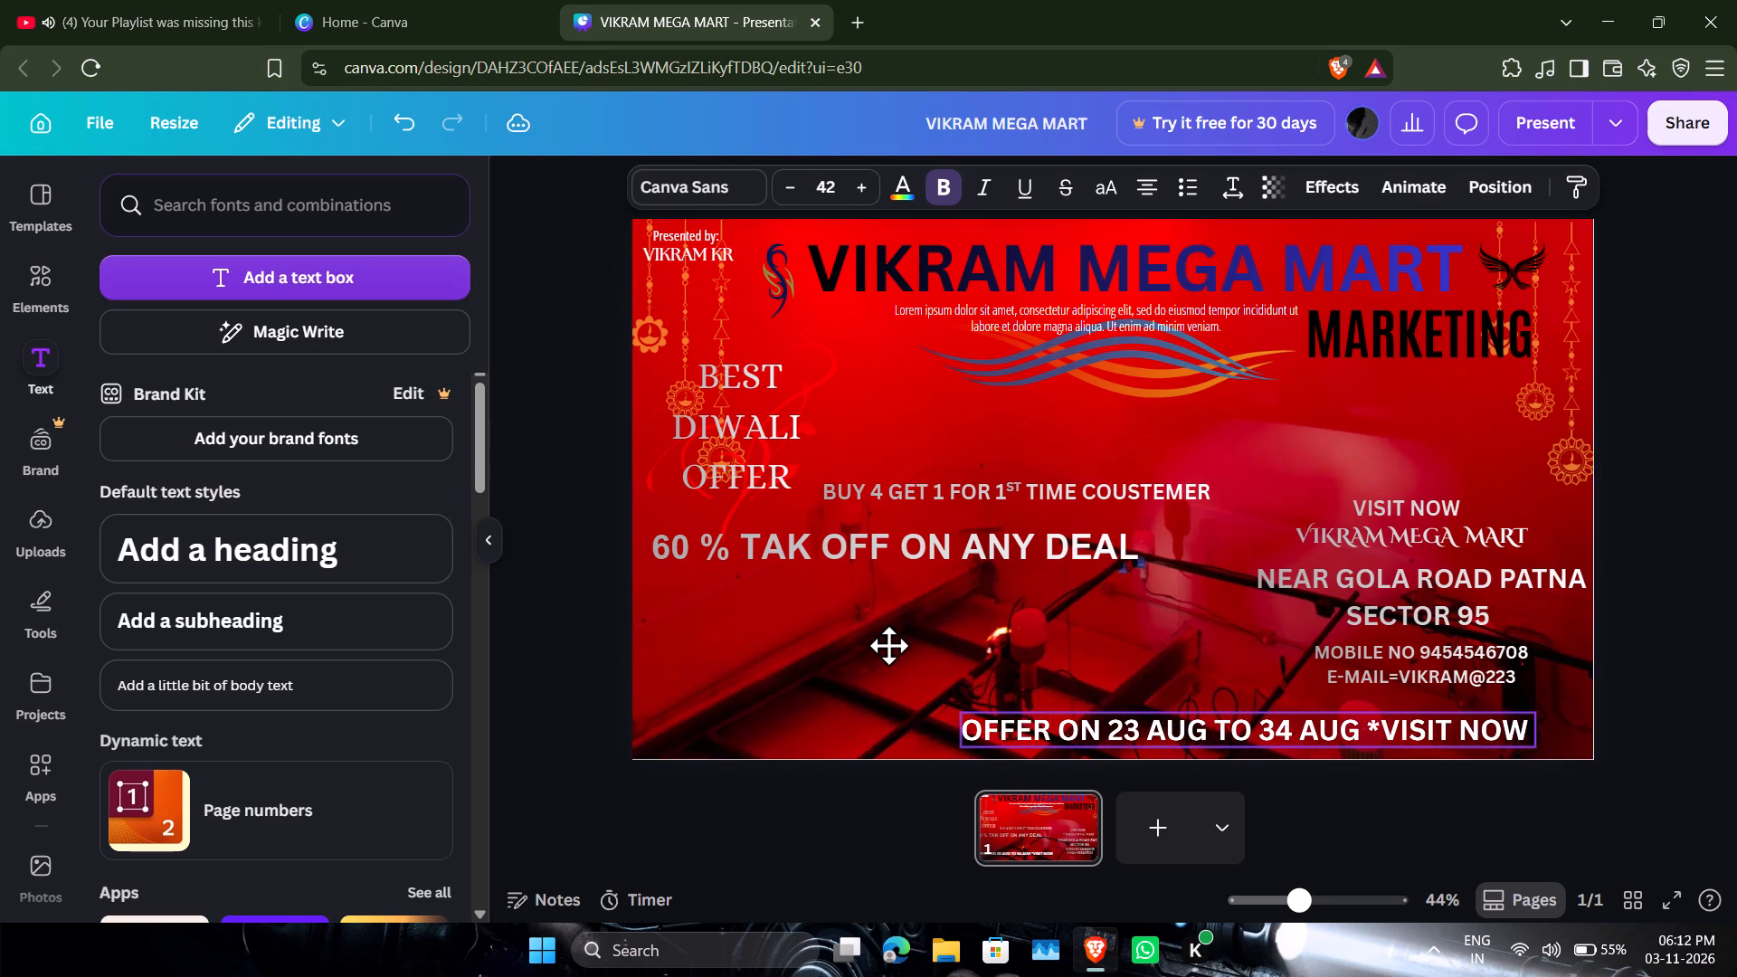
{"action": "left_click_drag", "start_coordinate": [888, 645], "coordinate": [925, 648]}
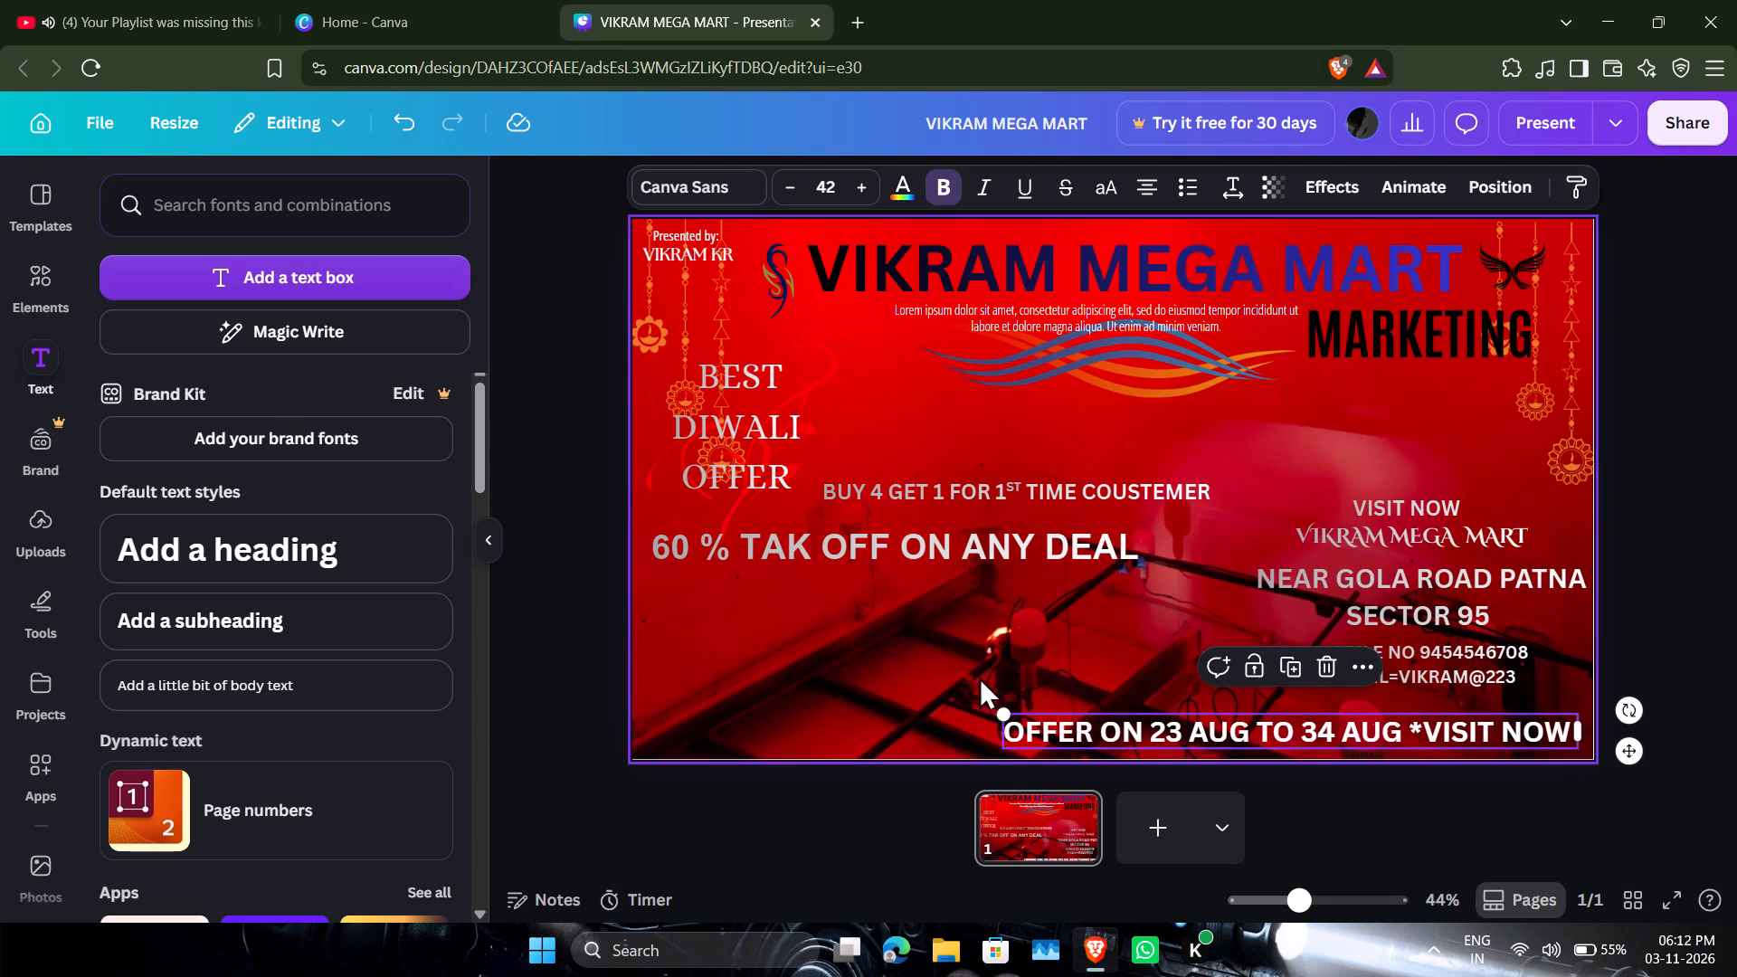
Set the OFFER ON 23 AUG line to font size 44 and remove its bold formatting.
{"action": "left_click", "coordinate": [861, 198]}
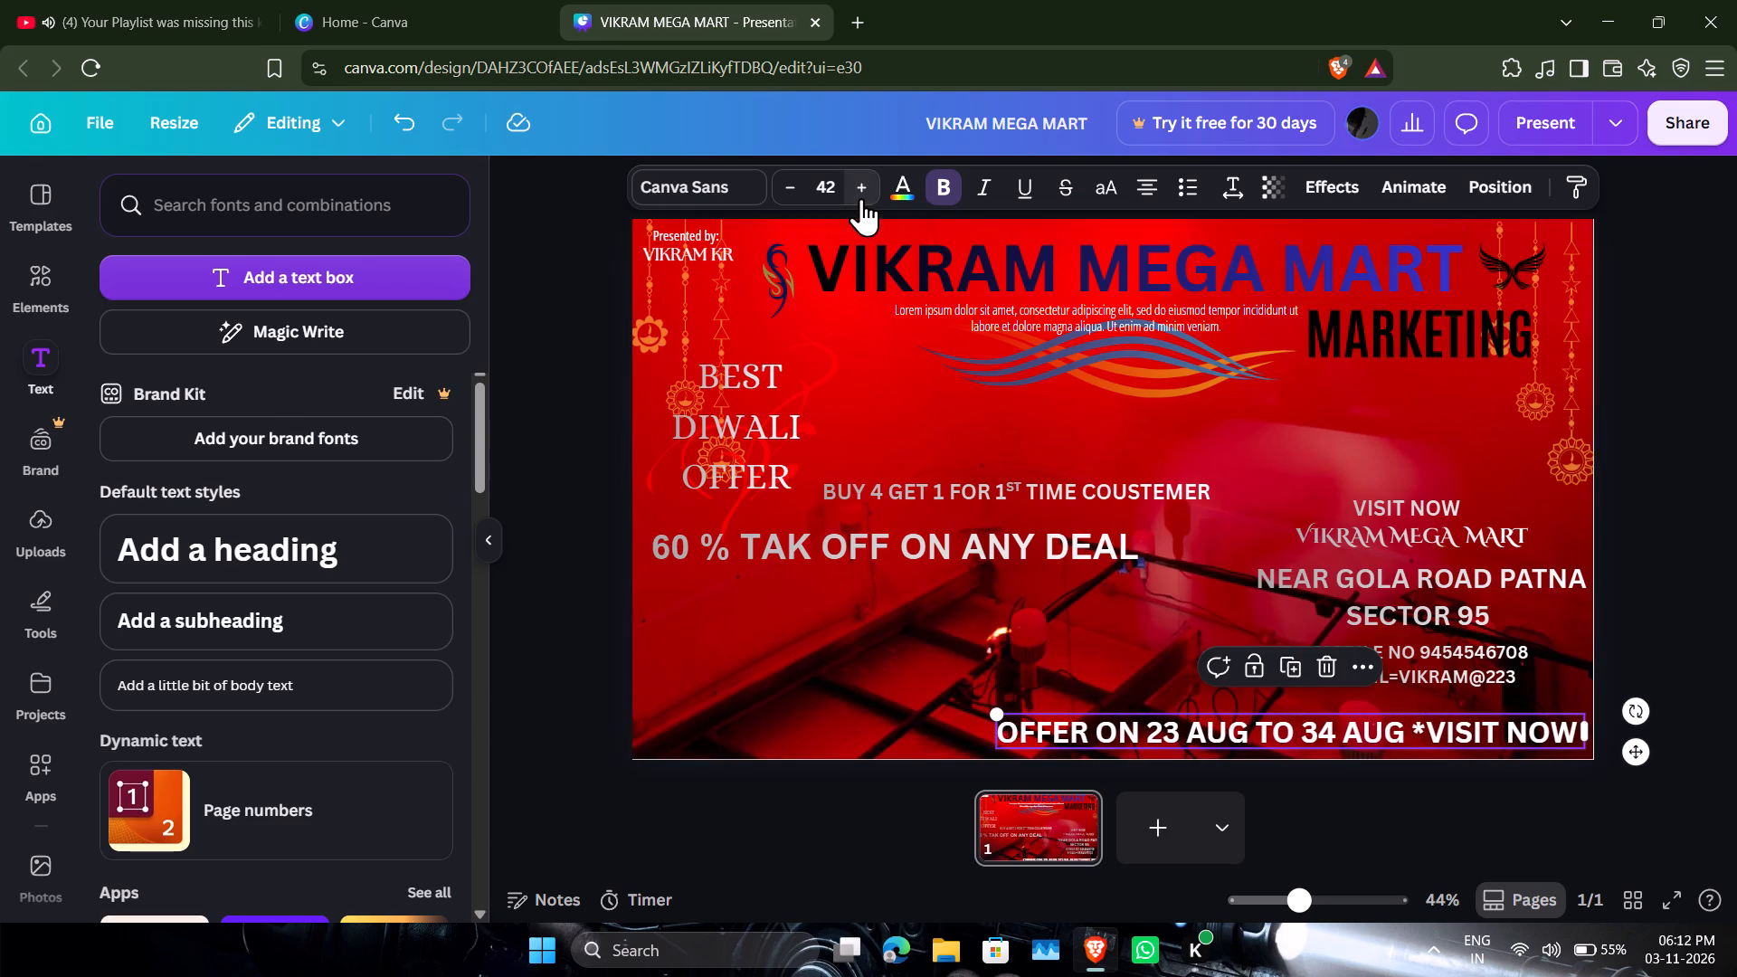
{"action": "left_click", "coordinate": [939, 195]}
{"action": "triple_click", "coordinate": [939, 195]}
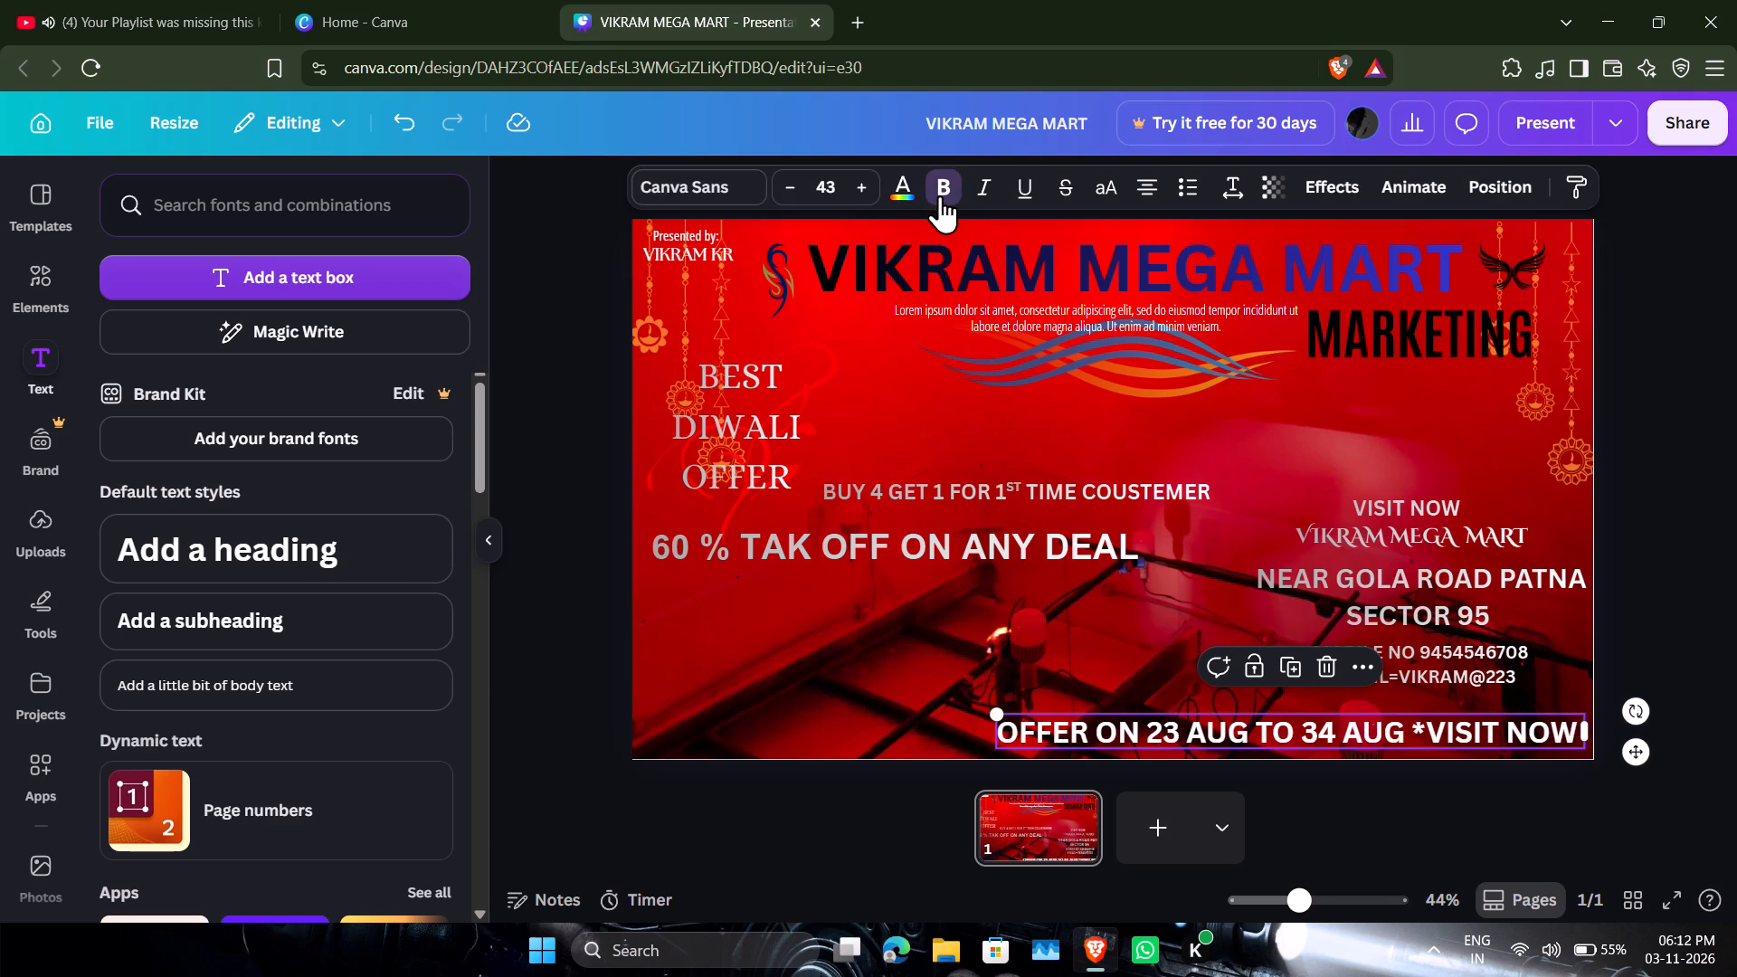
{"action": "left_click", "coordinate": [940, 195]}
{"action": "left_click", "coordinate": [878, 196]}
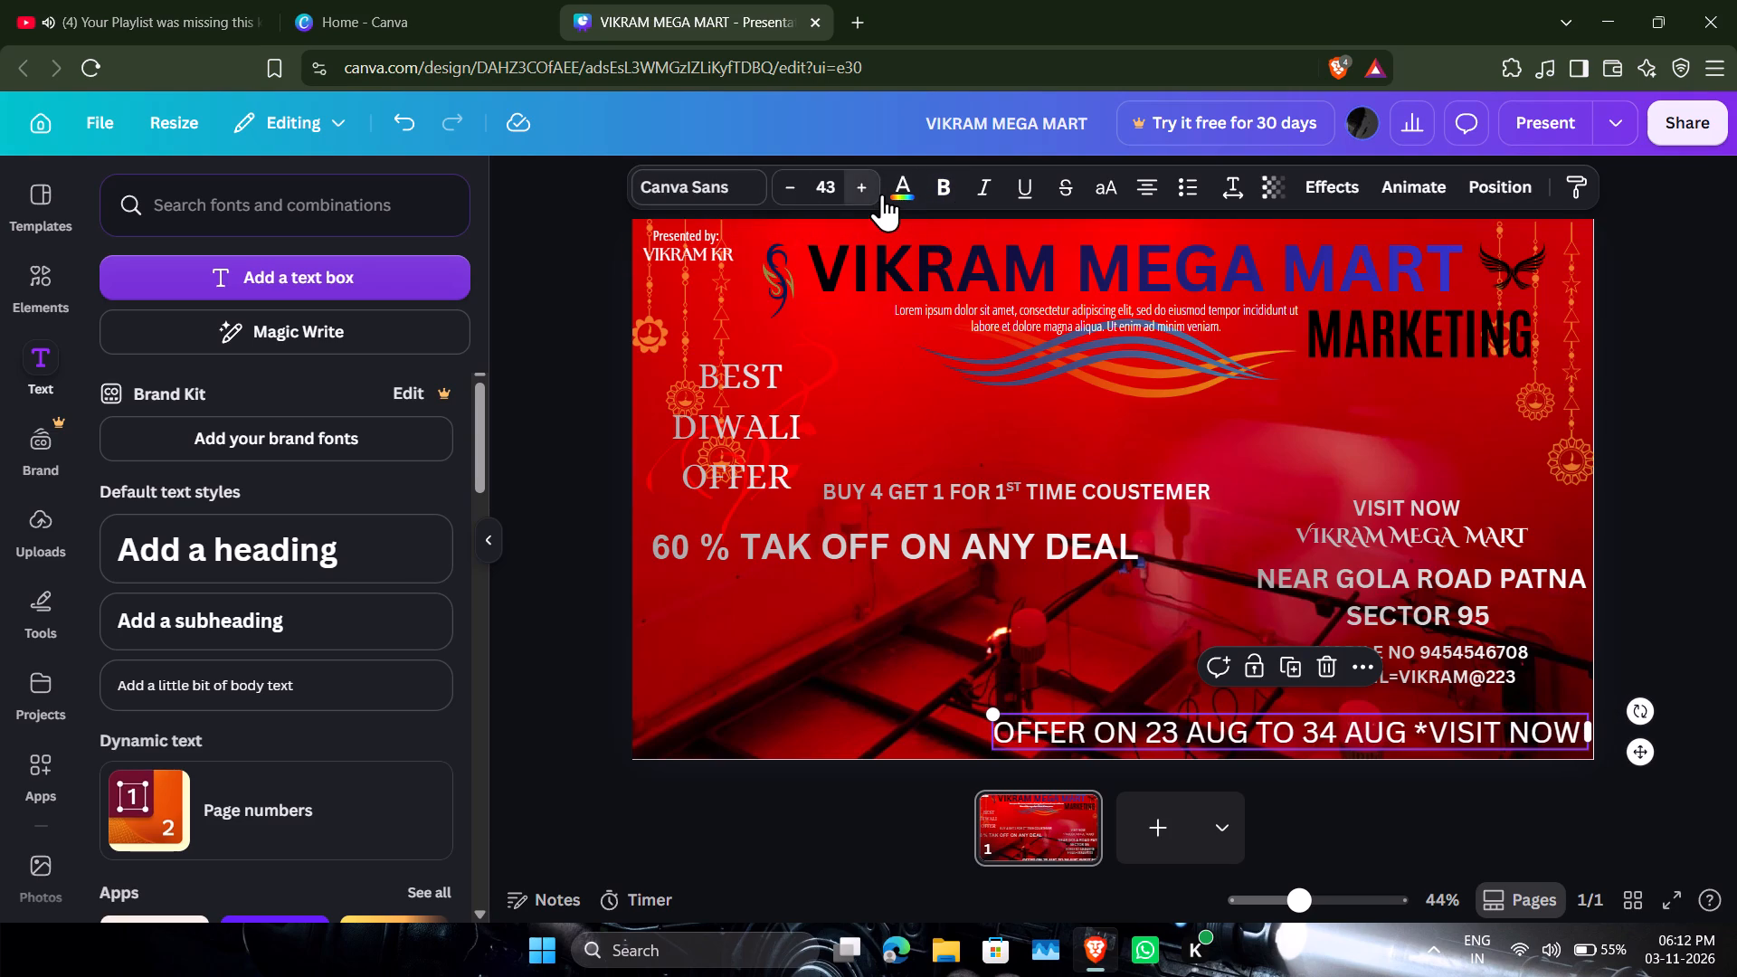
Recolour the OFFER ON 23 AUG line with the default light grey-to-white gradient.
{"action": "left_click", "coordinate": [908, 187]}
{"action": "scroll", "coordinate": [434, 812], "scroll_direction": "down", "scroll_amount": 4}
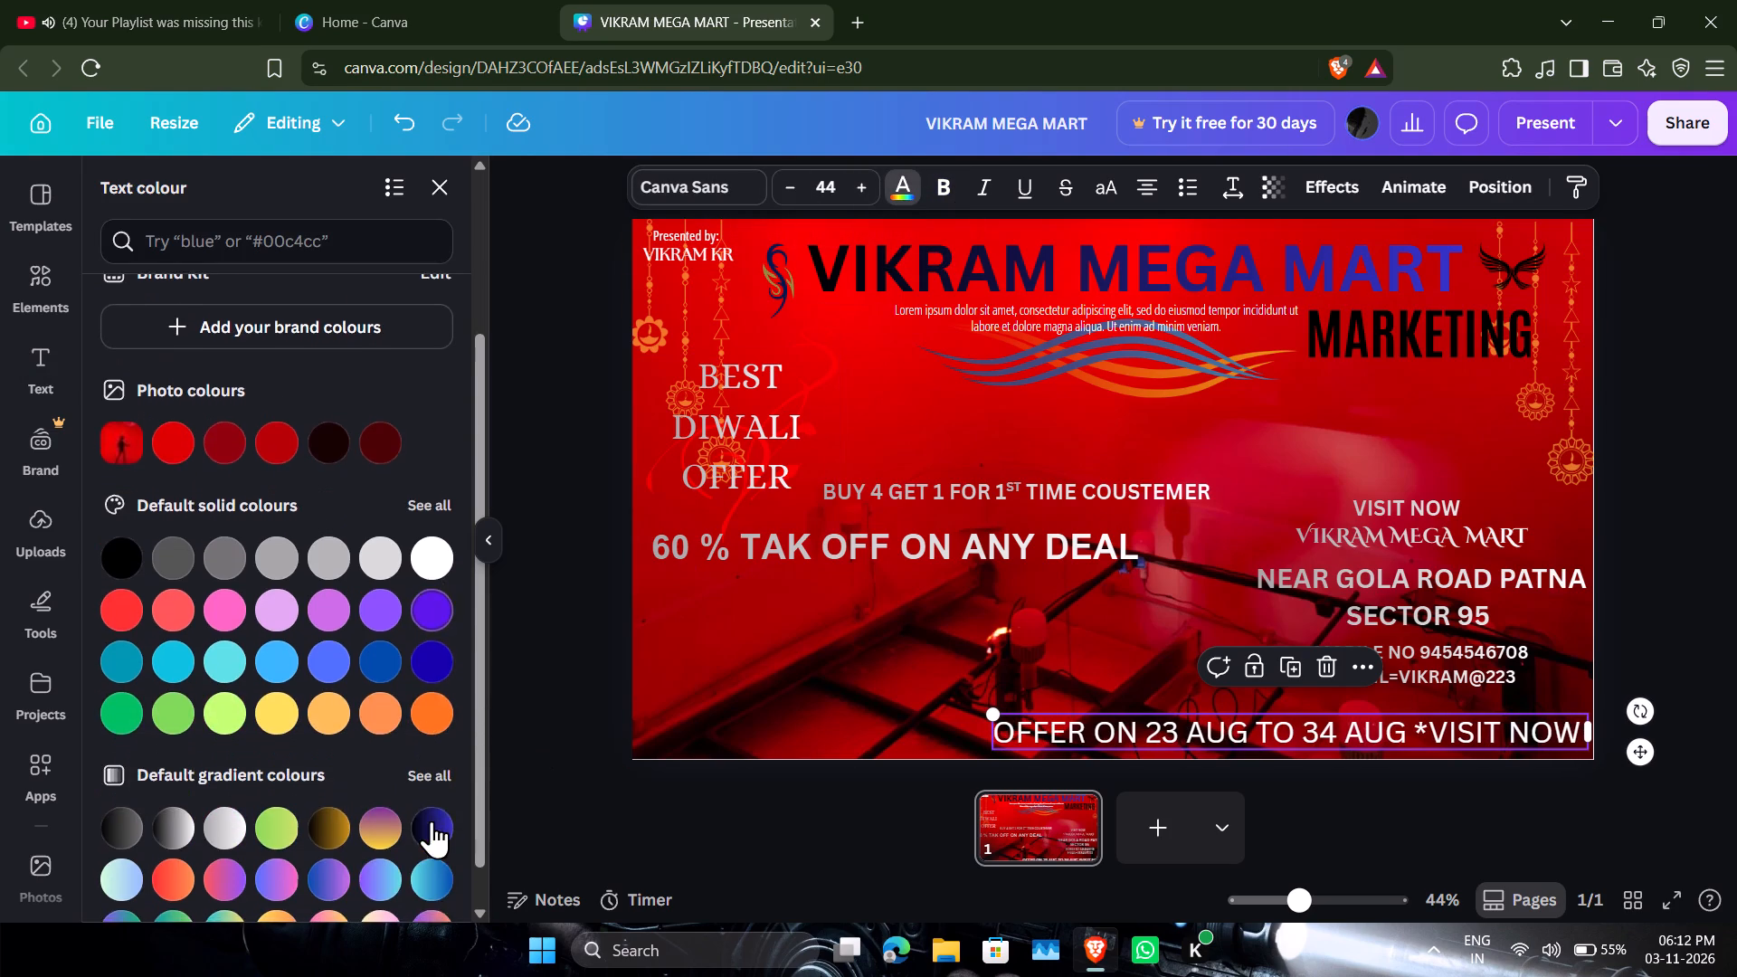
{"action": "left_click", "coordinate": [170, 788]}
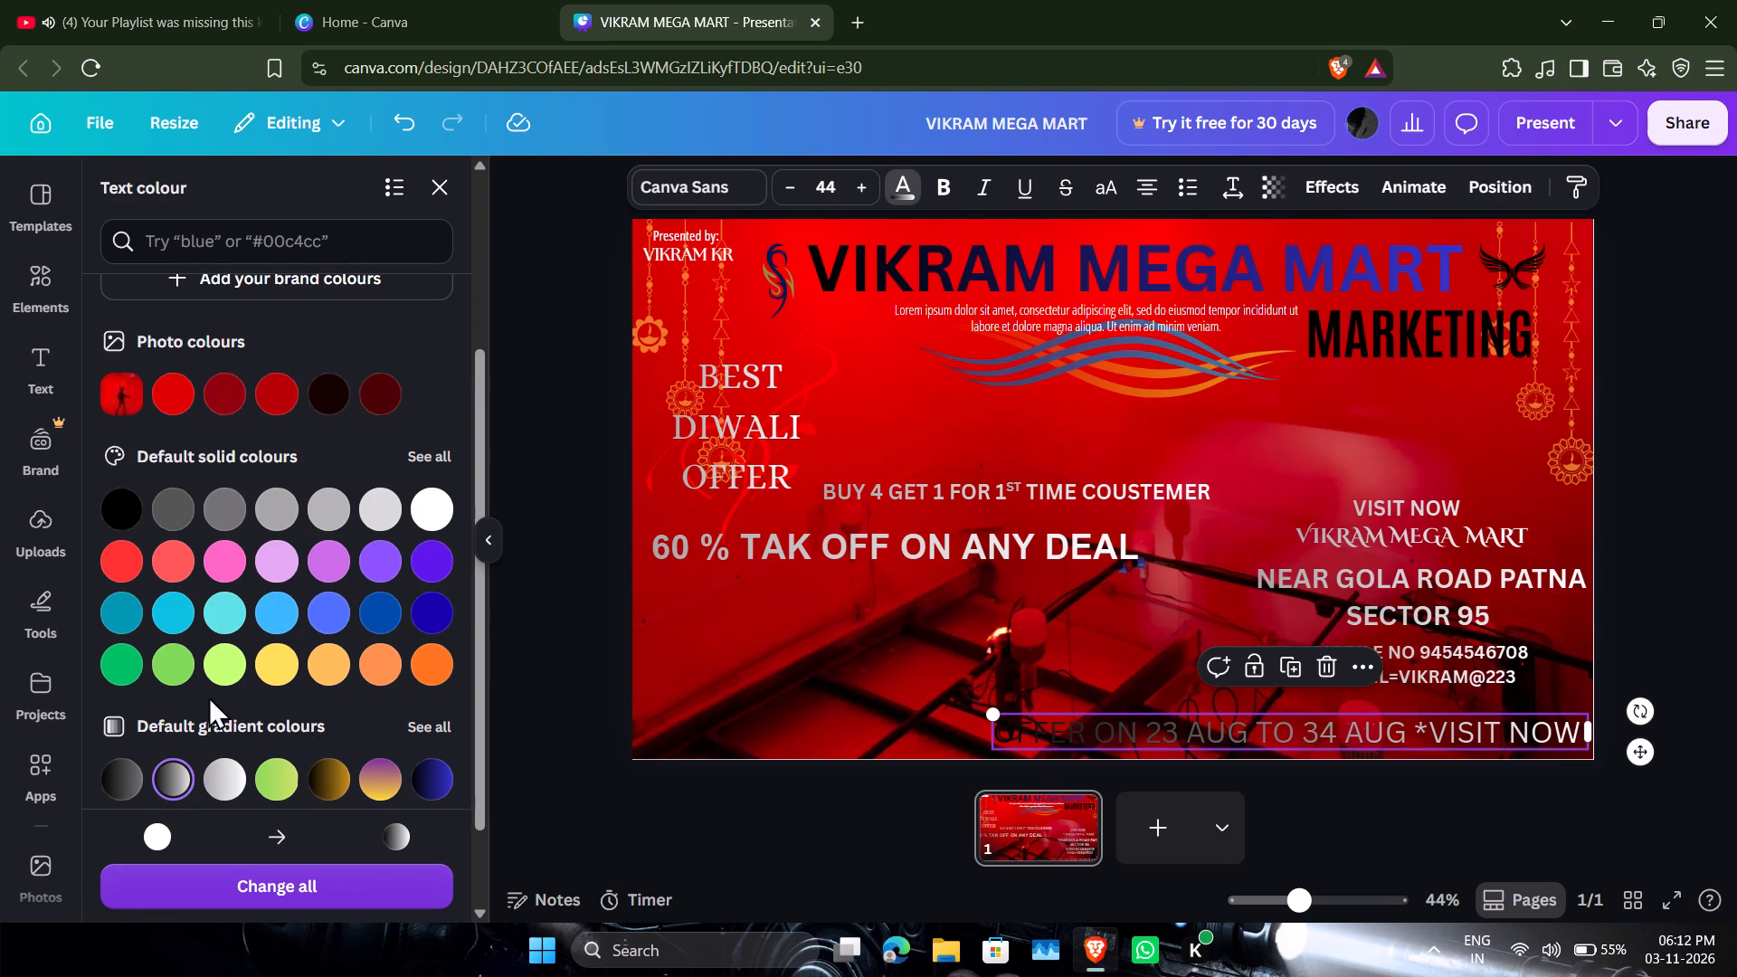
{"action": "left_click", "coordinate": [216, 783]}
{"action": "left_click", "coordinate": [744, 675]}
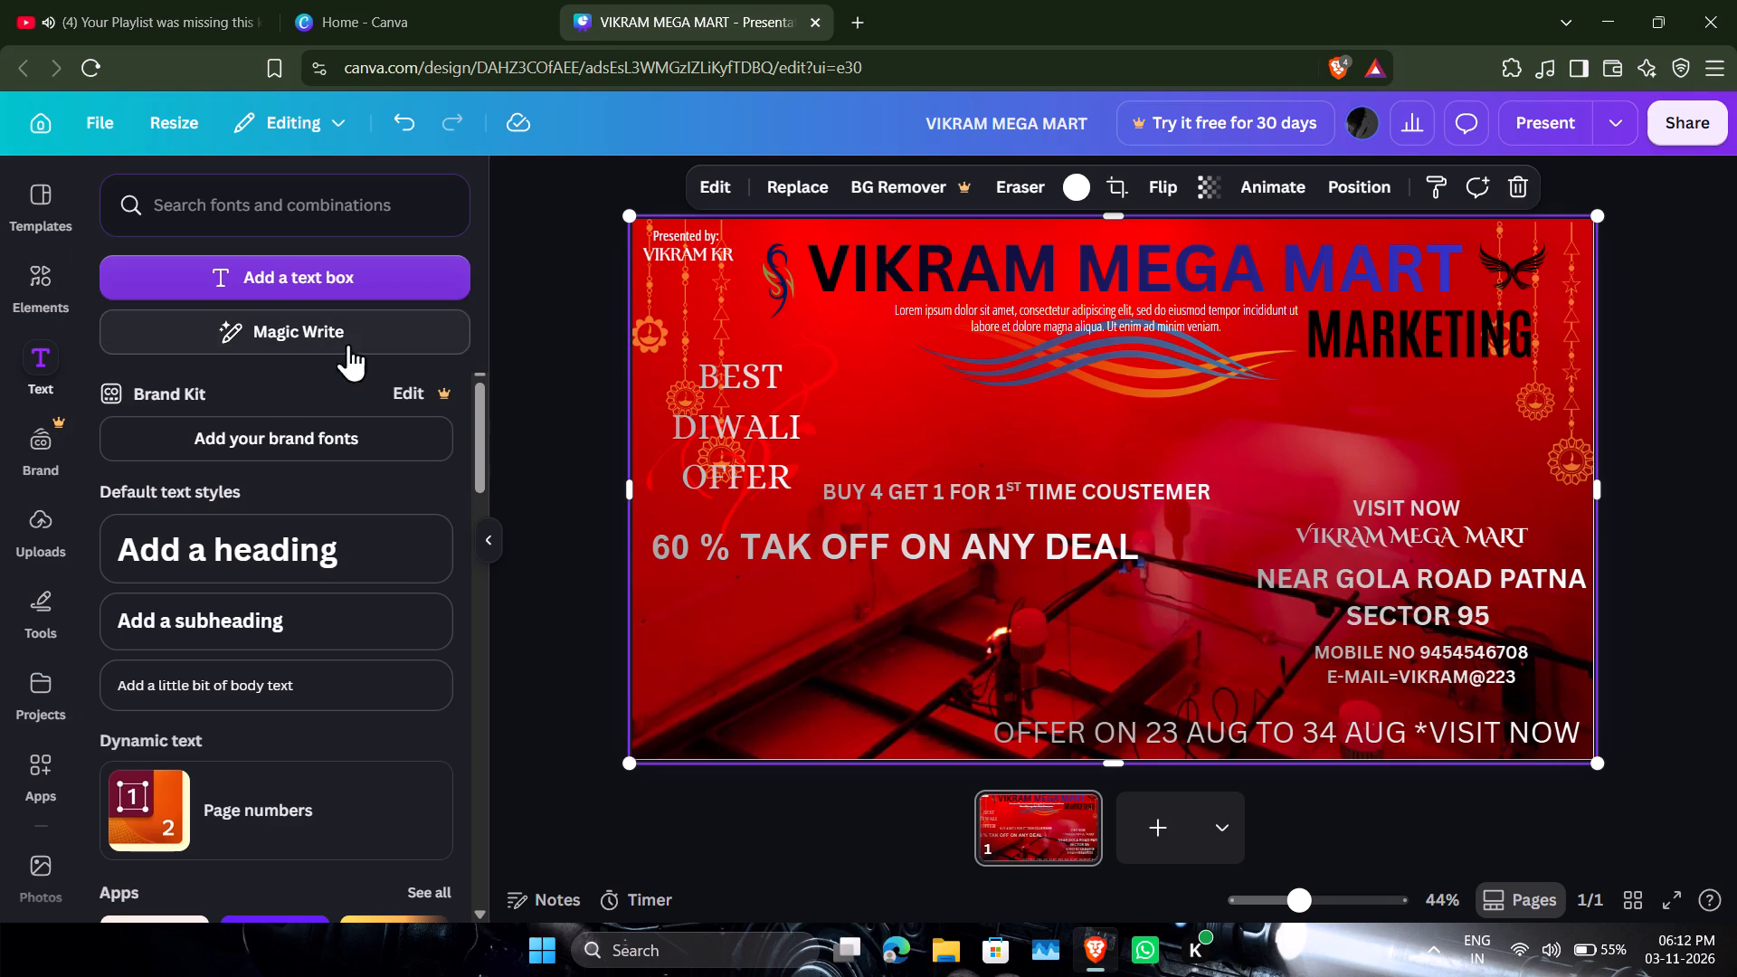
Insert FREE directly after GET 1 in the BUY 4 GET 1 line.
{"action": "left_click", "coordinate": [946, 476]}
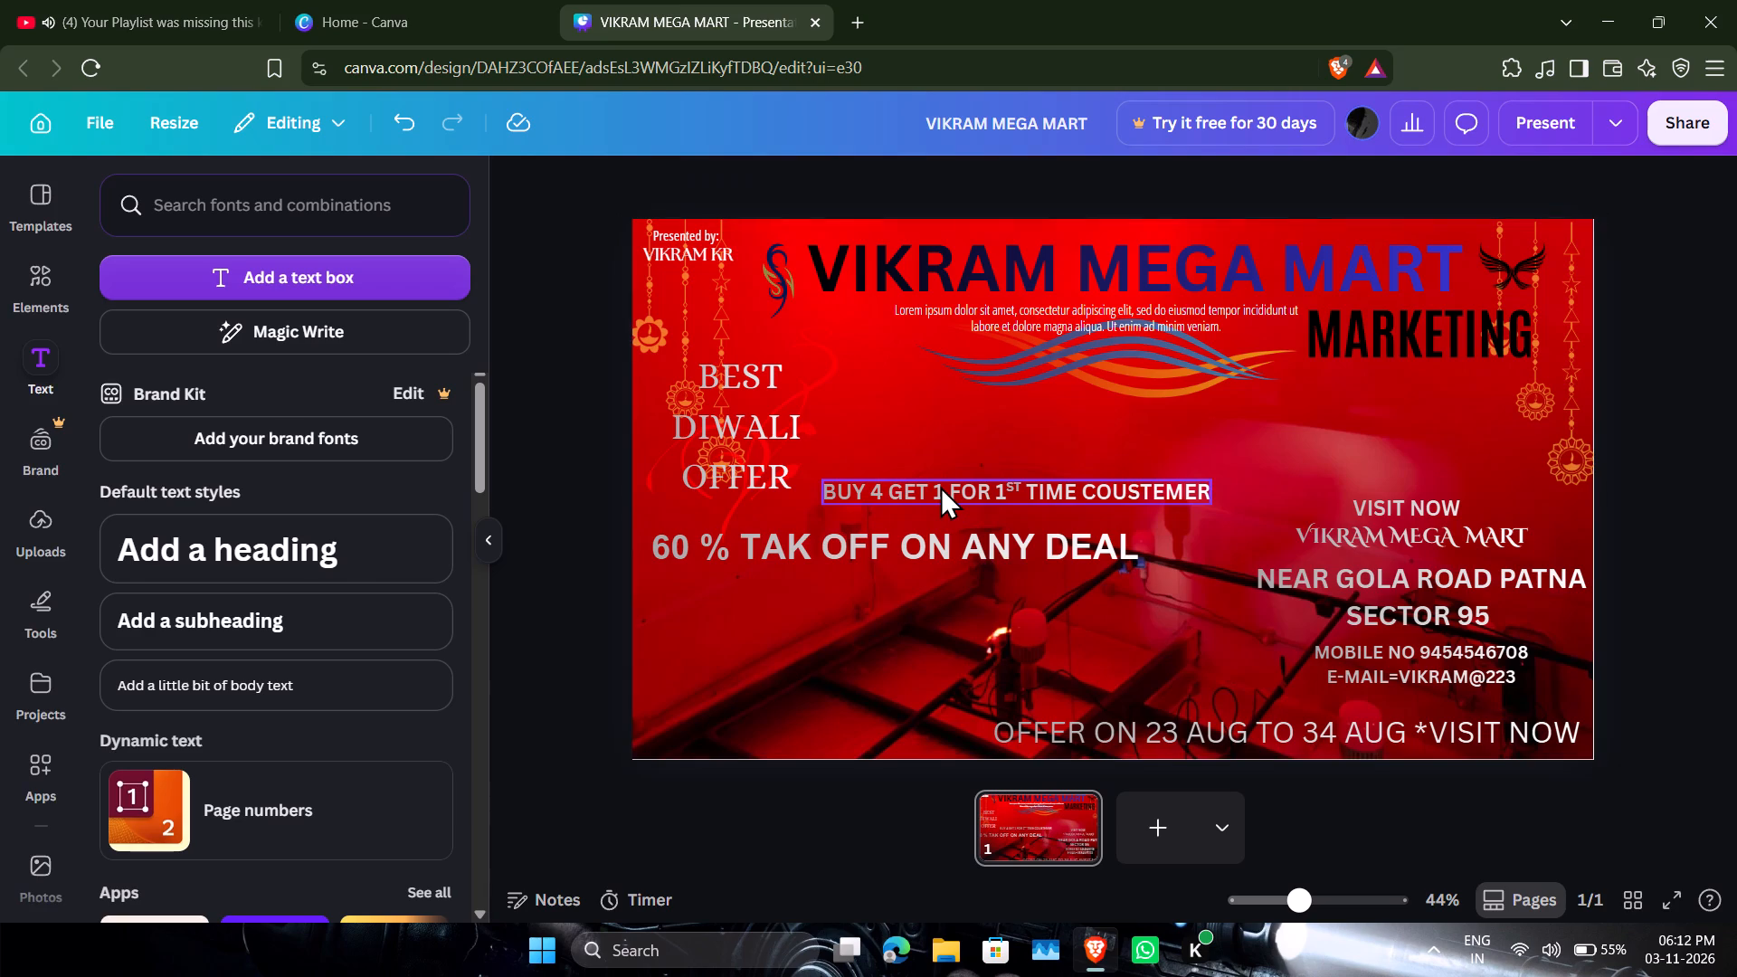
{"action": "left_click", "coordinate": [940, 486]}
{"action": "left_click", "coordinate": [940, 486]}
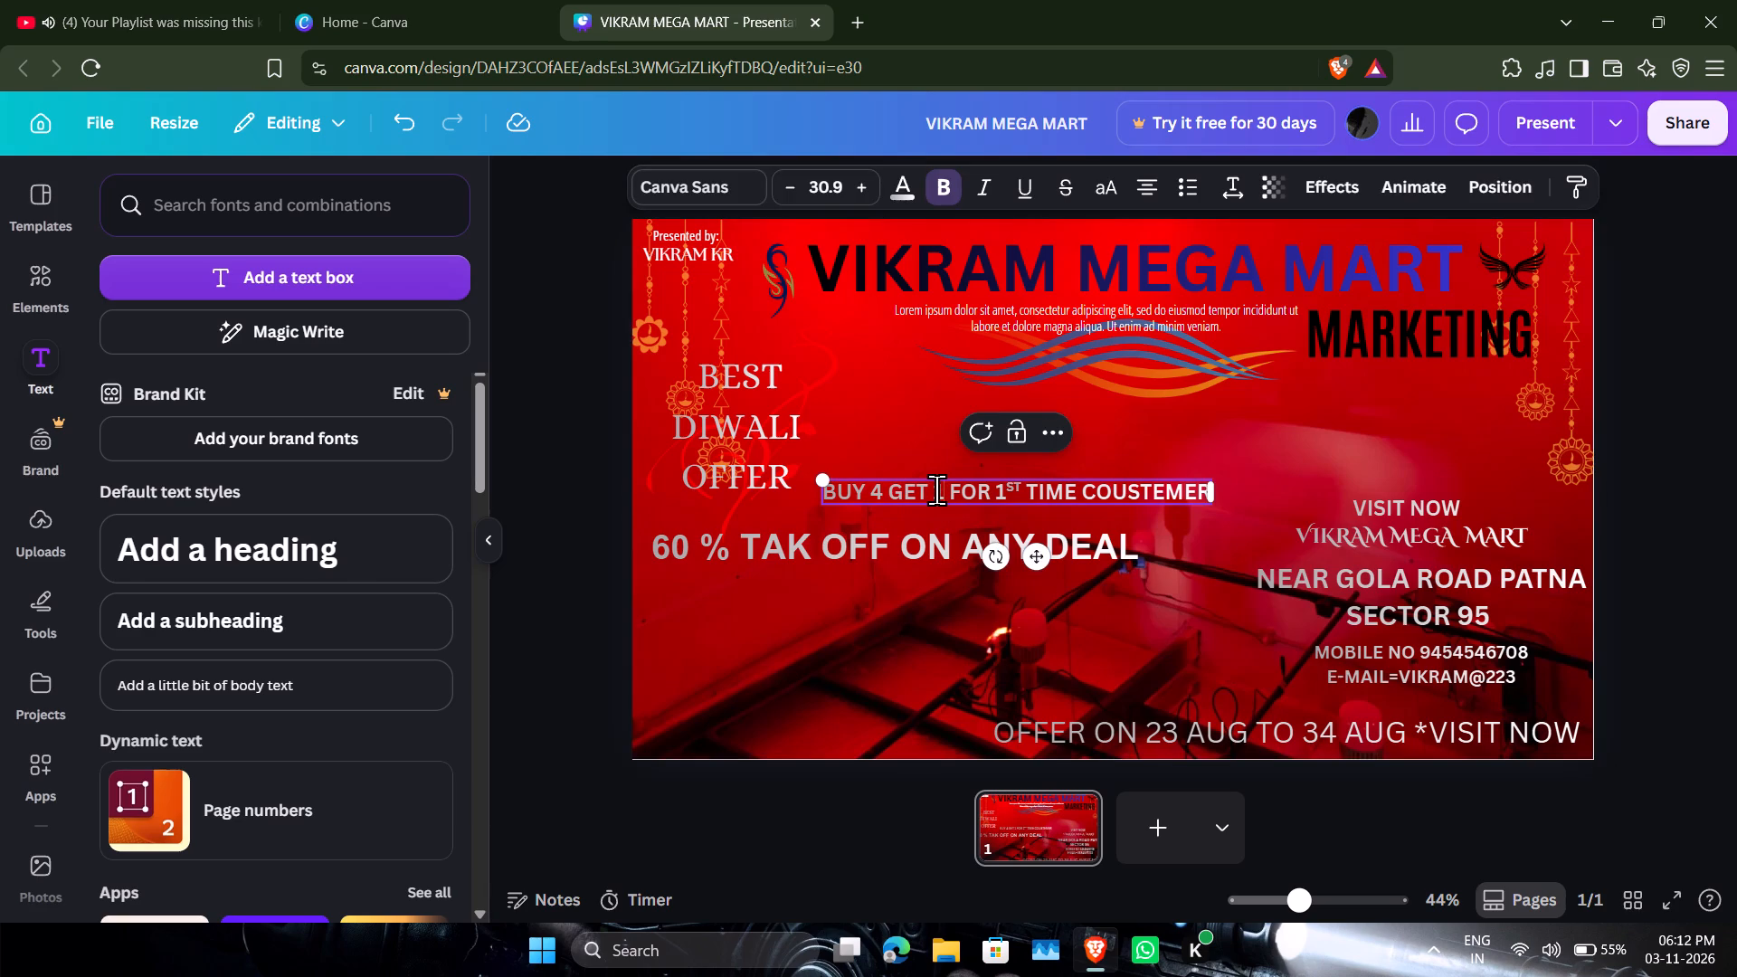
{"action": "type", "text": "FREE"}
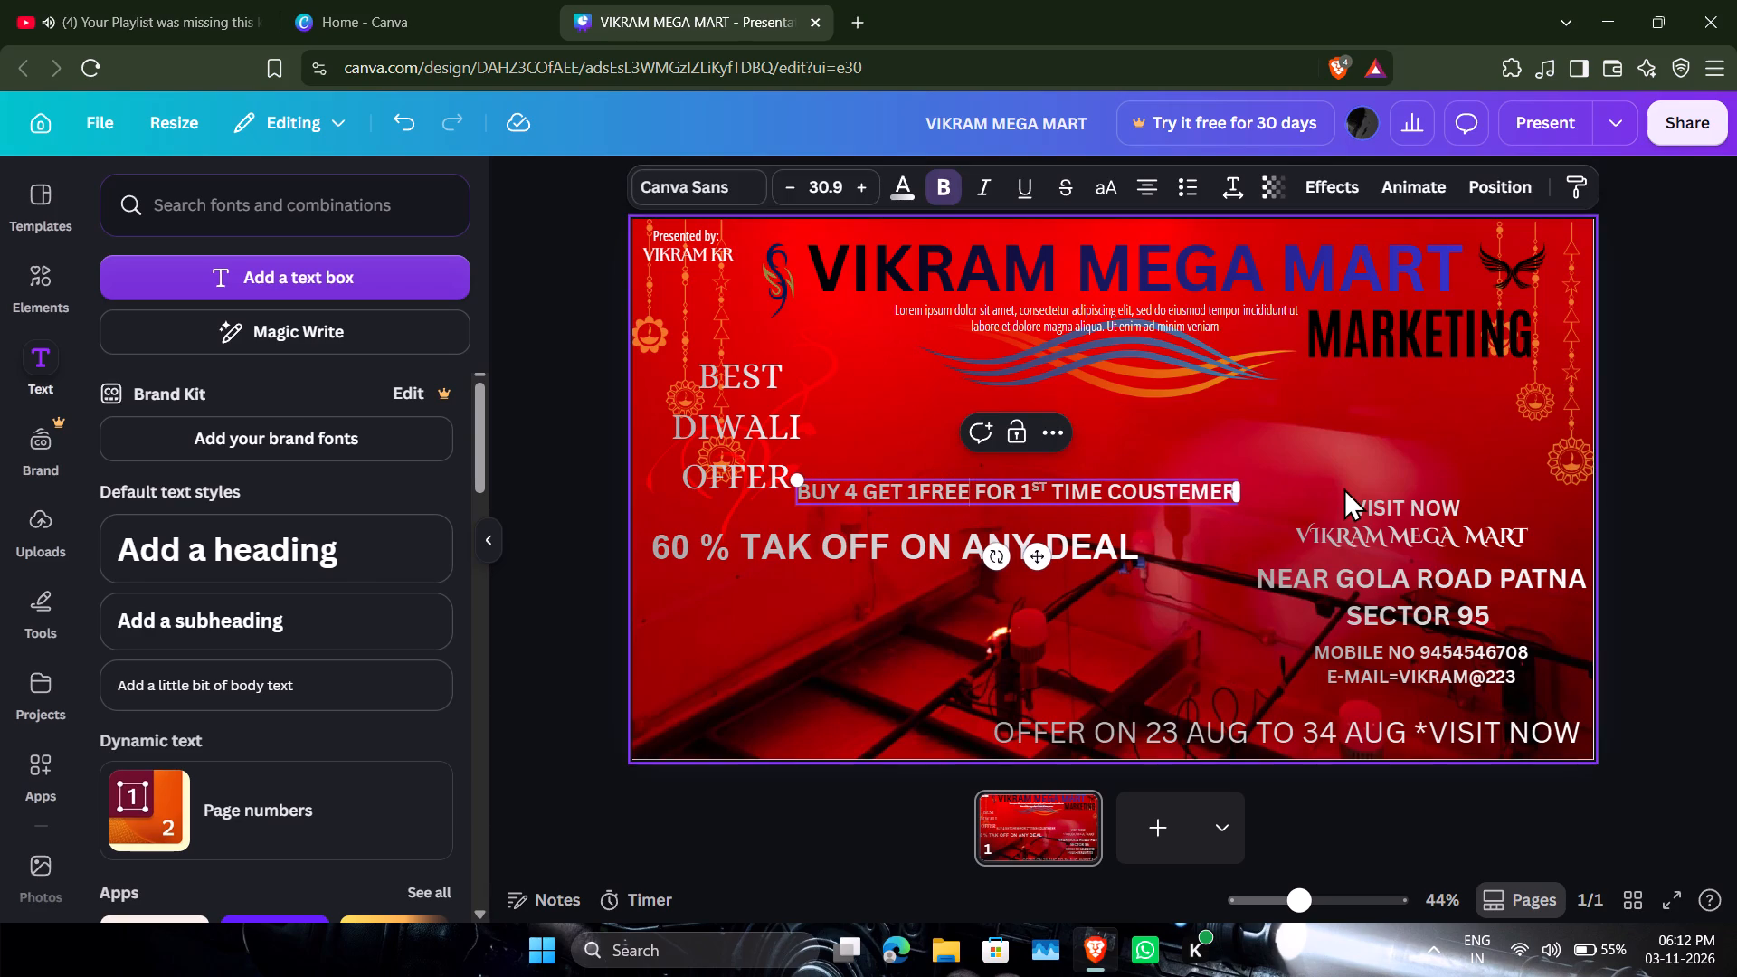
{"action": "left_click", "coordinate": [1341, 469]}
Move the BUY 4 GET 1FREE line so it sits just above the 60 % TAK OFF line.
{"action": "left_click_drag", "start_coordinate": [1096, 486], "coordinate": [1119, 491]}
{"action": "left_click", "coordinate": [1168, 419]}
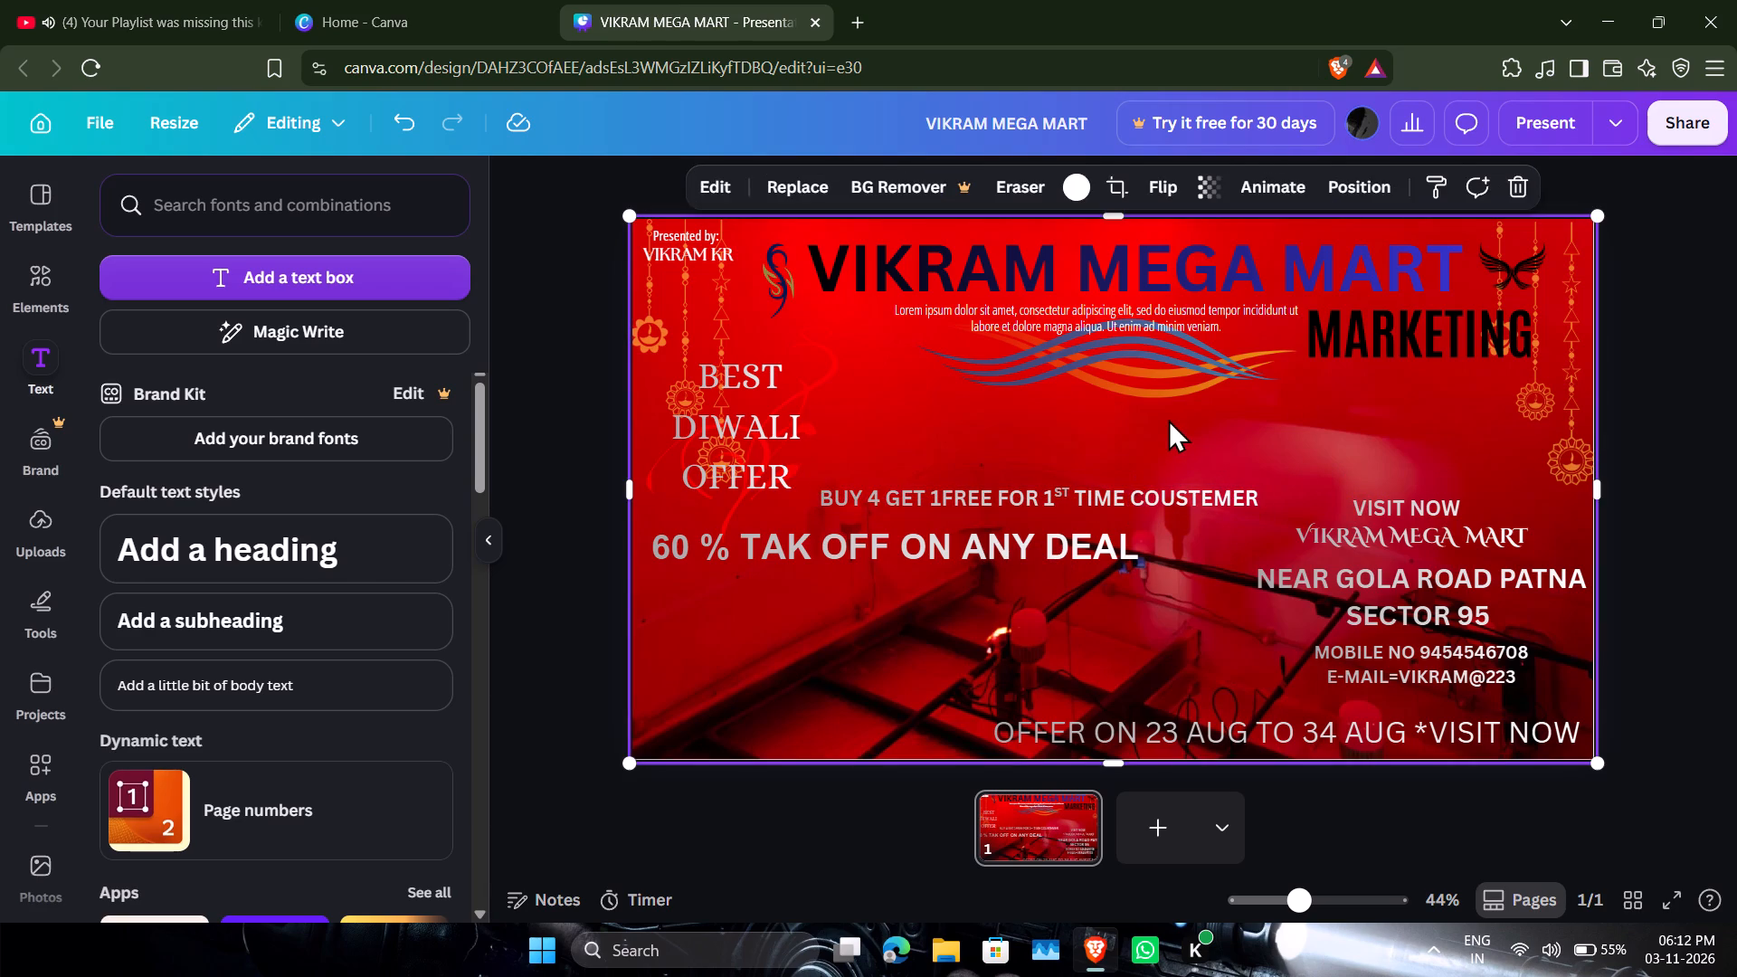
{"action": "left_click_drag", "start_coordinate": [1115, 493], "coordinate": [968, 580]}
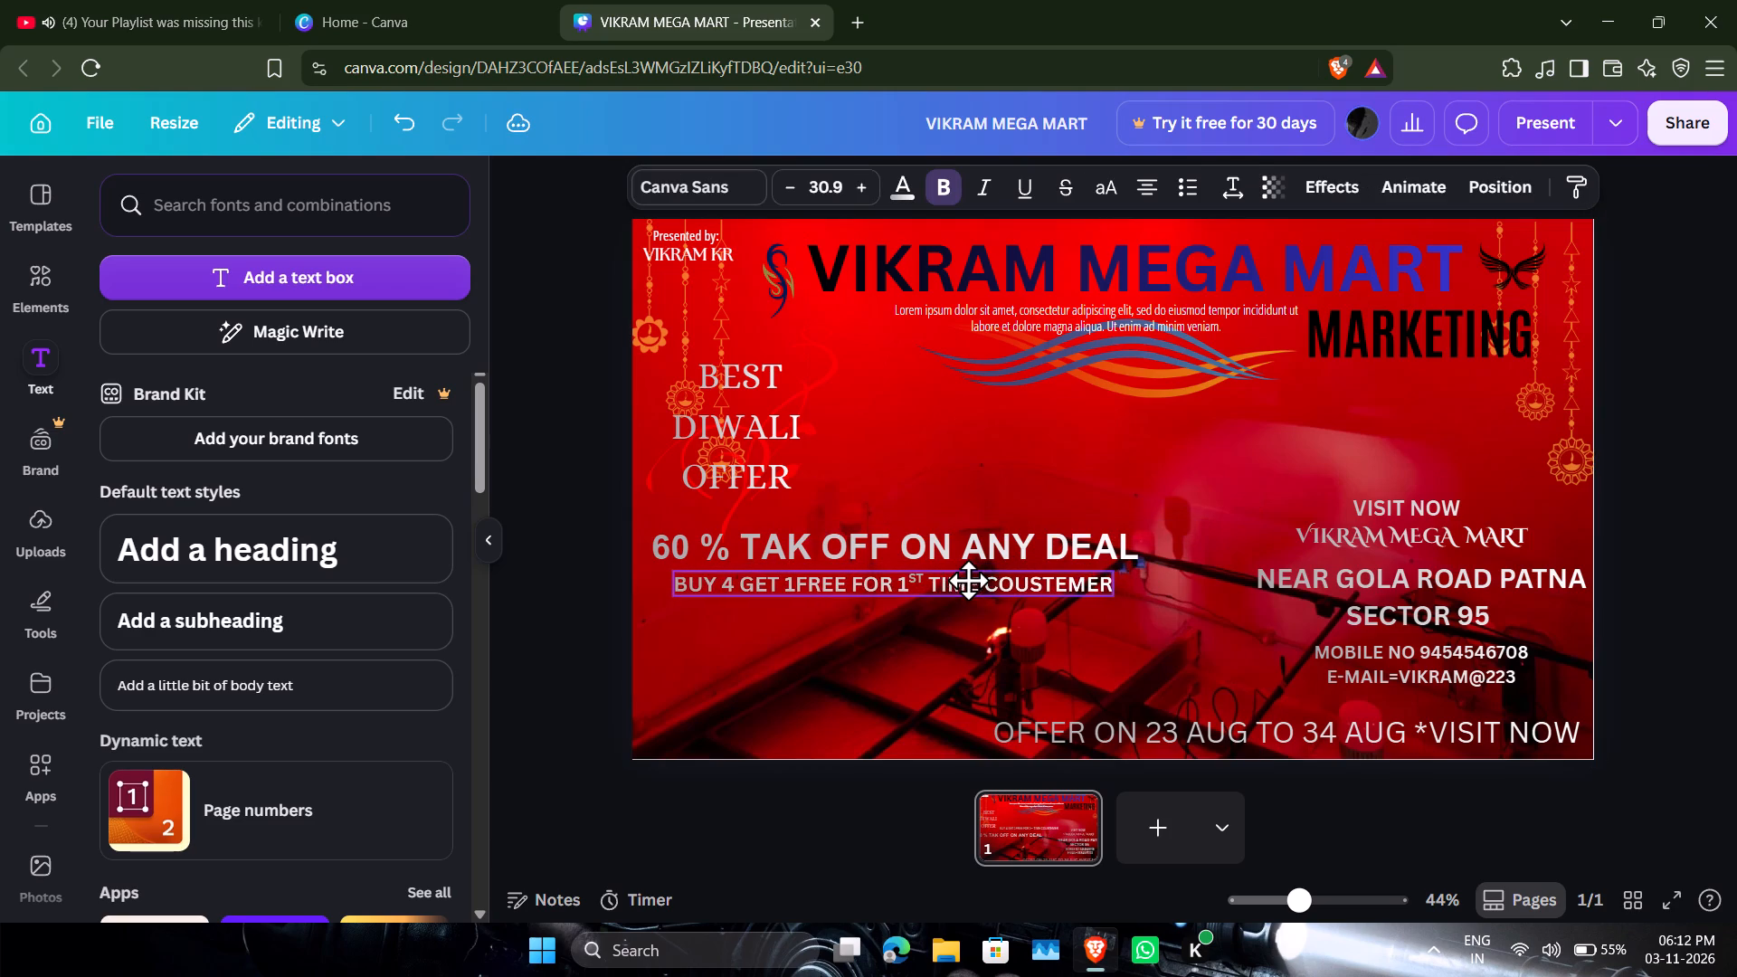
{"action": "left_click_drag", "start_coordinate": [968, 580], "coordinate": [1006, 510]}
{"action": "left_click", "coordinate": [1068, 435]}
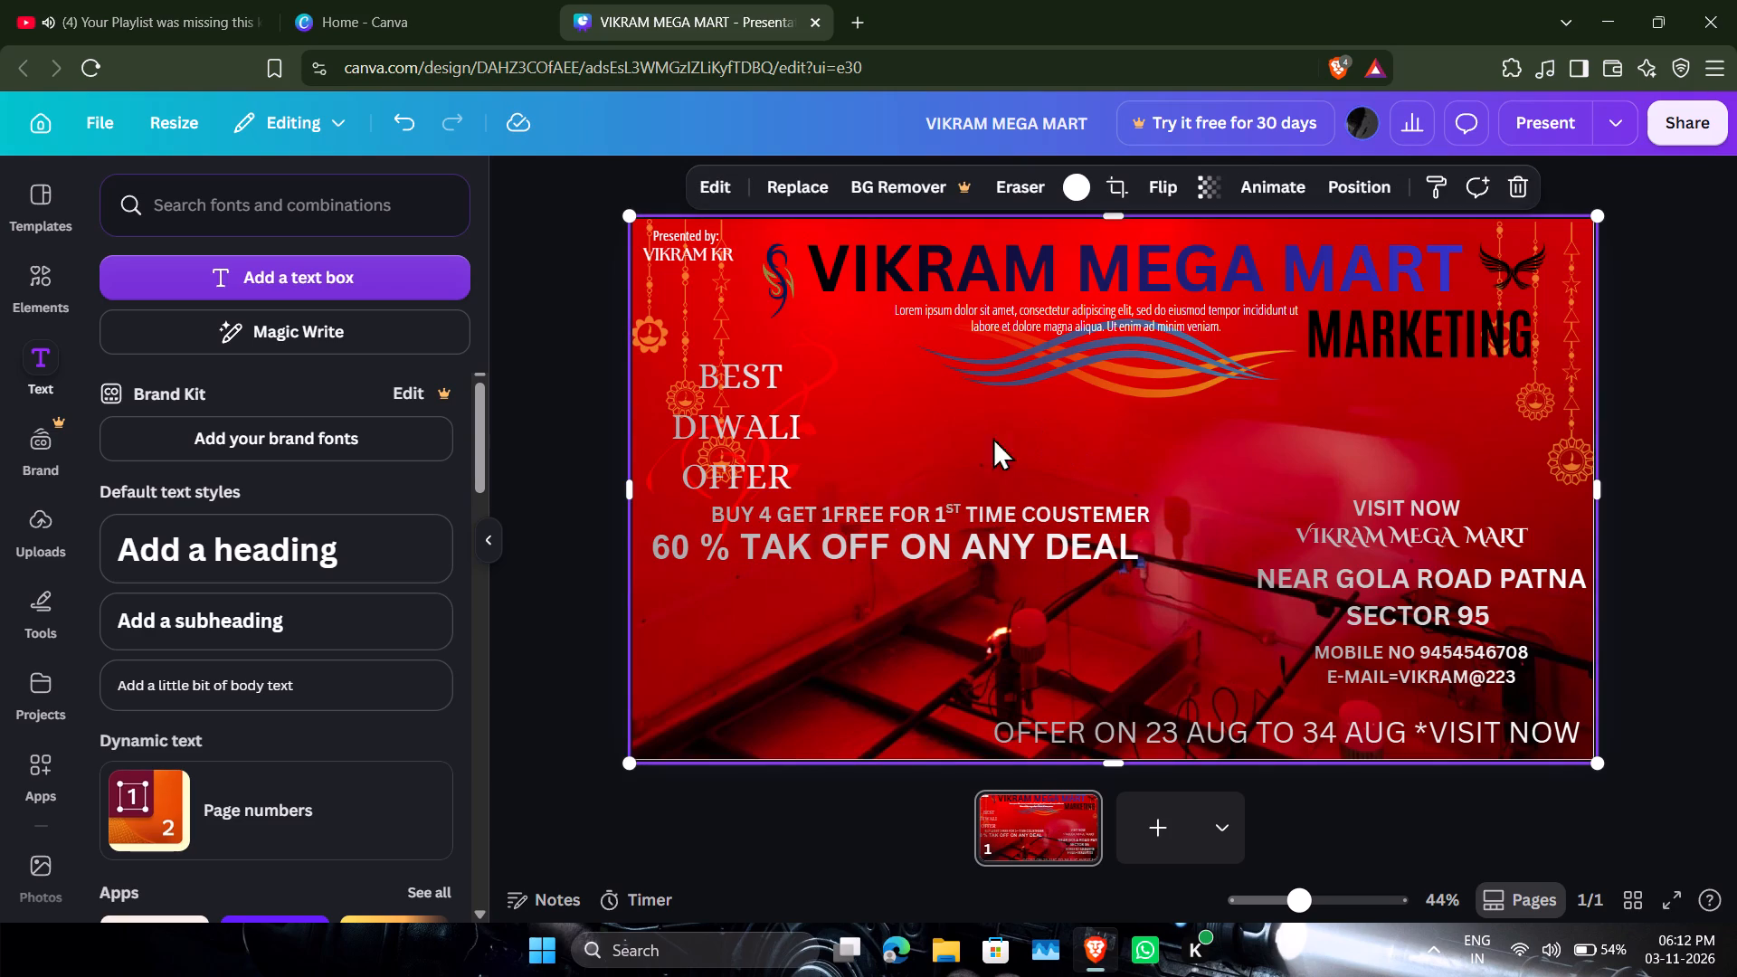
Lower the 60 % TAK OFF line slightly and realign the BUY 4 GET 1FREE line closely above it.
{"action": "left_click_drag", "start_coordinate": [947, 541], "coordinate": [946, 556]}
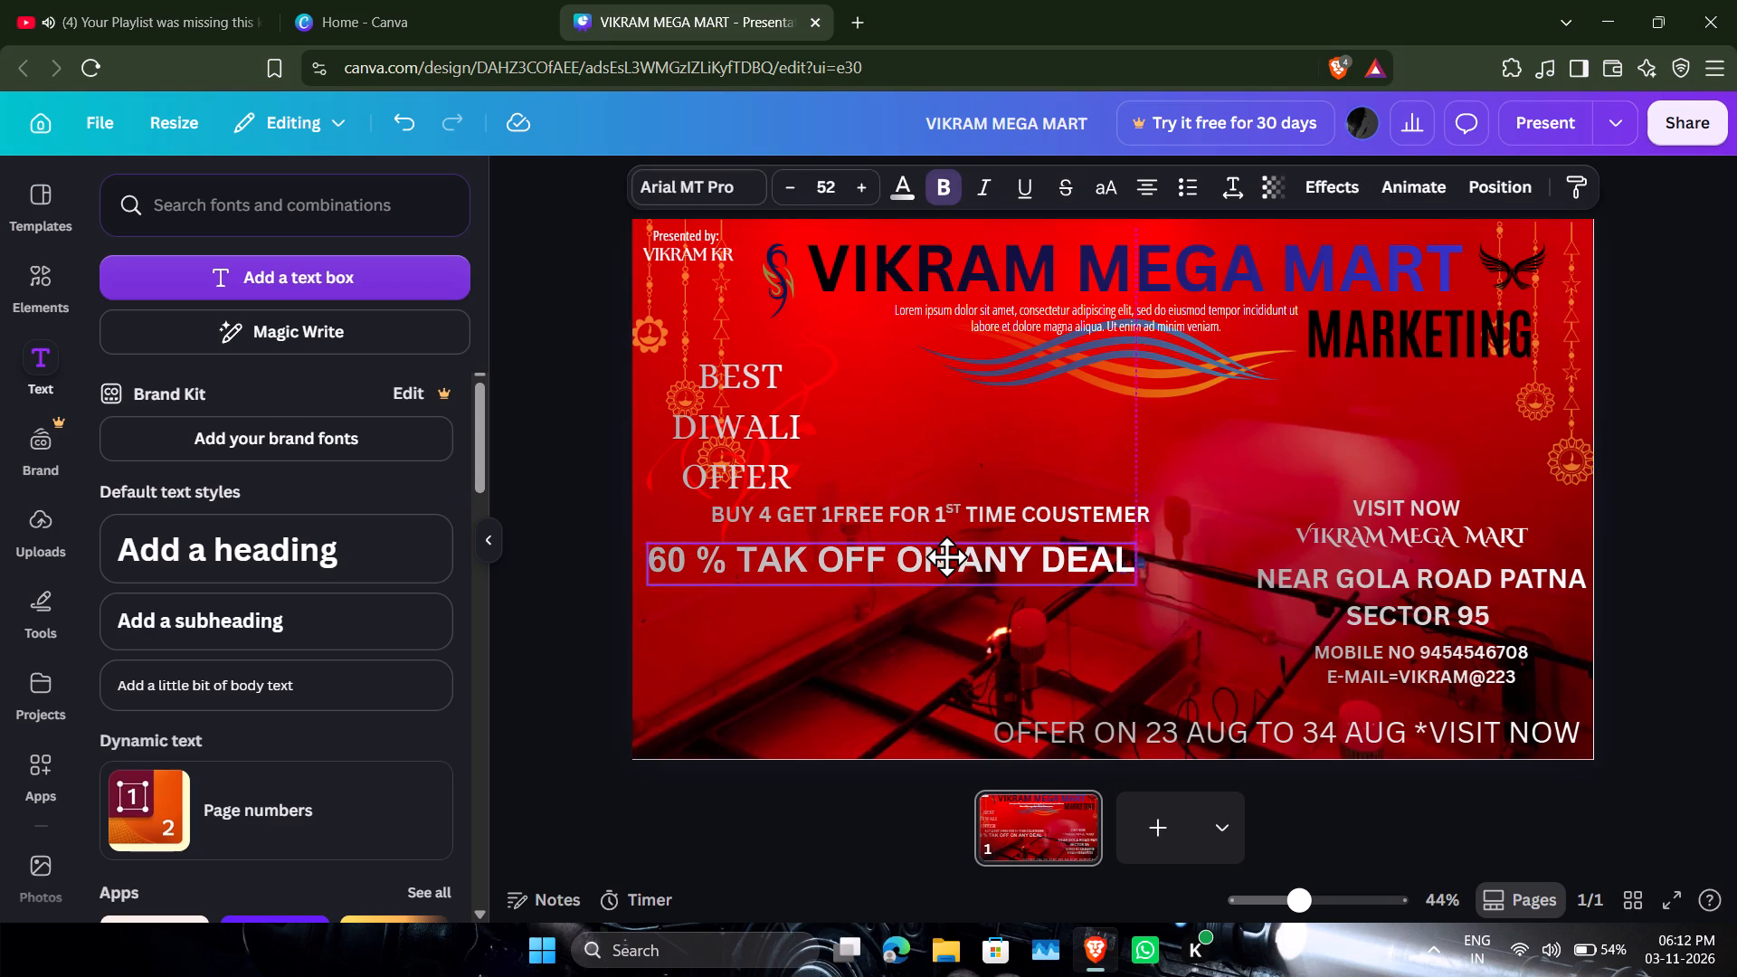
{"action": "left_click_drag", "start_coordinate": [946, 556], "coordinate": [946, 561]}
{"action": "left_click_drag", "start_coordinate": [1028, 520], "coordinate": [994, 536]}
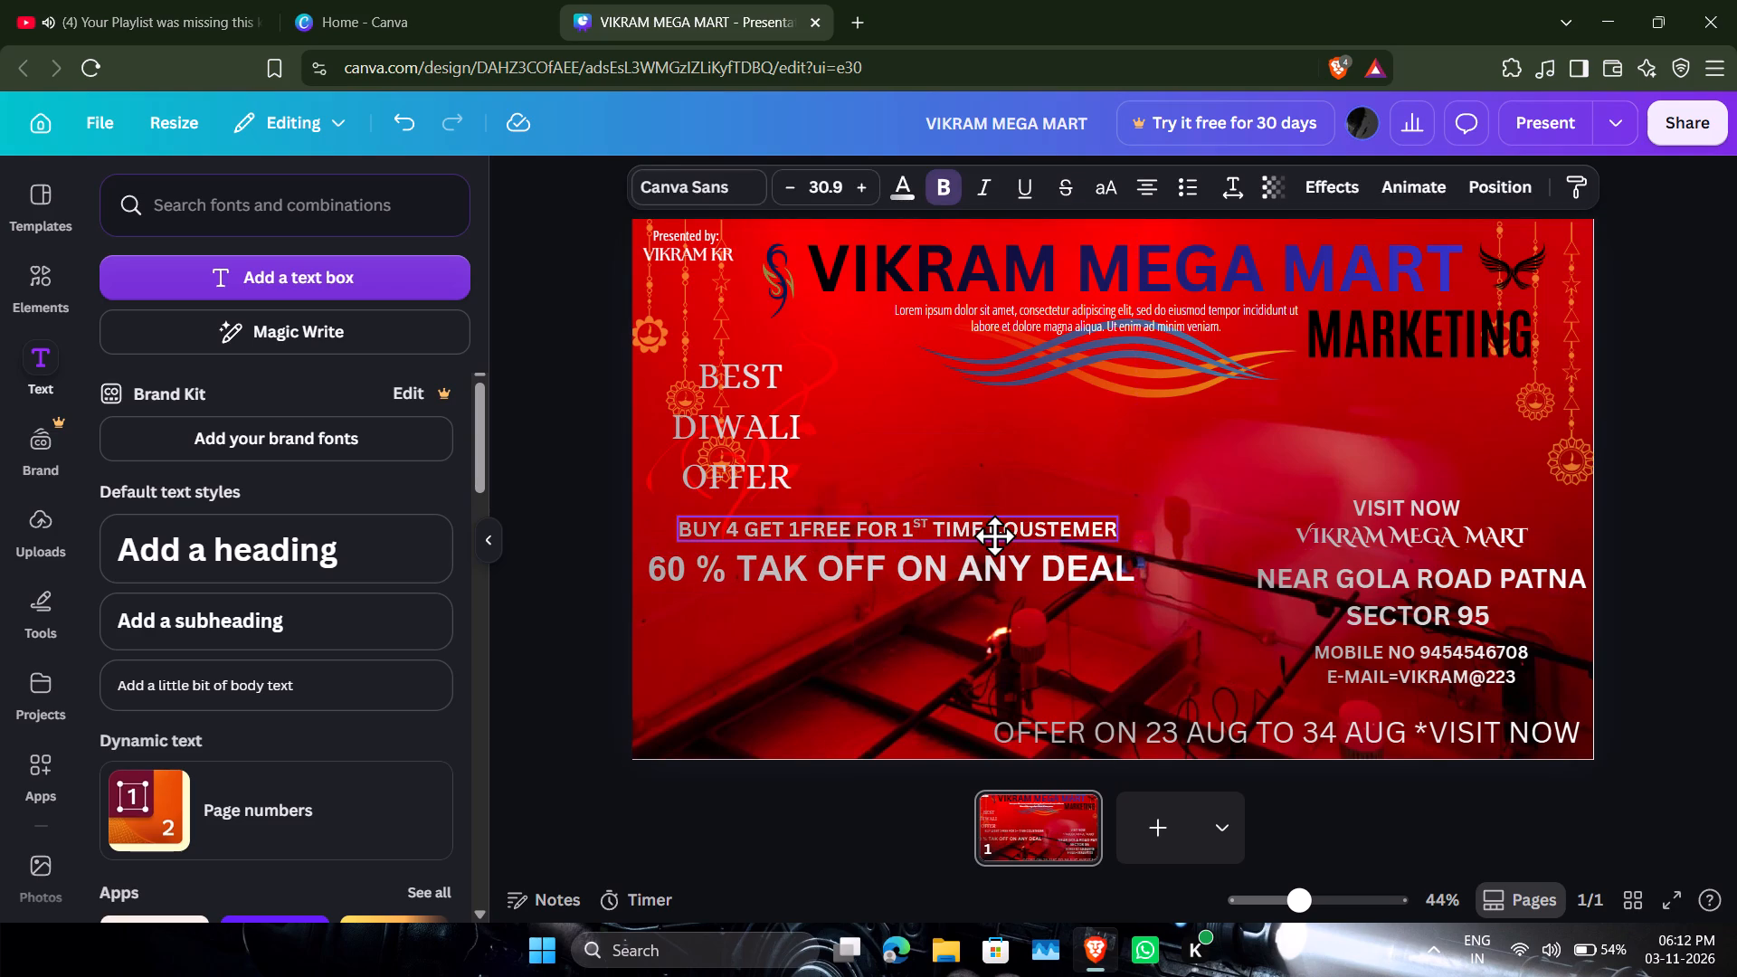
{"action": "left_click_drag", "start_coordinate": [994, 536], "coordinate": [1028, 532]}
{"action": "left_click", "coordinate": [1036, 463]}
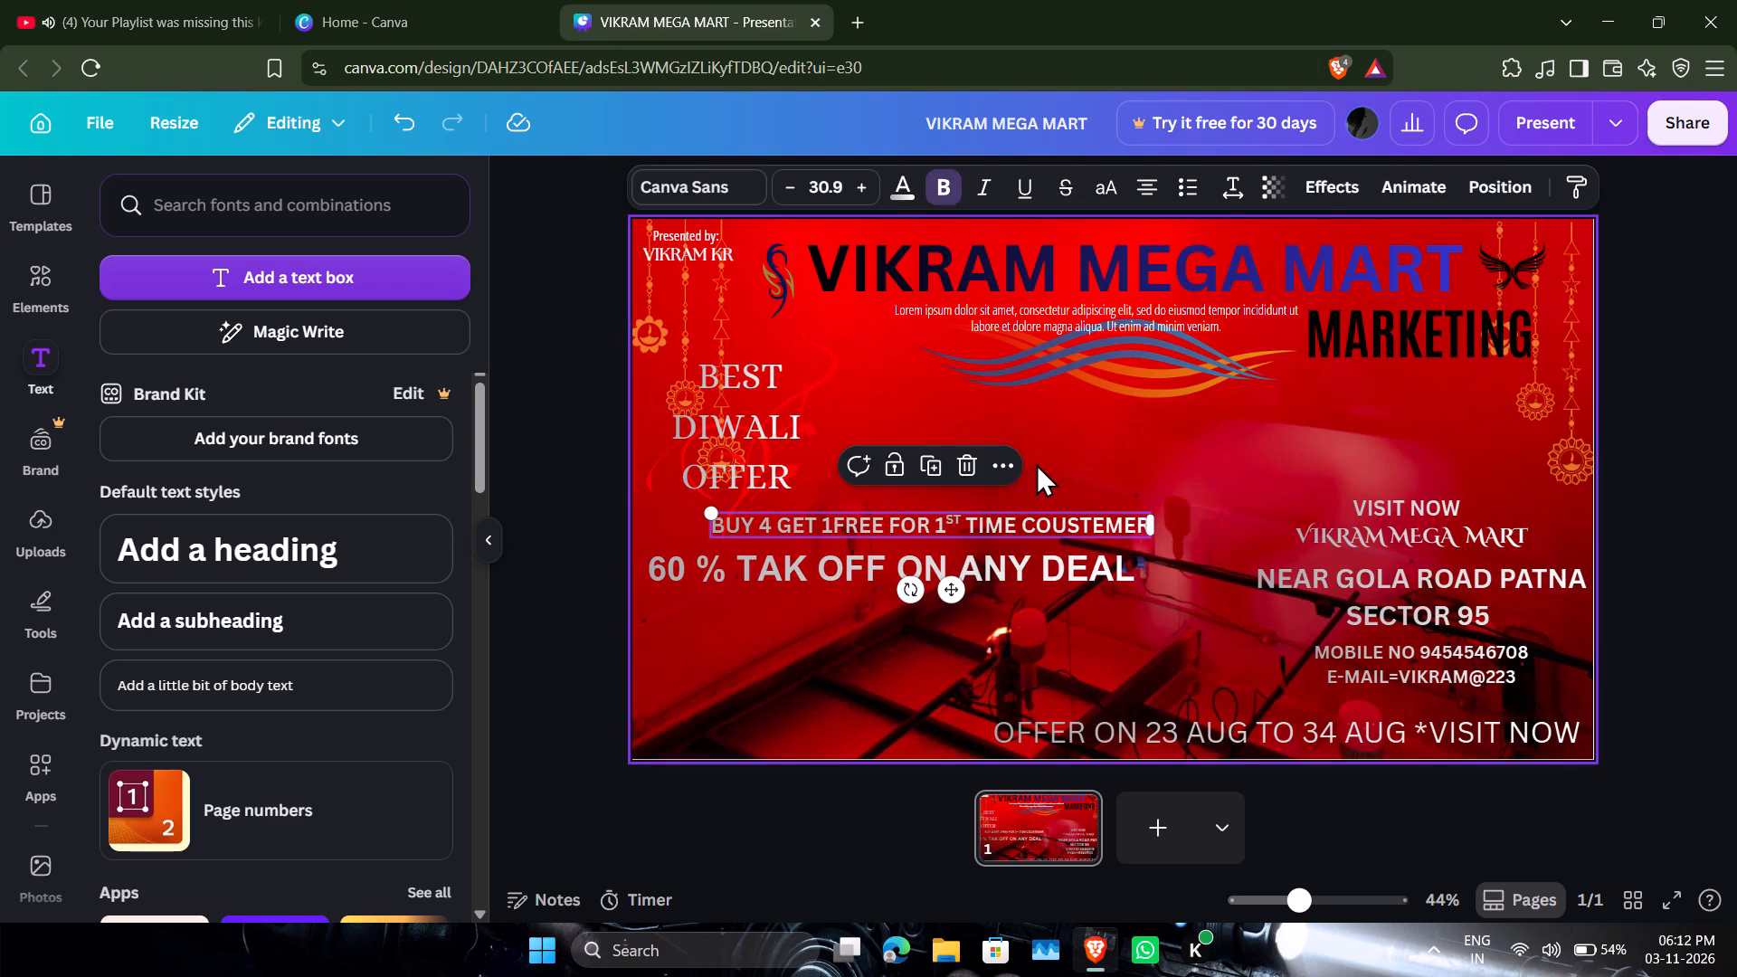
{"action": "left_click_drag", "start_coordinate": [1058, 513], "coordinate": [1044, 519]}
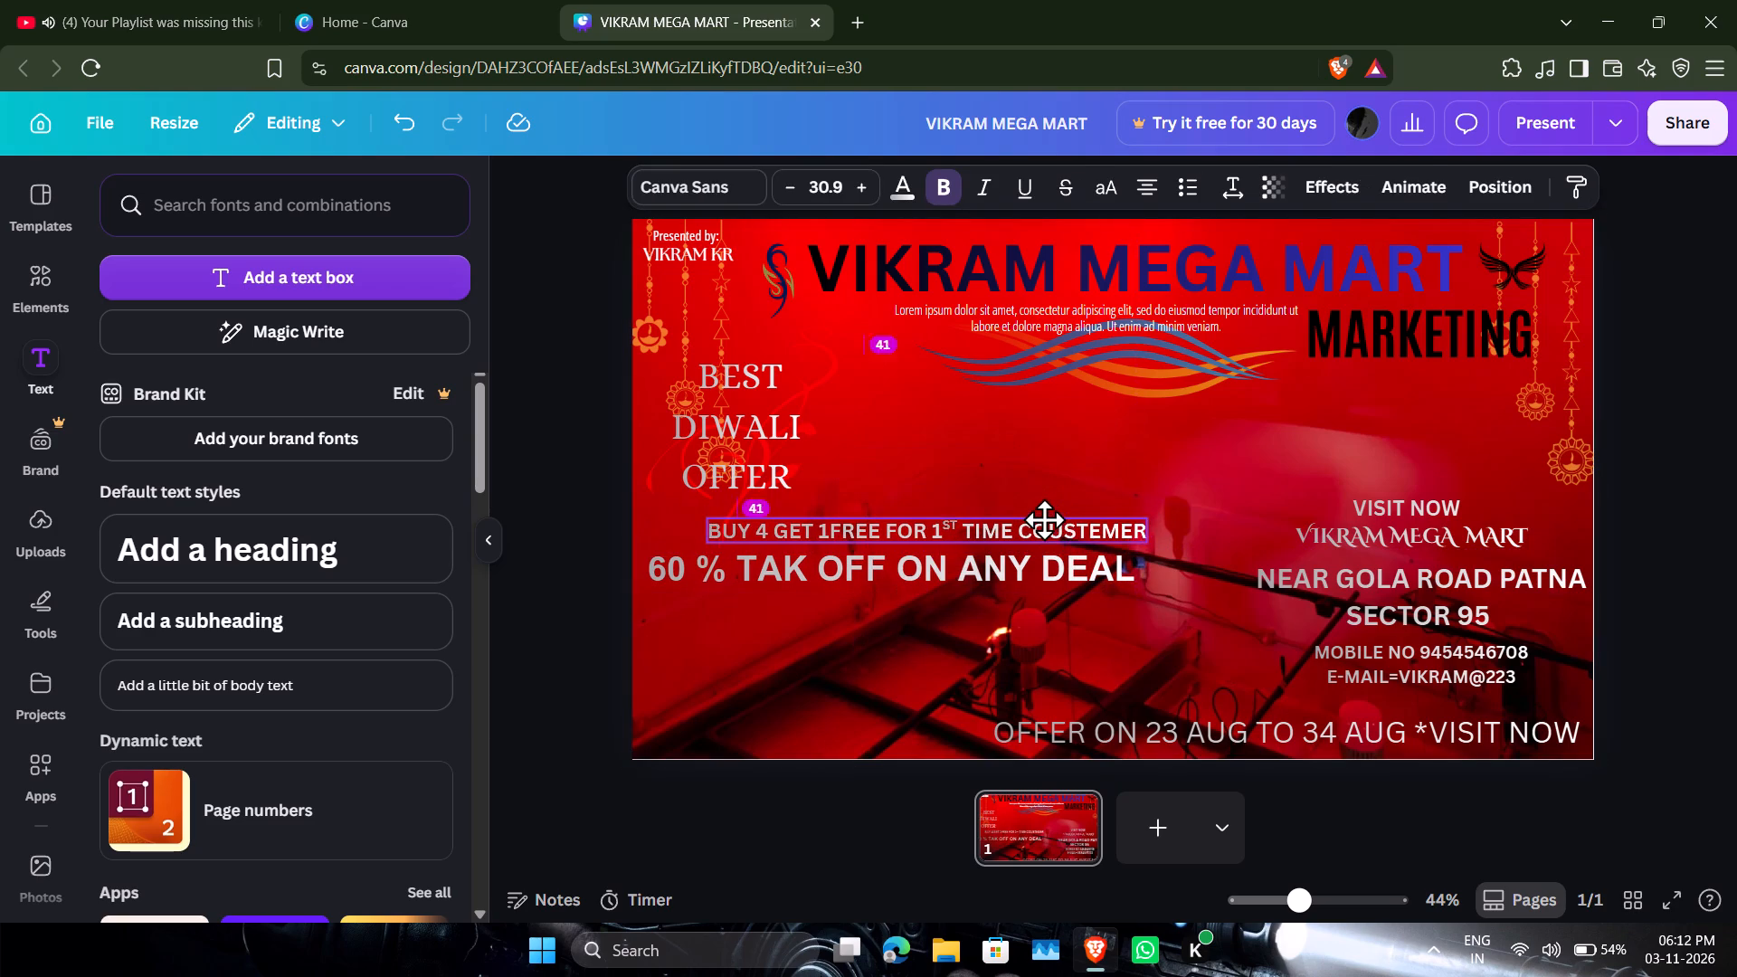
{"action": "left_click_drag", "start_coordinate": [1044, 519], "coordinate": [1042, 519]}
{"action": "left_click", "coordinate": [1083, 457]}
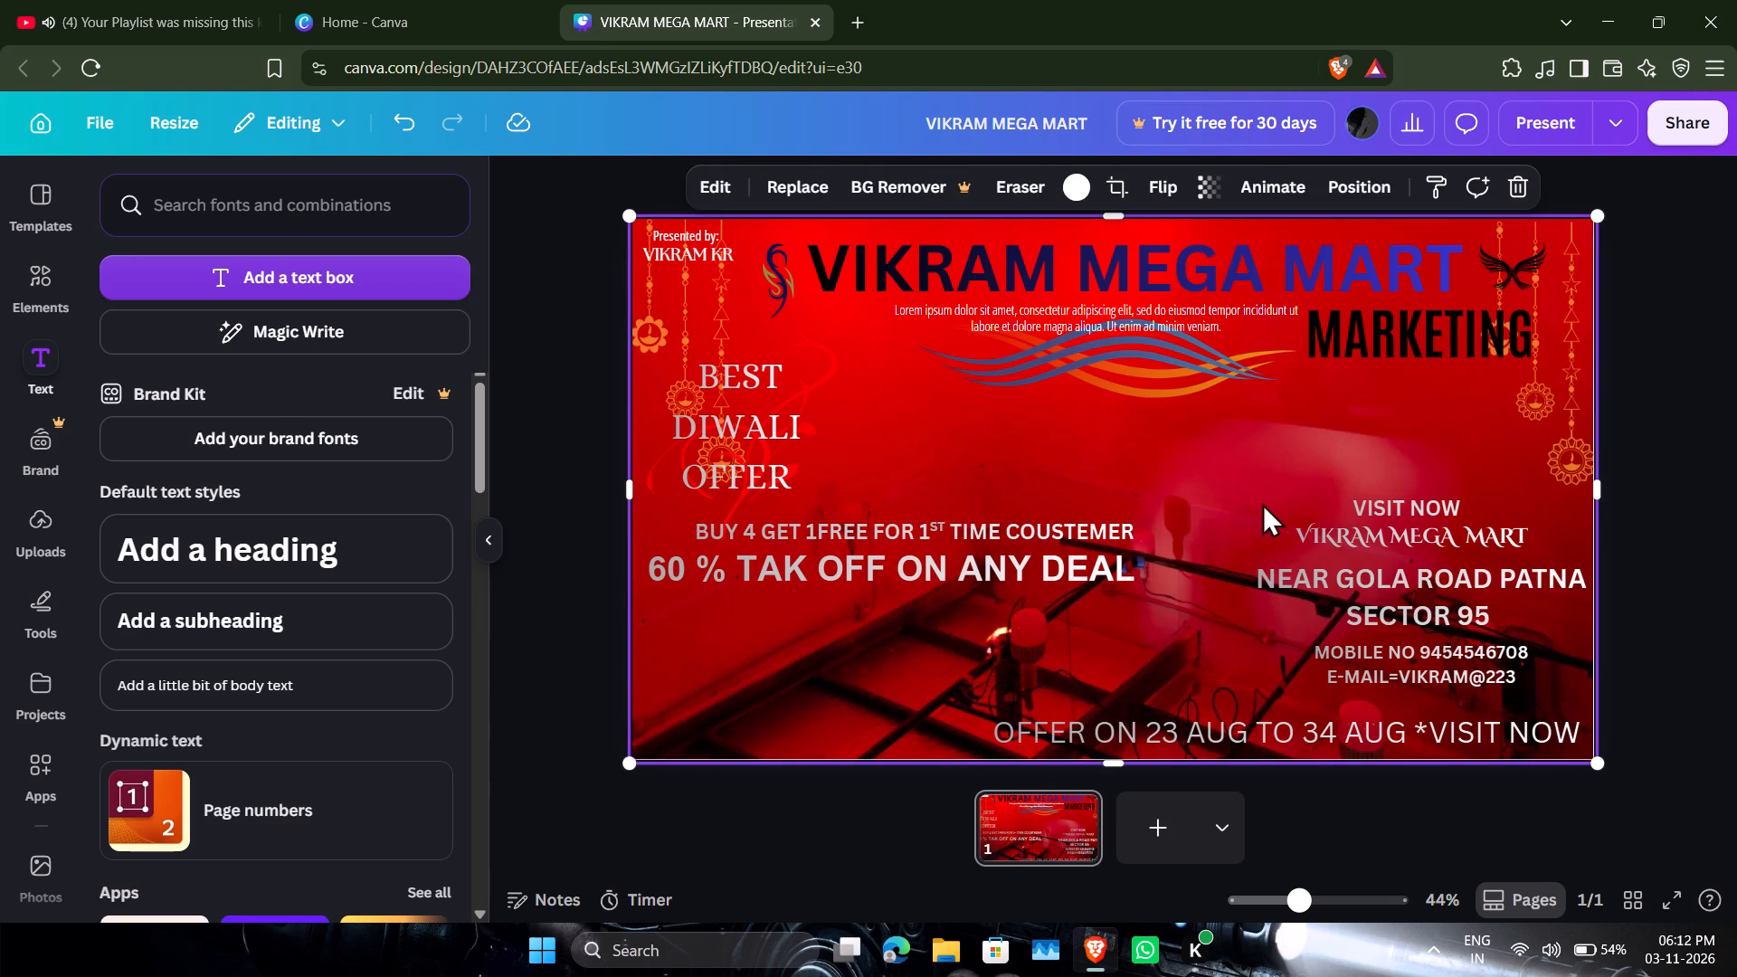
Widen the BUY 4 GET 1FREE text box slightly, keeping its text on one line.
{"action": "left_click", "coordinate": [1130, 531]}
{"action": "left_click_drag", "start_coordinate": [1134, 536], "coordinate": [1125, 537]}
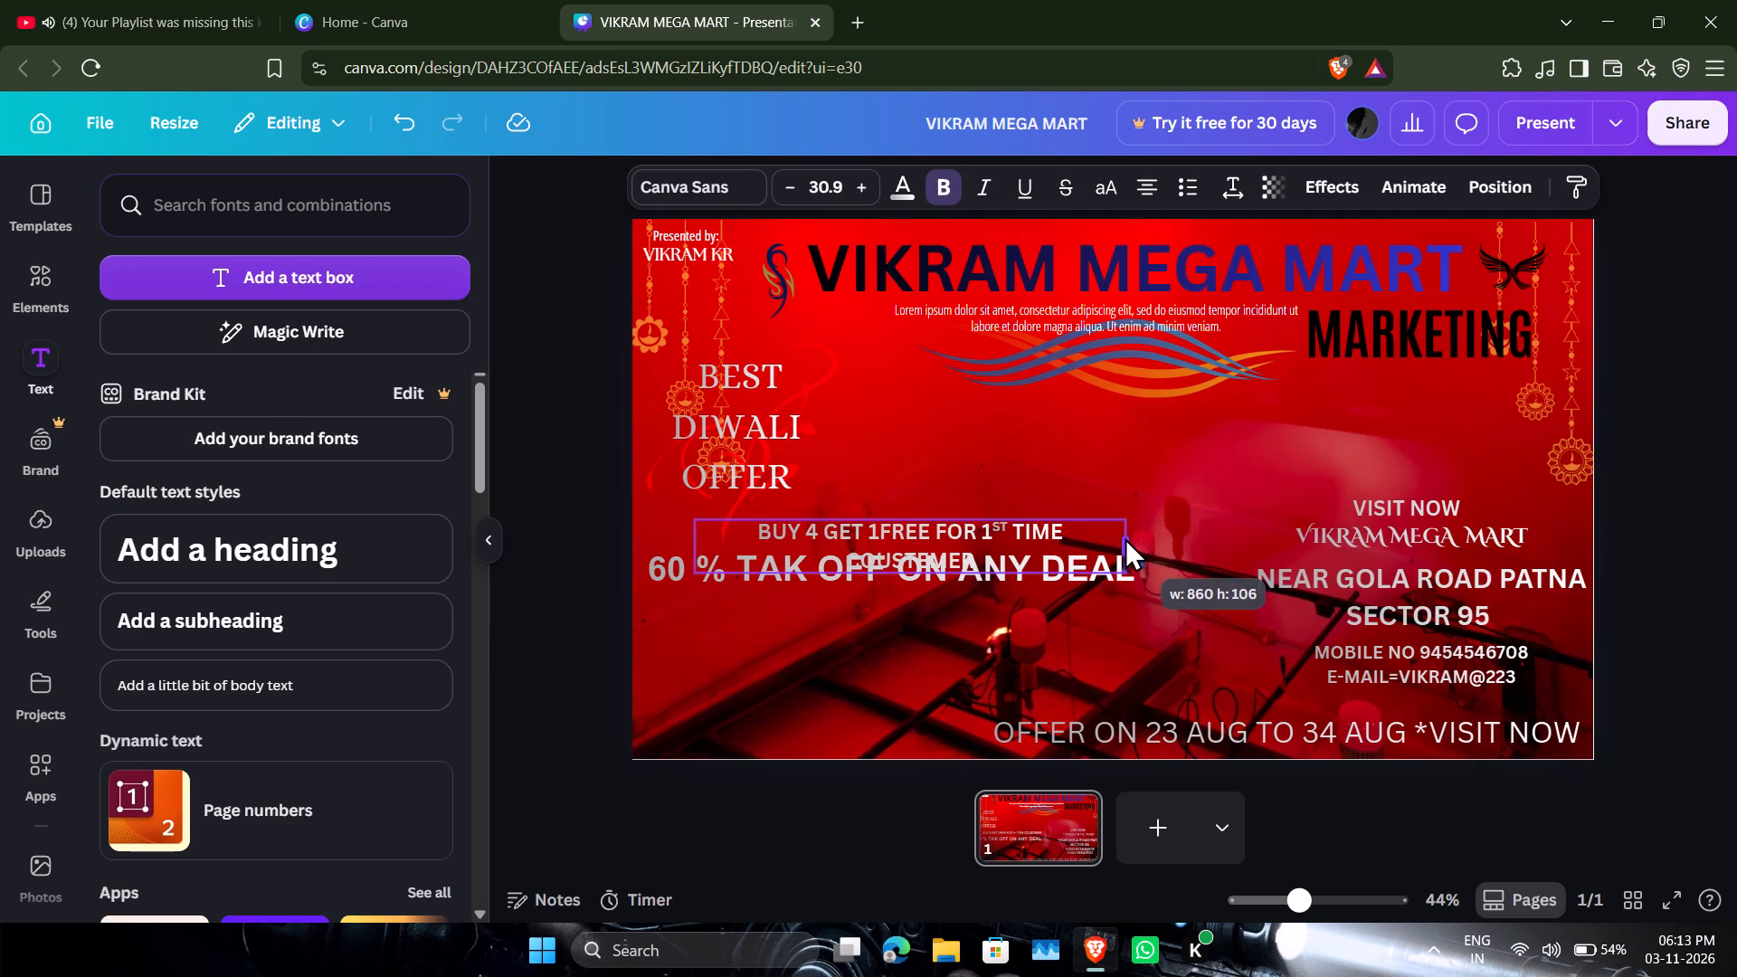
{"action": "left_click_drag", "start_coordinate": [1125, 537], "coordinate": [1147, 526]}
{"action": "left_click", "coordinate": [1154, 476]}
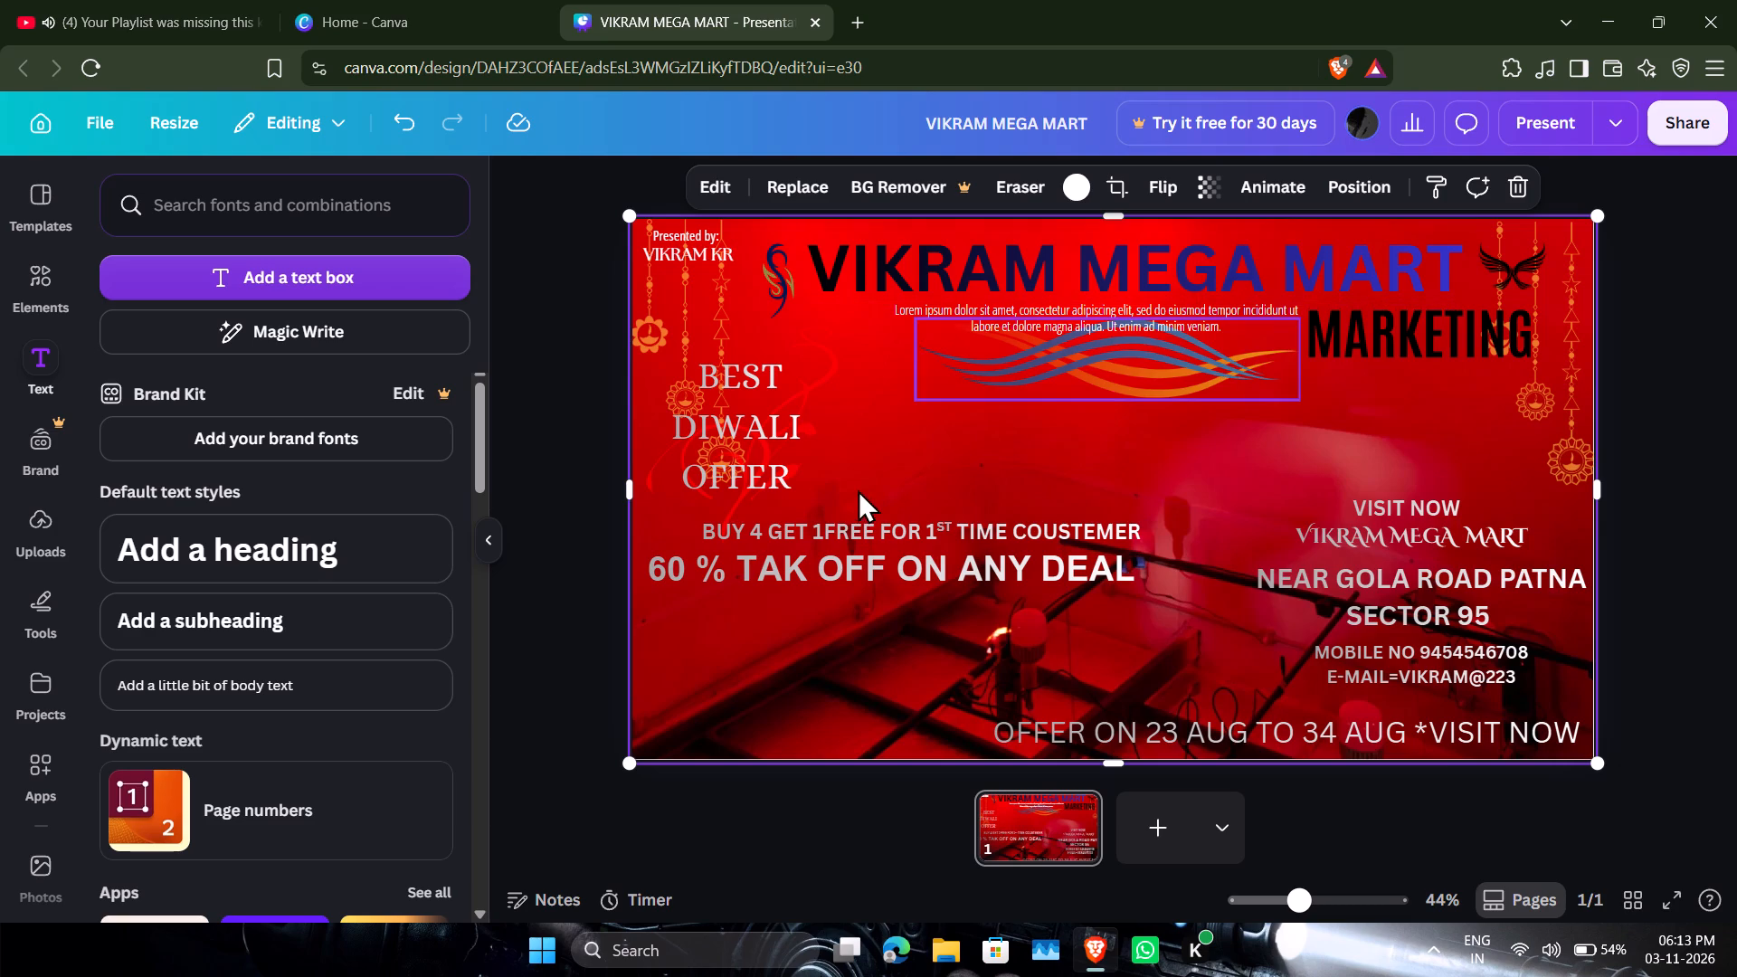
Add another subheading text box and clear all of its placeholder text.
{"action": "left_click", "coordinate": [280, 630]}
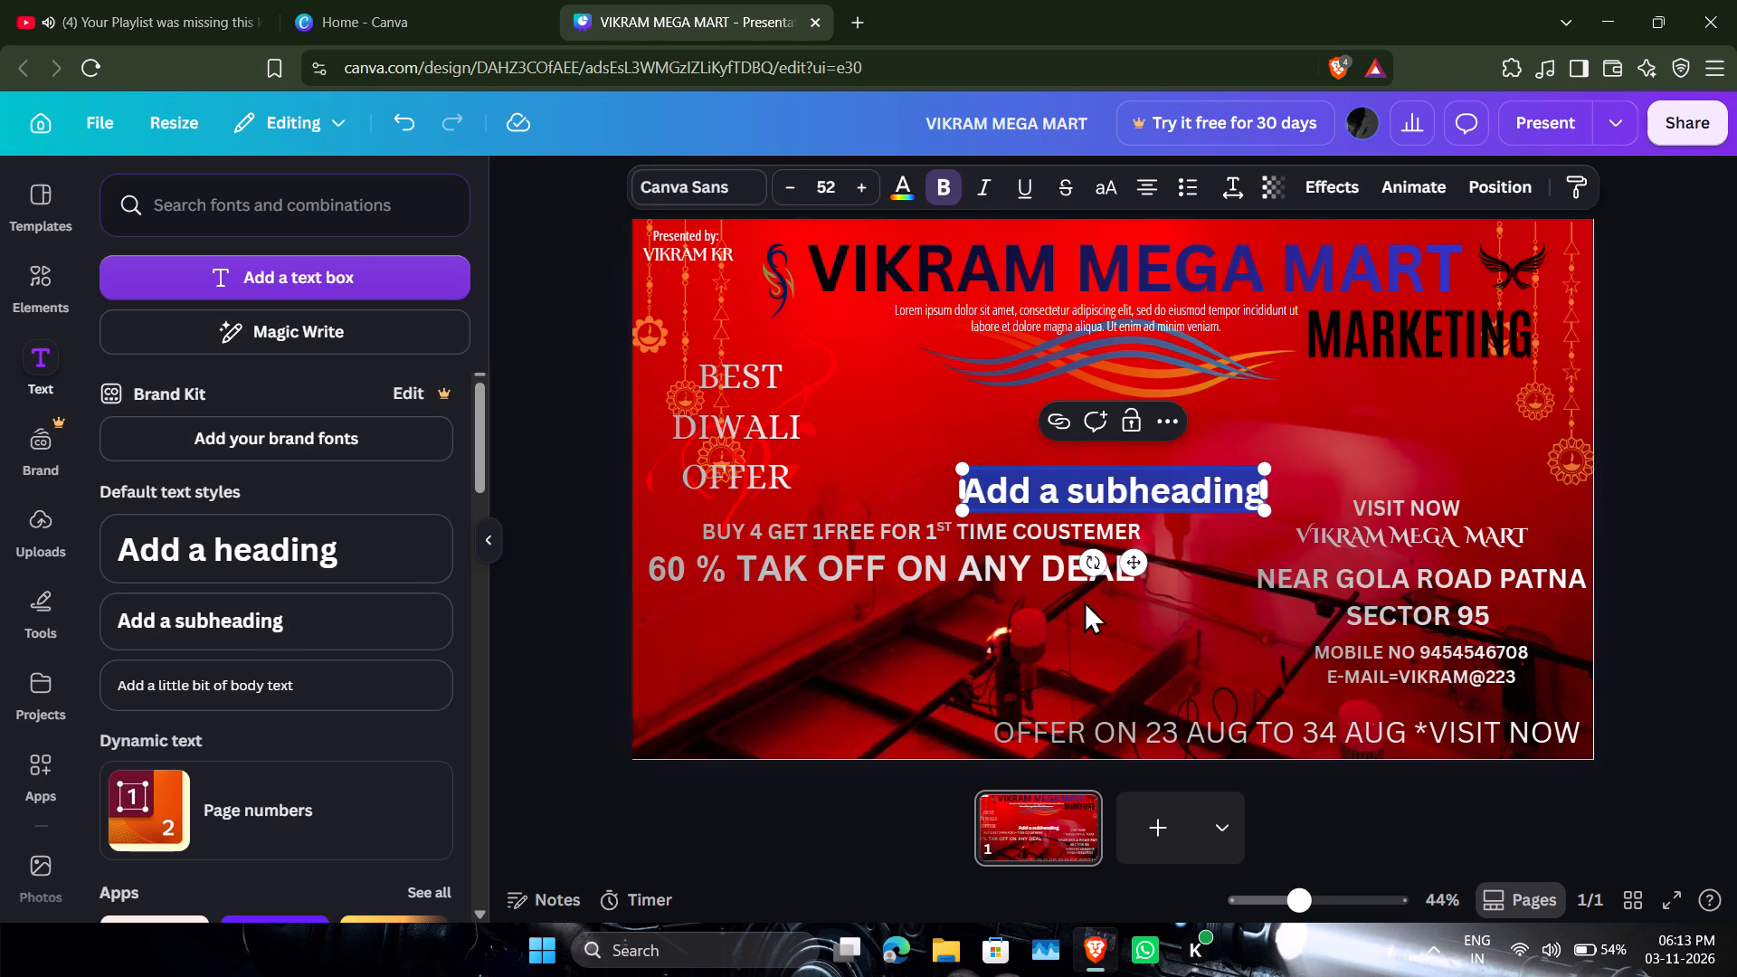
{"action": "left_click", "coordinate": [1240, 495]}
{"action": "left_click", "coordinate": [1237, 496]}
{"action": "left_click", "coordinate": [1262, 488]}
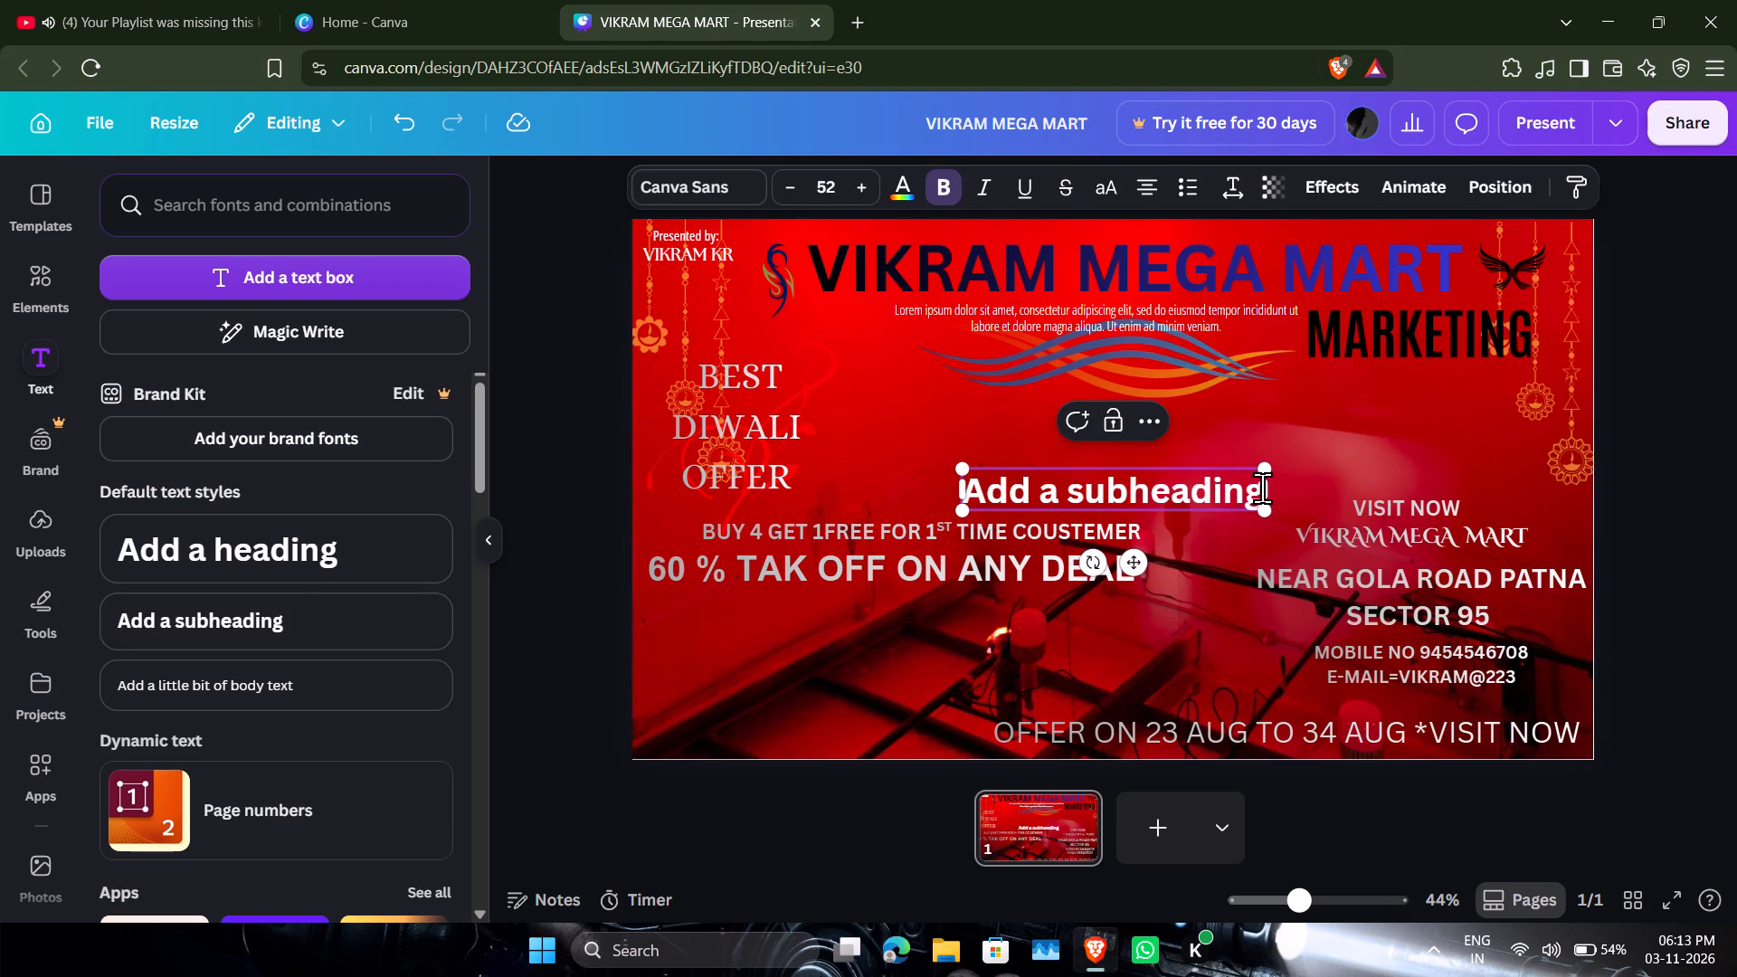
{"action": "left_click", "coordinate": [1260, 488]}
{"action": "key", "text": "BackSpace"}
{"action": "key", "text": "BackSpace"}
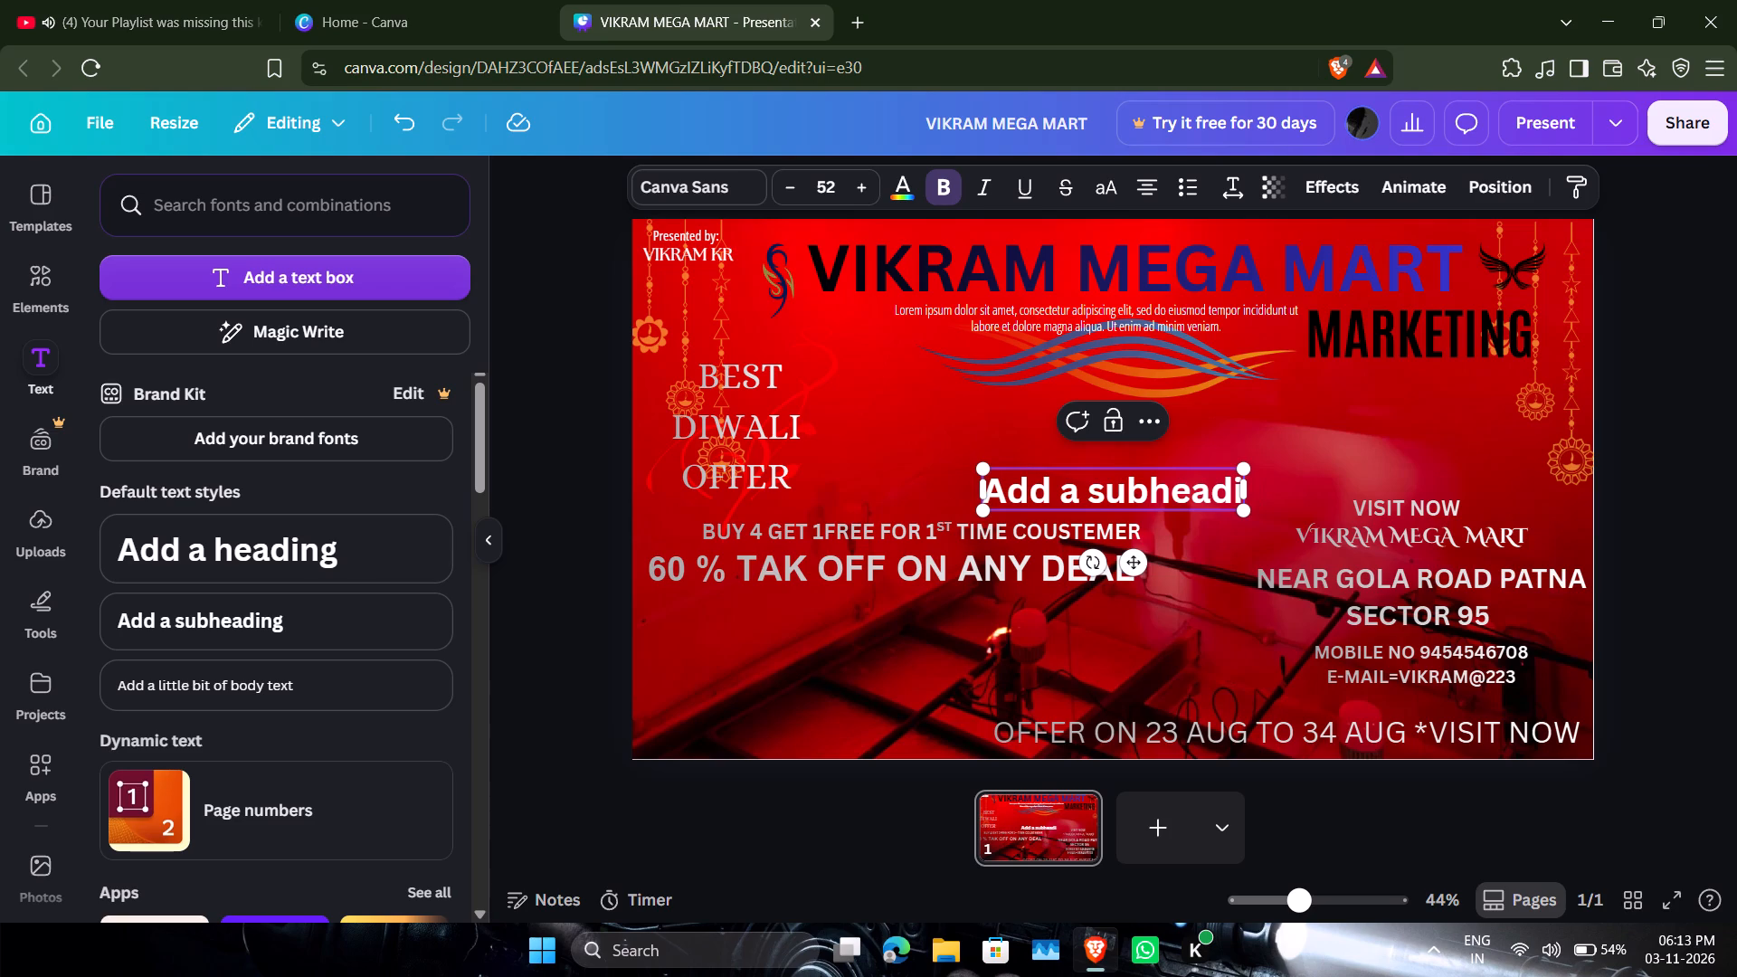
{"action": "key", "text": "BackSpace"}
{"action": "key", "text": "BackSpace"}
{"action": "key", "text": "BackSpace"}
{"action": "key", "text": "BackSpace"}
{"action": "key", "text": "BackSpace"}
{"action": "key", "text": "BackSpace"}
{"action": "key", "text": "BackSpace"}
{"action": "key", "text": "BackSpace"}
{"action": "key", "text": "BackSpace"}
{"action": "key", "text": "BackSpace"}
{"action": "key", "text": "BackSpace"}
{"action": "key", "text": "BackSpace"}
{"action": "key", "text": "BackSpace"}
{"action": "key", "text": "BackSpace"}
{"action": "key", "text": "BackSpace"}
{"action": "key", "text": "BackSpace"}
{"action": "key", "text": "BackSpace"}
{"action": "key", "text": "BackSpace"}
{"action": "key", "text": "BackSpace"}
{"action": "key", "text": "BackSpace"}
{"action": "key", "text": "BackSpace"}
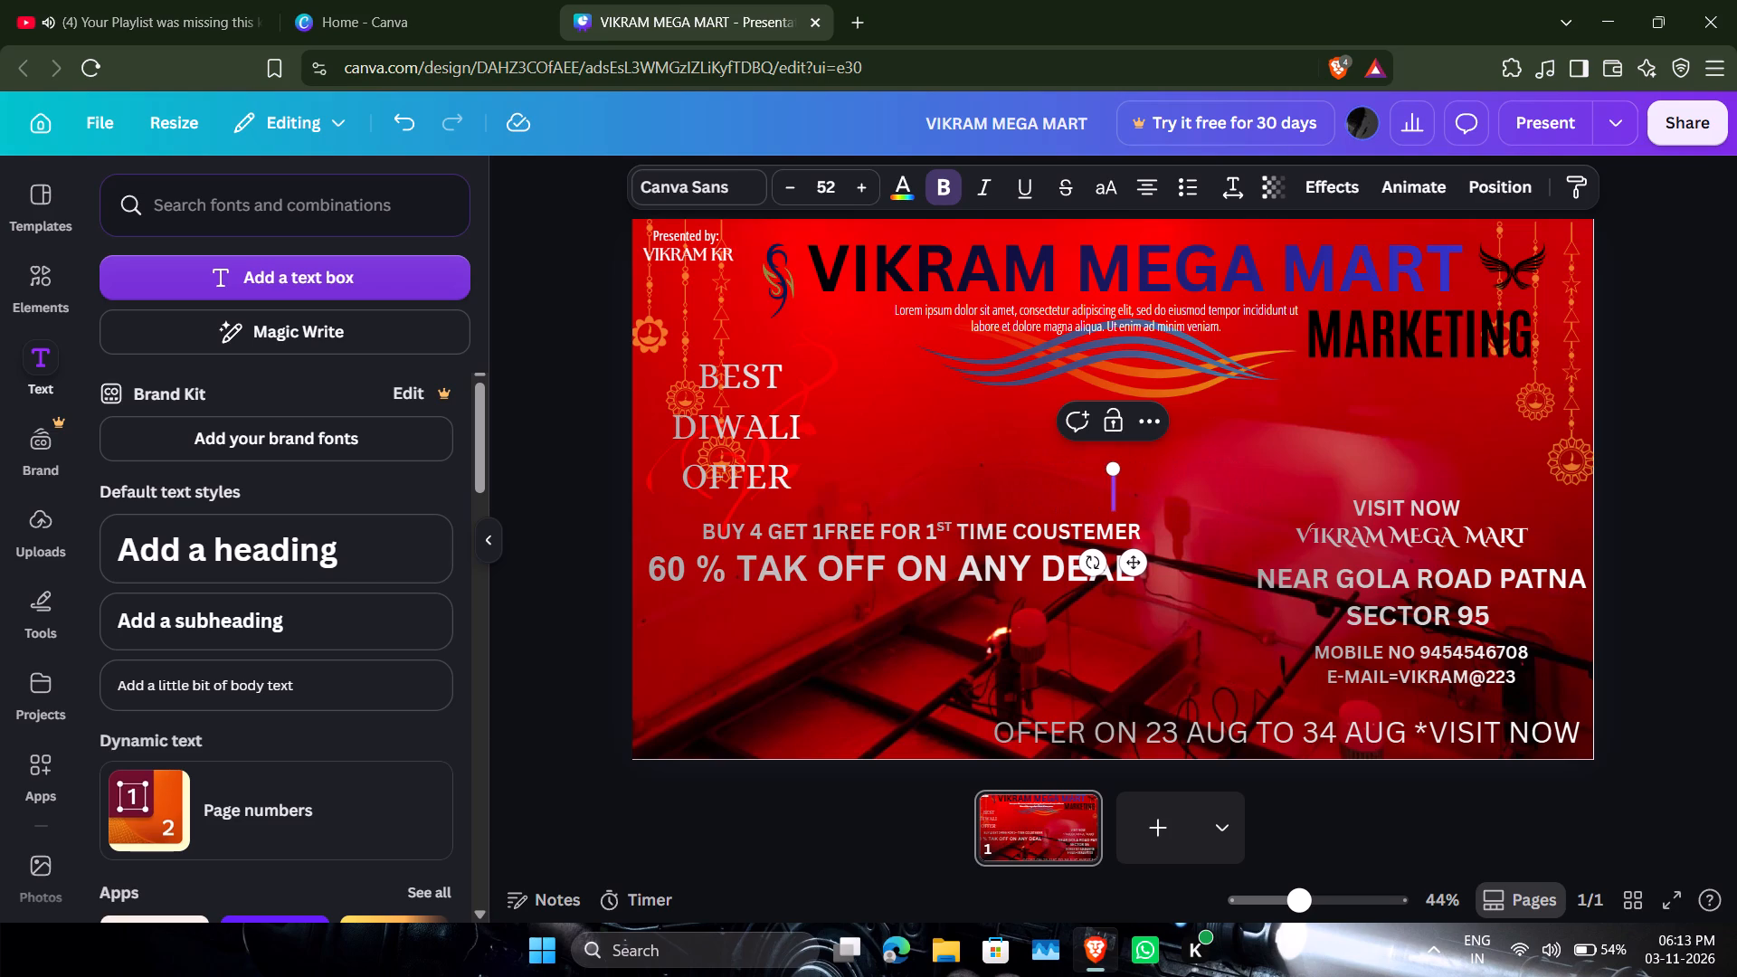
Enter GRAND DEAL ECLUSIVE OFFER in the new text box and raise it just below the wave graphic.
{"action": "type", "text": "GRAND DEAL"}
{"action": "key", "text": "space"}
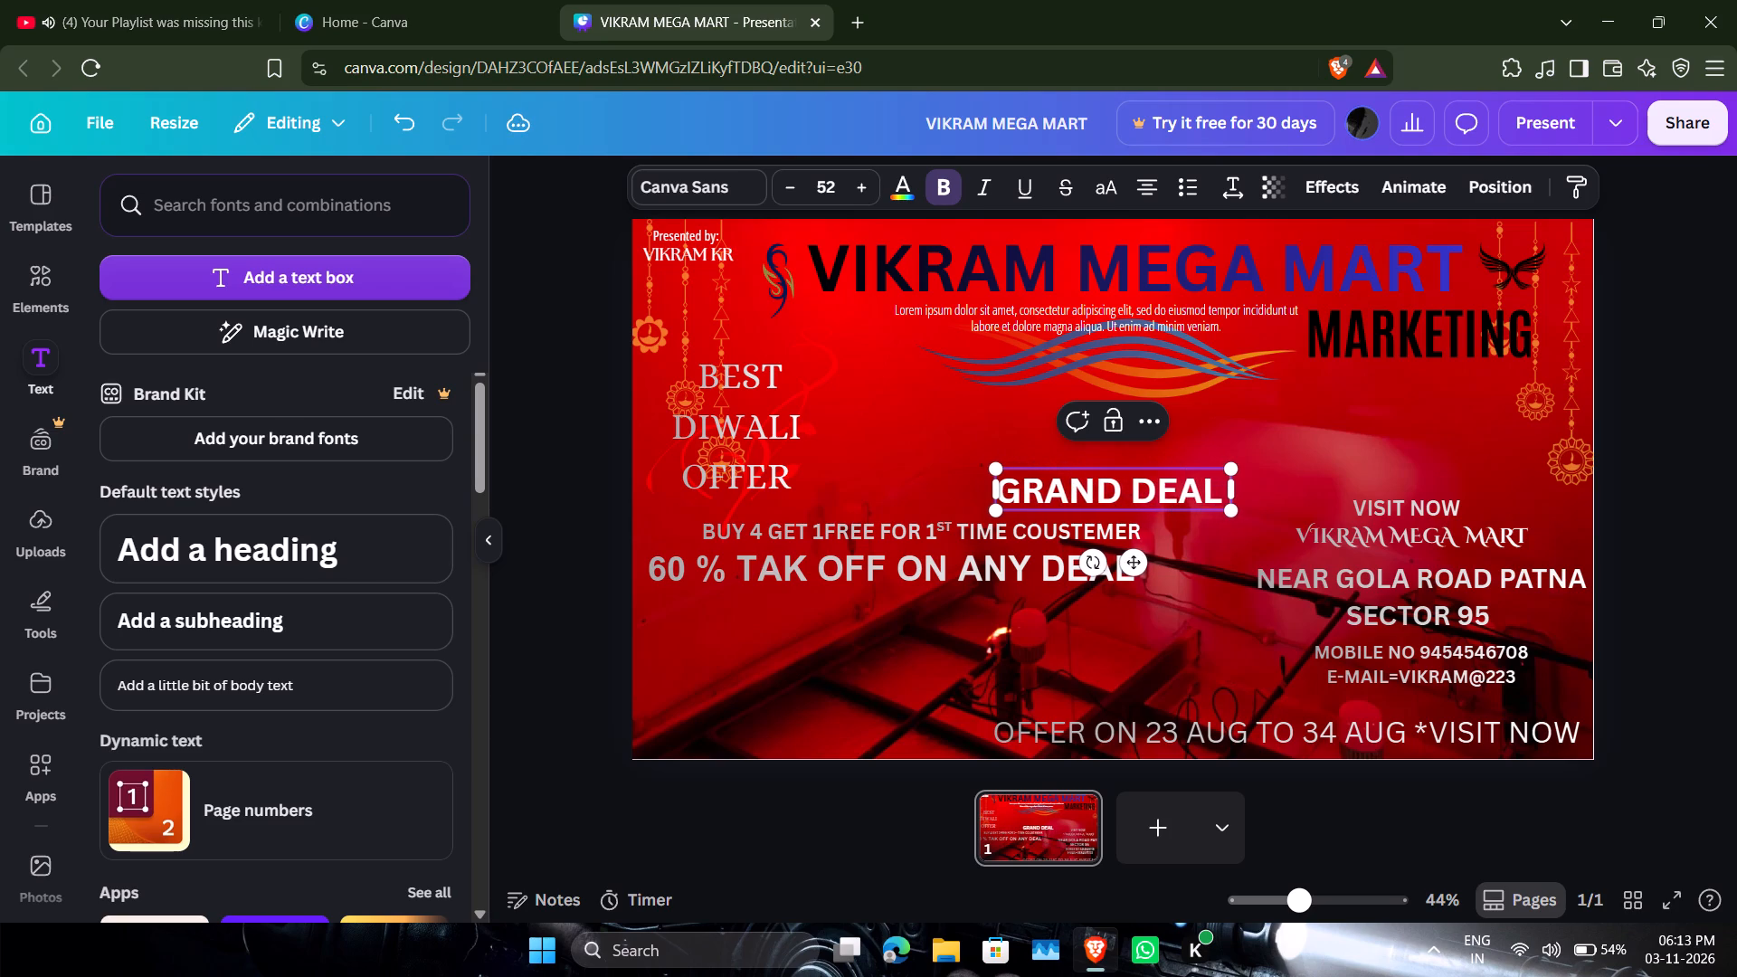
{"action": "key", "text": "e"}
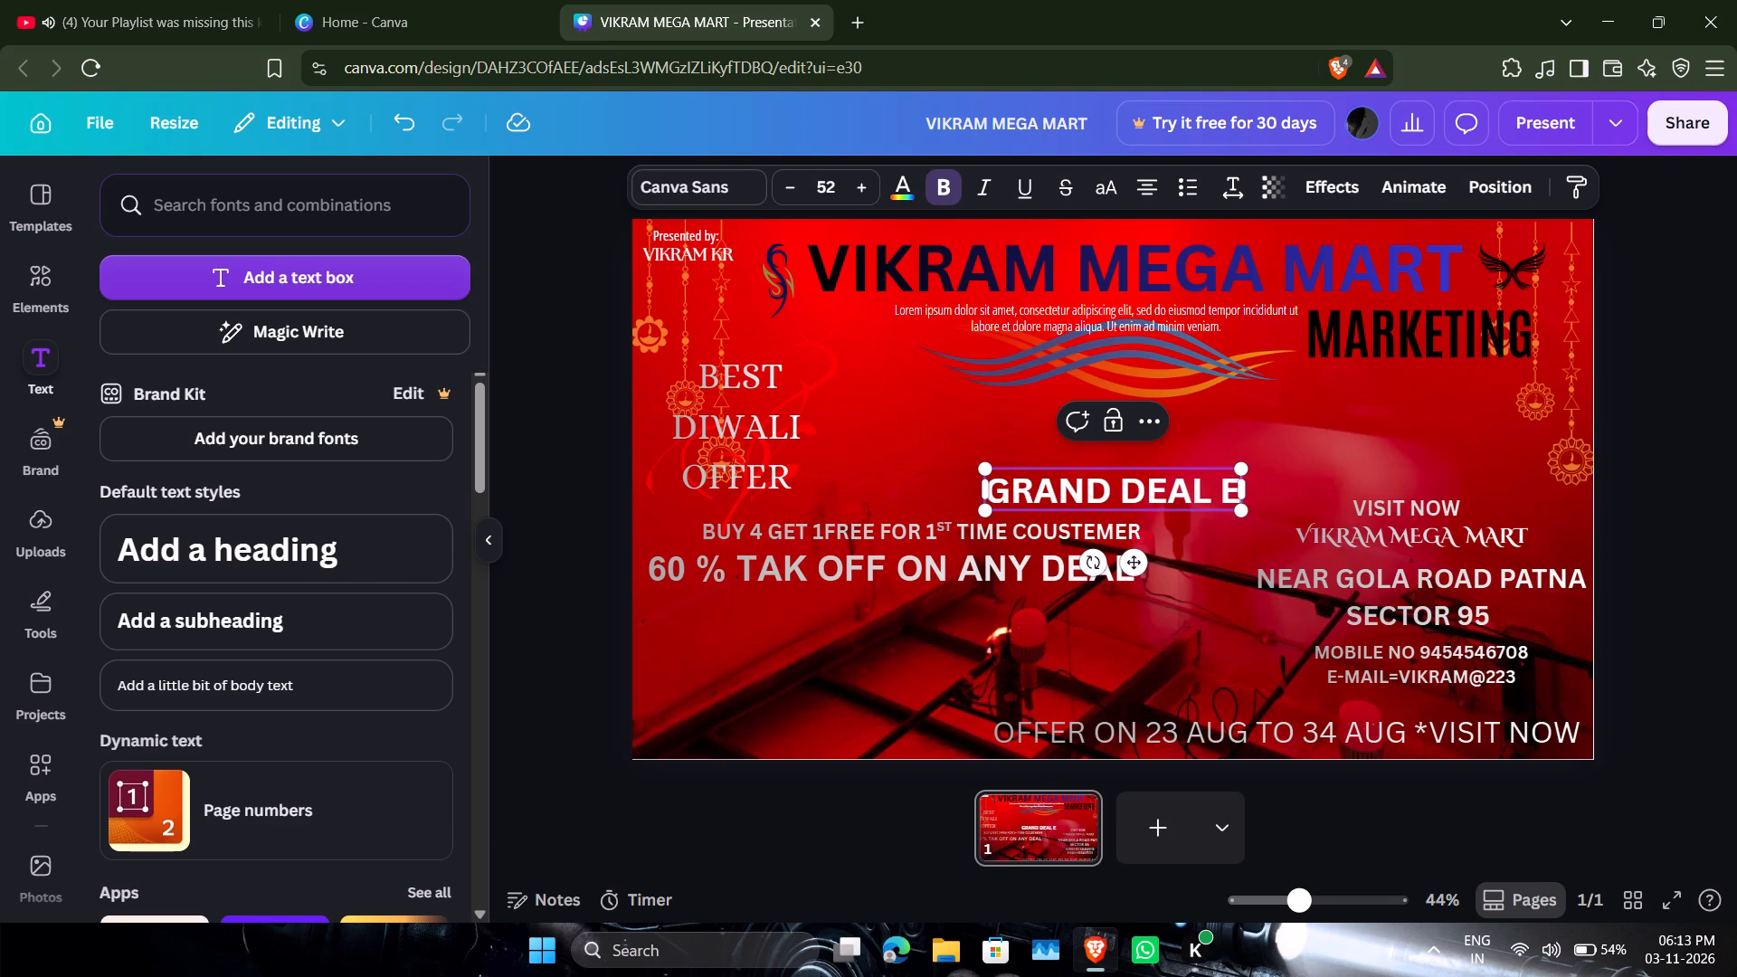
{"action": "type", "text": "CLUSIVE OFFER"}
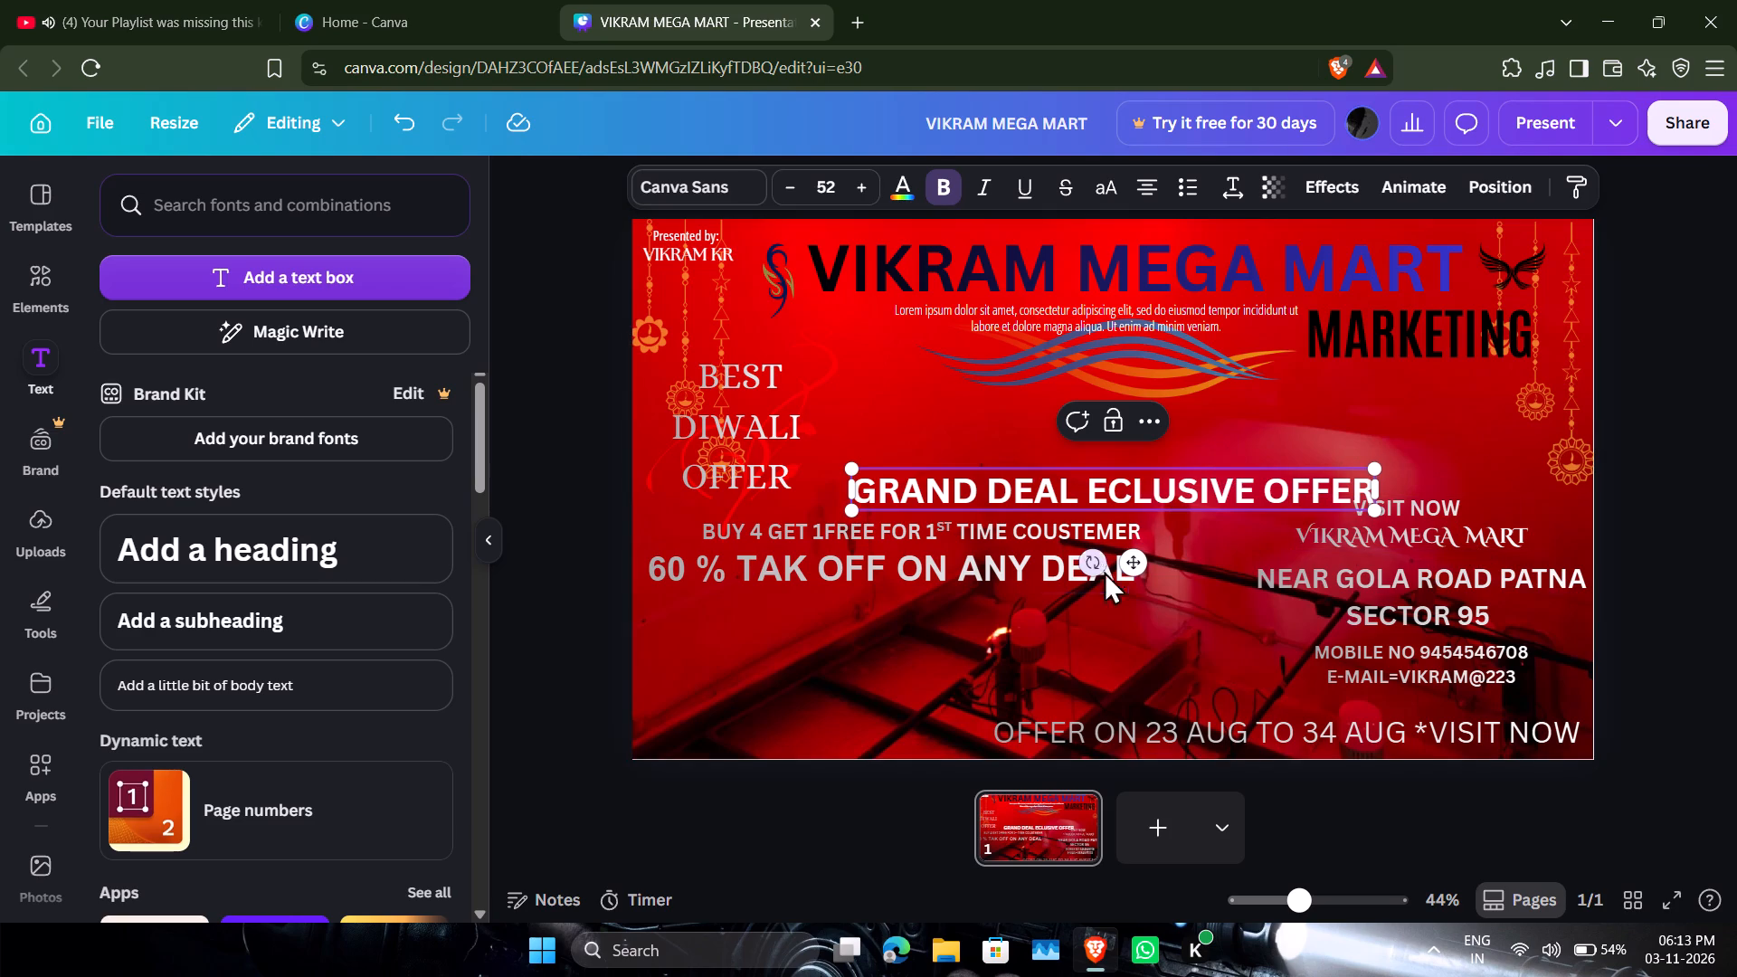
{"action": "left_click_drag", "start_coordinate": [1125, 569], "coordinate": [1096, 492]}
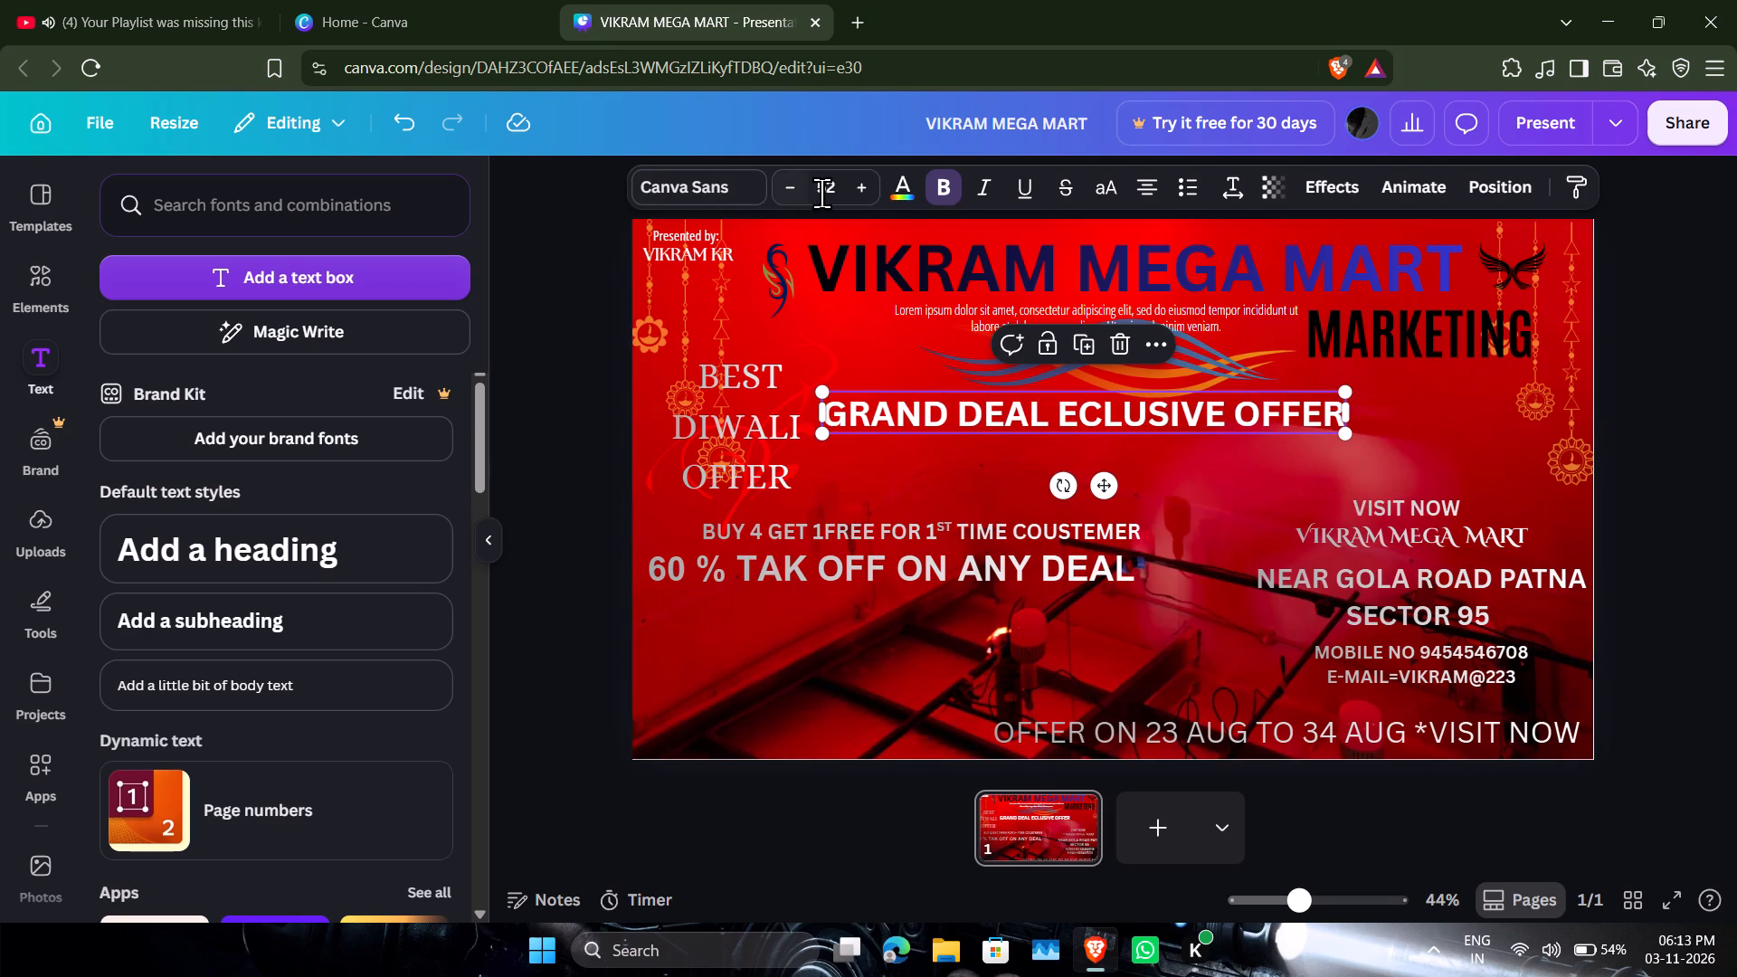
Shrink the GRAND DEAL line to font size 34.8 and place it beside BEST DIWALI OFFER, above the BUY 4 GET 1FREE line.
{"action": "triple_click", "coordinate": [866, 196]}
{"action": "triple_click", "coordinate": [866, 200]}
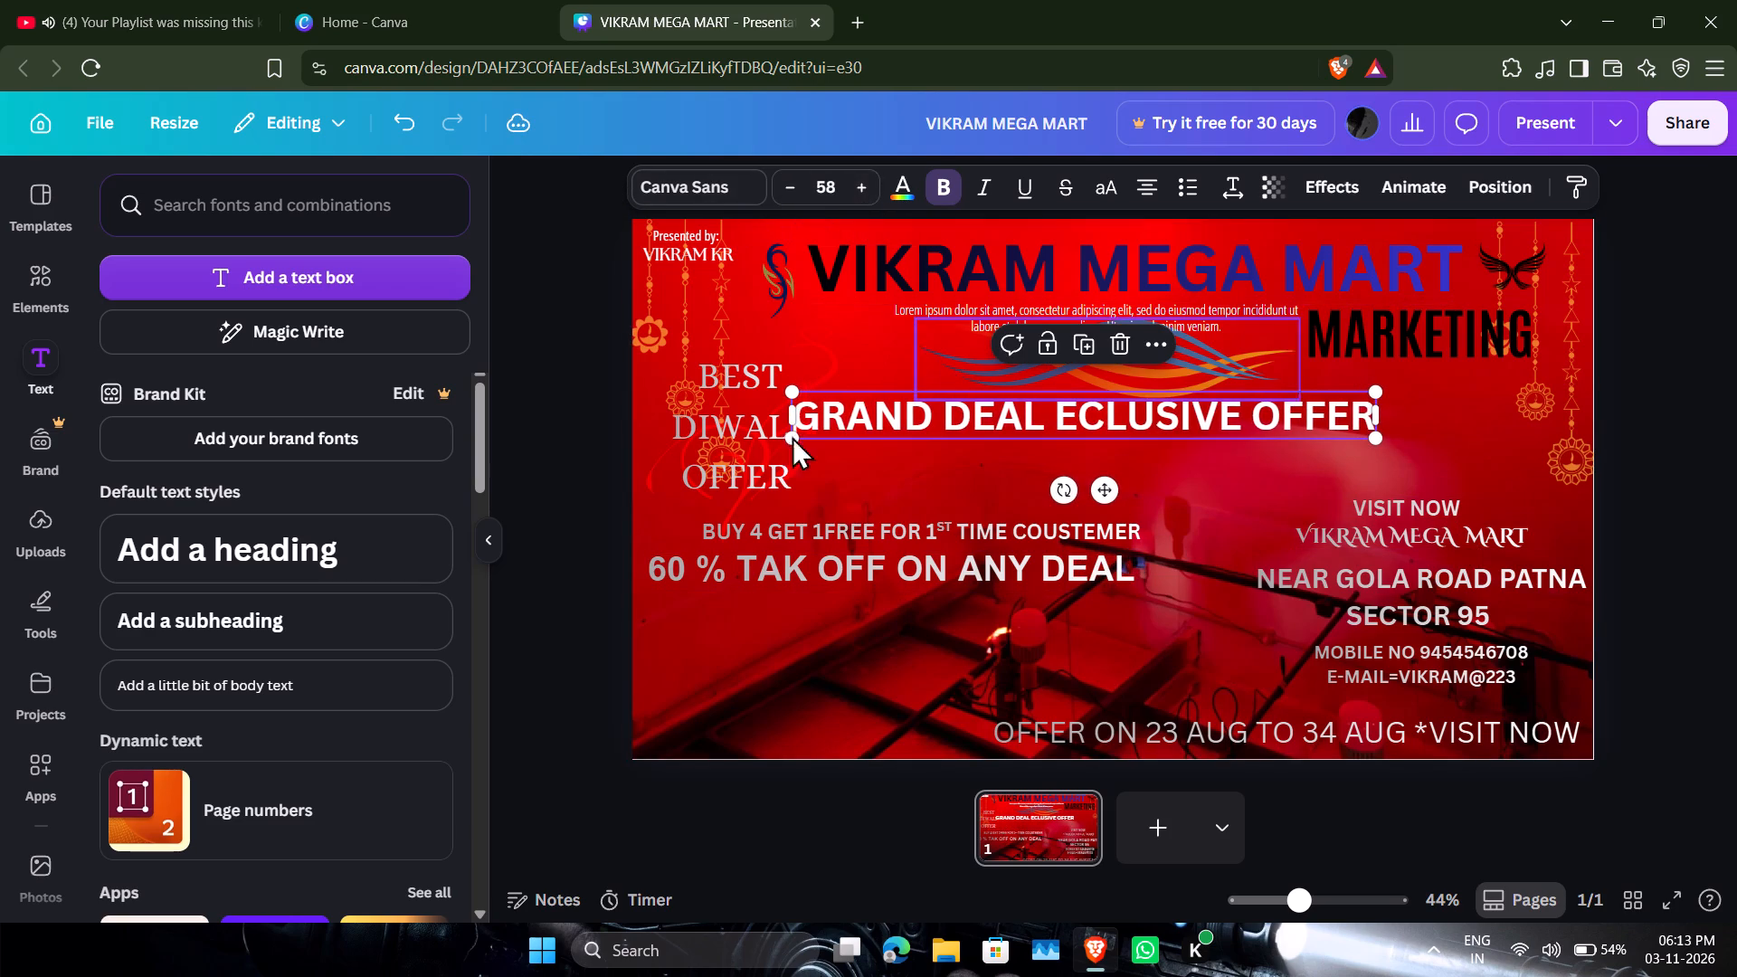
{"action": "left_click_drag", "start_coordinate": [793, 437], "coordinate": [1117, 434]}
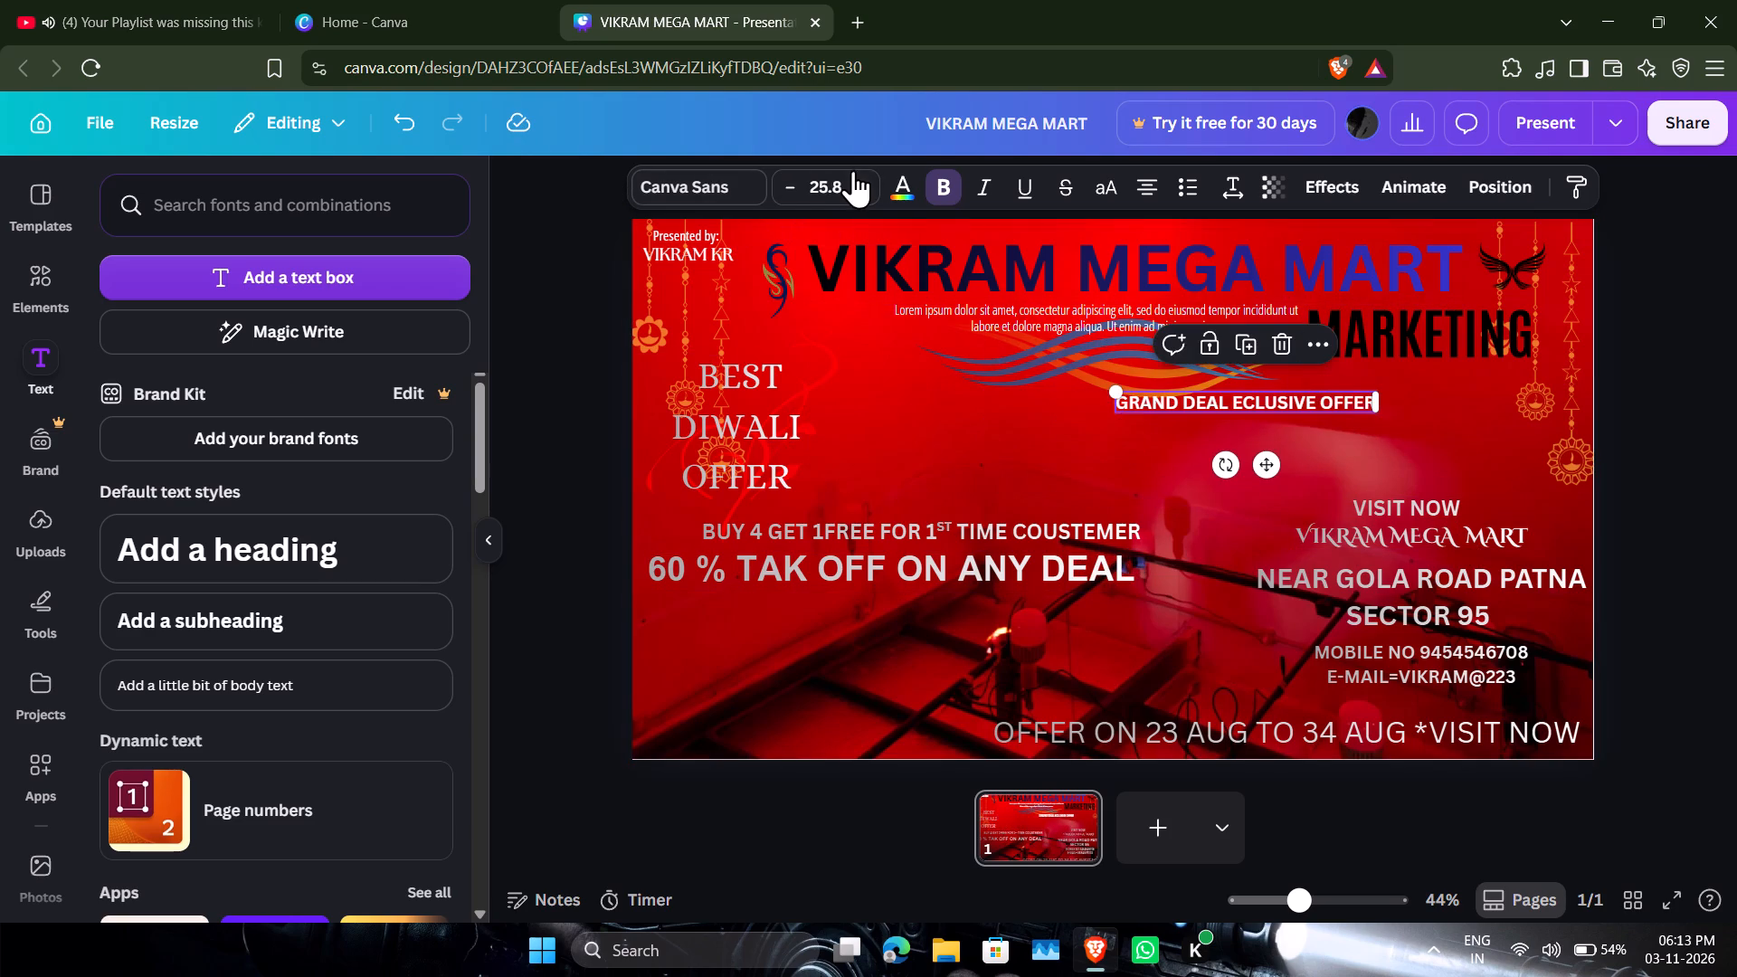
{"action": "triple_click", "coordinate": [854, 169]}
{"action": "triple_click", "coordinate": [855, 175]}
{"action": "left_click", "coordinate": [859, 181]}
{"action": "left_click_drag", "start_coordinate": [859, 183], "coordinate": [868, 194]}
{"action": "left_click", "coordinate": [868, 194]}
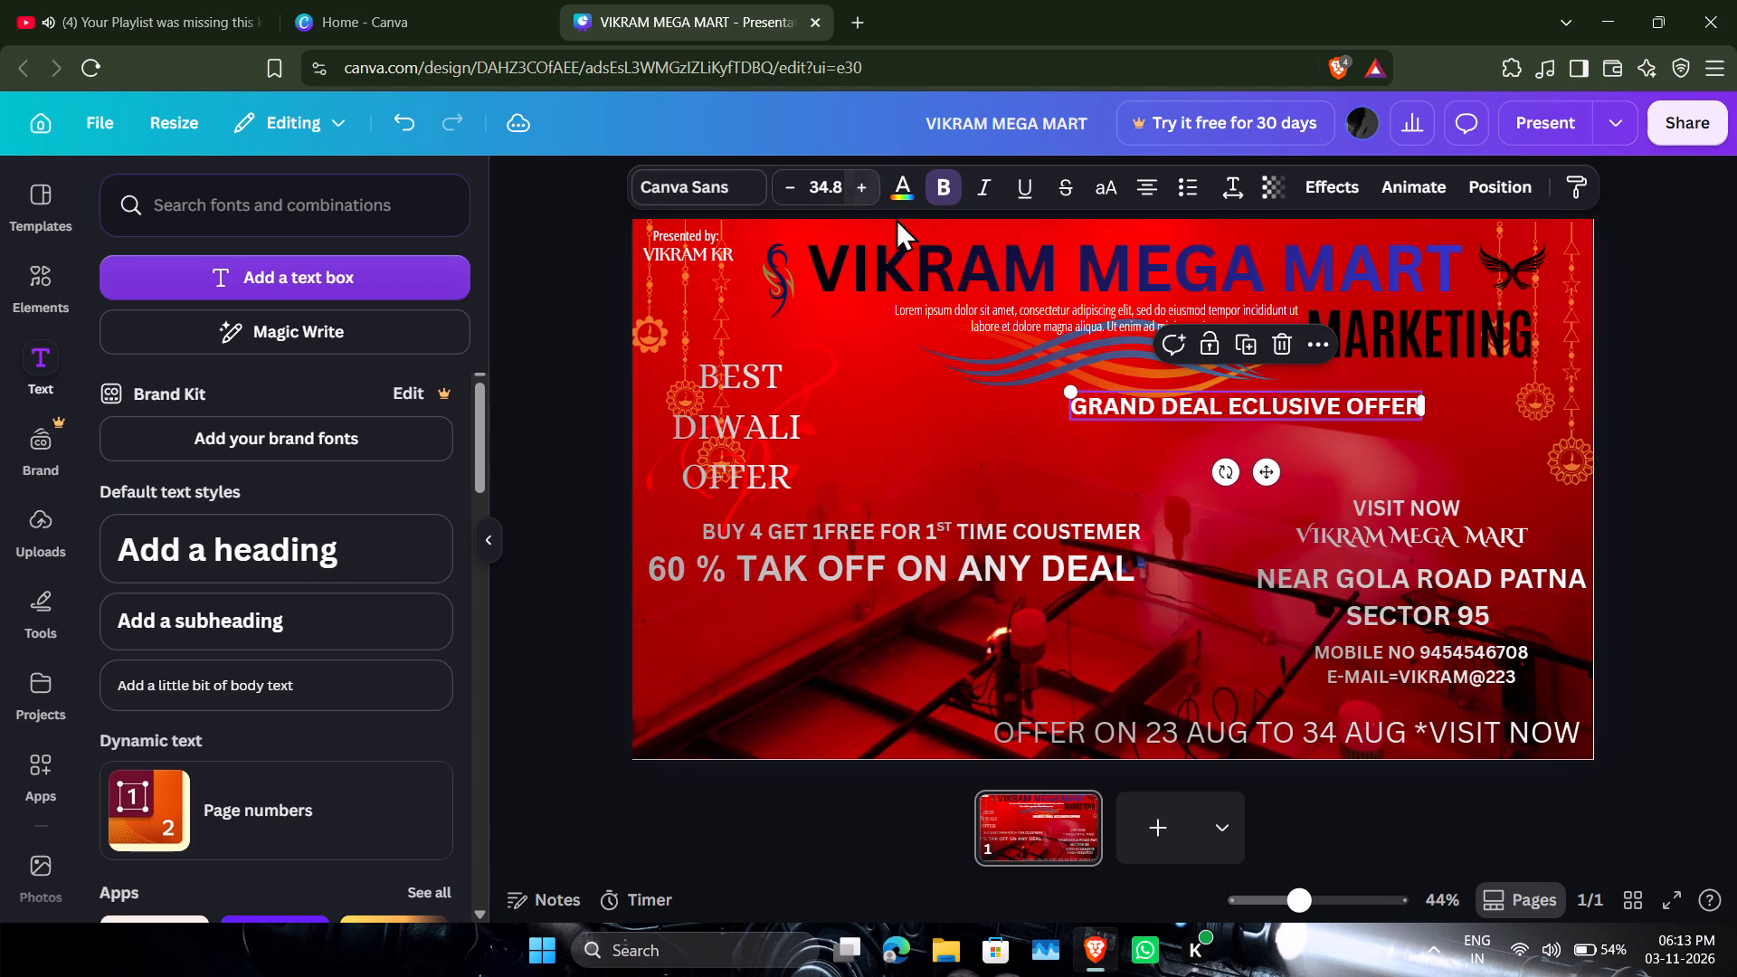
{"action": "left_click_drag", "start_coordinate": [1274, 472], "coordinate": [1021, 488]}
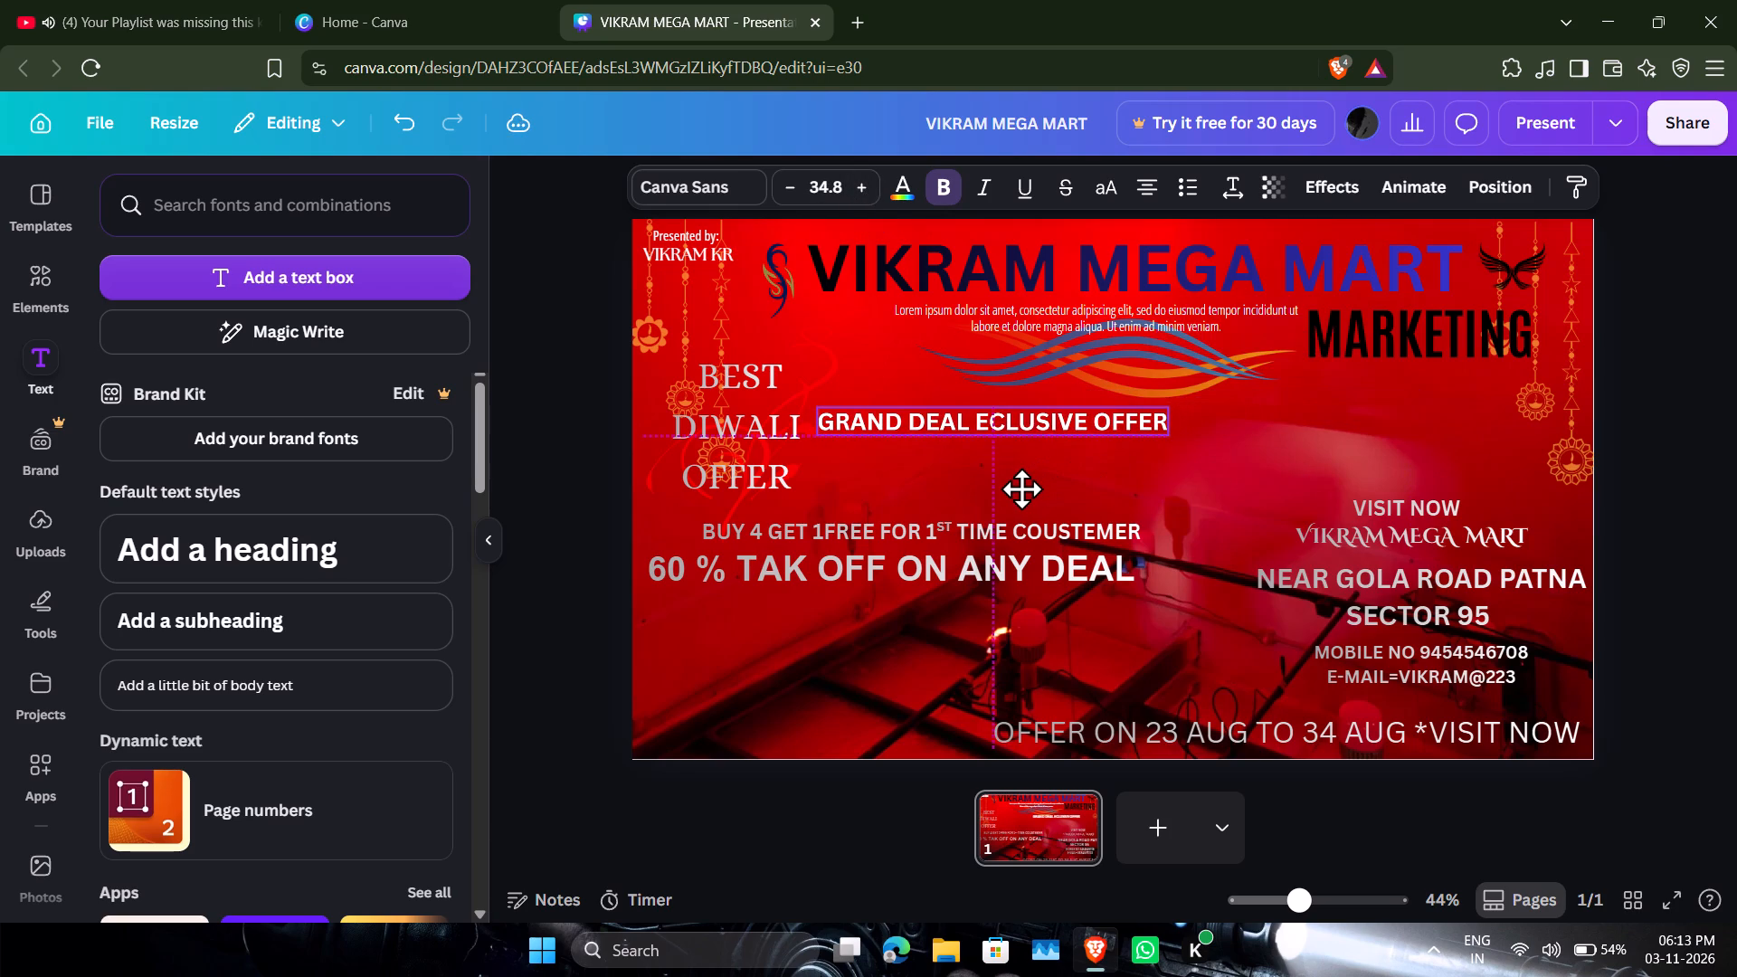
{"action": "left_click_drag", "start_coordinate": [1021, 488], "coordinate": [1030, 498]}
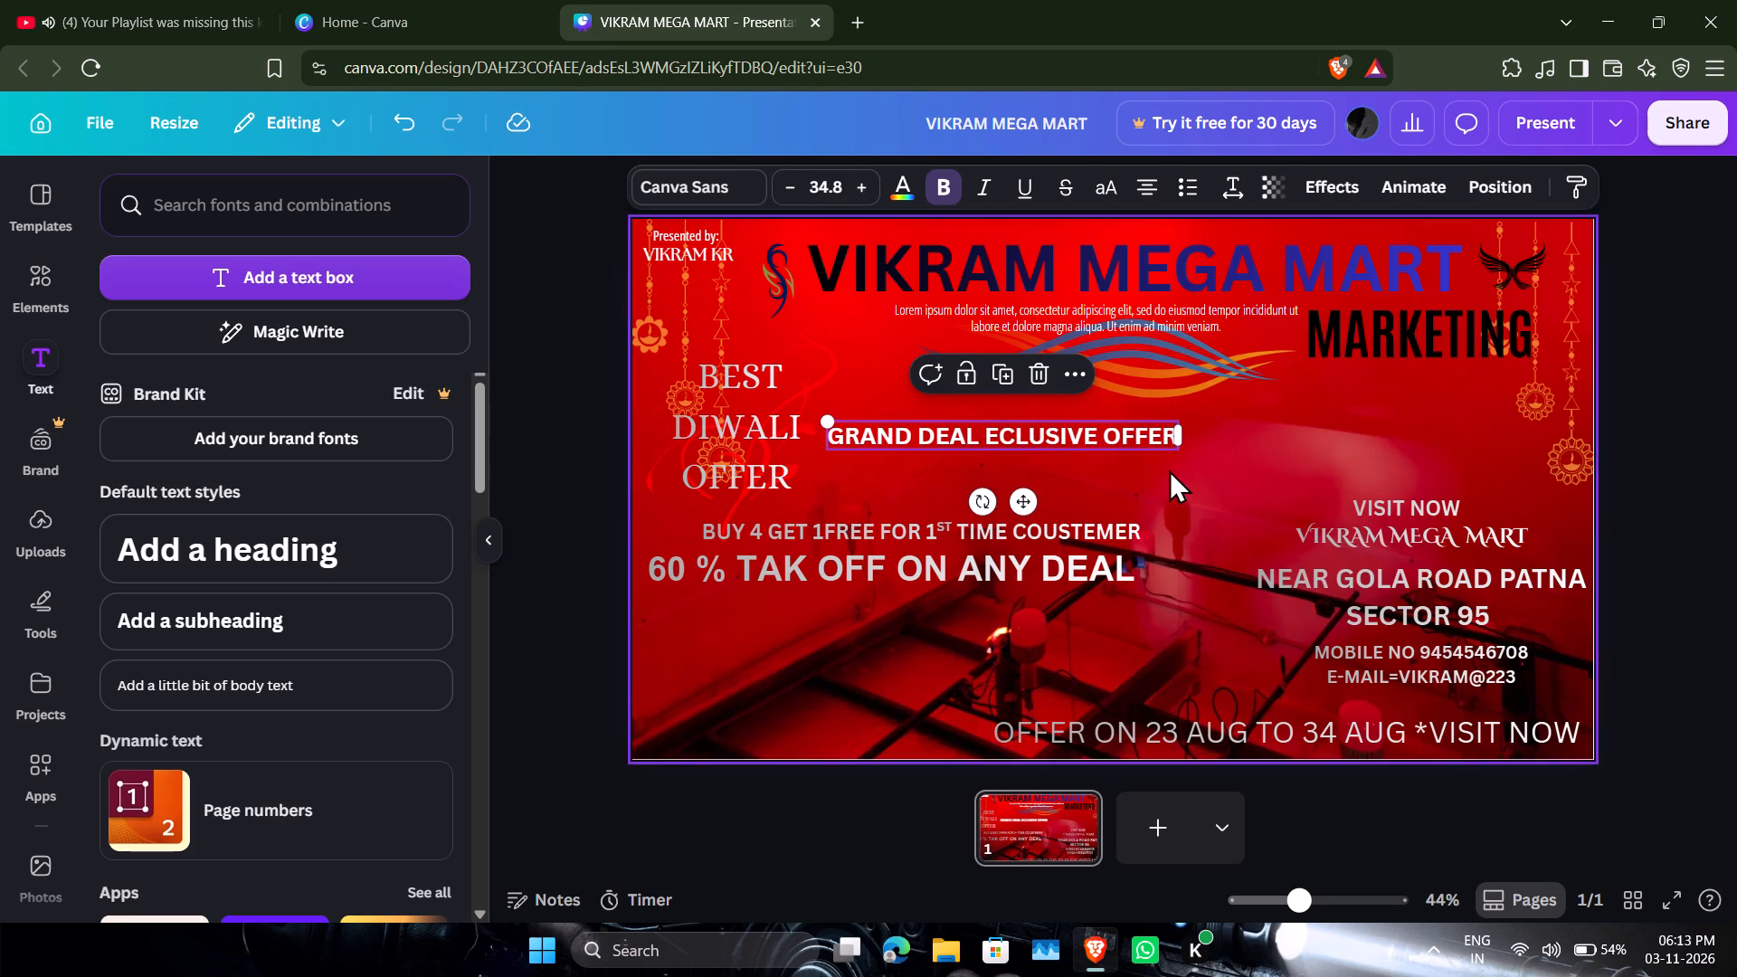
Enlarge the GRAND DEAL line to font size 38.8 and shift it slightly away from the BEST DIWALI OFFER text.
{"action": "triple_click", "coordinate": [876, 196]}
{"action": "left_click", "coordinate": [877, 196]}
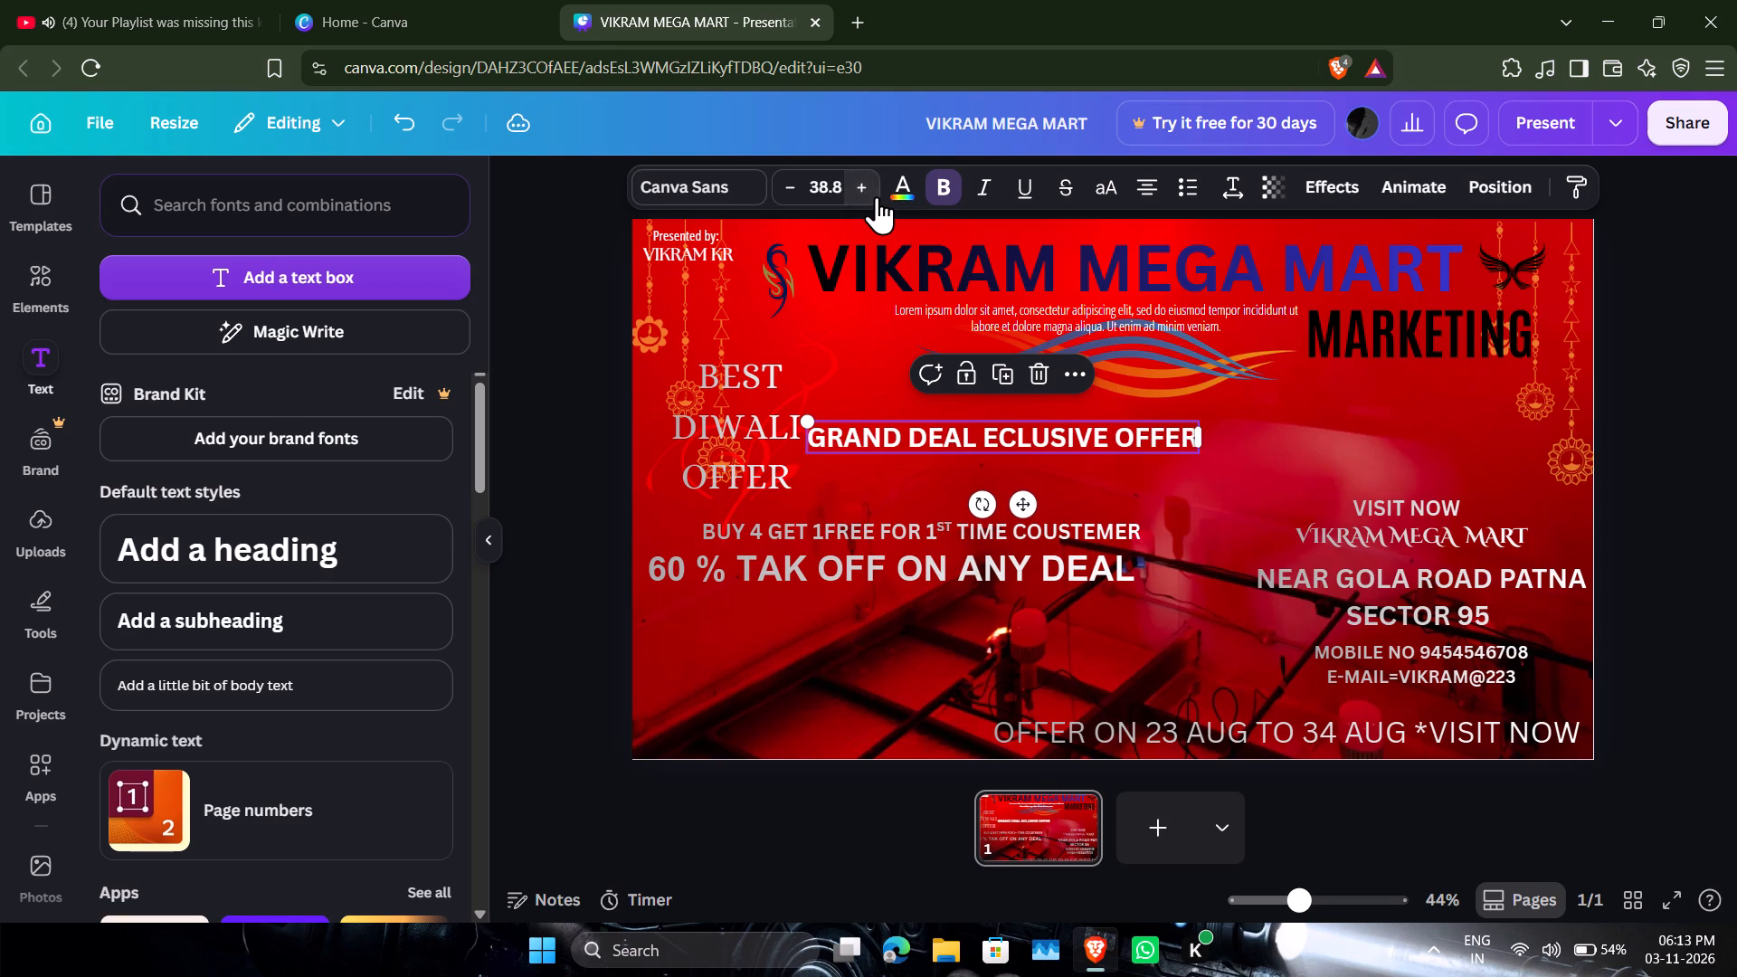
{"action": "scroll", "coordinate": [835, 428], "scroll_direction": "down", "scroll_amount": 1}
{"action": "left_click", "coordinate": [1020, 517]}
{"action": "left_click_drag", "start_coordinate": [1023, 517], "coordinate": [1062, 514]}
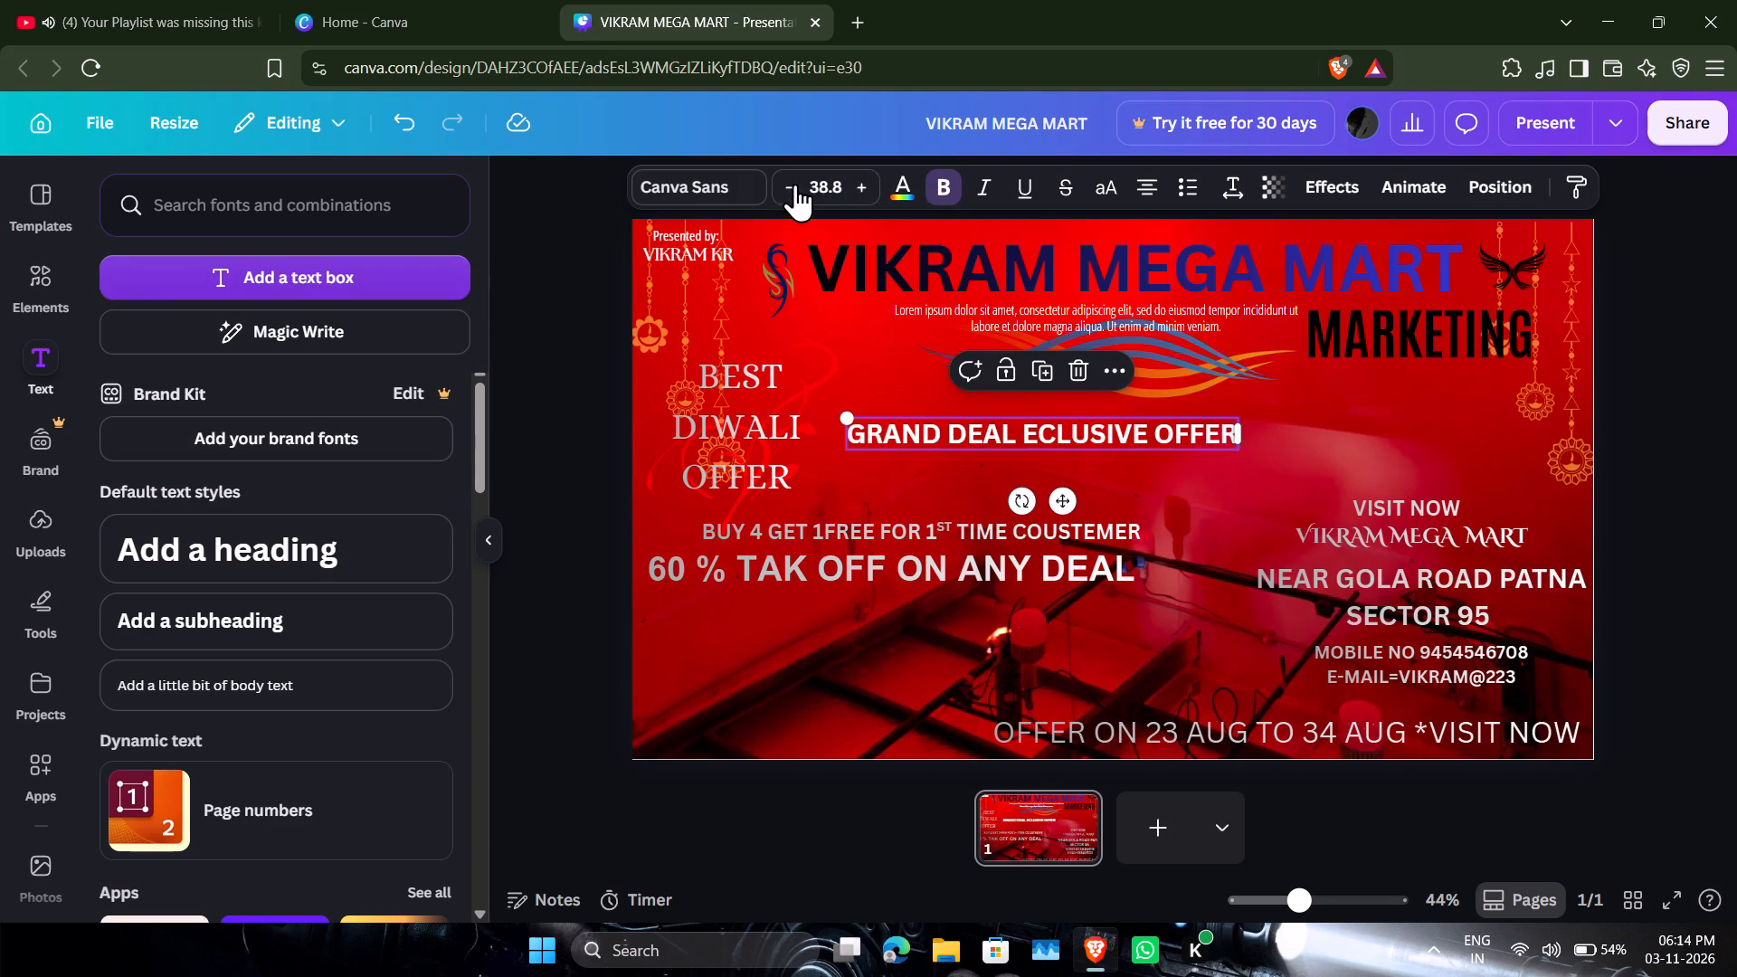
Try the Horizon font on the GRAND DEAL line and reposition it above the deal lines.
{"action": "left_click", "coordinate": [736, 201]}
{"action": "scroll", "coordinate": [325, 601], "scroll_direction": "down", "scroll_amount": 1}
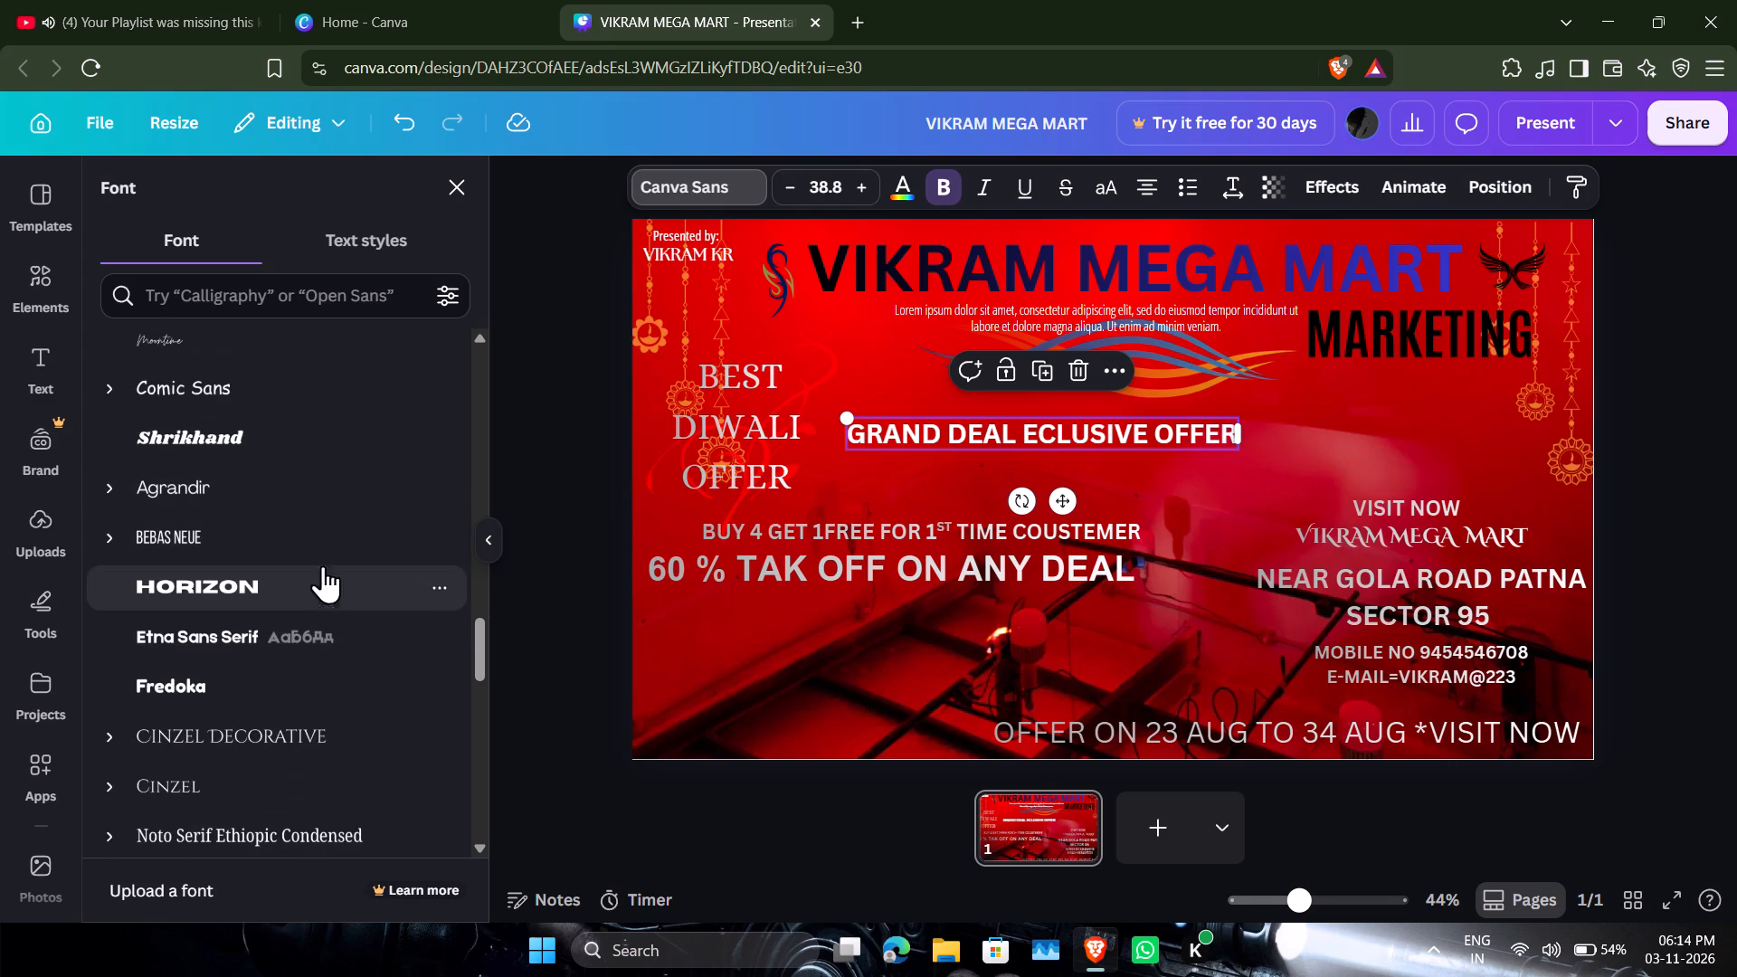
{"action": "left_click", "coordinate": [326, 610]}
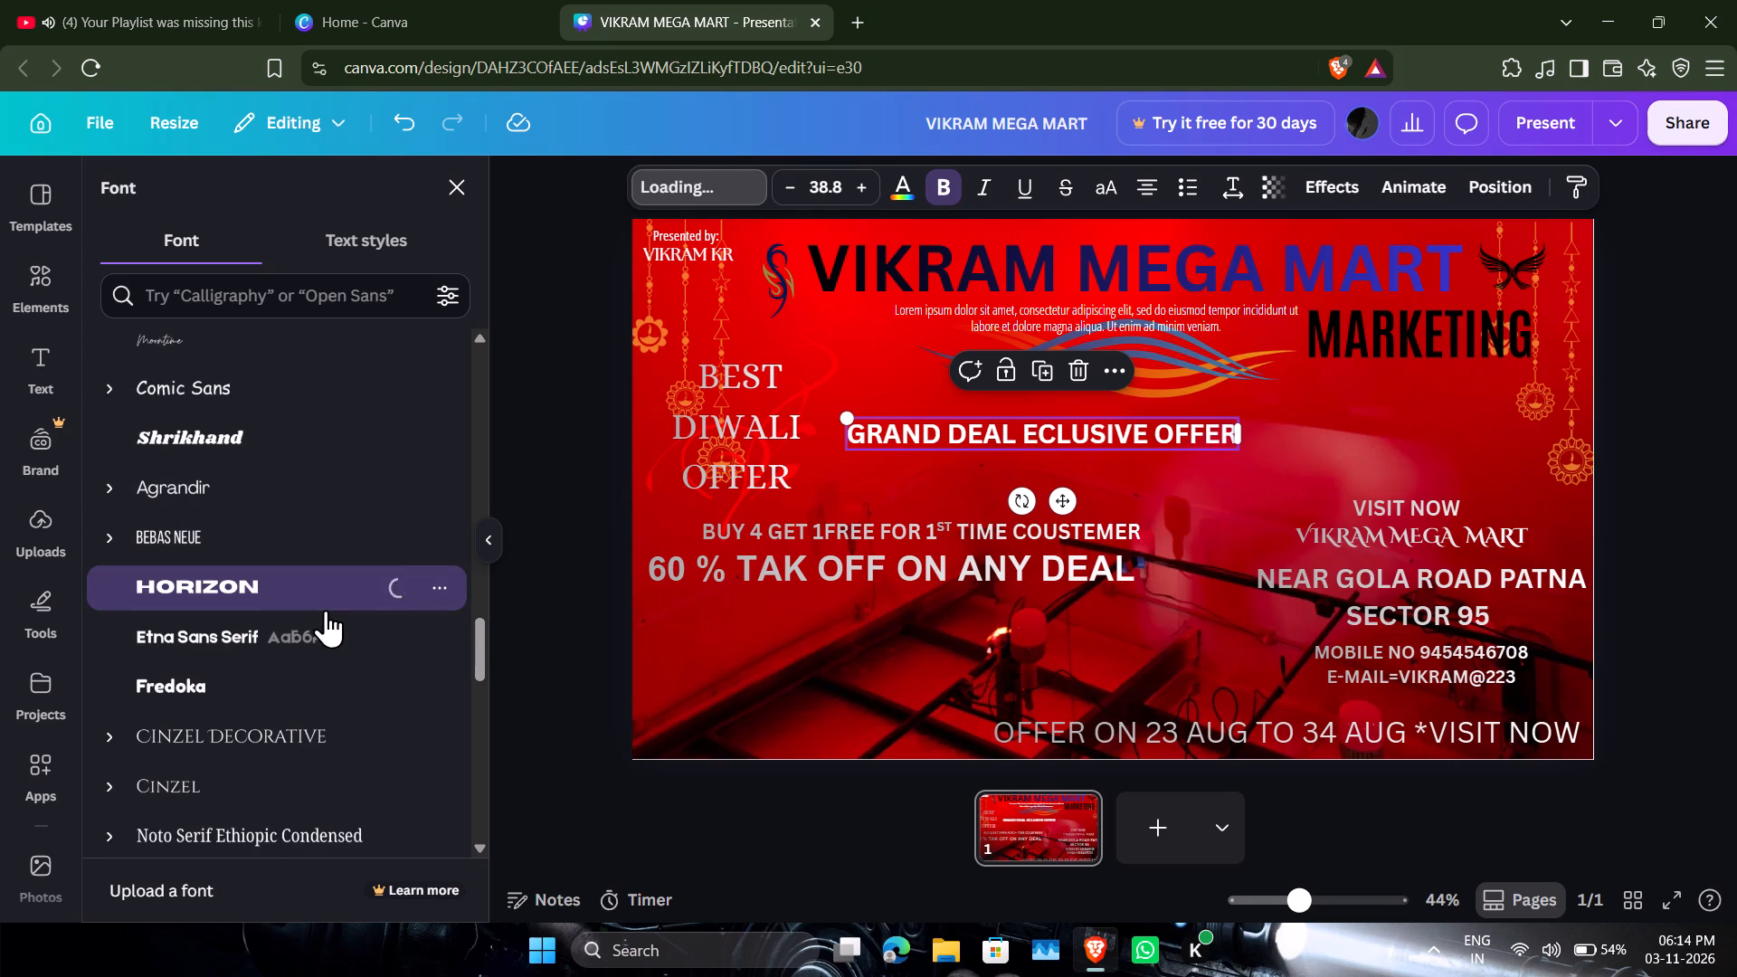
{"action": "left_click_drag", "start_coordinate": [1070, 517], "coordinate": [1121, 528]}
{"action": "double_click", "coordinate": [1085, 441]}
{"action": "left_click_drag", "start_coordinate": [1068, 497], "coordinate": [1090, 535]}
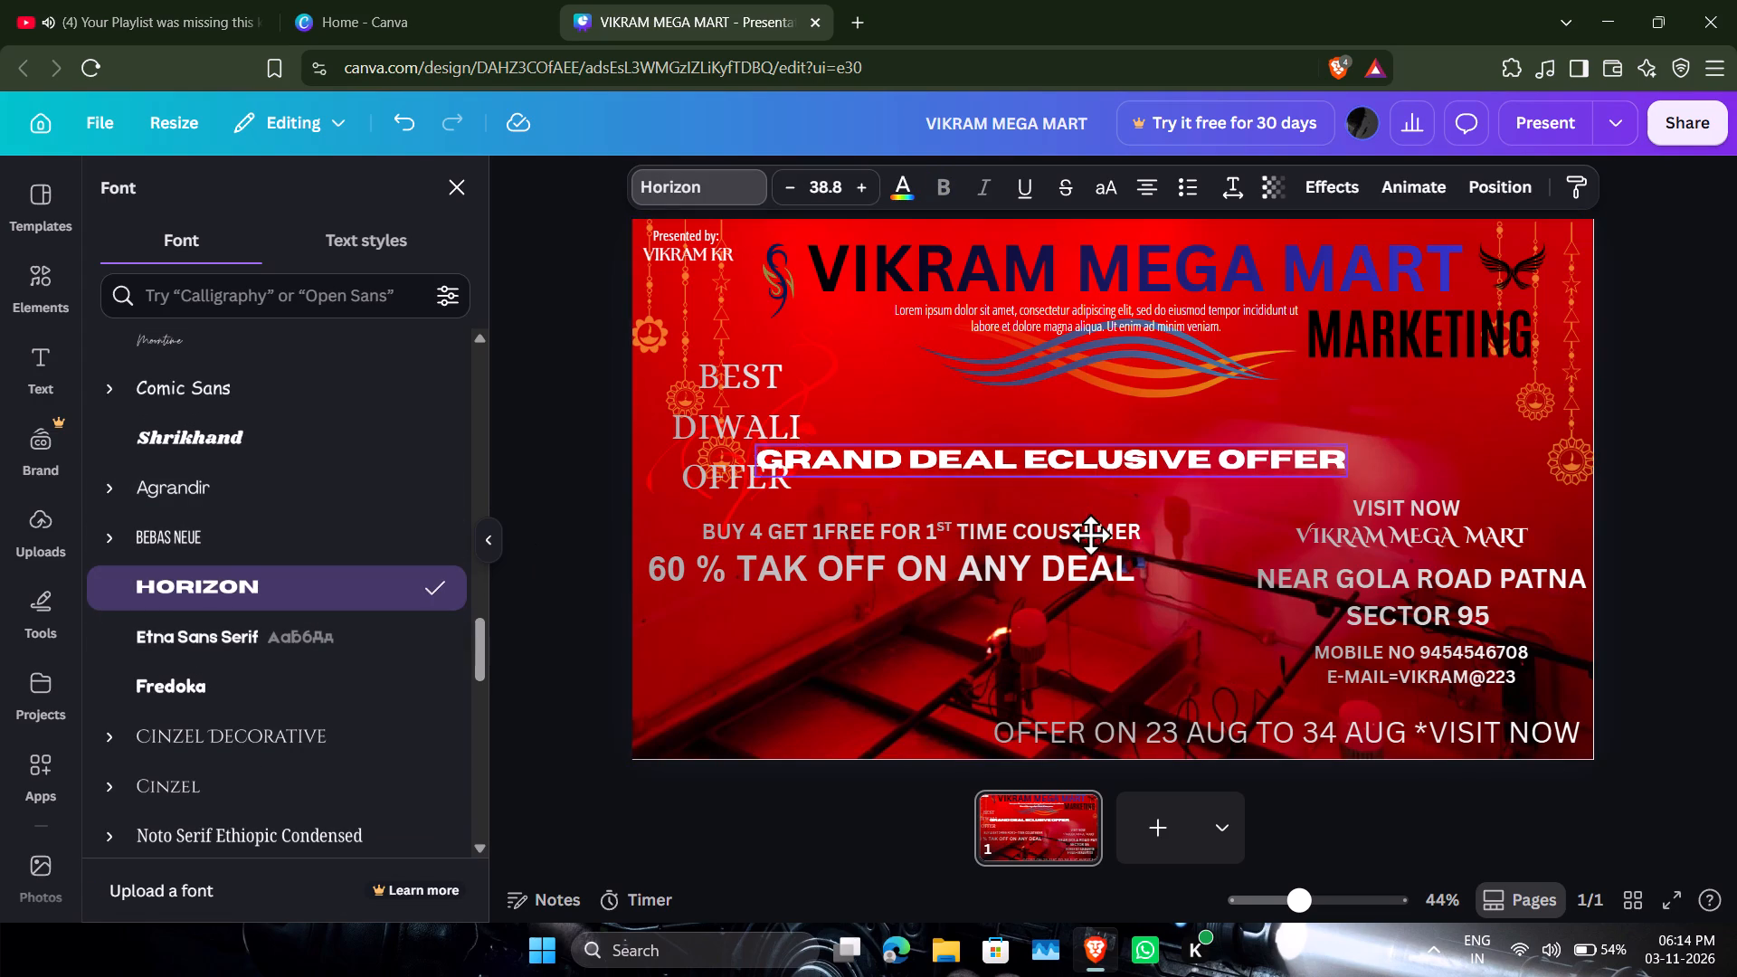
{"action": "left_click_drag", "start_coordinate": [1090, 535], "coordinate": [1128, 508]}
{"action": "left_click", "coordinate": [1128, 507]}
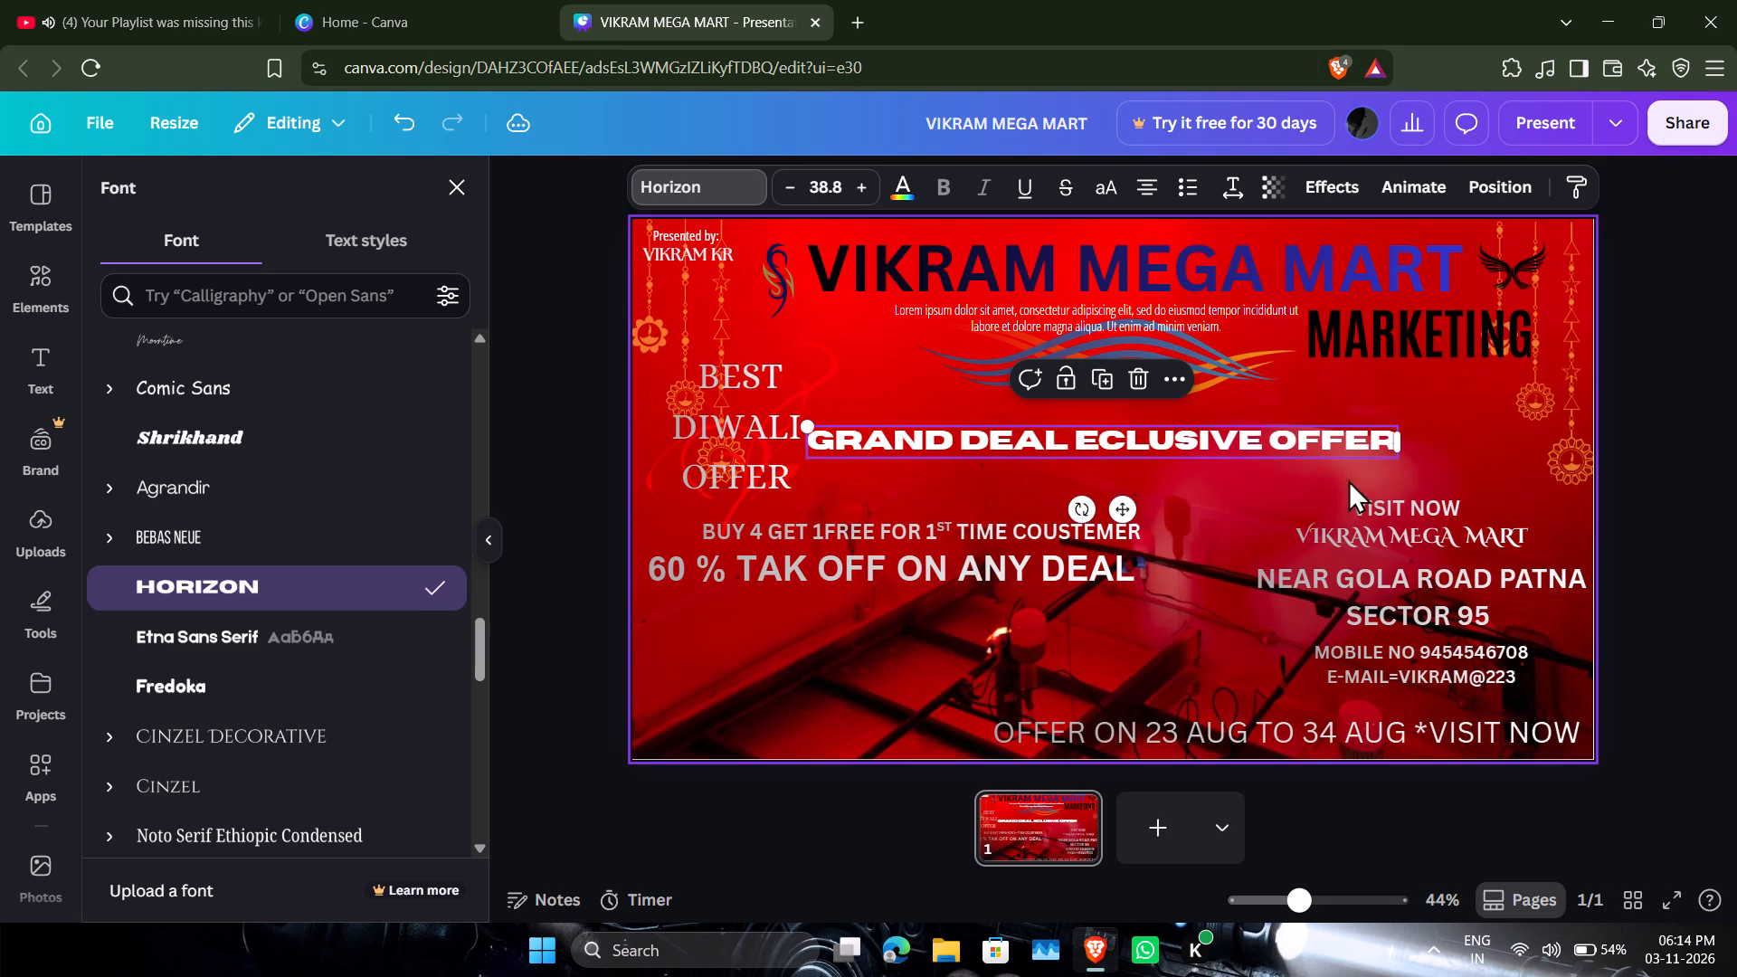
Change the GRAND DEAL line's font to Cinzel Decorative and centre it between BEST DIWALI OFFER and the address block.
{"action": "left_click", "coordinate": [312, 741]}
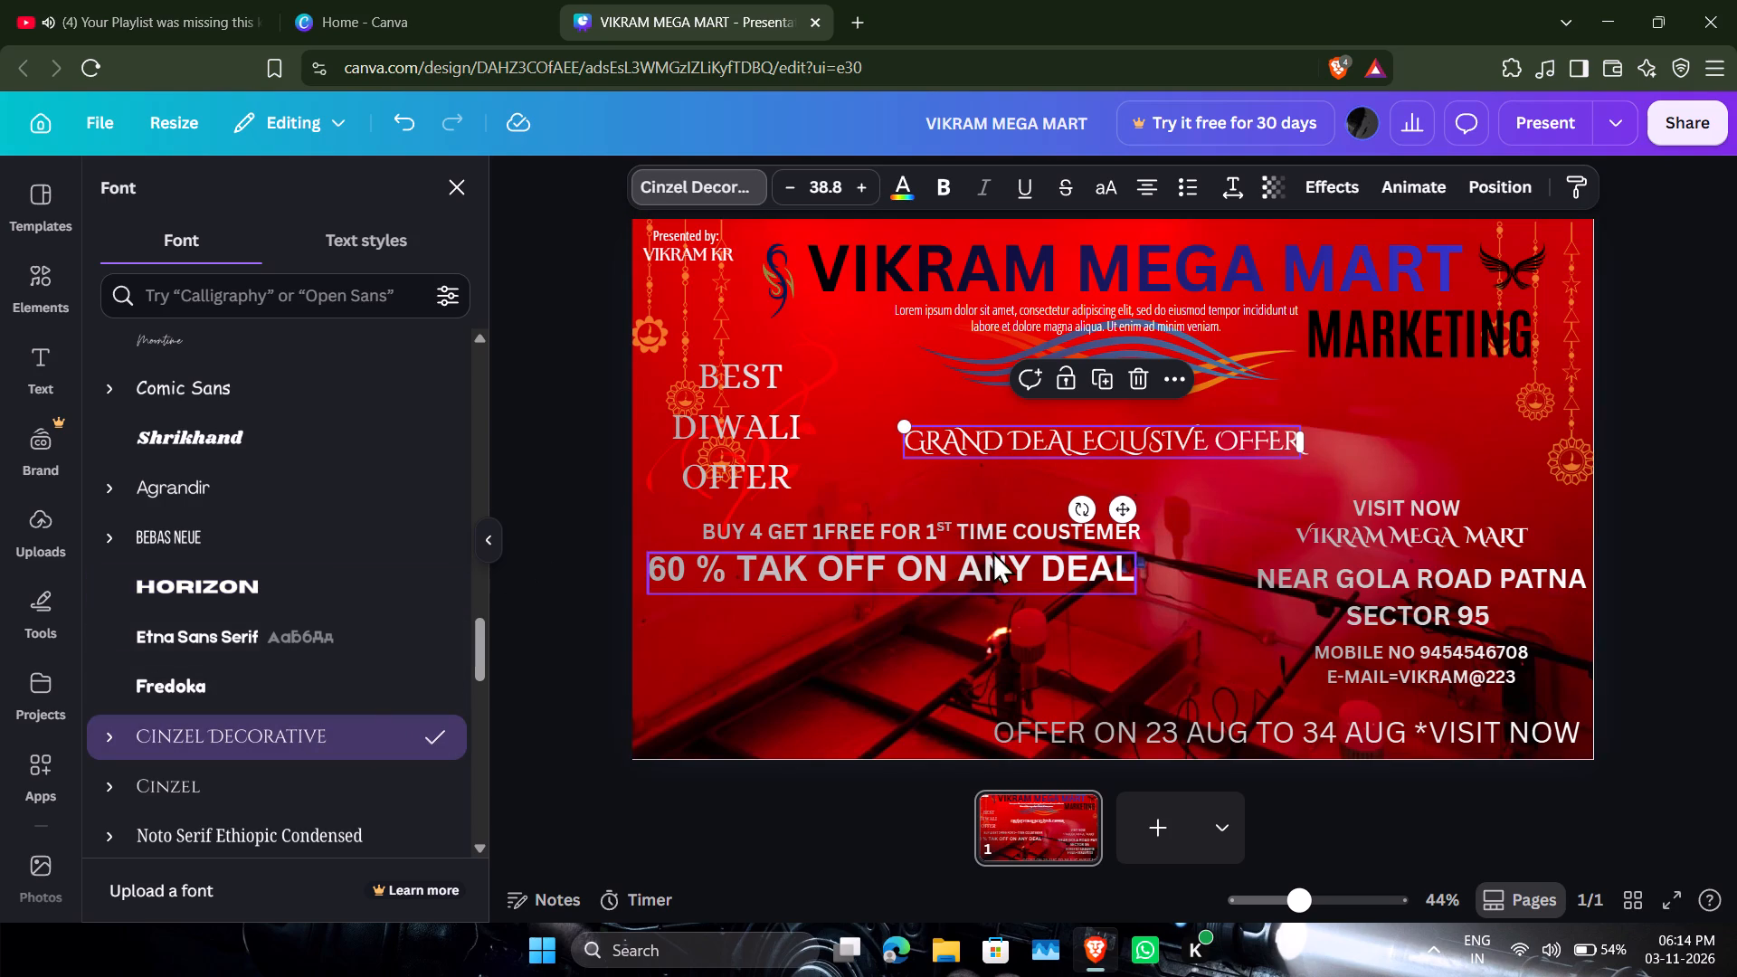
{"action": "left_click_drag", "start_coordinate": [1123, 508], "coordinate": [1074, 523]}
{"action": "left_click_drag", "start_coordinate": [1074, 523], "coordinate": [1076, 514]}
{"action": "left_click", "coordinate": [1490, 372]}
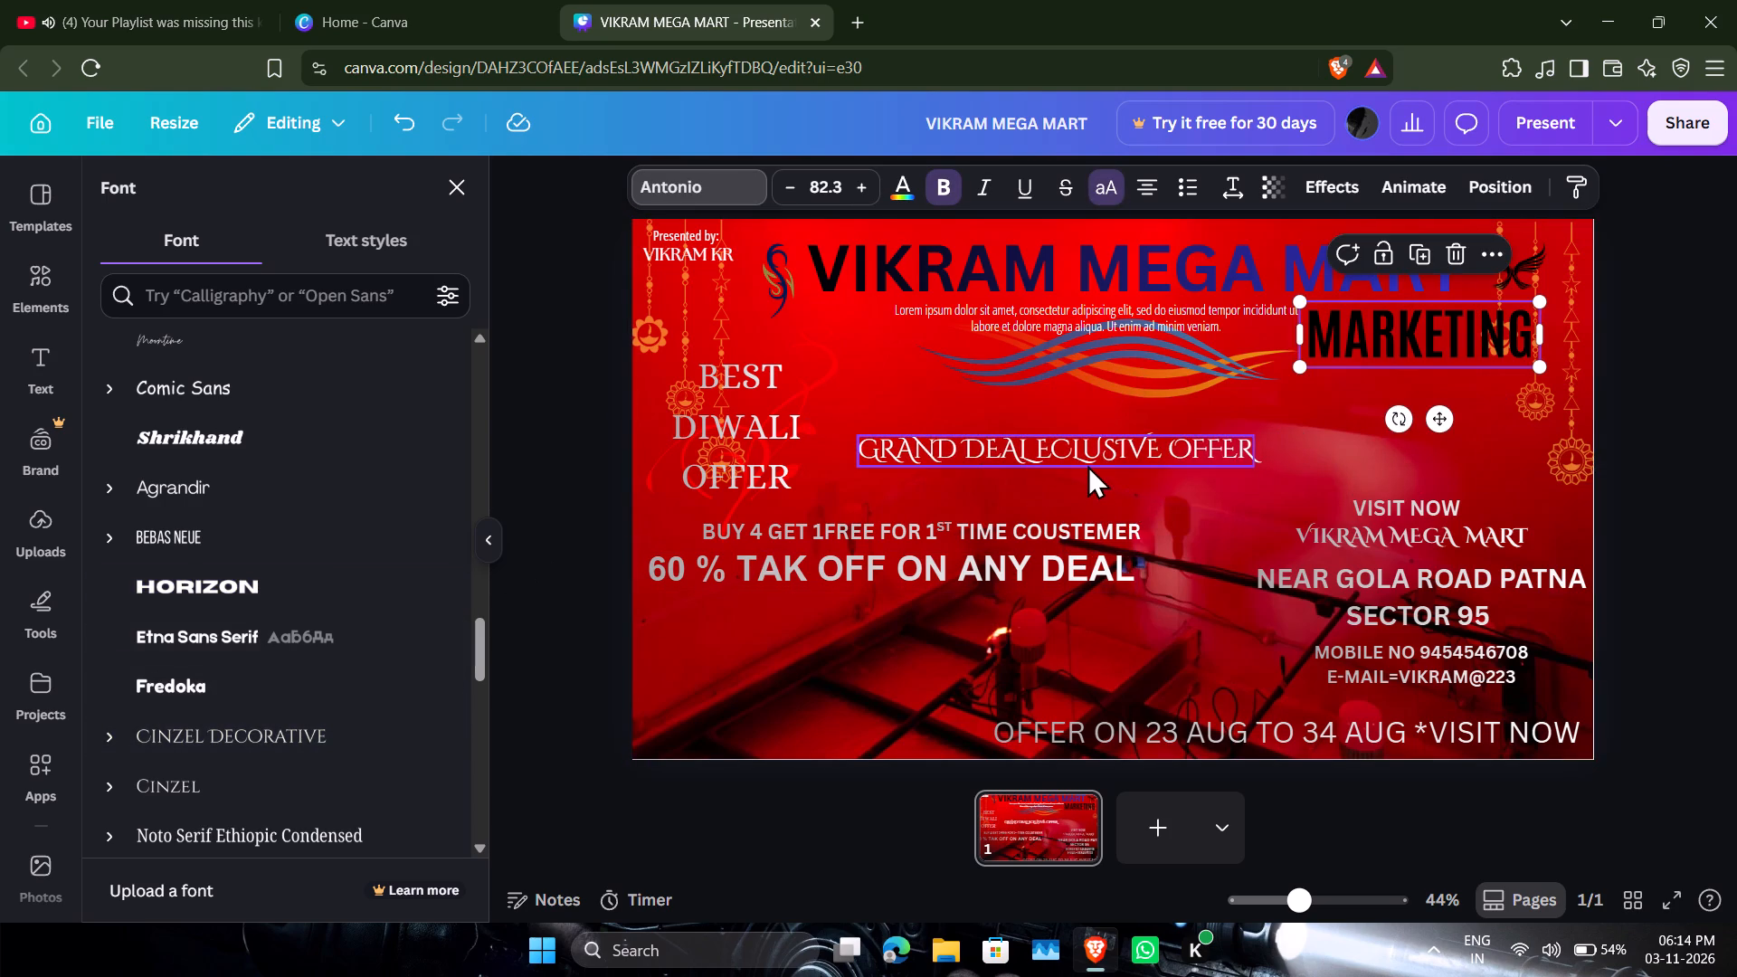
Colour the GRAND DEAL line with the default grey-to-white linear gradient.
{"action": "left_click", "coordinate": [1087, 465]}
{"action": "left_click", "coordinate": [901, 192]}
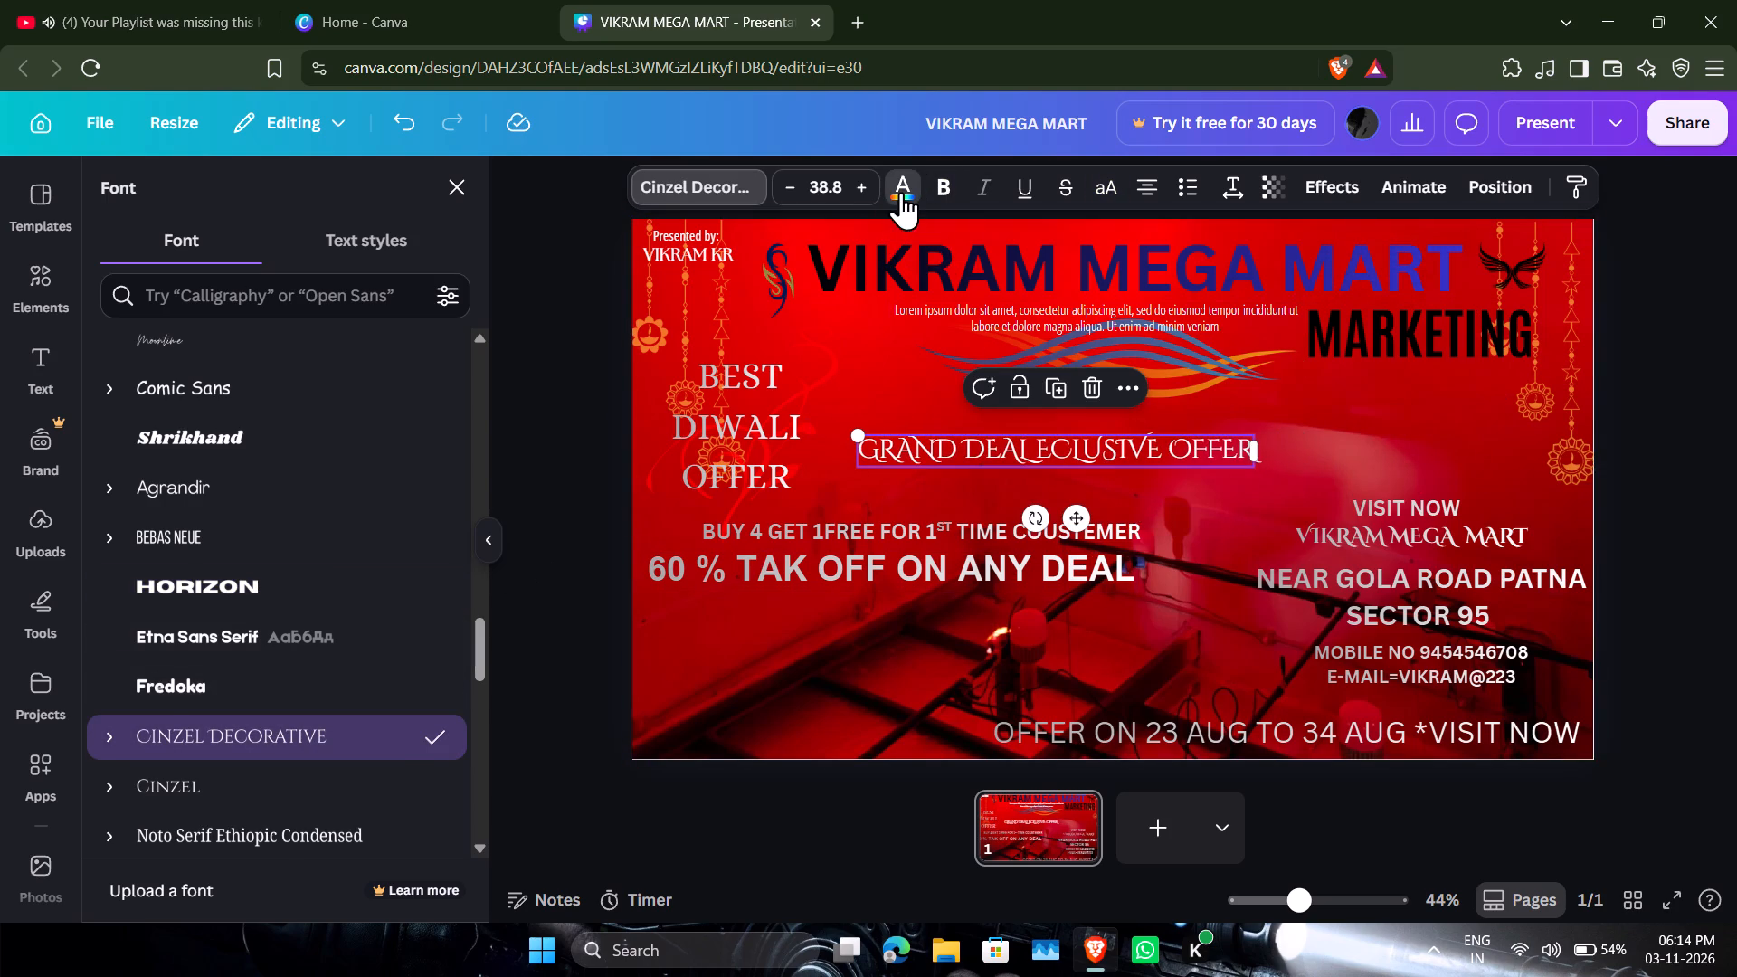
{"action": "scroll", "coordinate": [211, 738], "scroll_direction": "down", "scroll_amount": 4}
{"action": "left_click", "coordinate": [222, 776]}
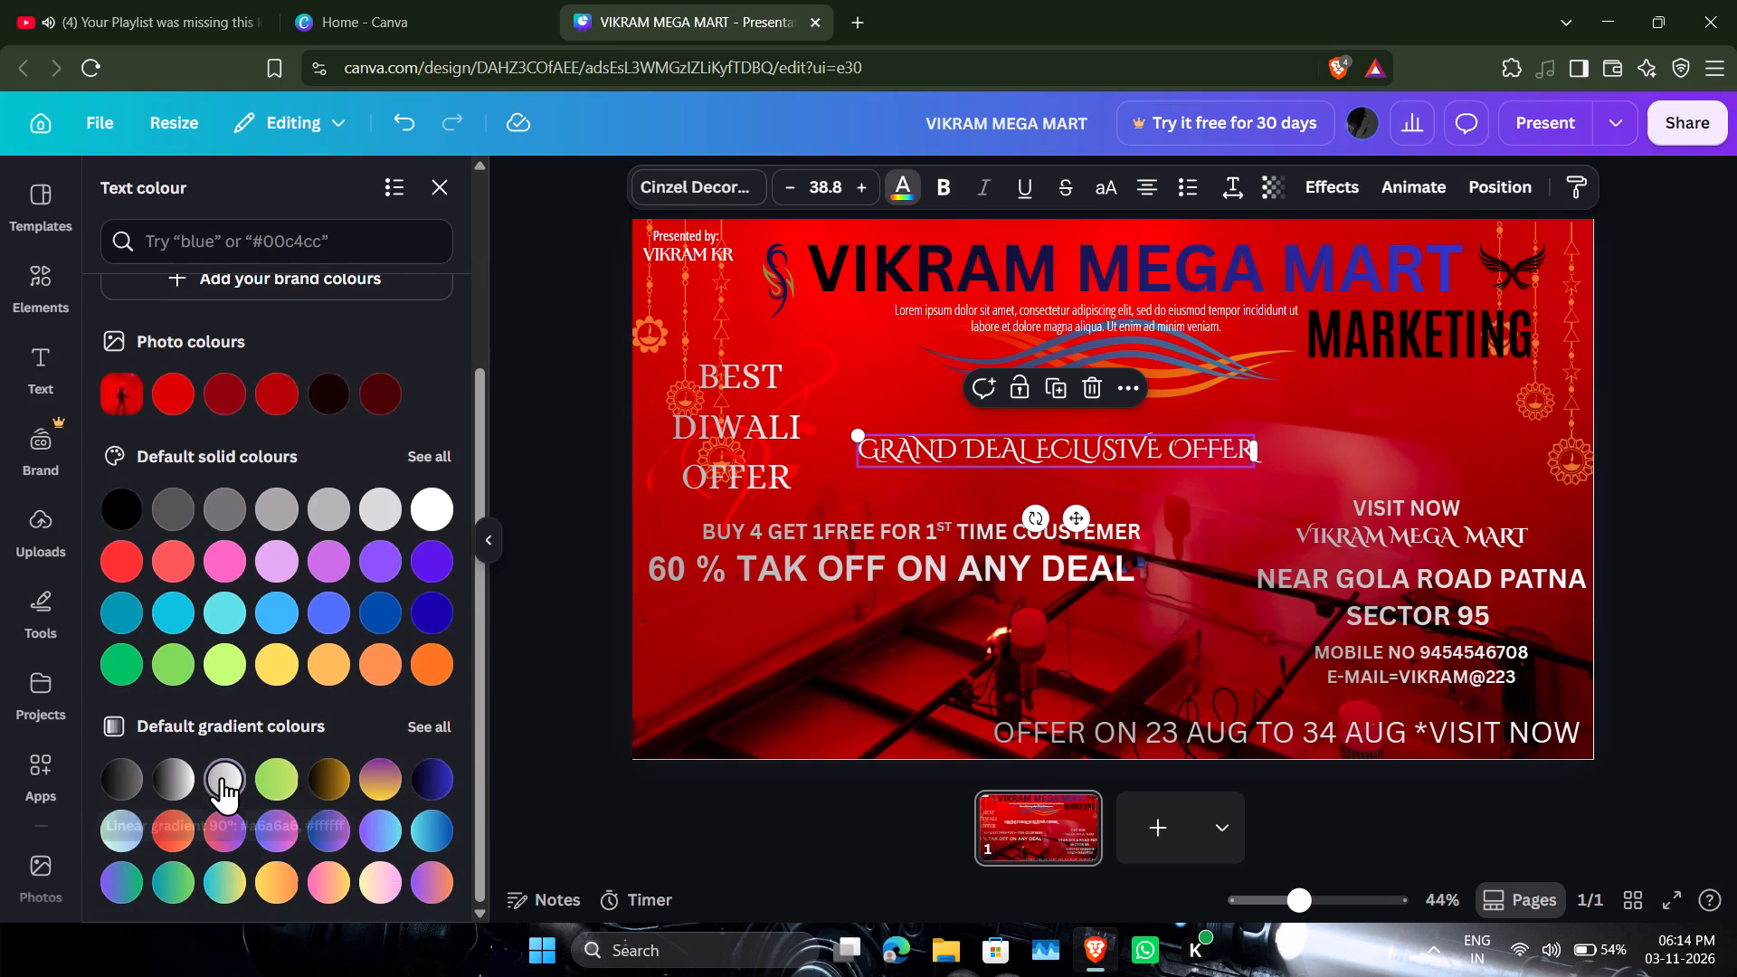
{"action": "left_click", "coordinate": [1333, 415]}
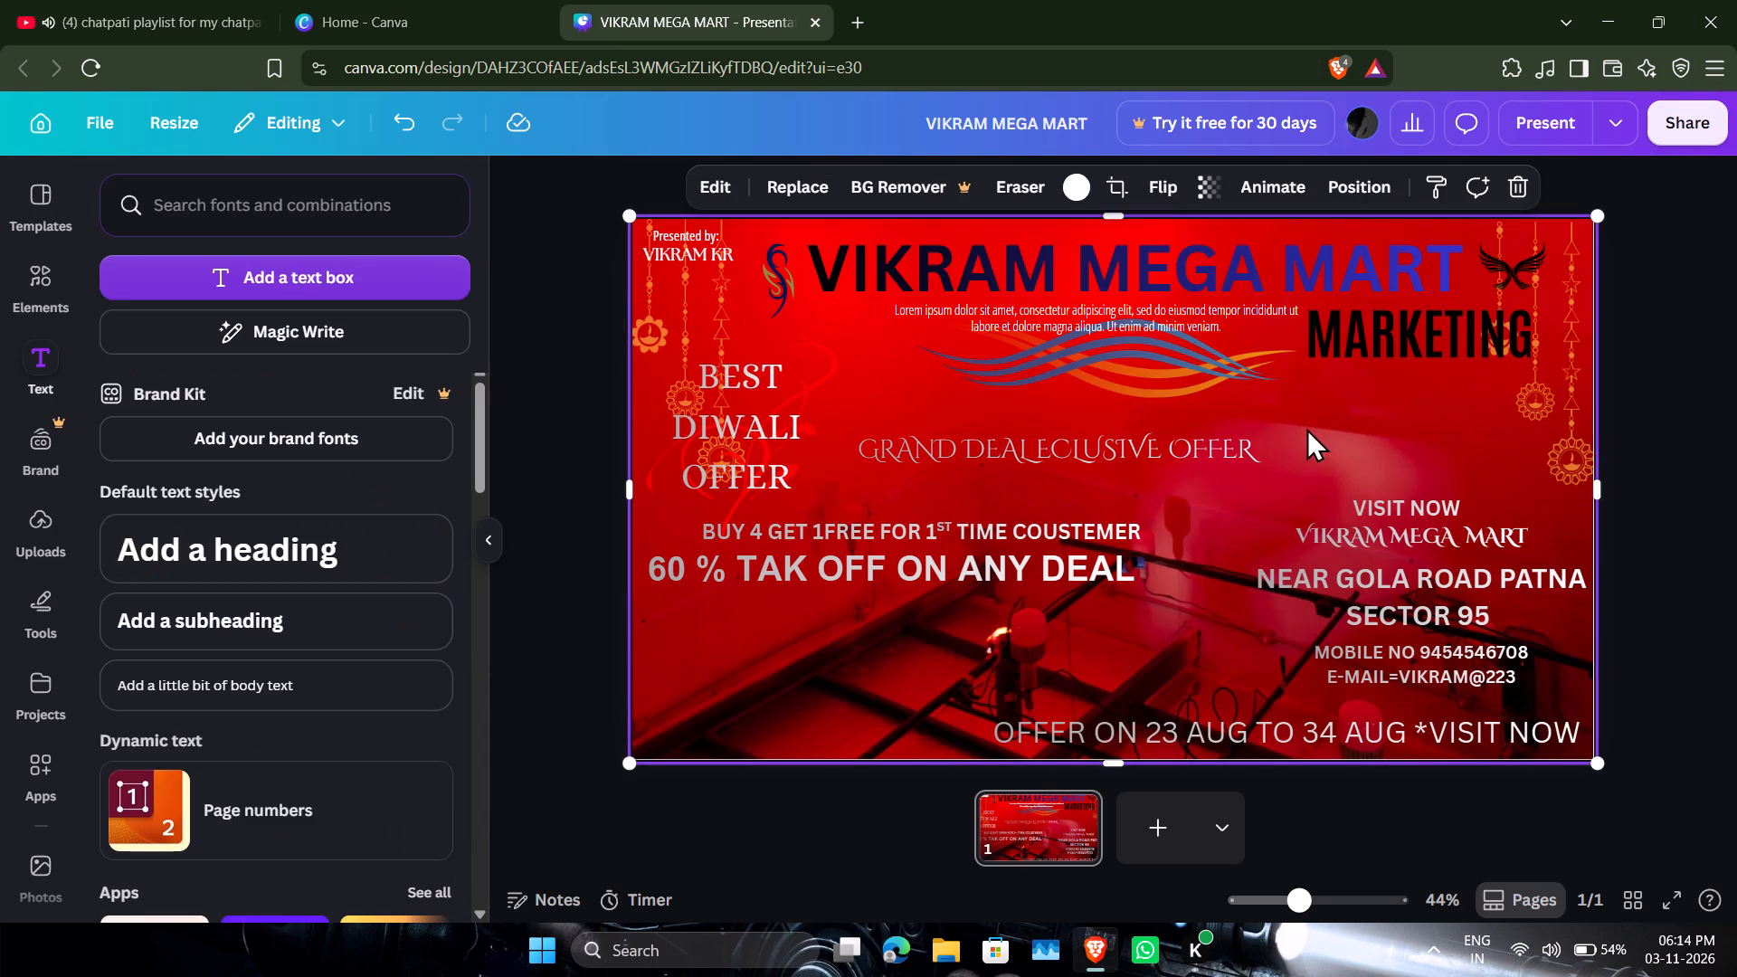
Widen the GRAND DEAL text box slightly and move it a little closer to the BEST DIWALI OFFER text.
{"action": "left_click", "coordinate": [1220, 467]}
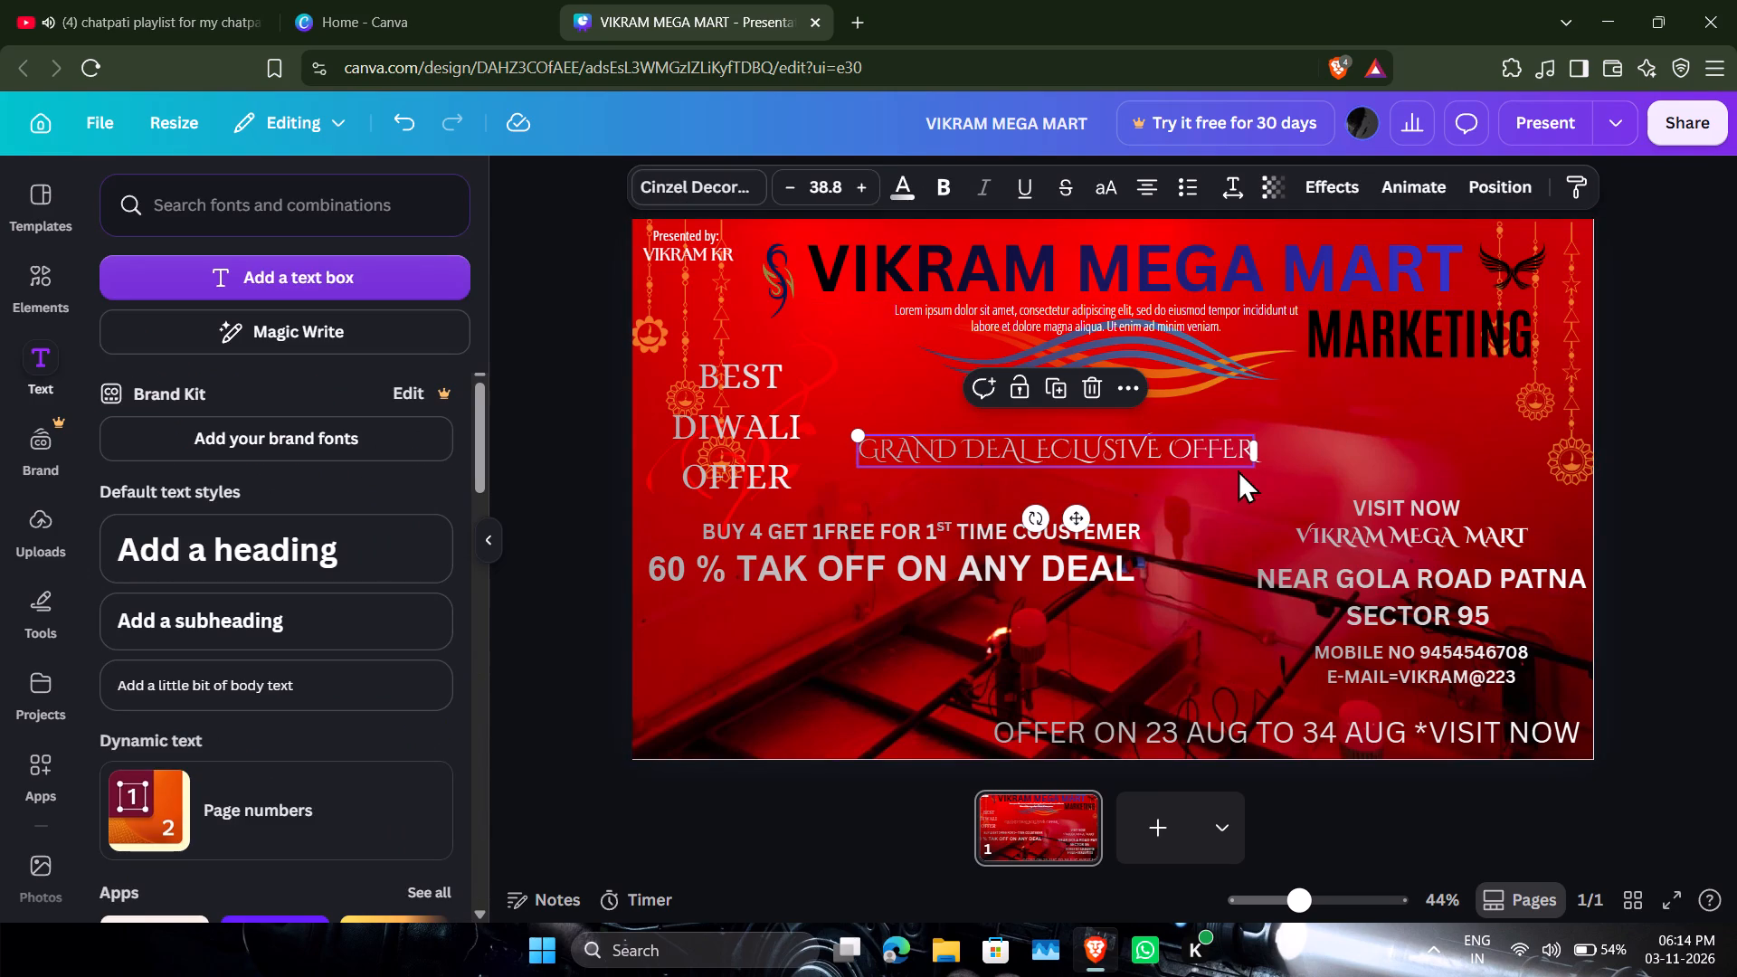
{"action": "left_click_drag", "start_coordinate": [1258, 455], "coordinate": [1296, 449]}
{"action": "left_click_drag", "start_coordinate": [1088, 507], "coordinate": [1064, 517]}
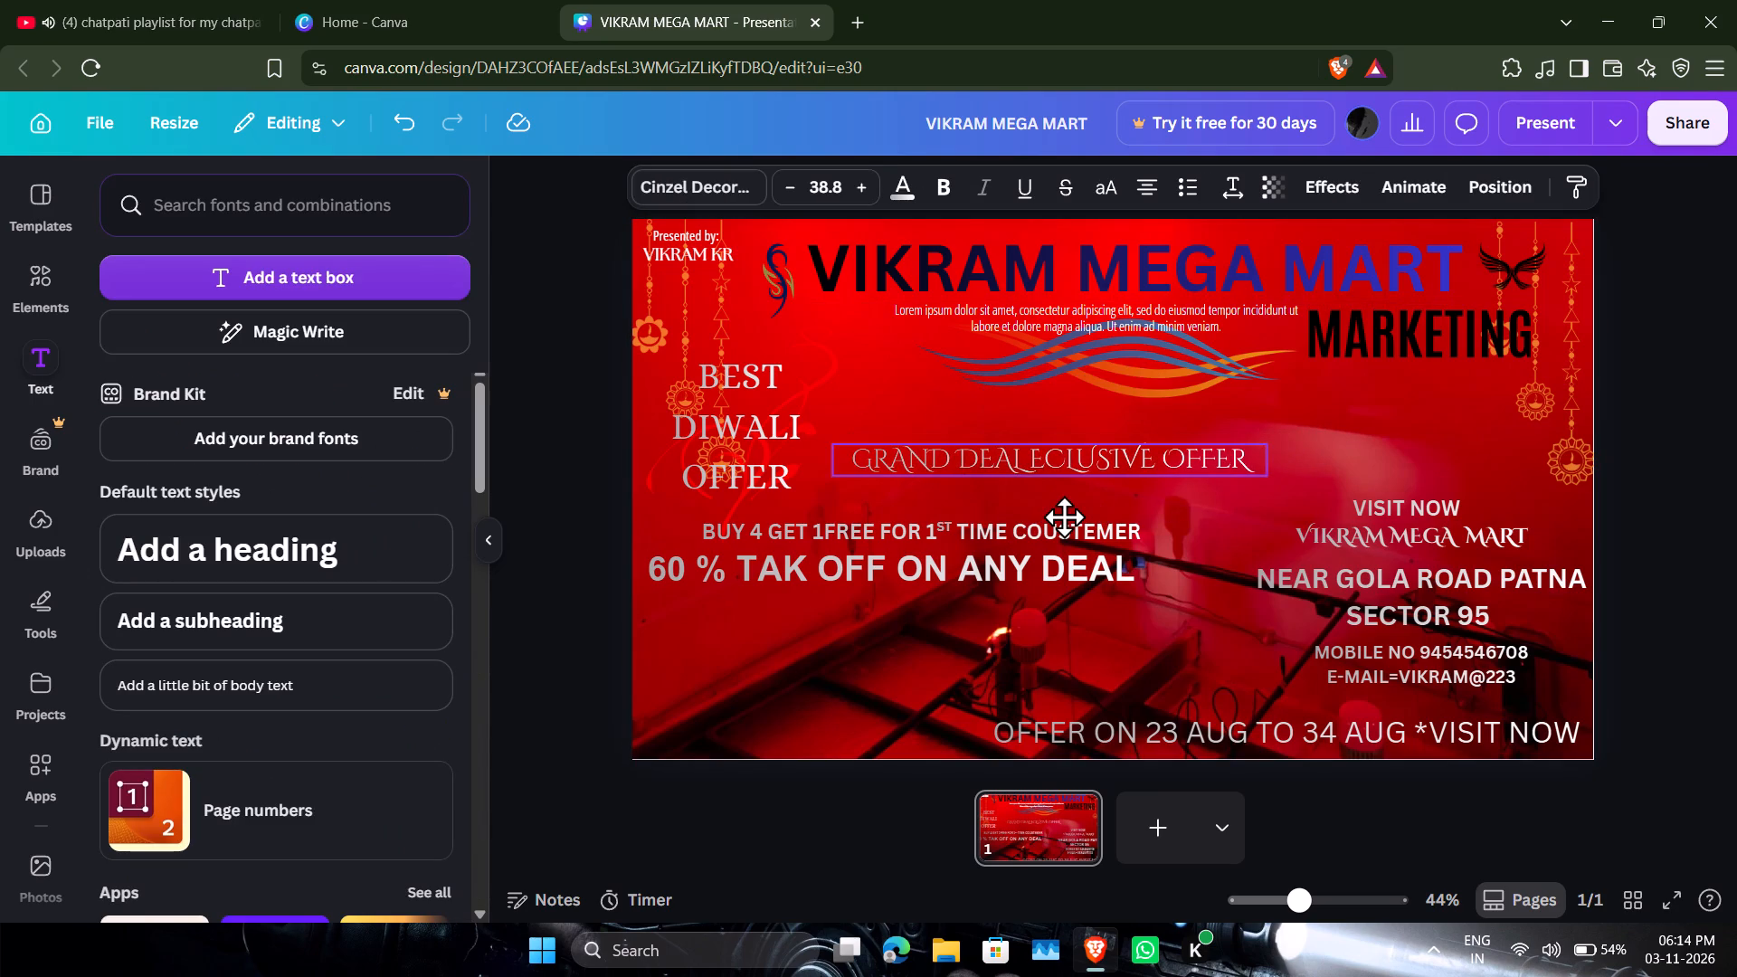
{"action": "left_click_drag", "start_coordinate": [1064, 517], "coordinate": [1048, 515]}
{"action": "left_click", "coordinate": [1446, 424]}
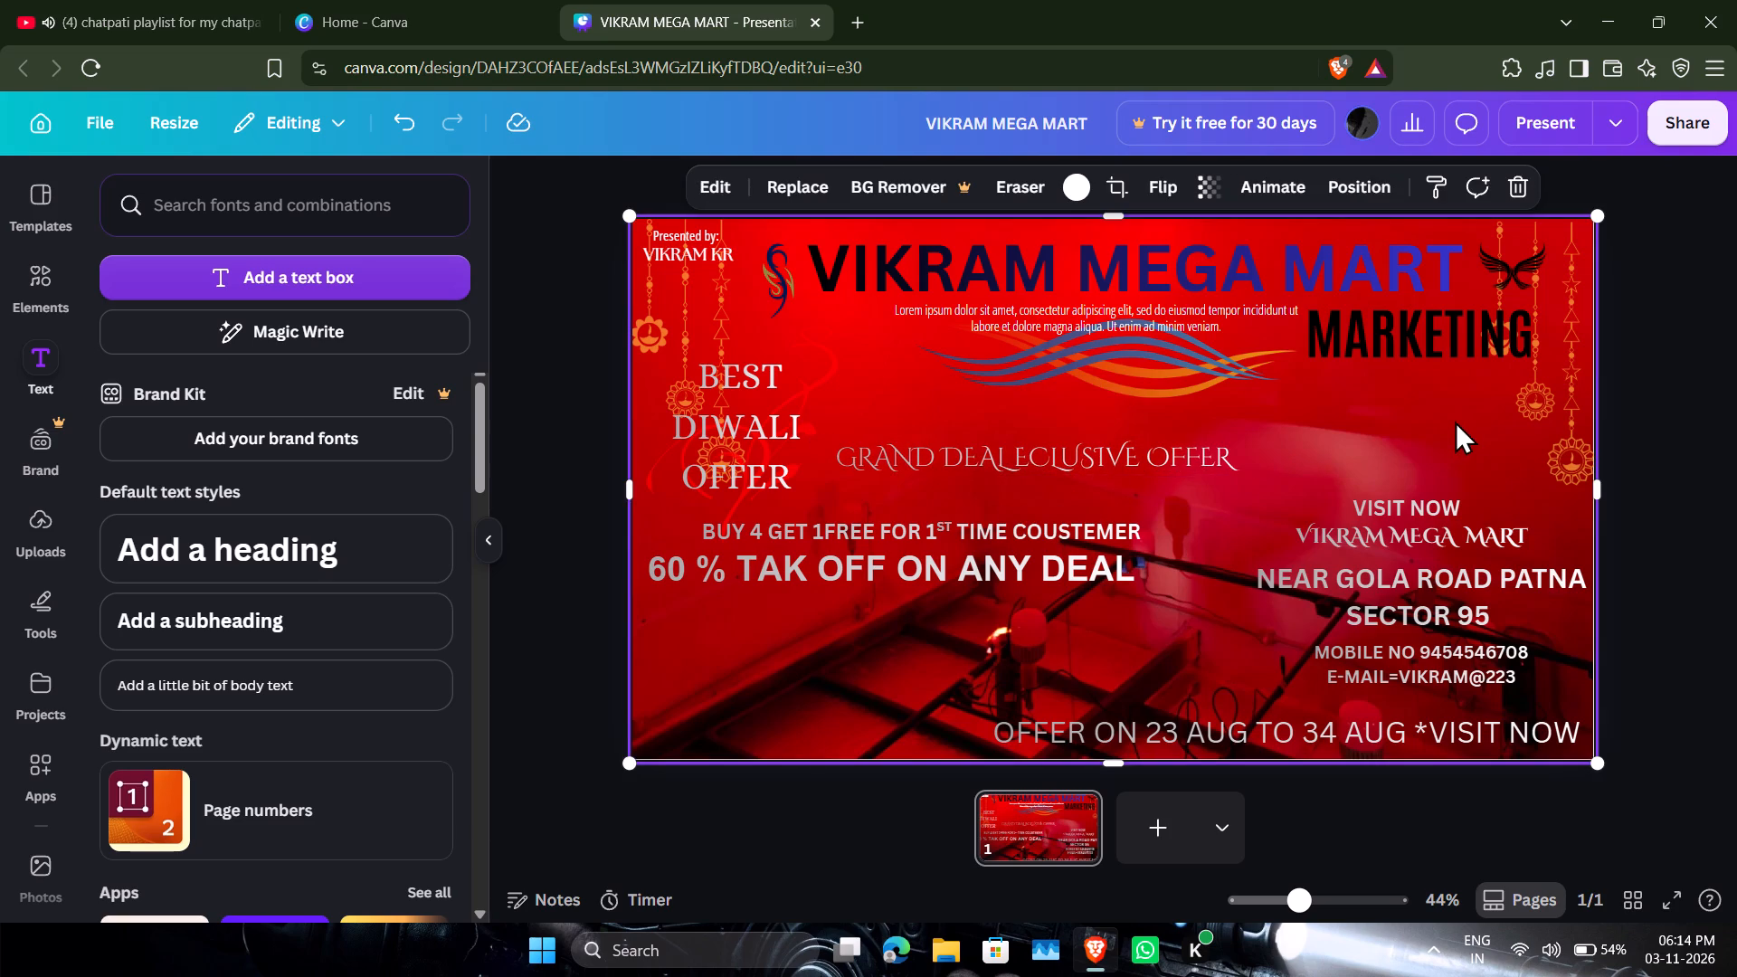
Fine-tune the spacing of the offer texts, lowering the two deal lines slightly and raising BEST DIWALI OFFER and the GRAND DEAL line.
{"action": "left_click_drag", "start_coordinate": [1070, 569], "coordinate": [1068, 573]}
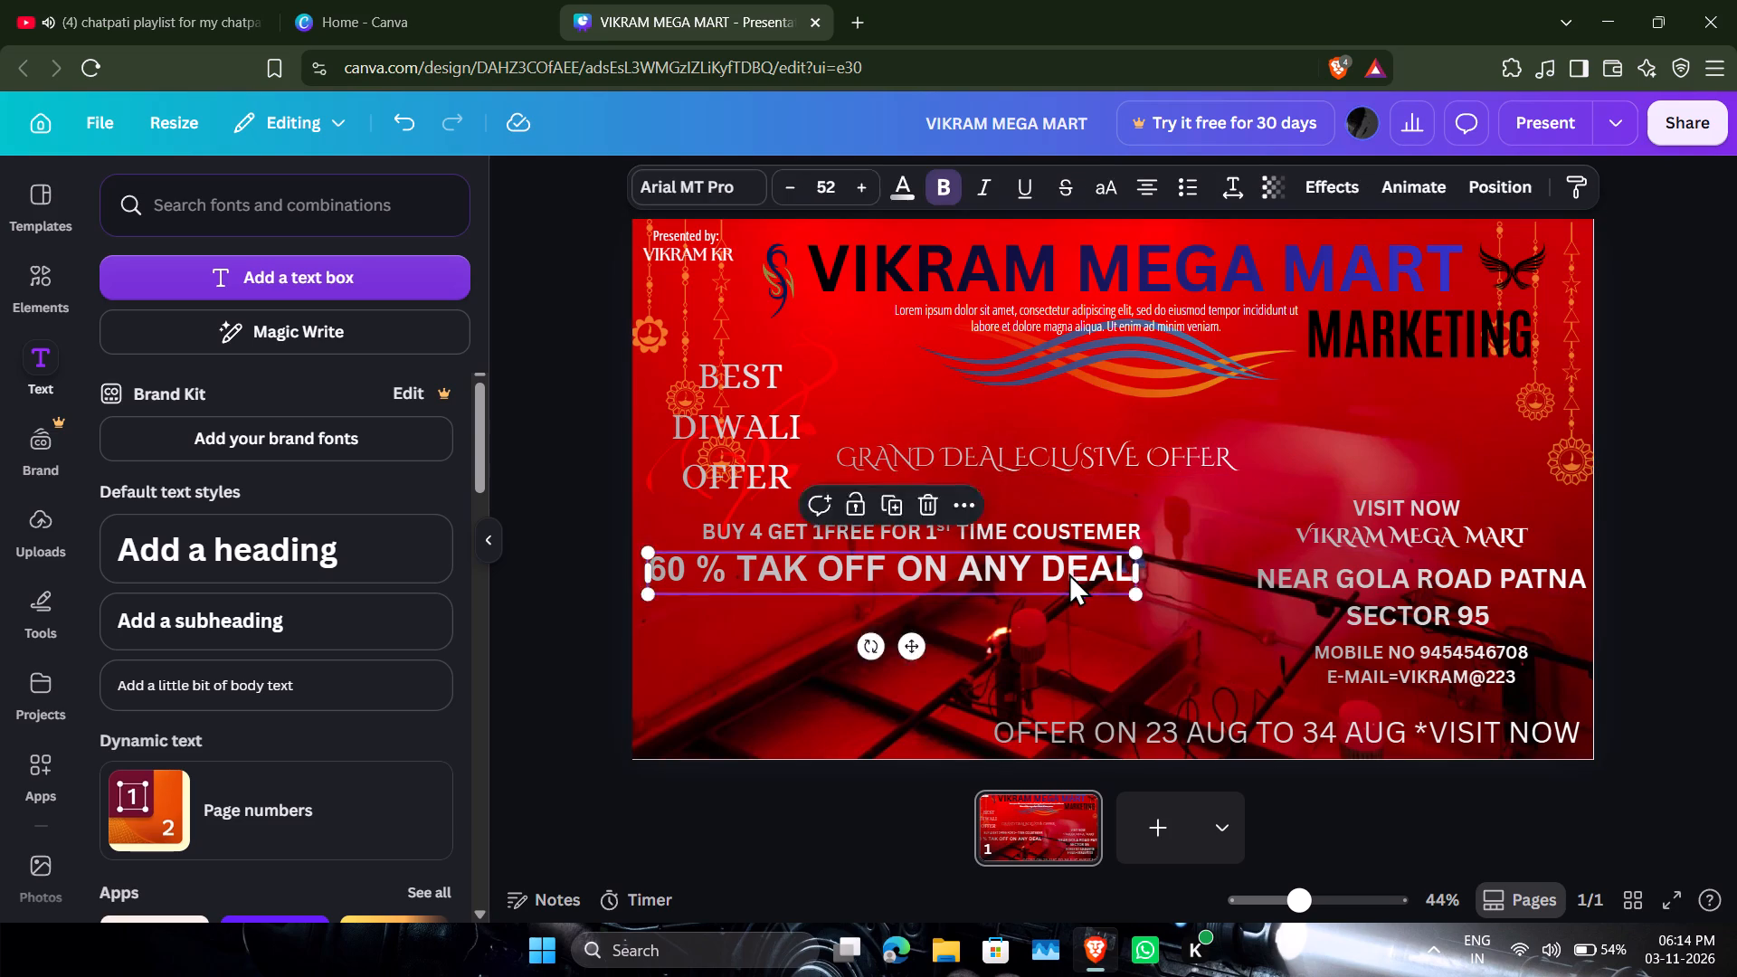
{"action": "left_click_drag", "start_coordinate": [1068, 573], "coordinate": [1071, 578]}
{"action": "left_click", "coordinate": [1071, 578]}
{"action": "left_click_drag", "start_coordinate": [1065, 521], "coordinate": [1062, 522]}
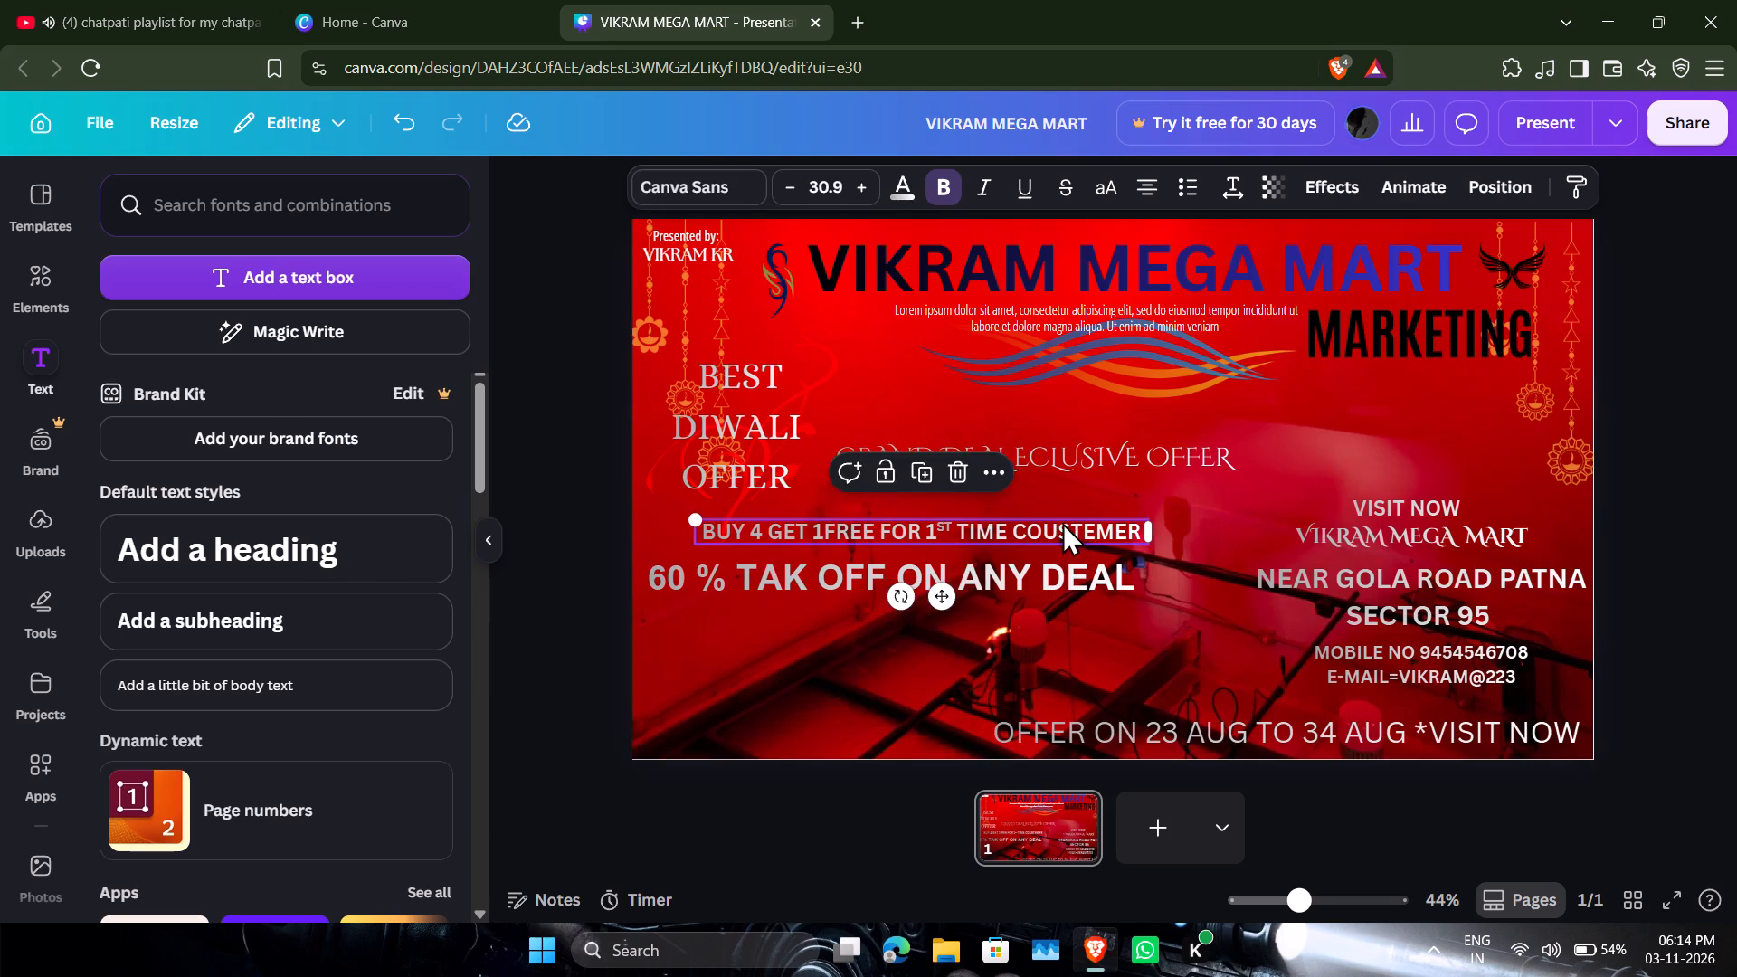
{"action": "left_click_drag", "start_coordinate": [1062, 522], "coordinate": [1057, 524]}
{"action": "left_click_drag", "start_coordinate": [750, 408], "coordinate": [746, 397]}
{"action": "left_click", "coordinate": [934, 449]}
{"action": "left_click_drag", "start_coordinate": [934, 449], "coordinate": [917, 445]}
{"action": "left_click", "coordinate": [1323, 441]}
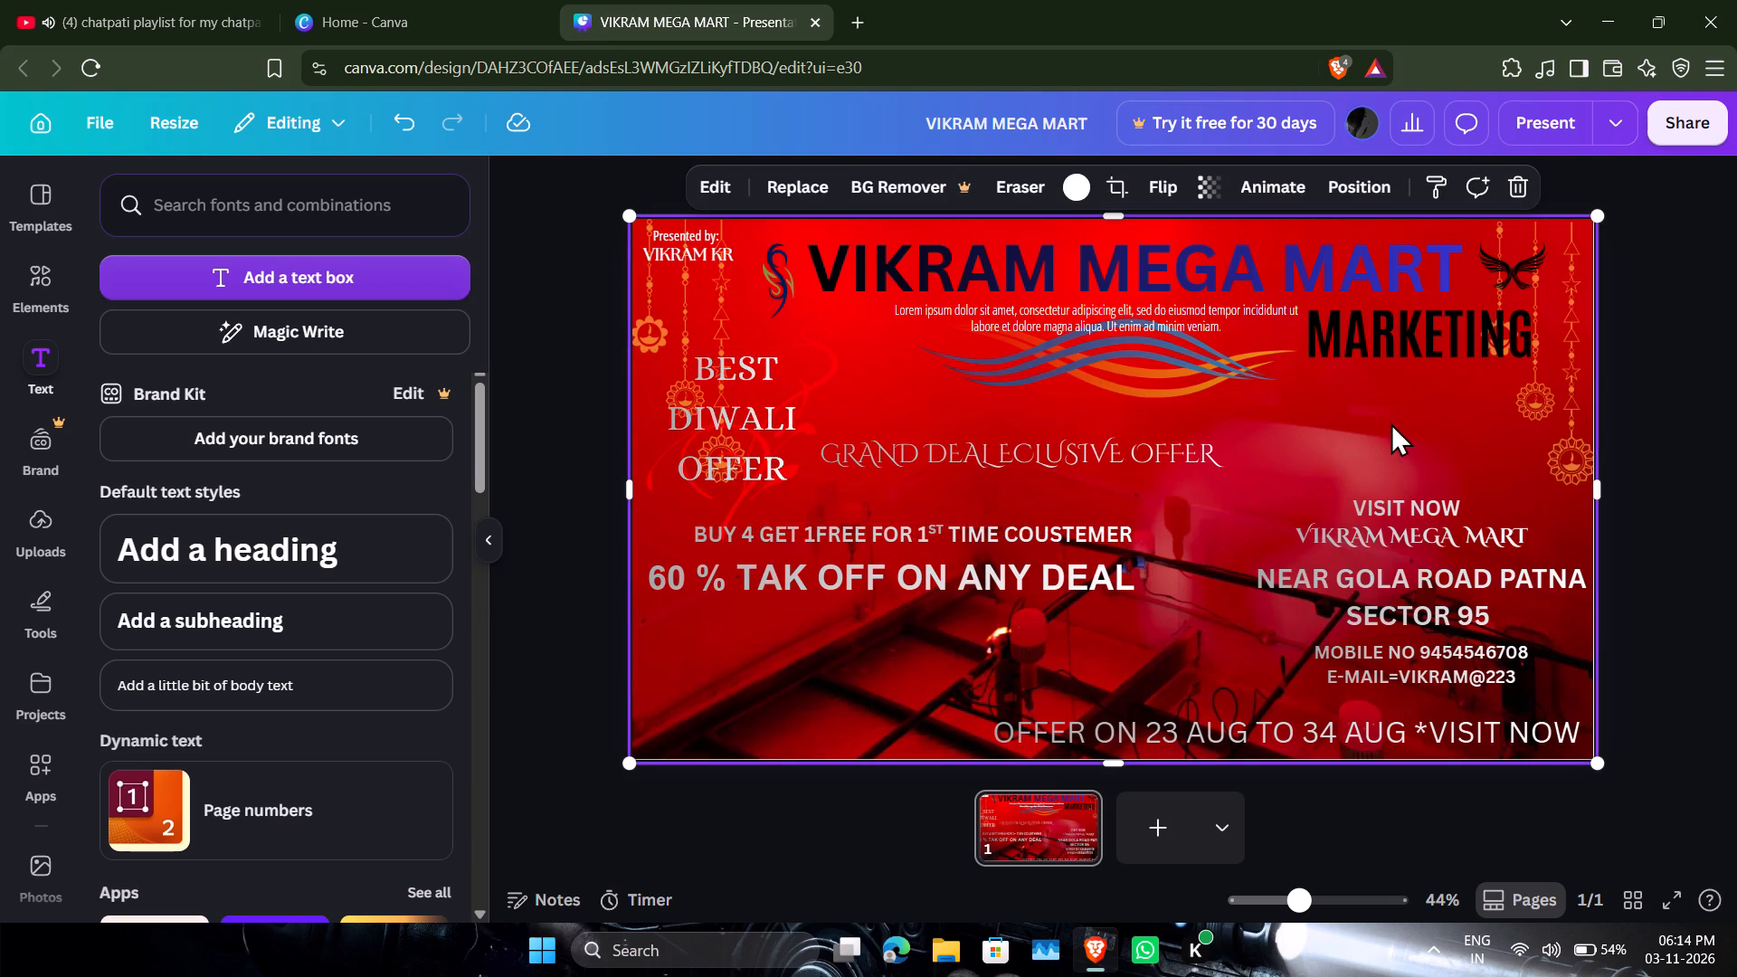
Make the OFFER ON 23 AUG TO 34 AUG *VISIT NOW line bold.
{"action": "left_click", "coordinate": [1372, 716]}
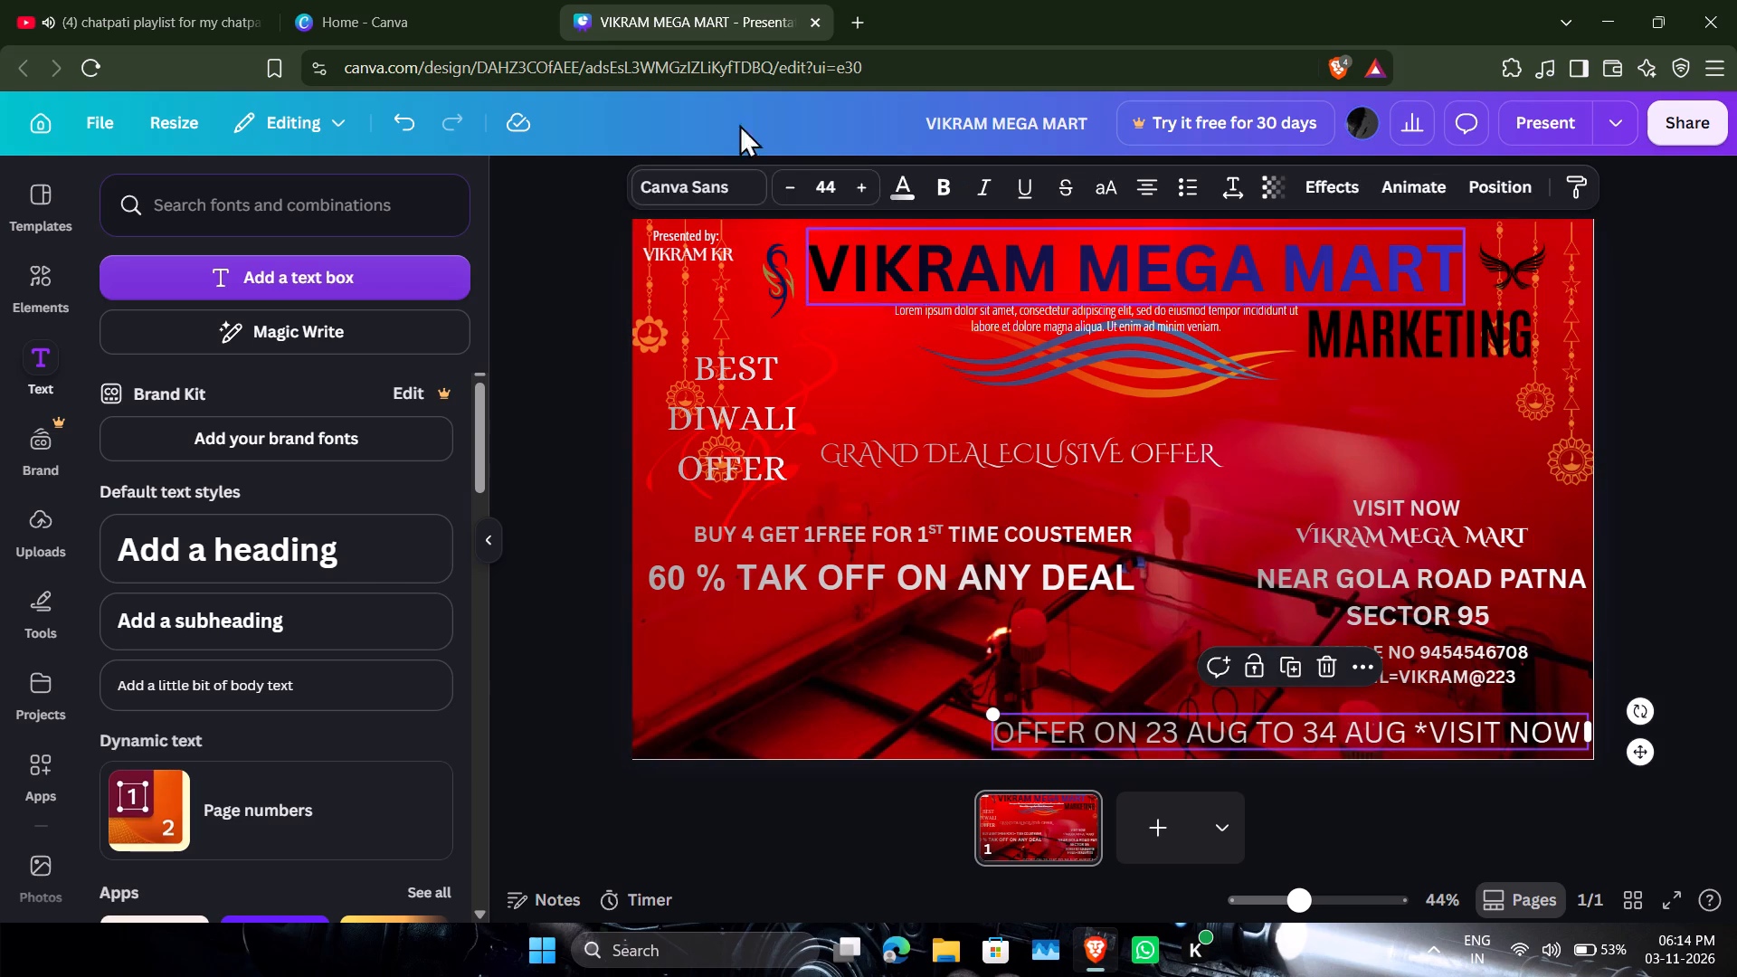
{"action": "left_click", "coordinate": [931, 180]}
{"action": "left_click", "coordinate": [783, 536]}
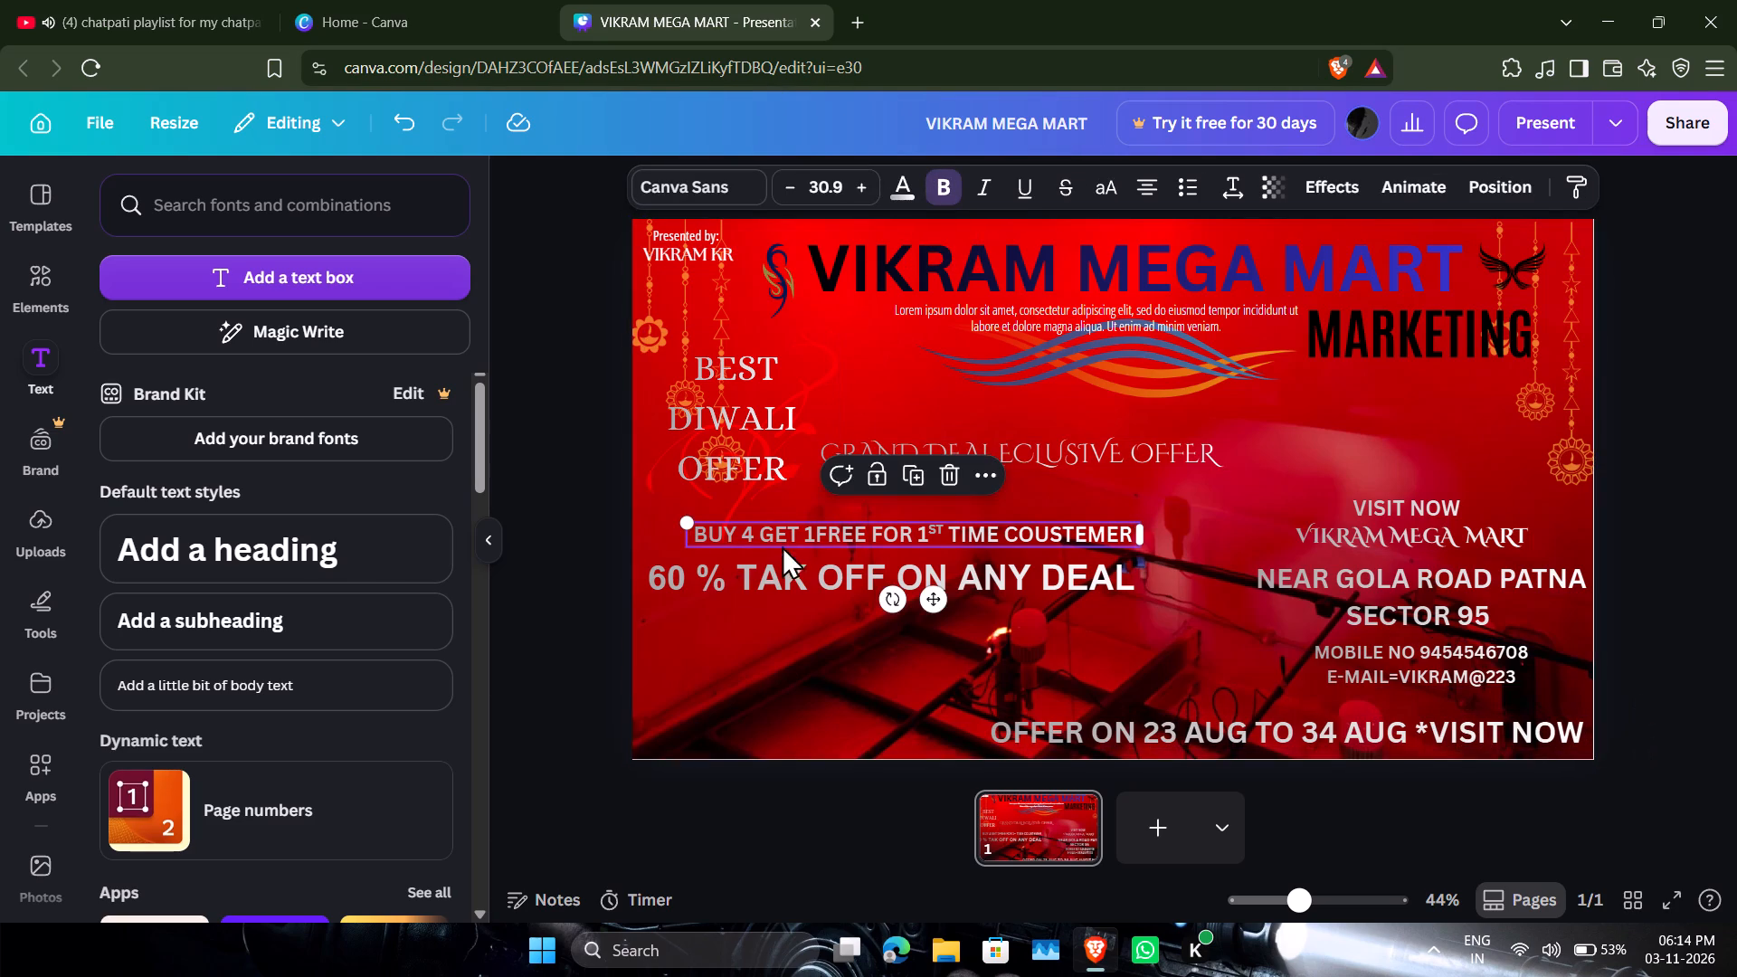
{"action": "left_click", "coordinate": [780, 640]}
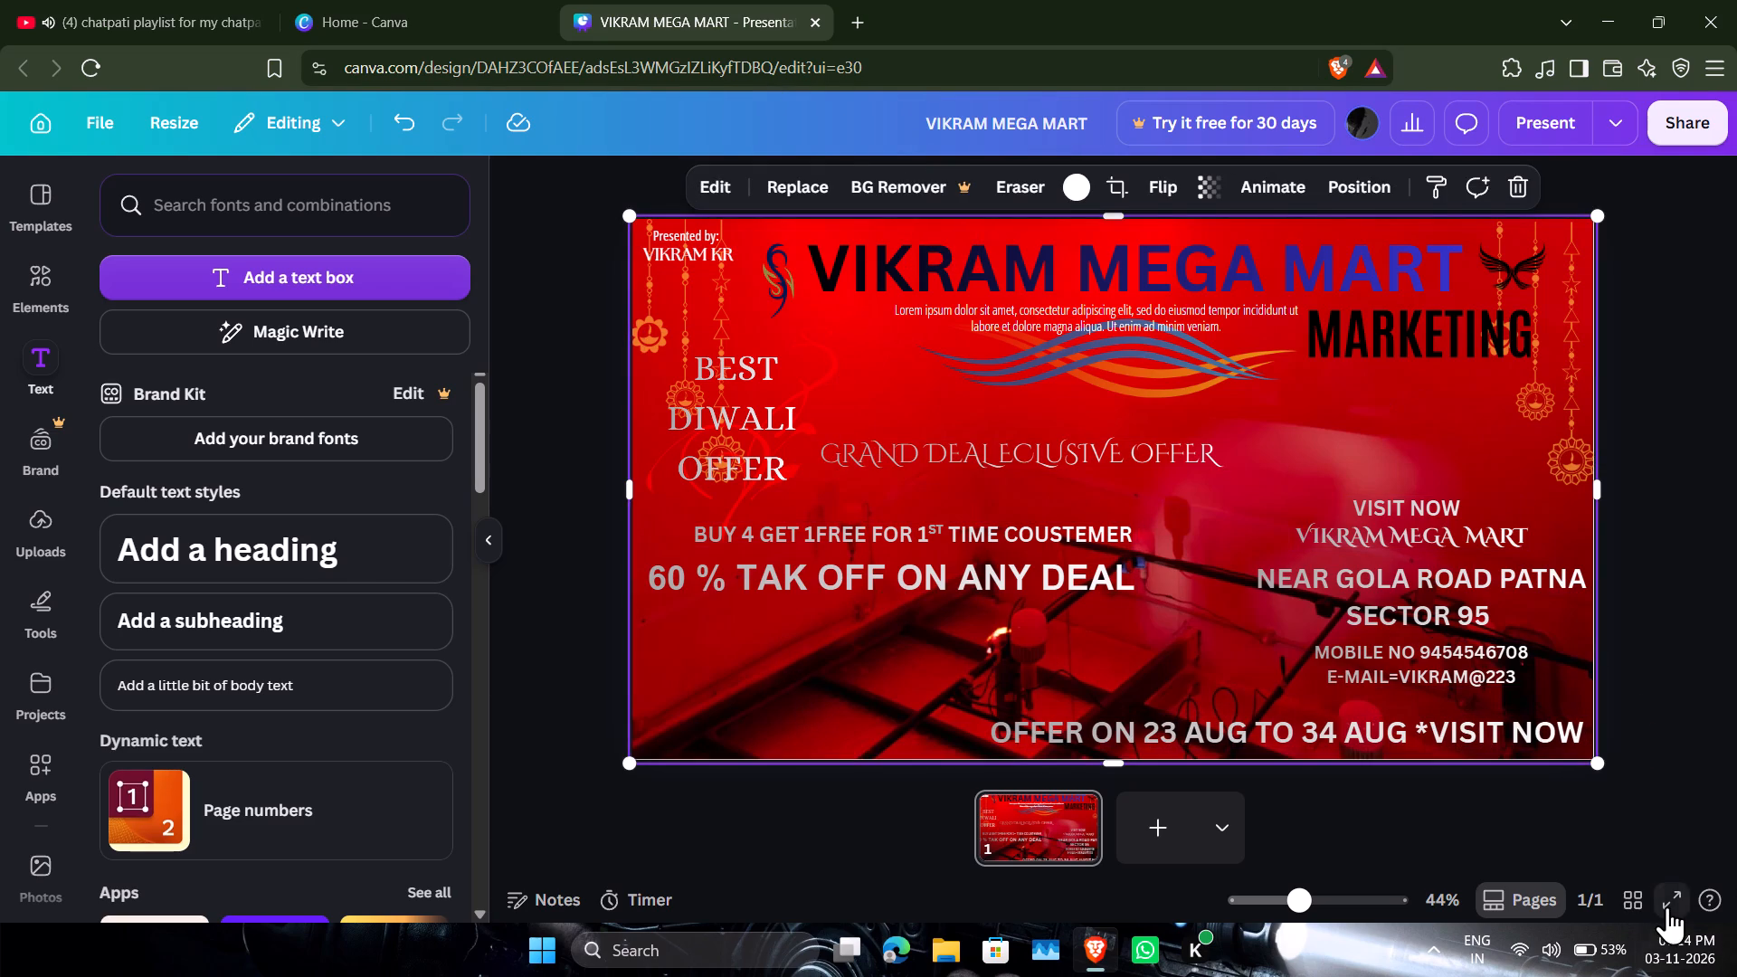
Preview the cover in full screen and return to the editor.
{"action": "left_click", "coordinate": [1667, 906]}
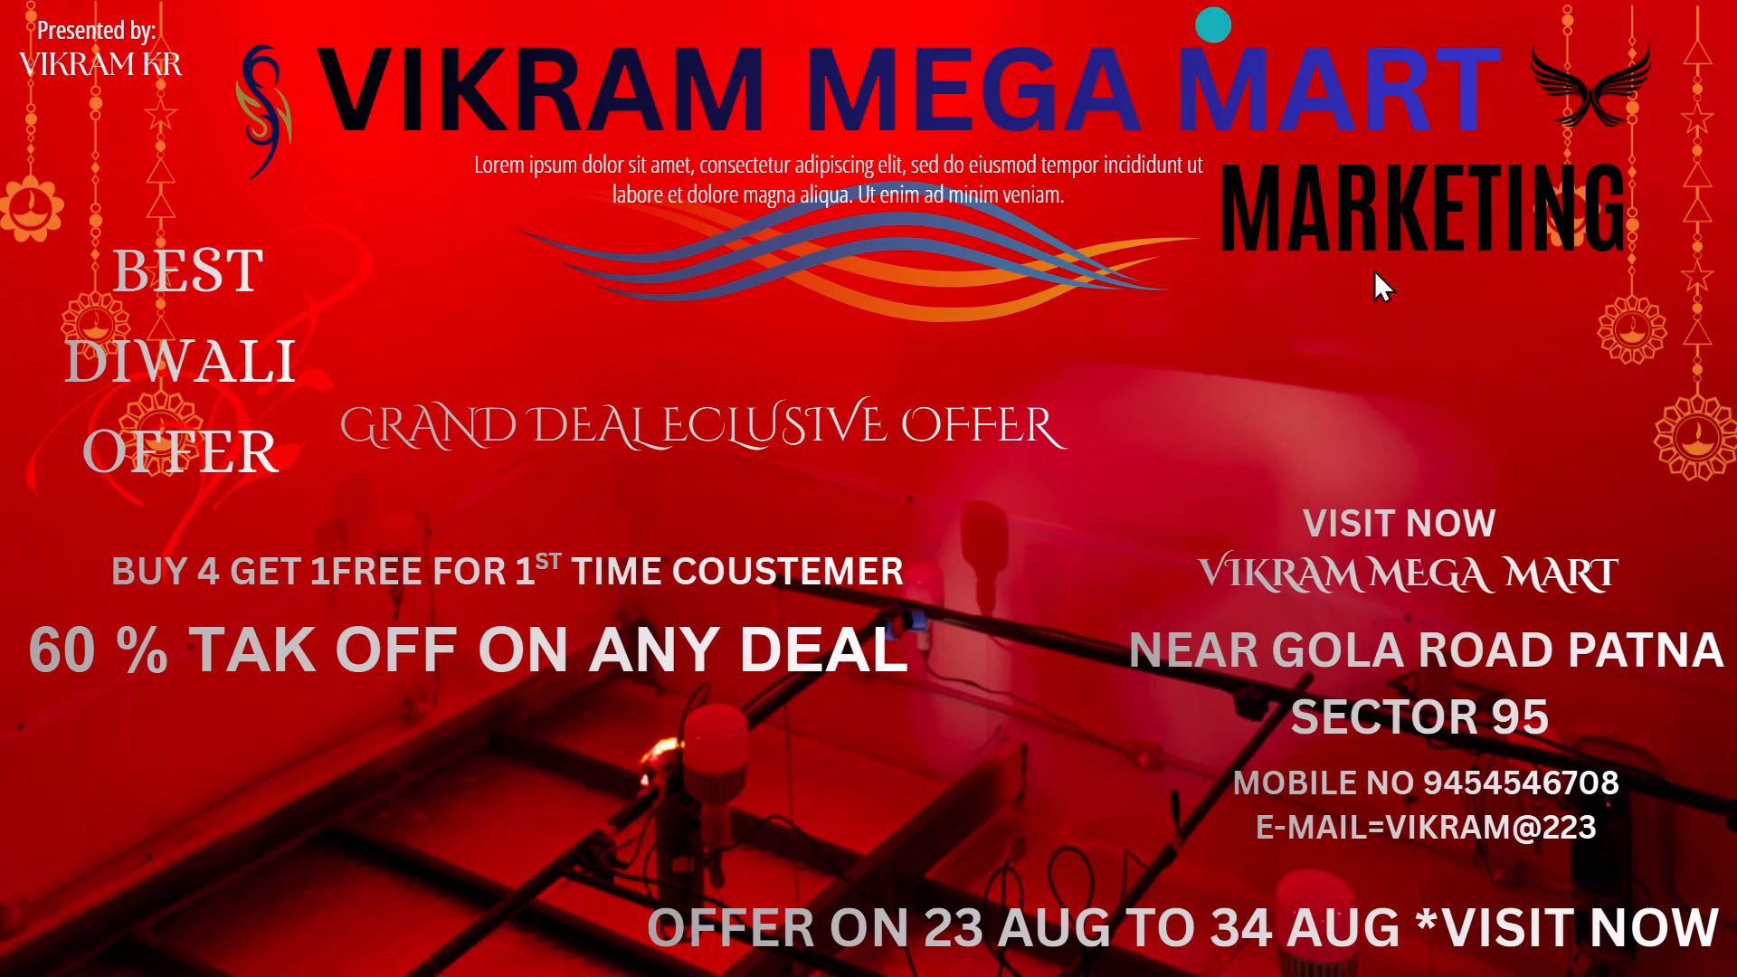
{"action": "left_click", "coordinate": [1704, 959]}
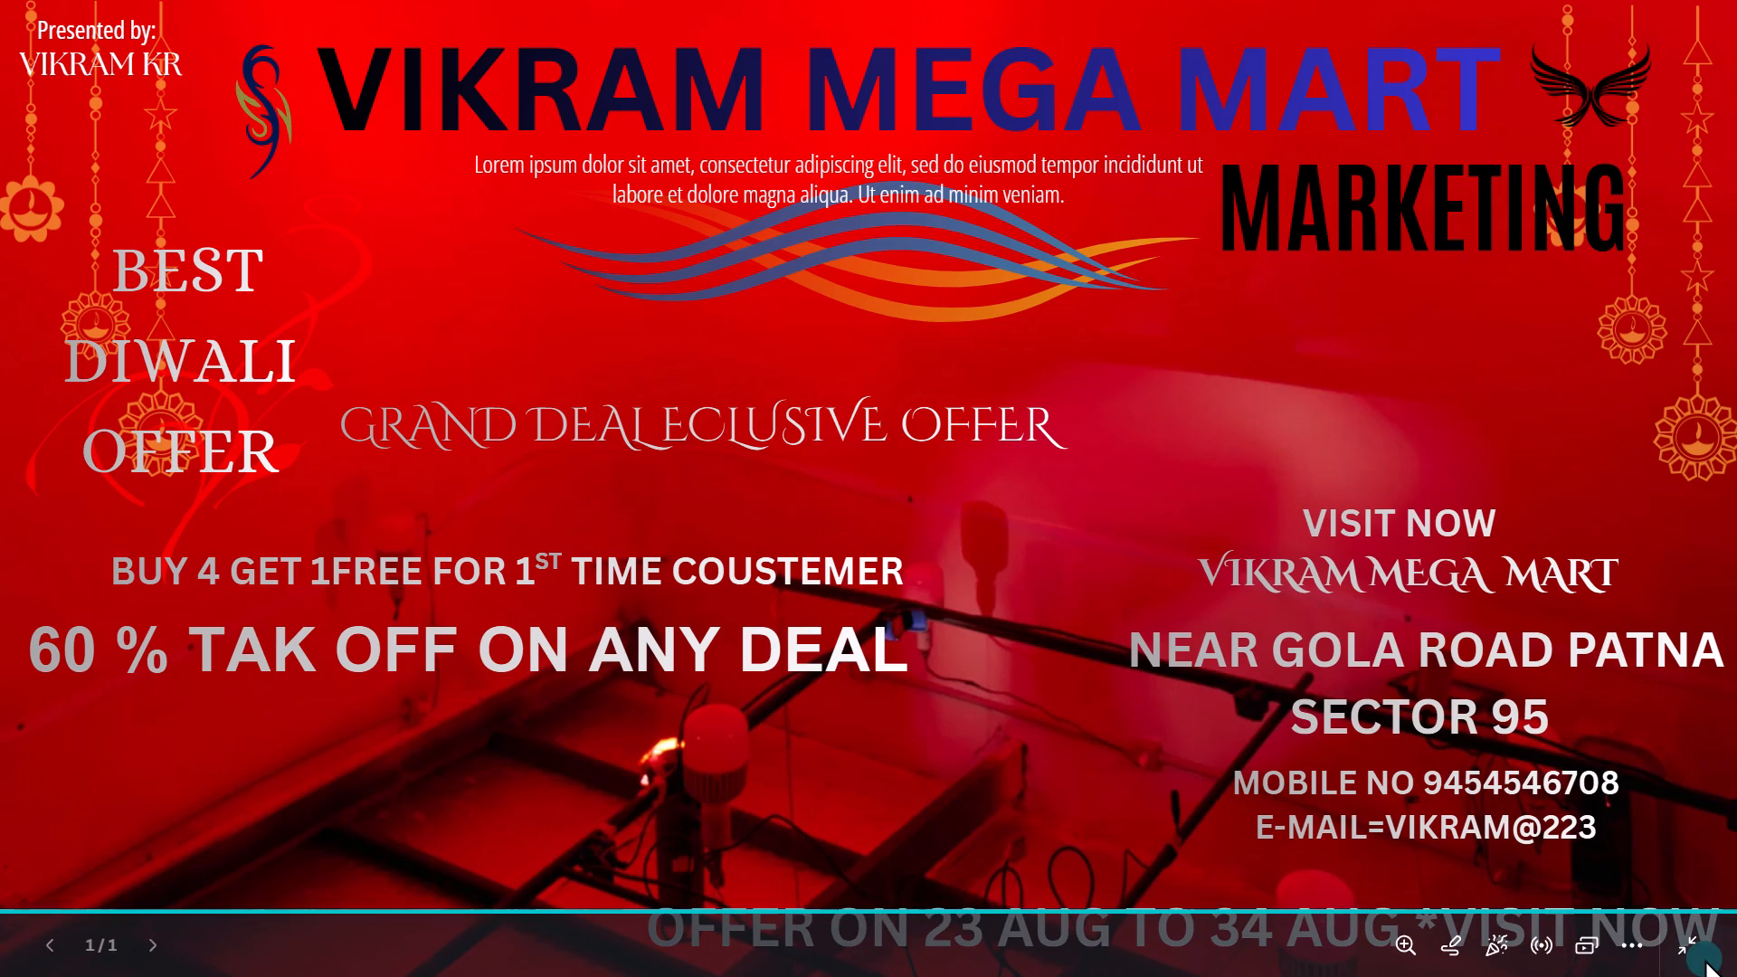
{"action": "left_click", "coordinate": [1697, 944]}
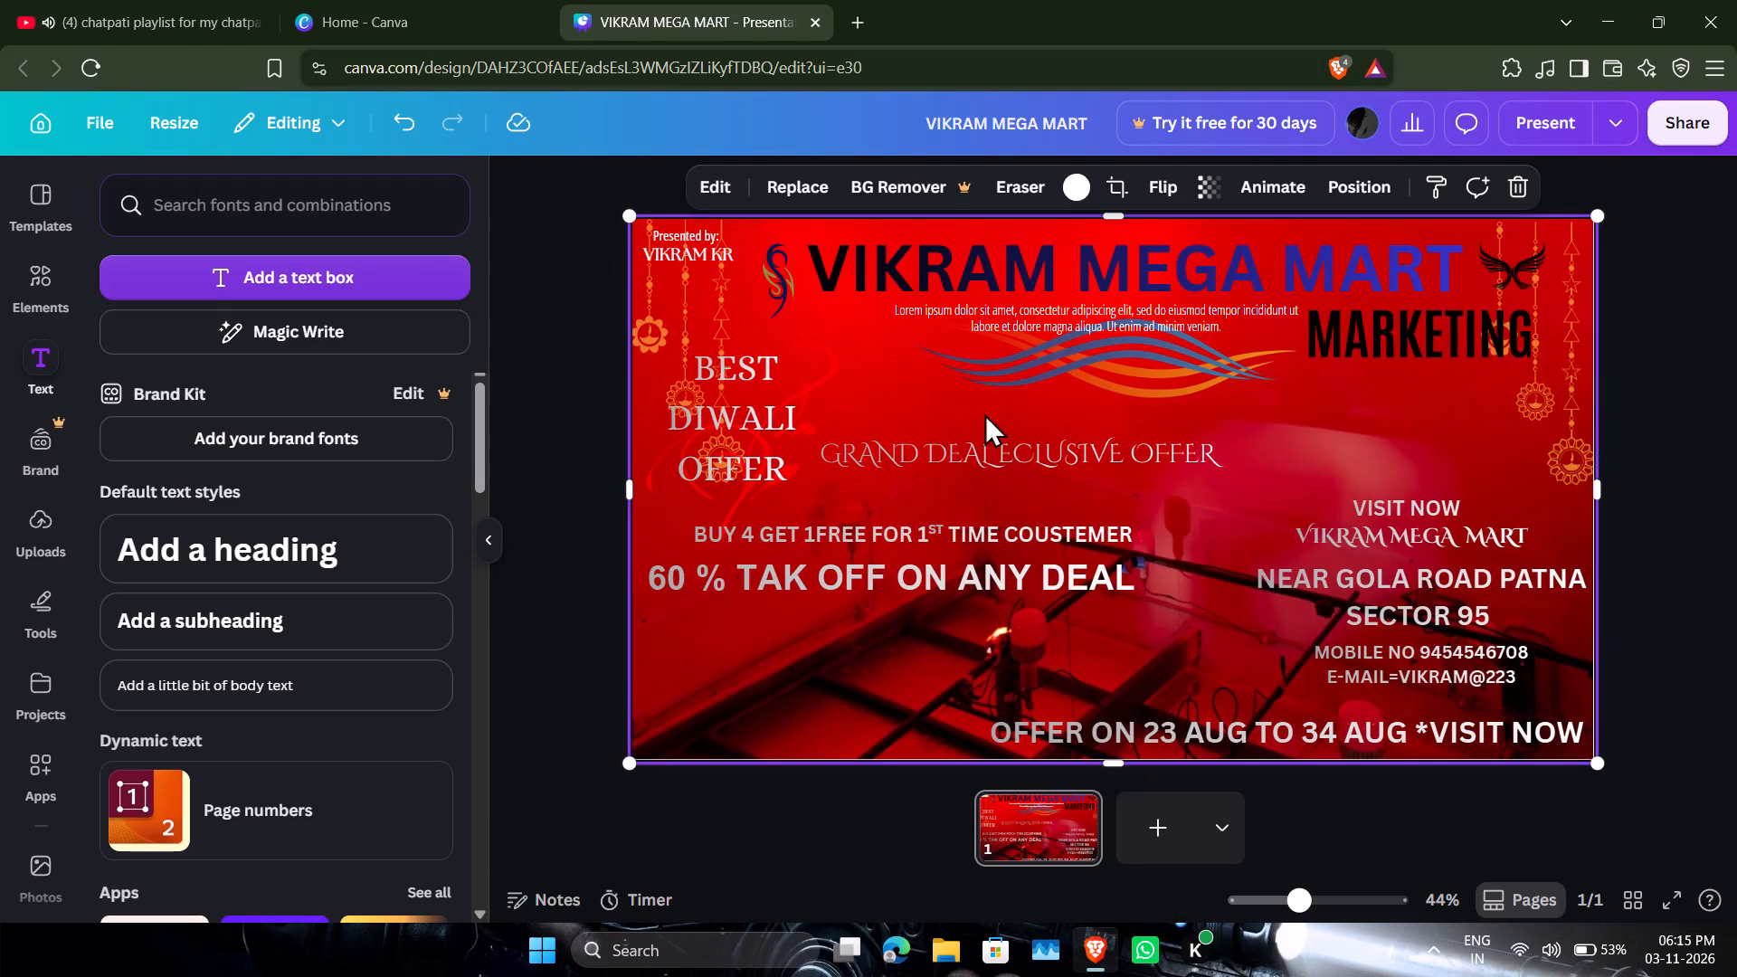
Add a space between DEAL and ECLUSIVE in the GRAND DEAL line and shift the line slightly down and right.
{"action": "left_click", "coordinate": [1014, 457]}
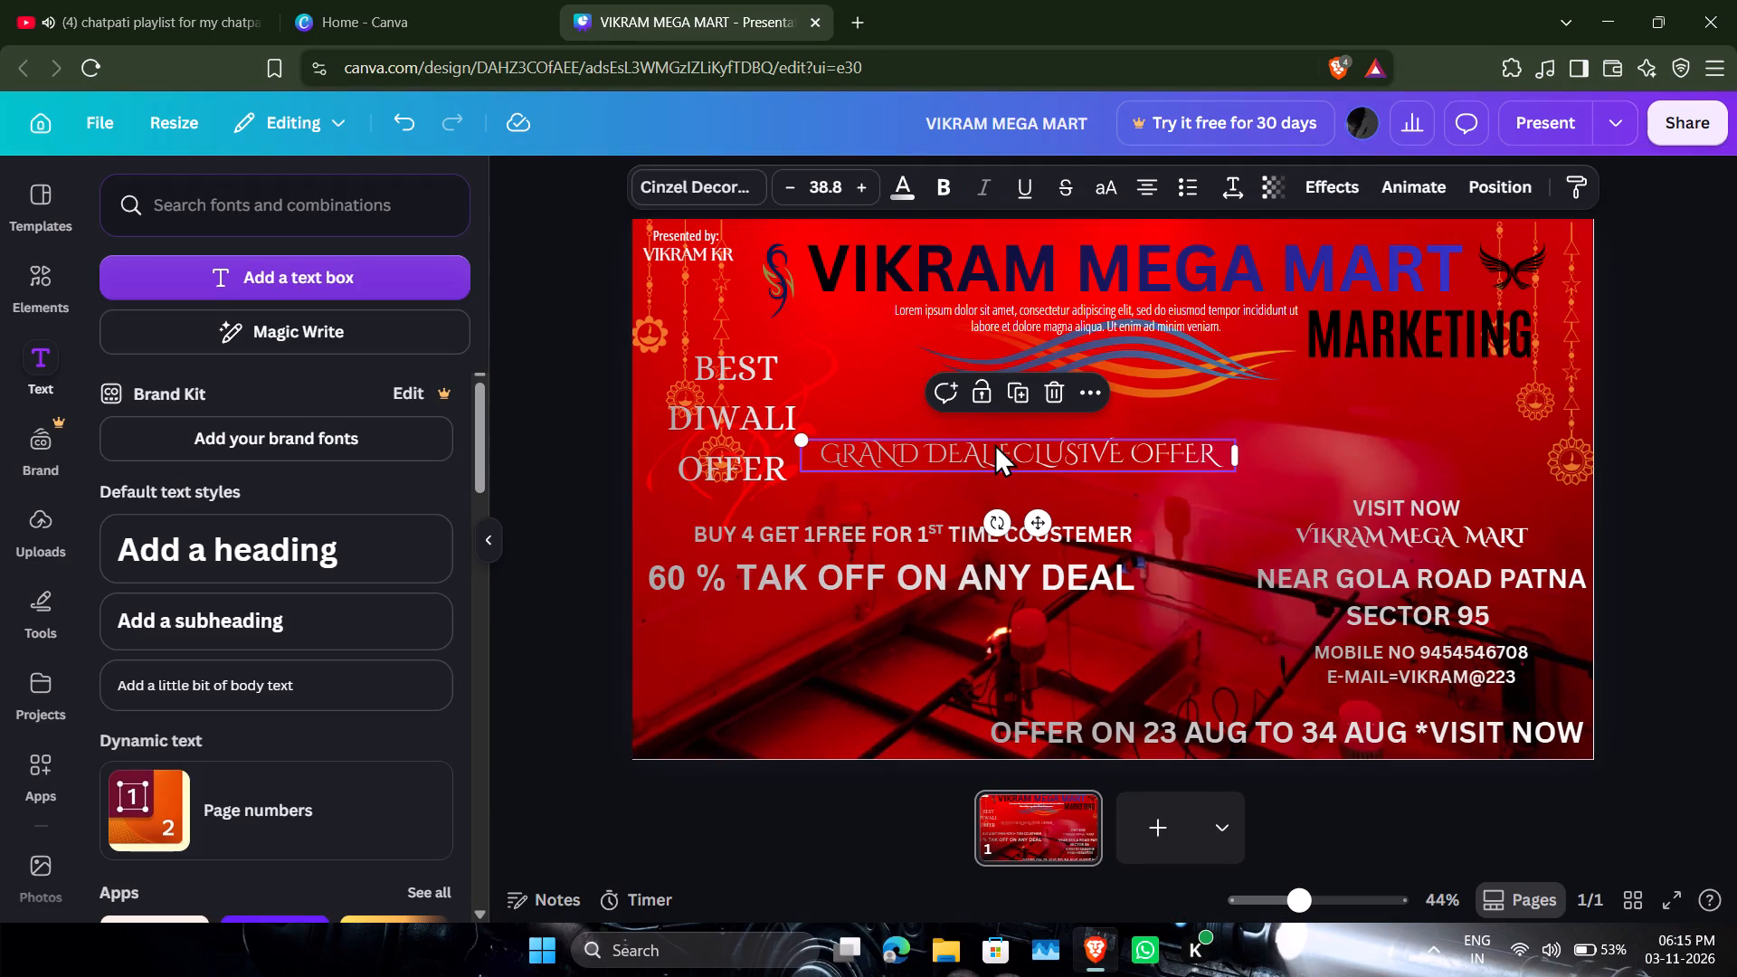
{"action": "left_click", "coordinate": [994, 443]}
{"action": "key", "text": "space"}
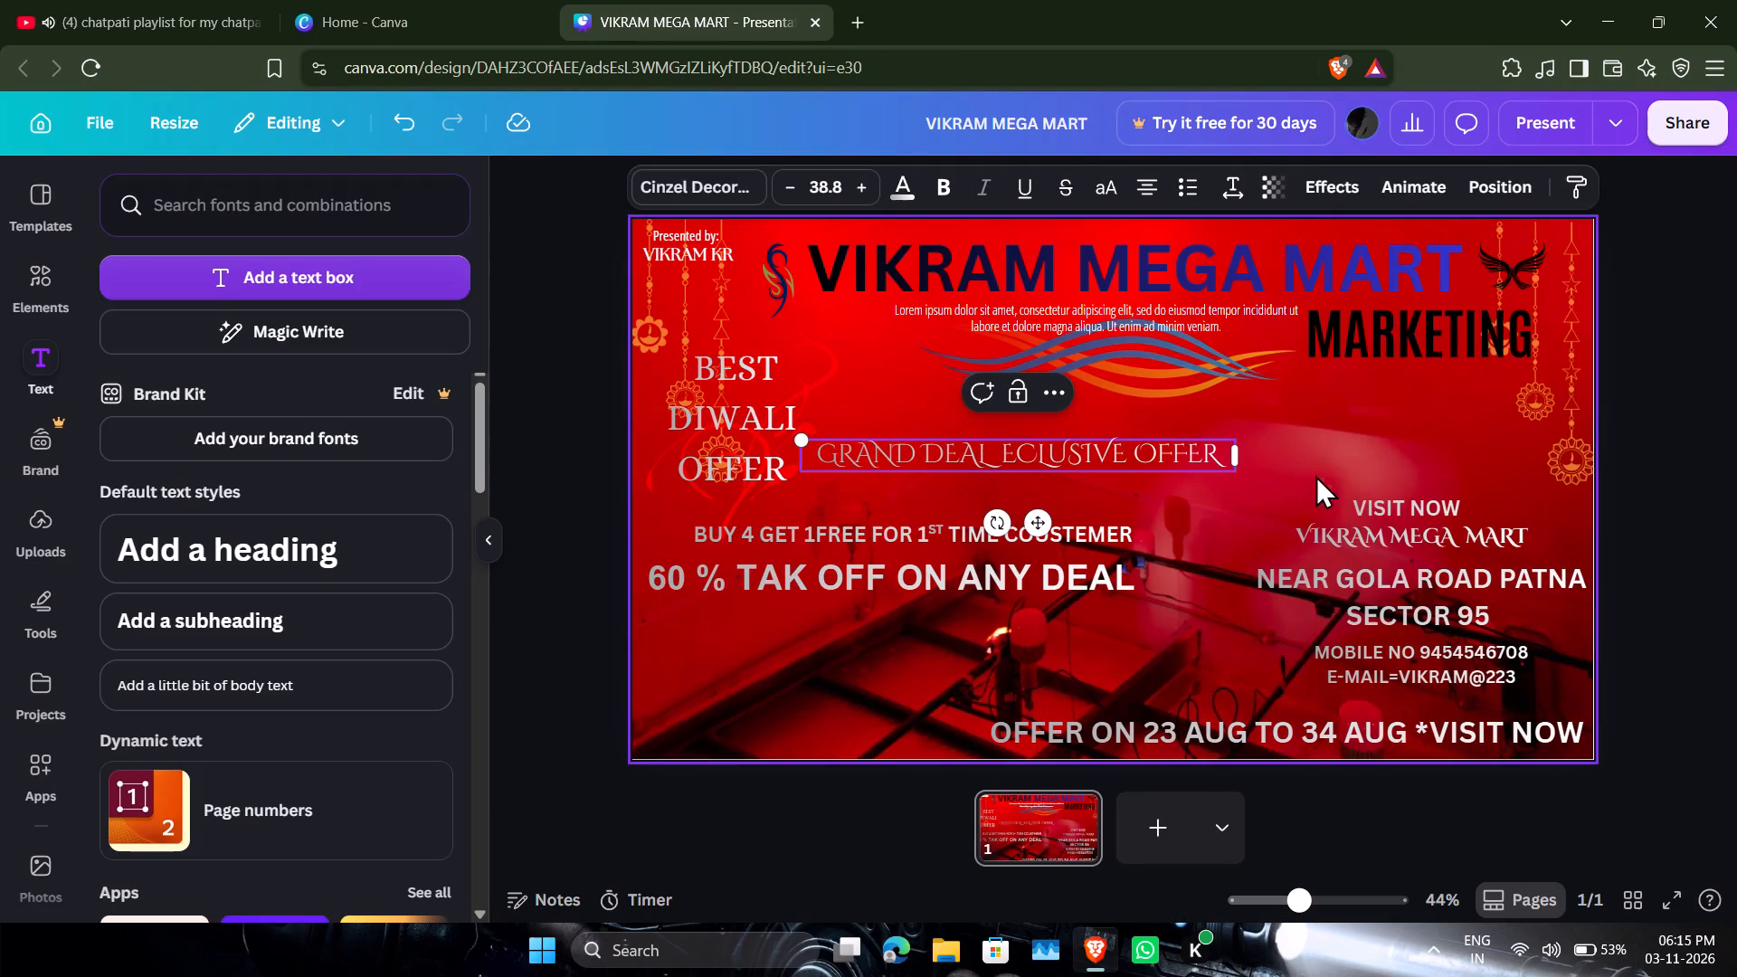
{"action": "left_click", "coordinate": [1331, 471]}
{"action": "left_click_drag", "start_coordinate": [1138, 441], "coordinate": [1162, 447]}
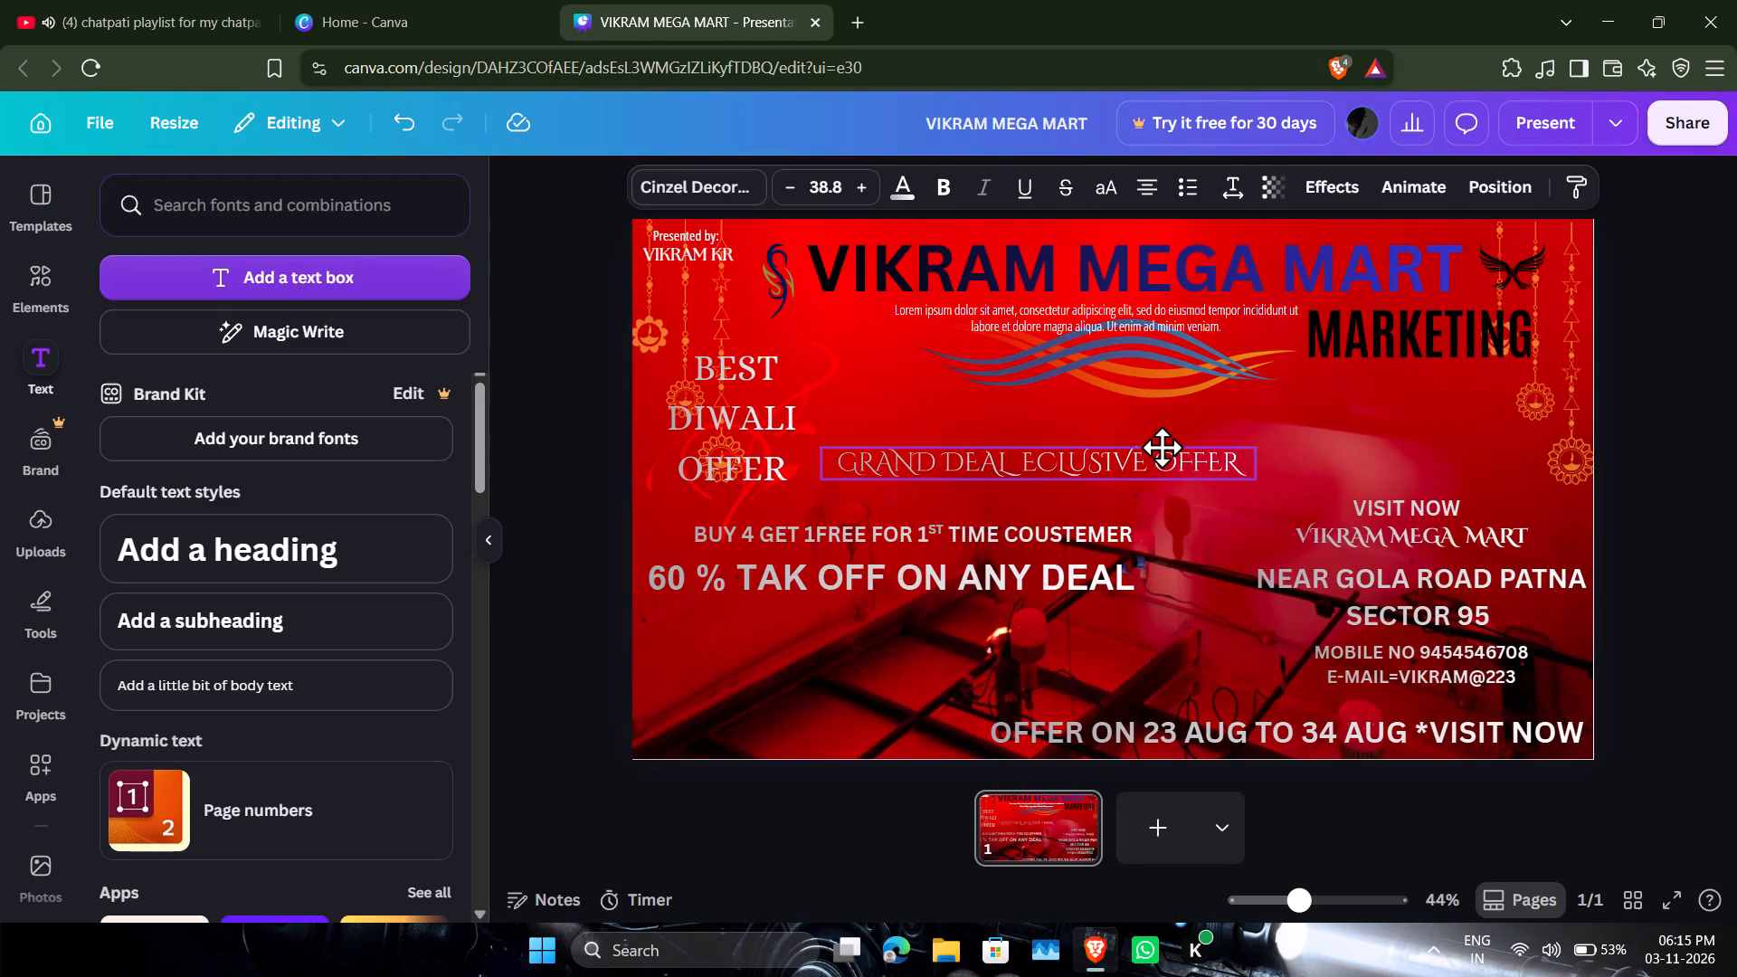
{"action": "left_click_drag", "start_coordinate": [1162, 447], "coordinate": [1160, 447]}
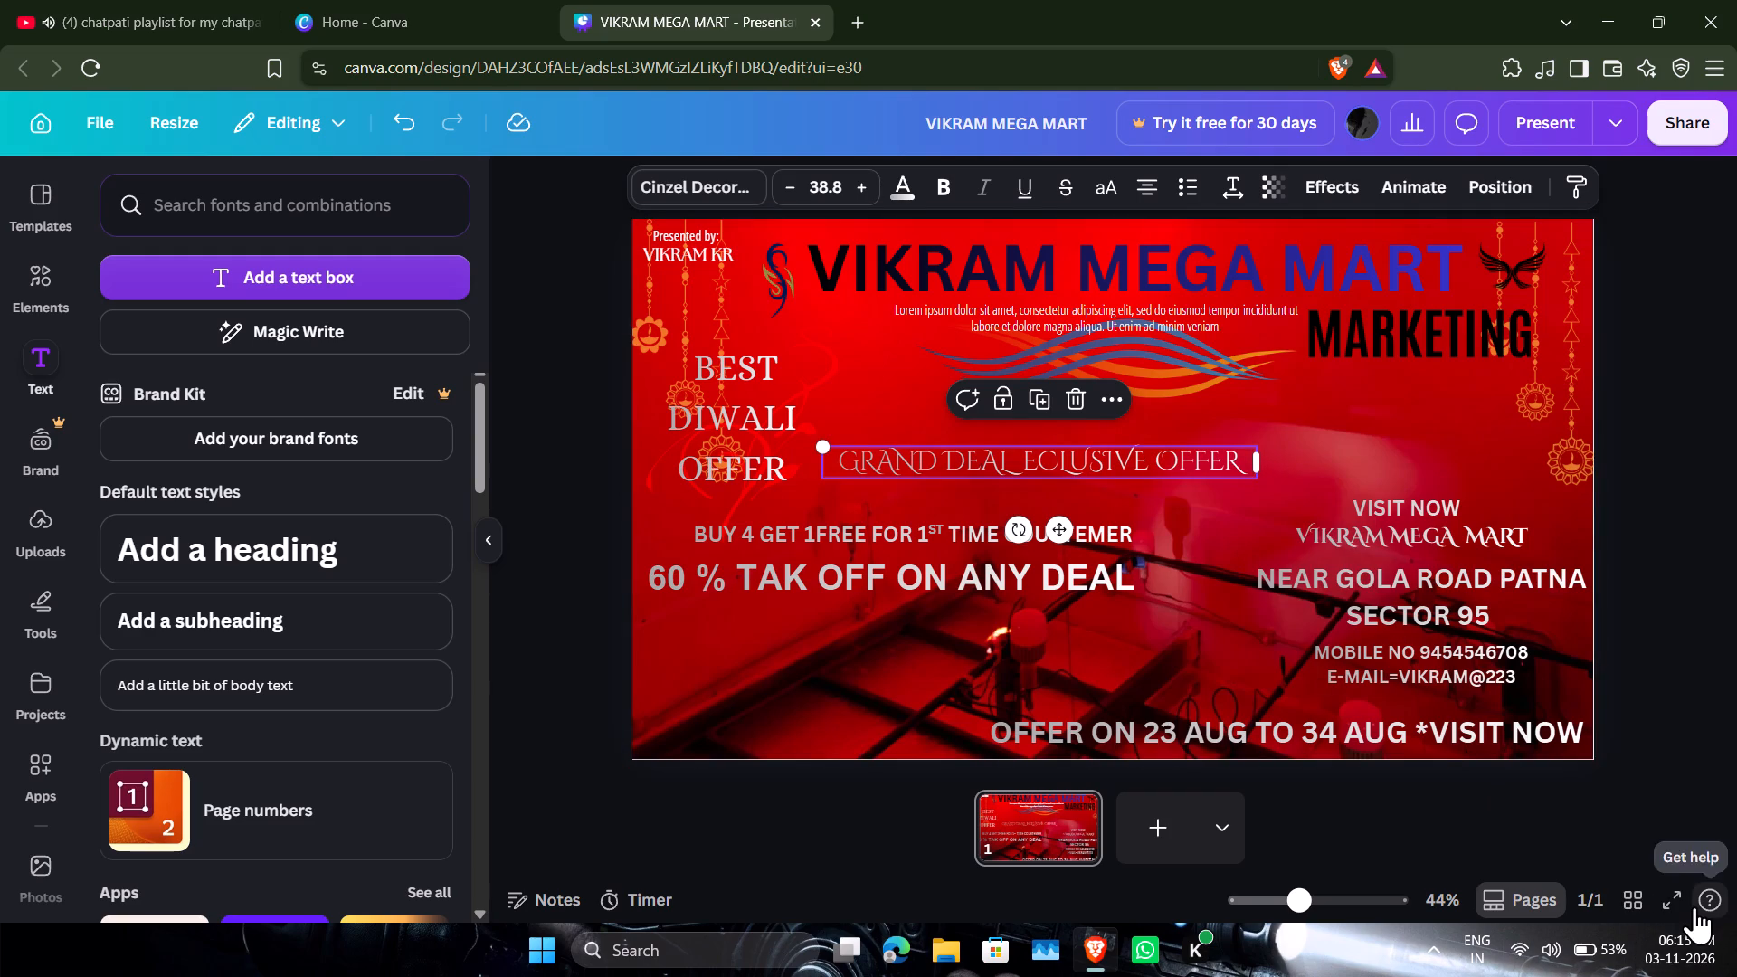
Preview the updated cover in full screen.
{"action": "left_click", "coordinate": [1685, 906]}
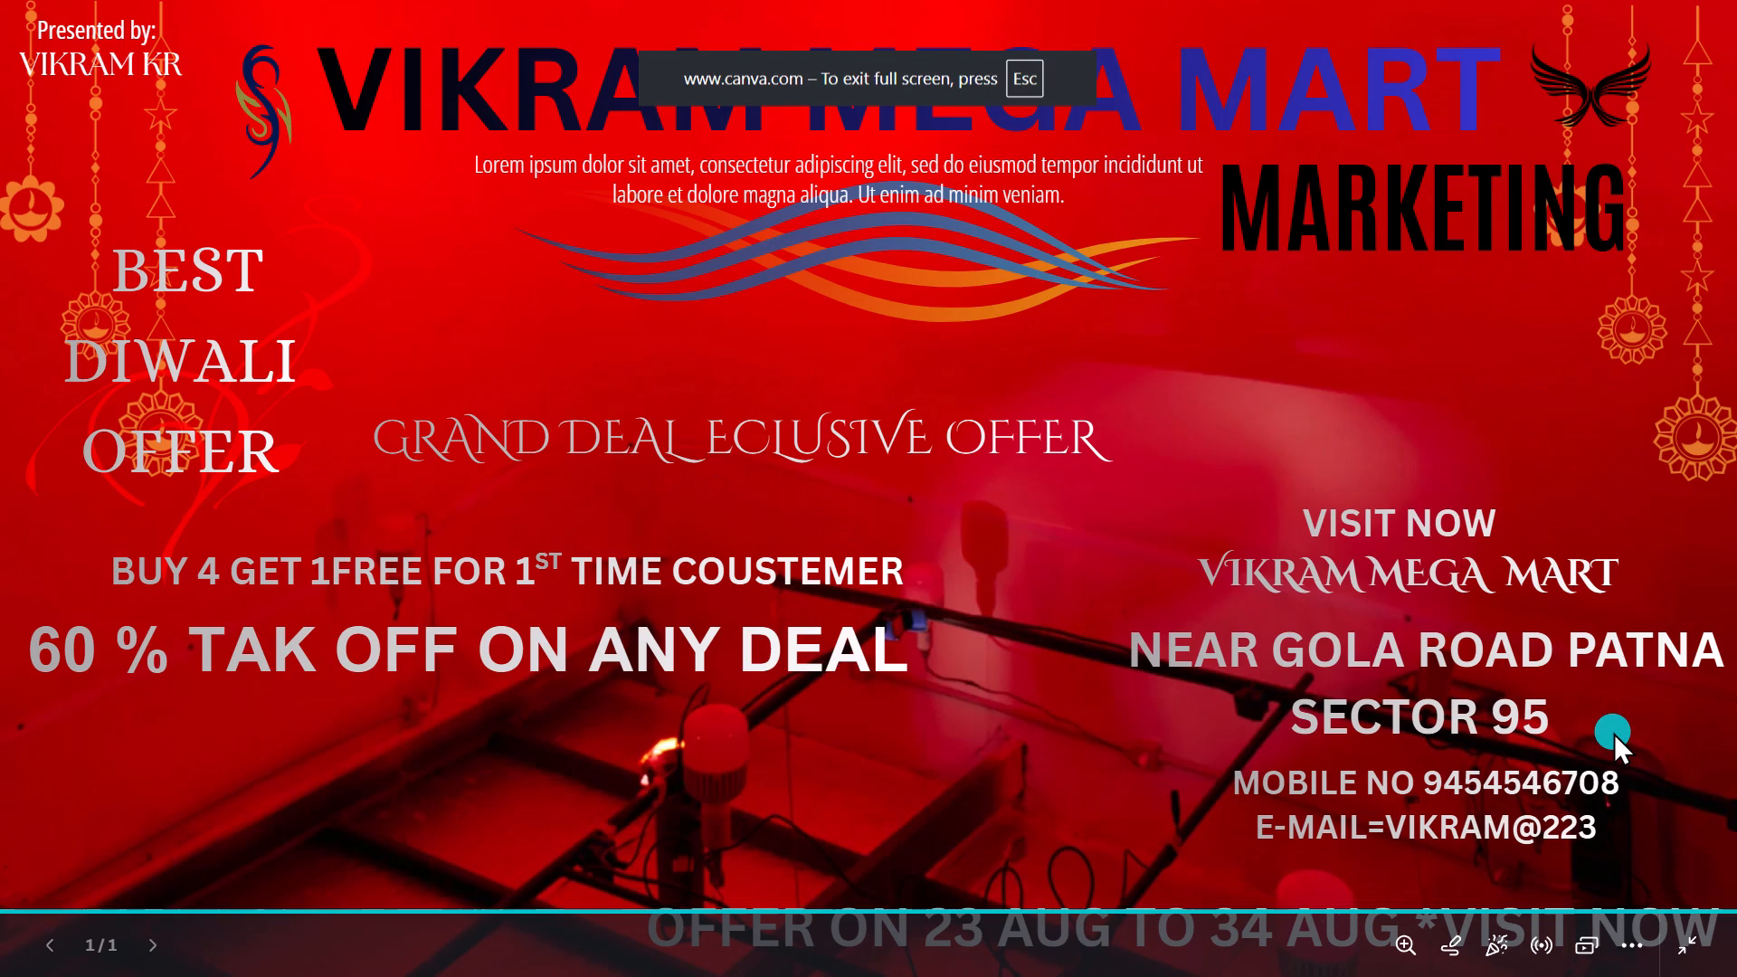
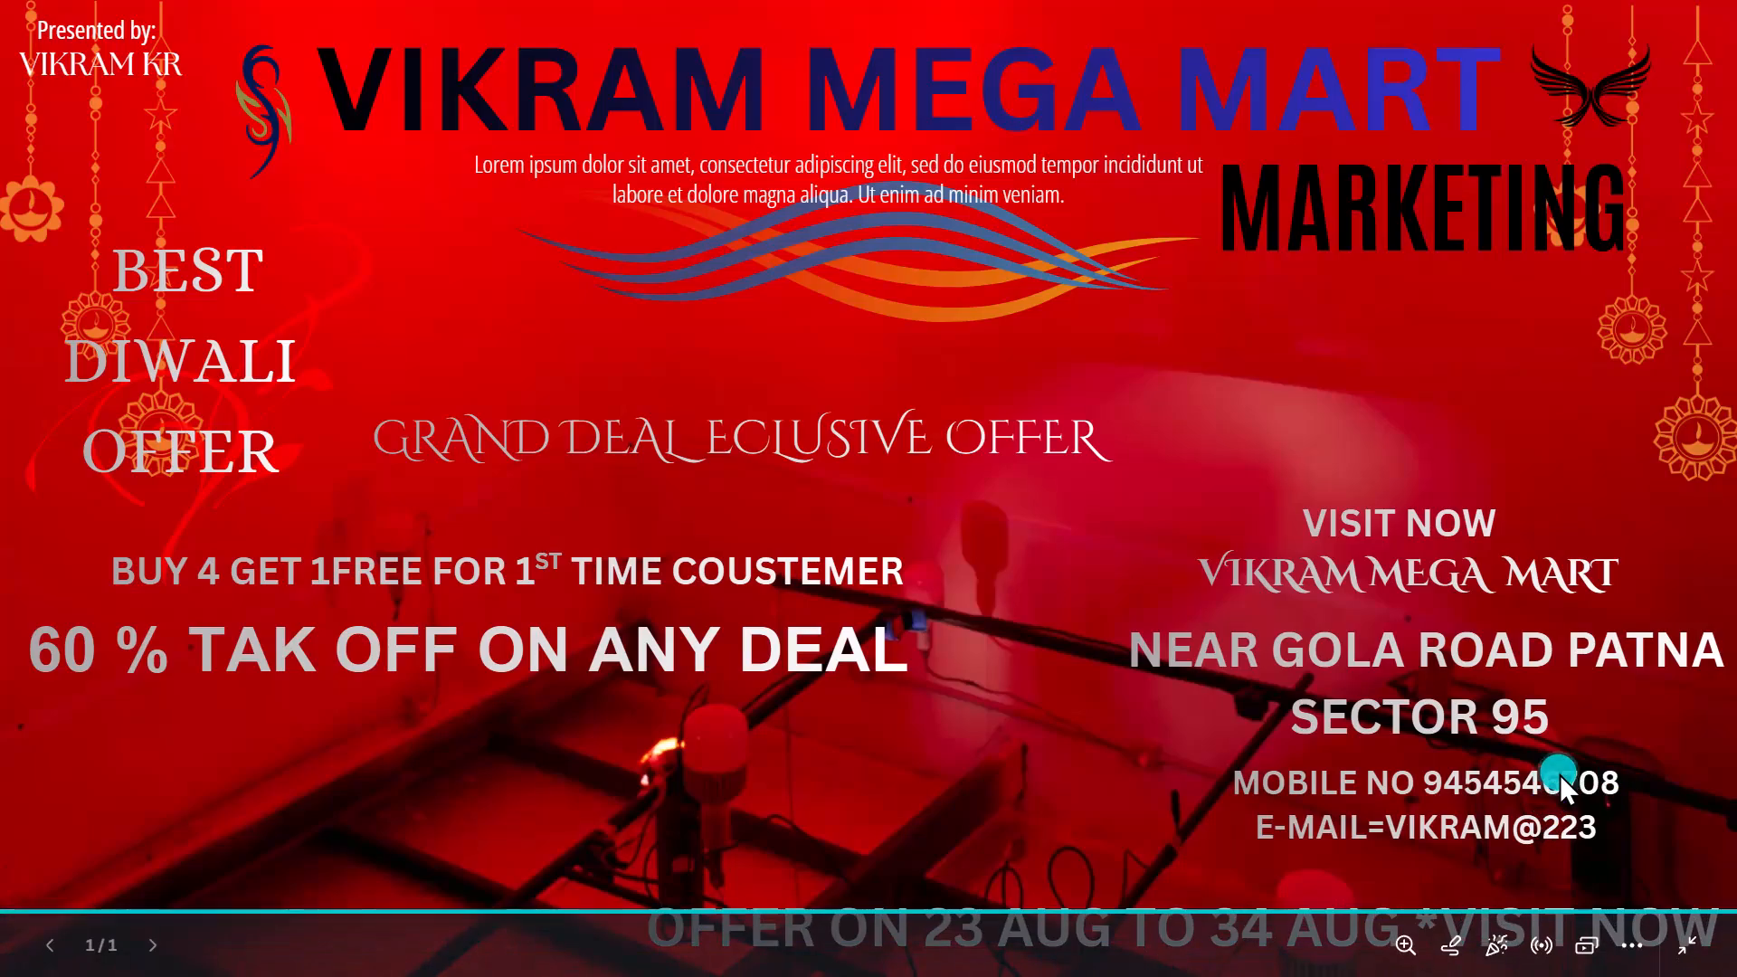
Exit the full-screen preview and return to the cover in the editor.
{"action": "left_click", "coordinate": [1706, 957]}
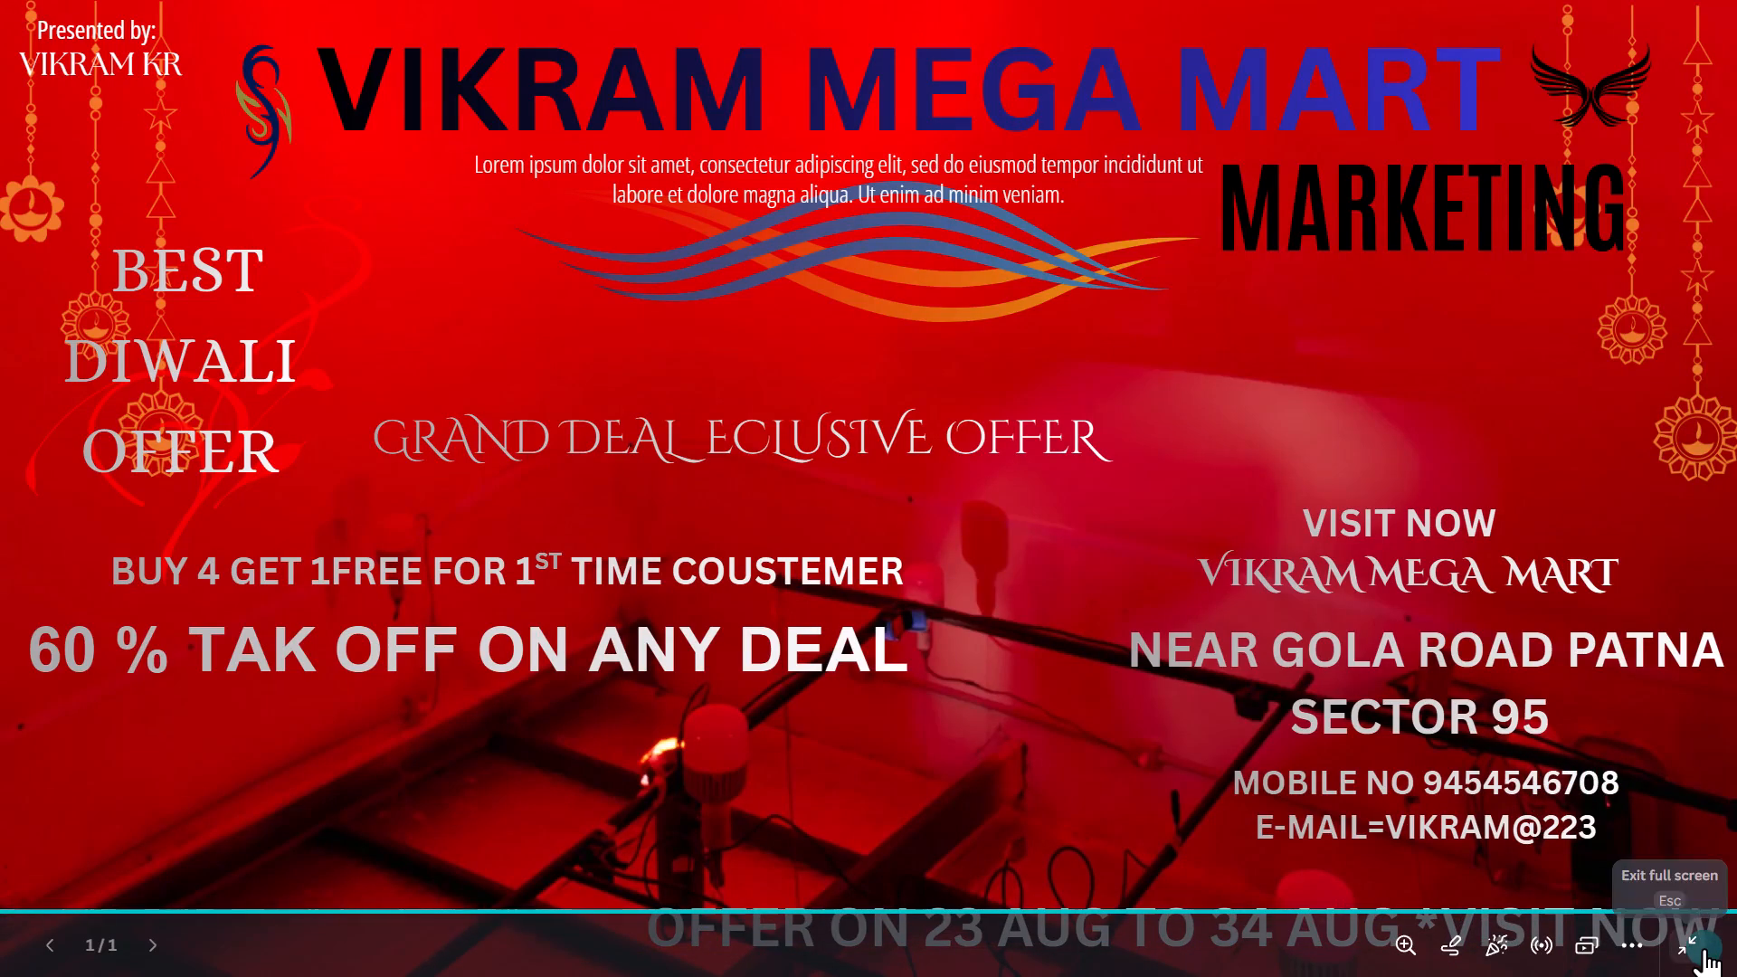
{"action": "left_click", "coordinate": [1698, 943]}
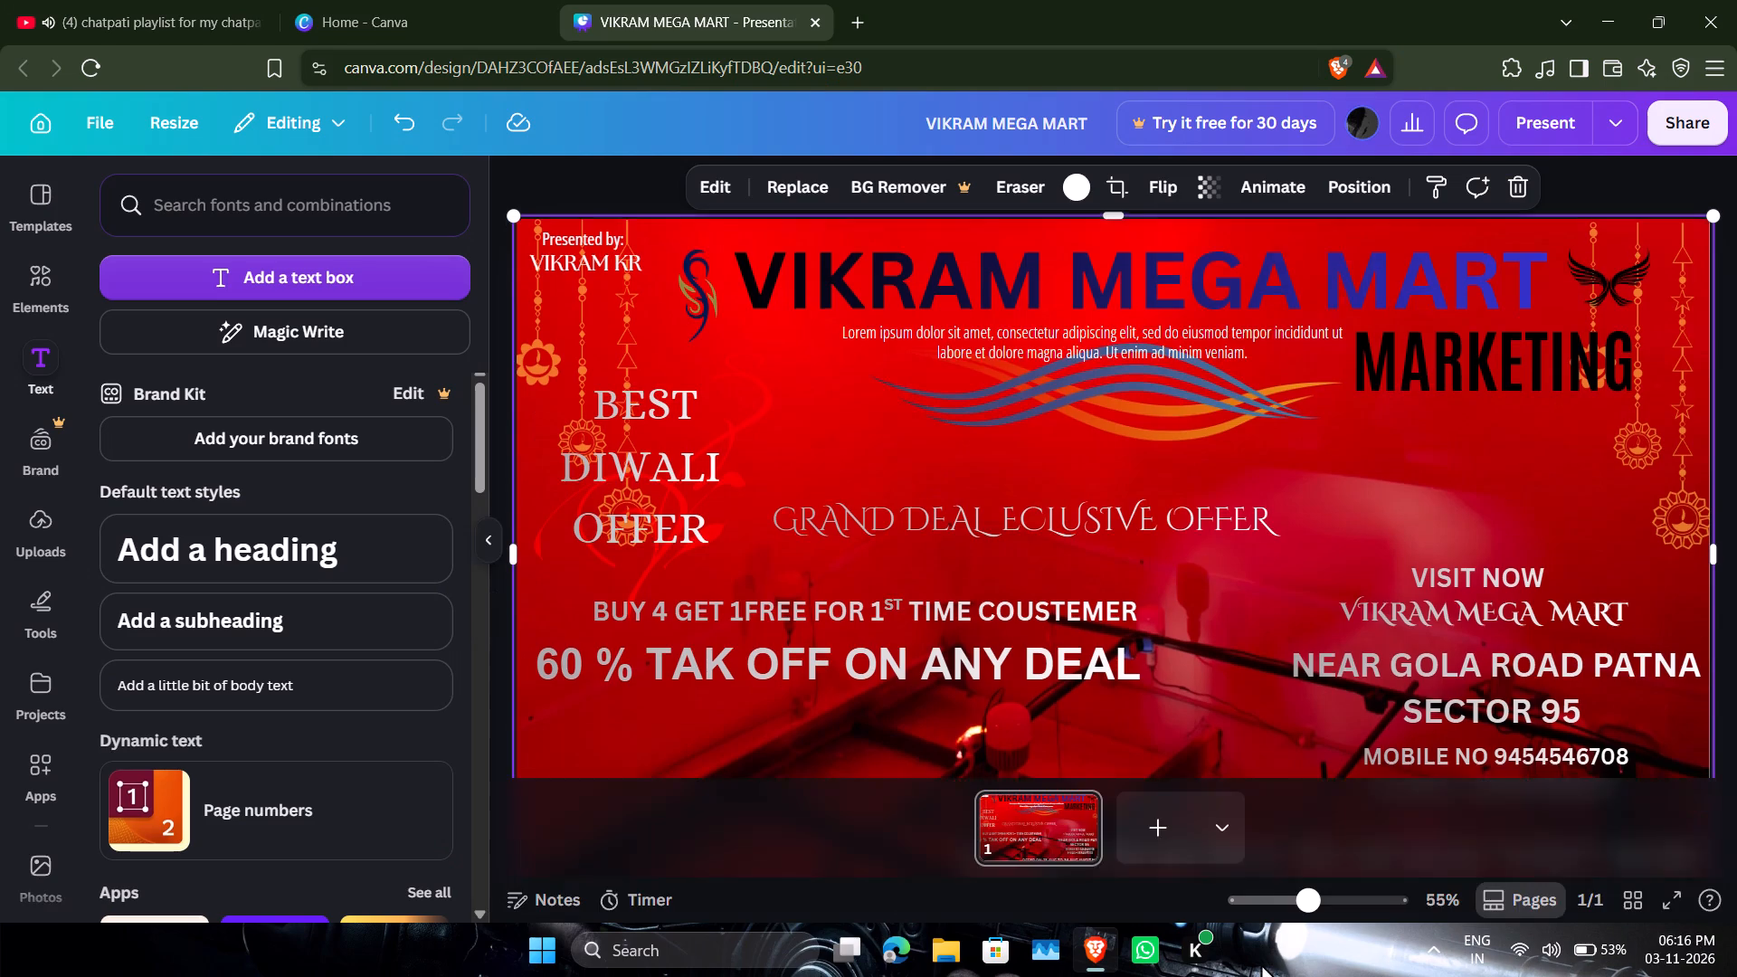